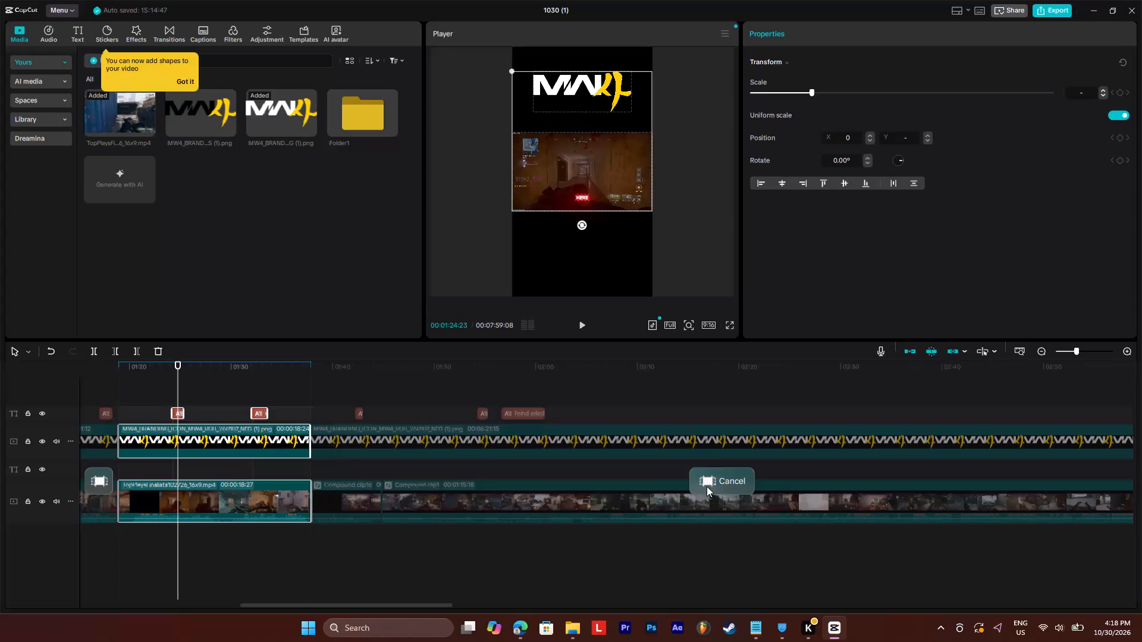
# Split the MW4 logo overlay at 00:01:44:25, where Compound clip16 meets Compound clip1.
pyautogui.click(313, 376)
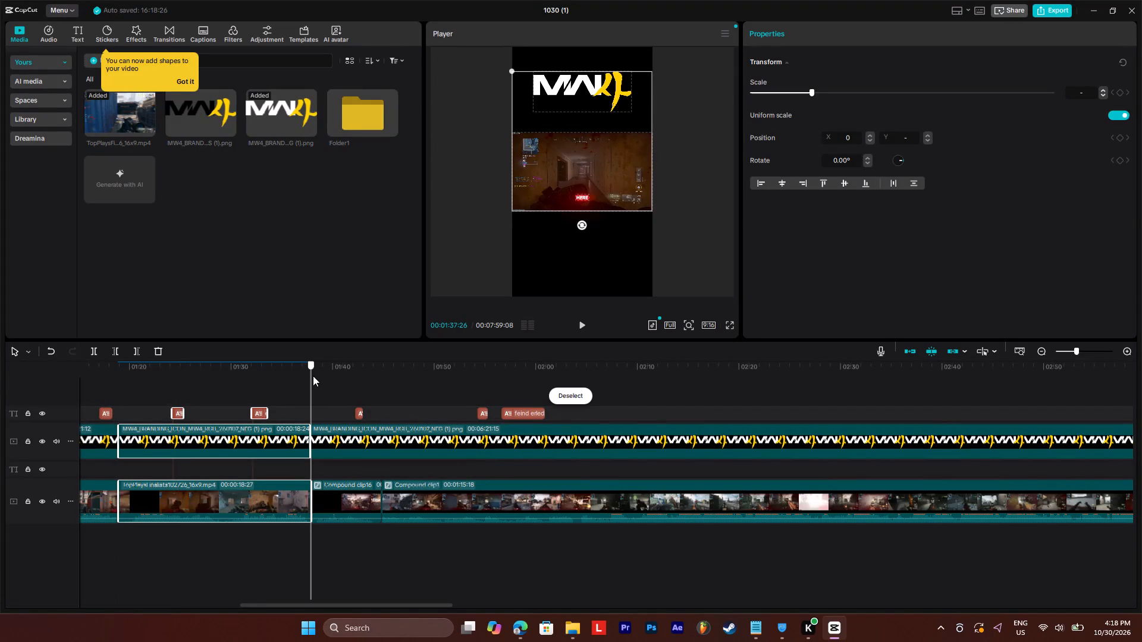
pyautogui.click(327, 440)
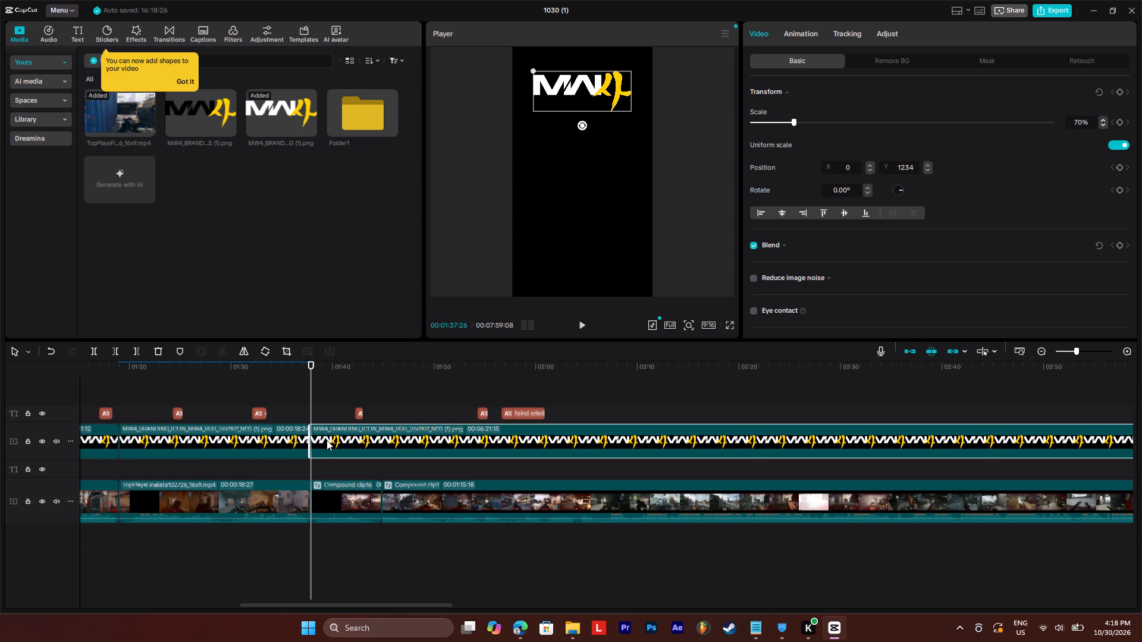
pyautogui.moveTo(400, 379); pyautogui.dragTo(393, 381)
pyautogui.click(385, 379)
pyautogui.click(385, 372)
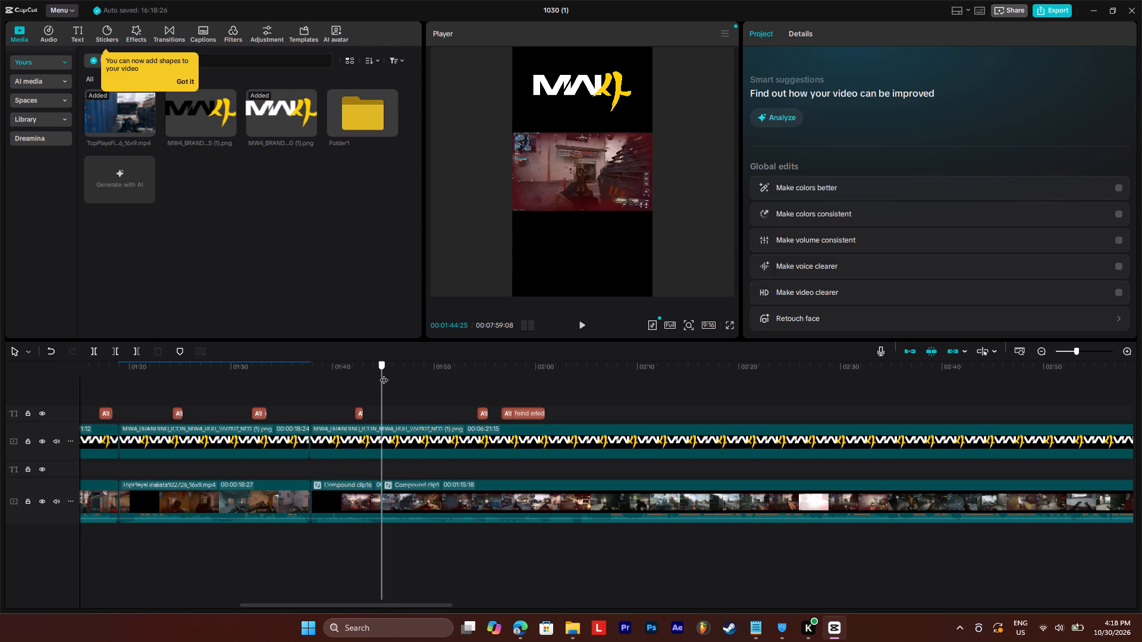
pyautogui.click(387, 441)
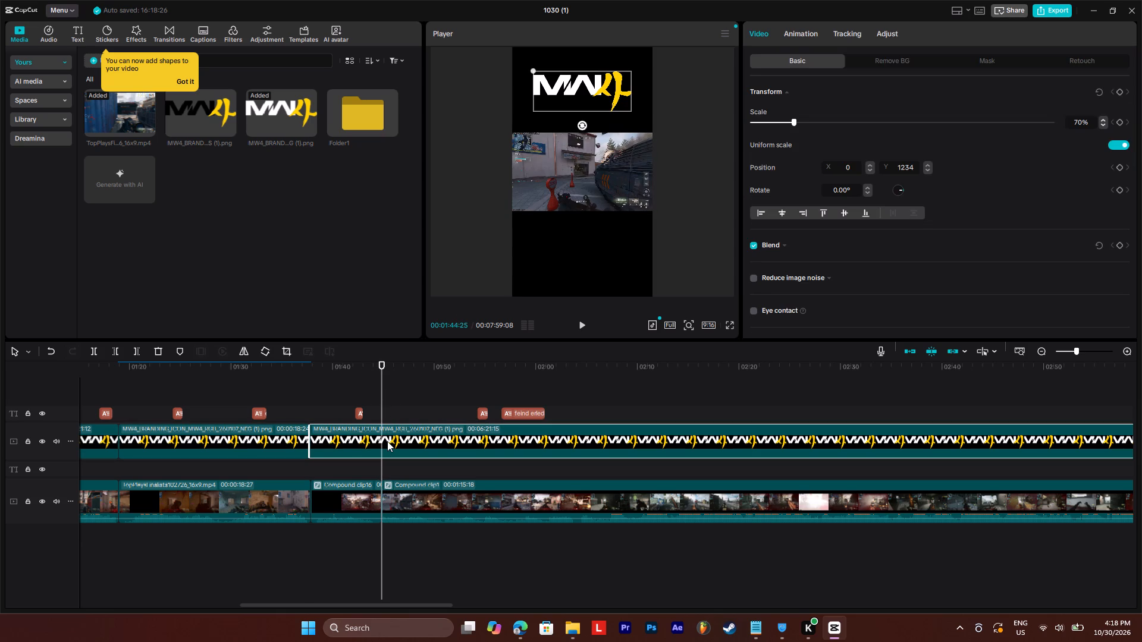
pyautogui.click(90, 350)
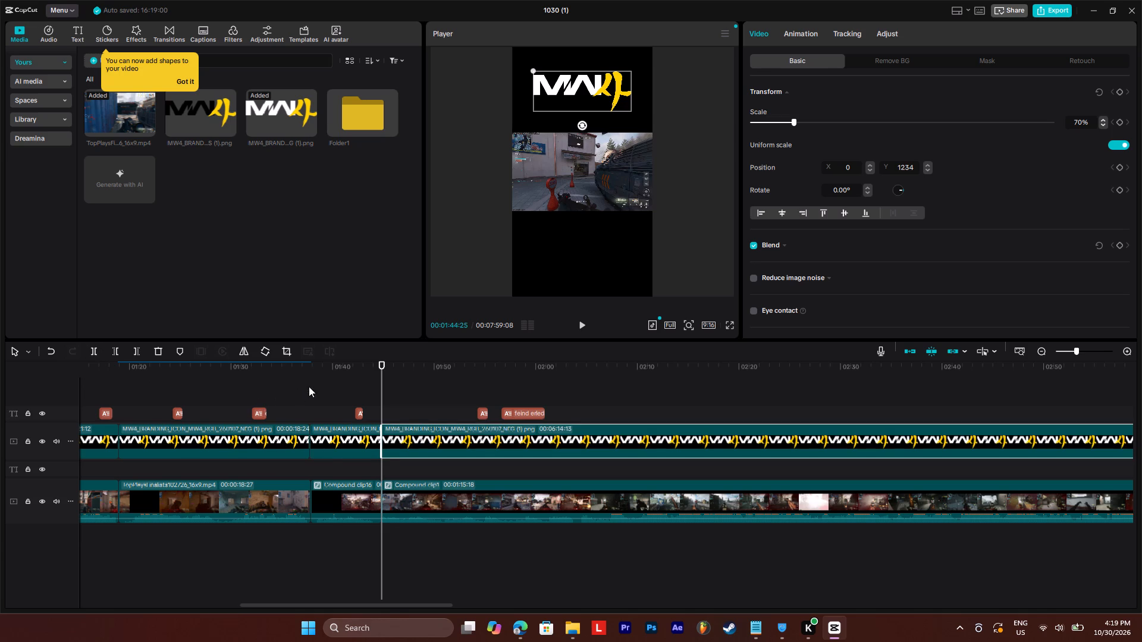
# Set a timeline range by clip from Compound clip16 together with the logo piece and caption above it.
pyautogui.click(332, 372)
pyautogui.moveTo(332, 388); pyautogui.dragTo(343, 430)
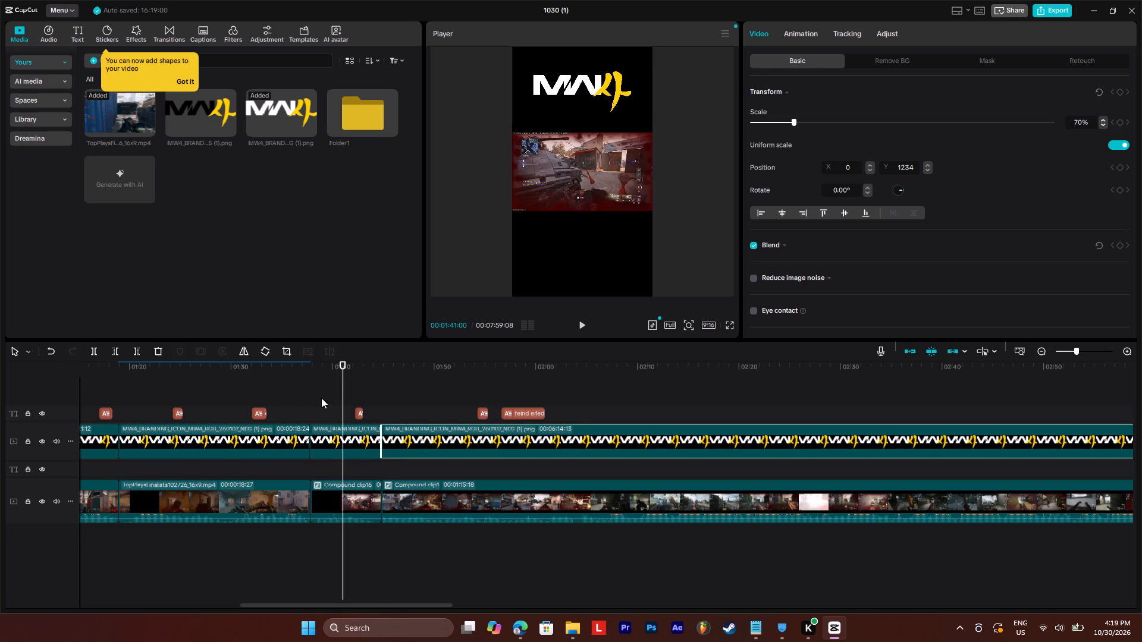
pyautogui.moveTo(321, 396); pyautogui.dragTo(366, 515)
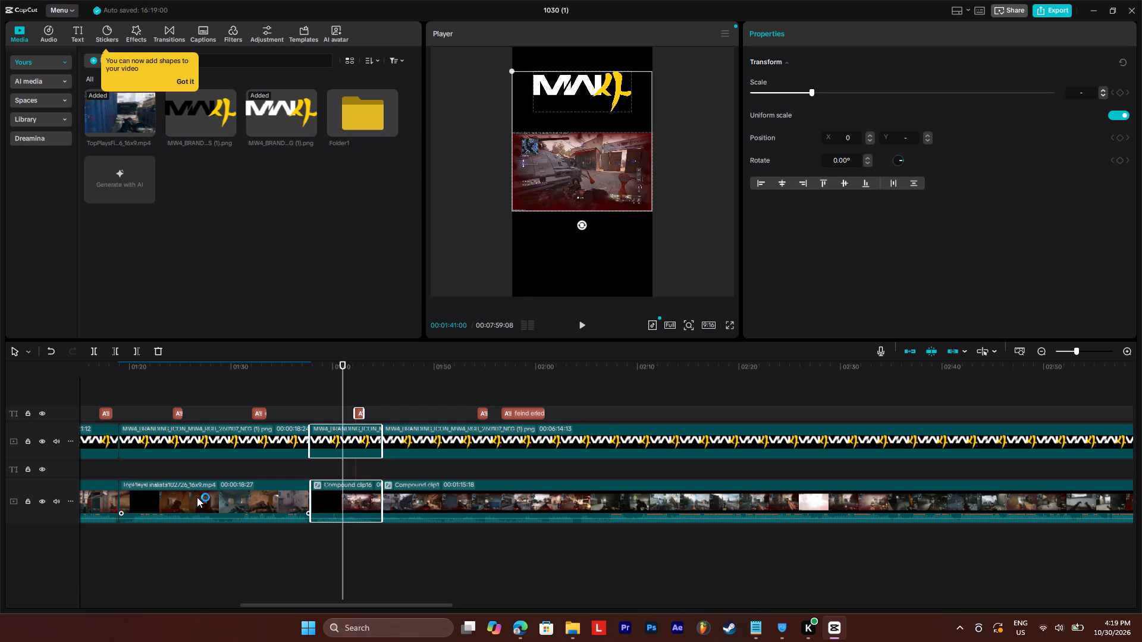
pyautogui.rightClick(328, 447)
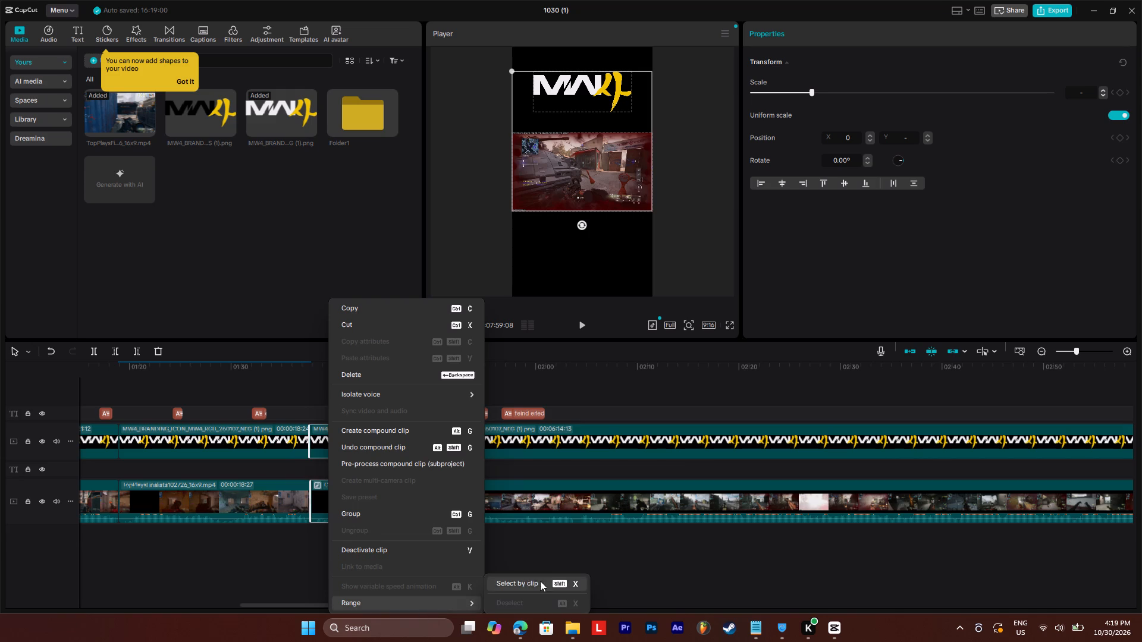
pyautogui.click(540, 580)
# Add a Rectangle mask to Compound clip16.
pyautogui.click(319, 363)
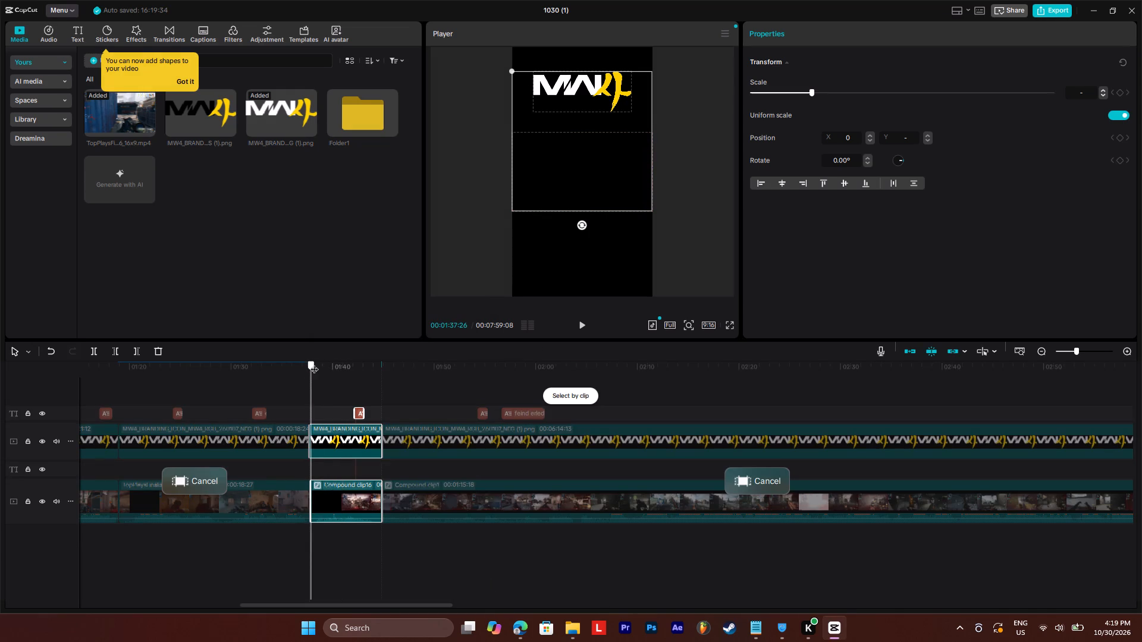
pyautogui.press('space')
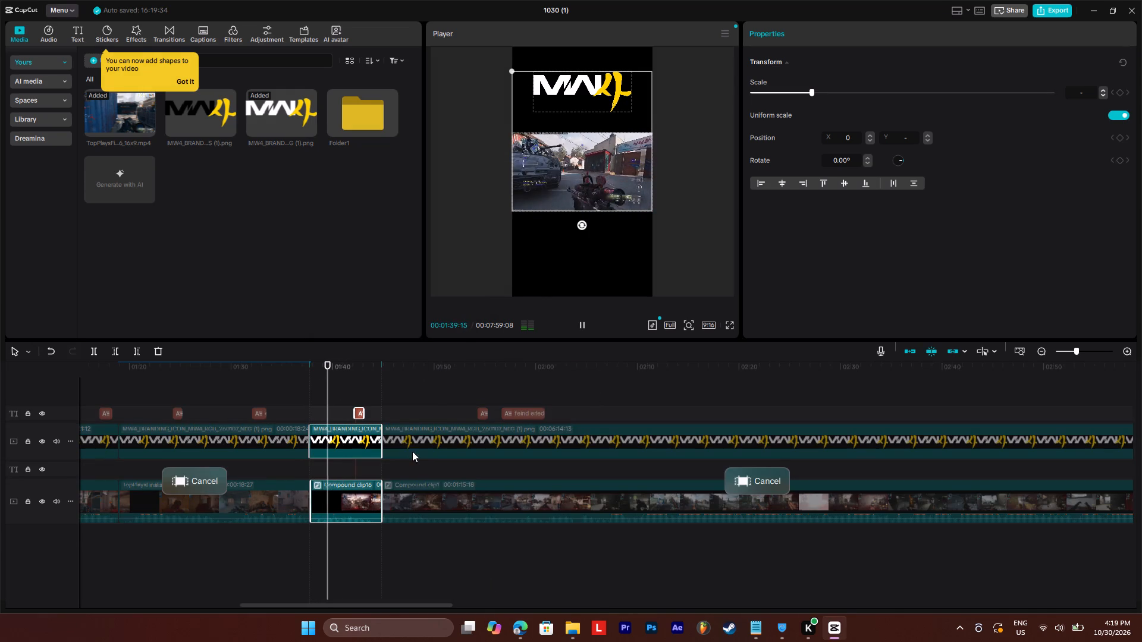
pyautogui.press('space')
pyautogui.click(325, 445)
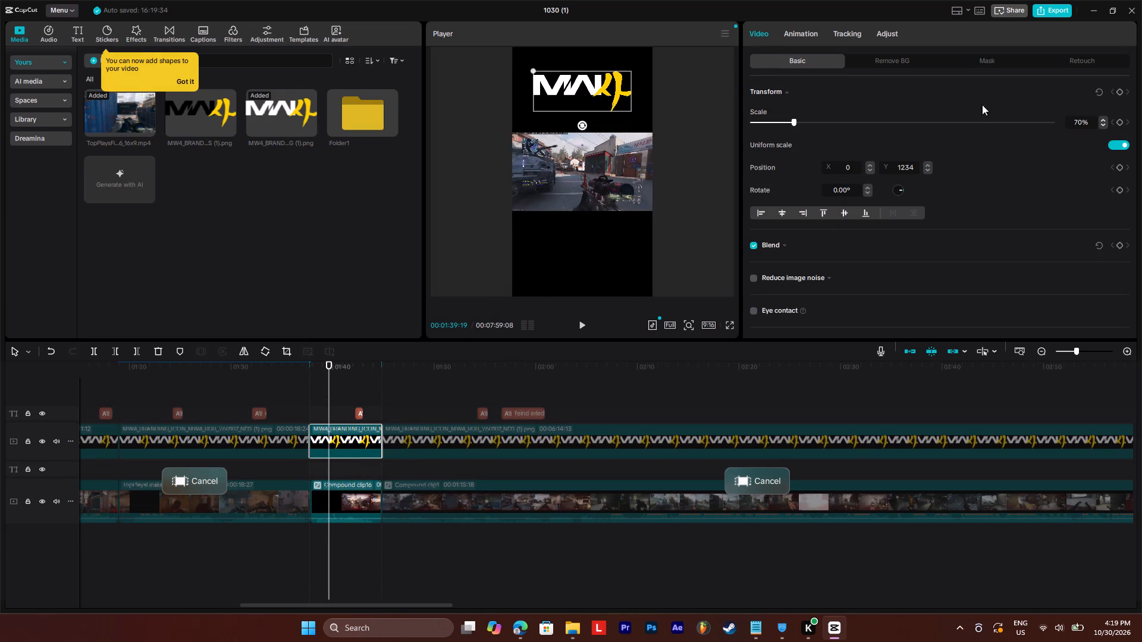
pyautogui.click(345, 501)
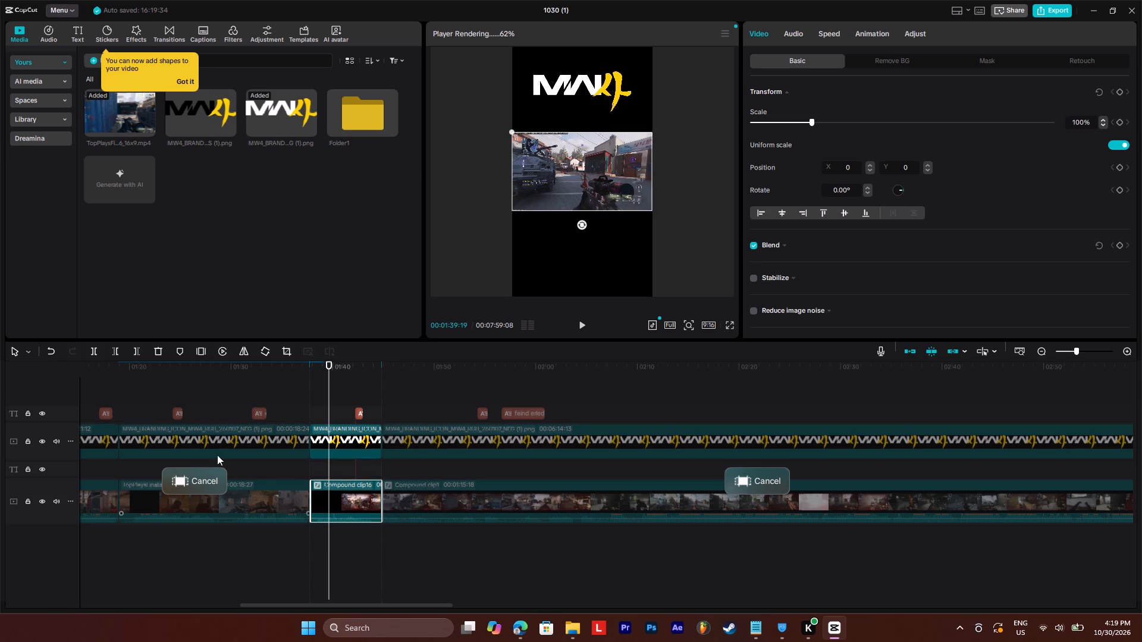
pyautogui.click(1002, 64)
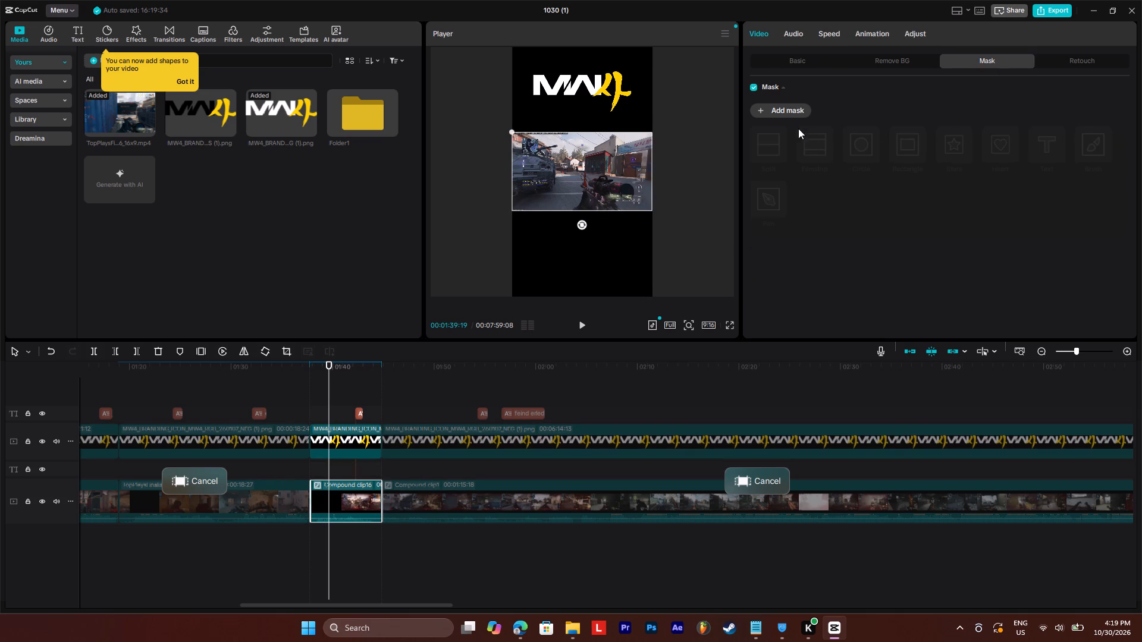
pyautogui.click(785, 103)
pyautogui.click(796, 113)
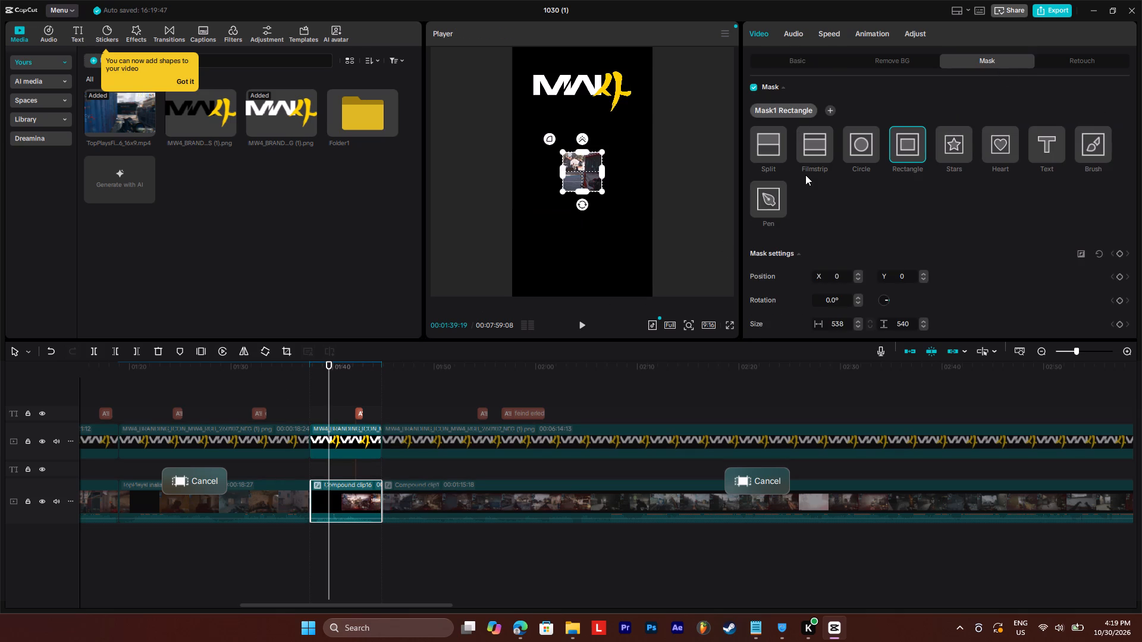
pyautogui.click(903, 146)
# Resize the rectangle mask to about 1912 by 1042 so it covers nearly the whole gameplay frame.
pyautogui.moveTo(599, 169); pyautogui.dragTo(626, 180)
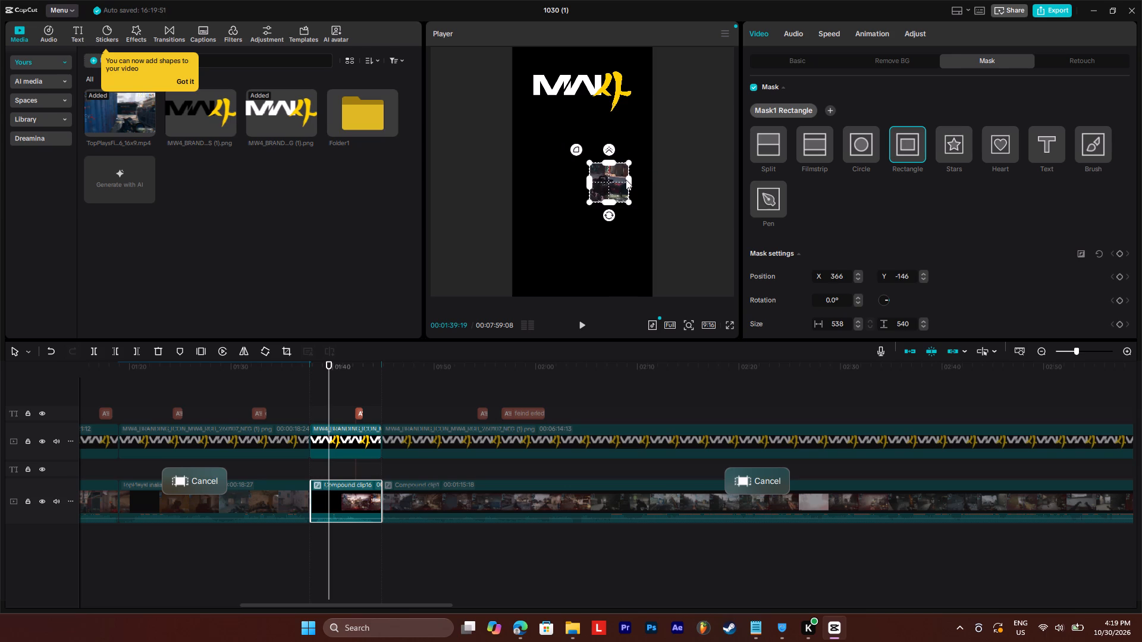
pyautogui.hotkey('ctrl', 'z')
pyautogui.moveTo(602, 168); pyautogui.dragTo(651, 178)
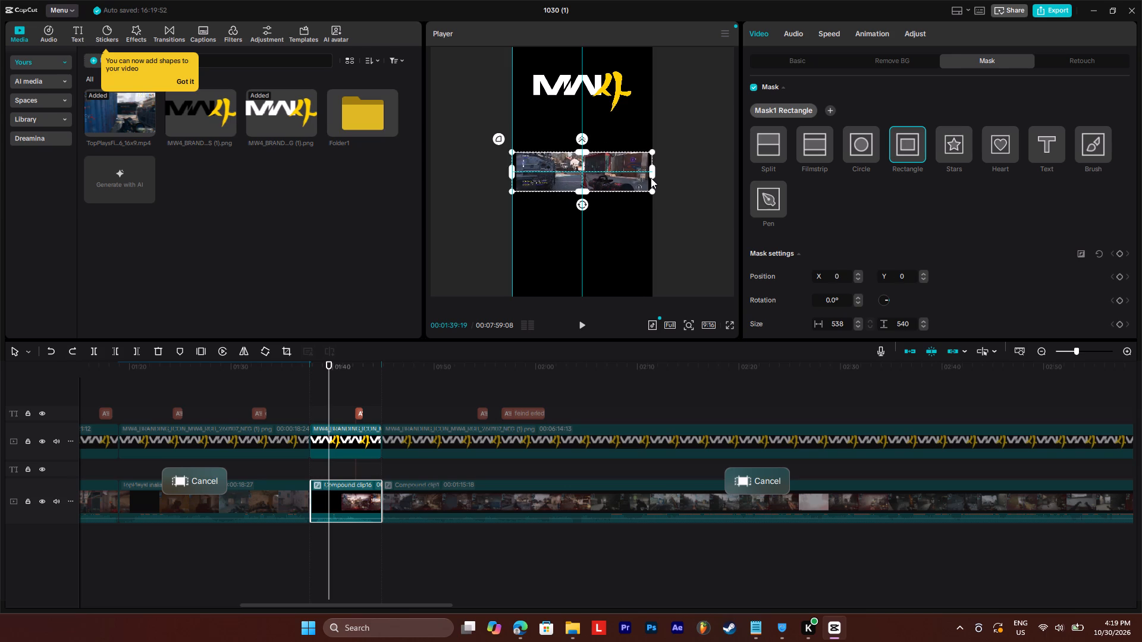
pyautogui.moveTo(651, 178); pyautogui.dragTo(652, 177)
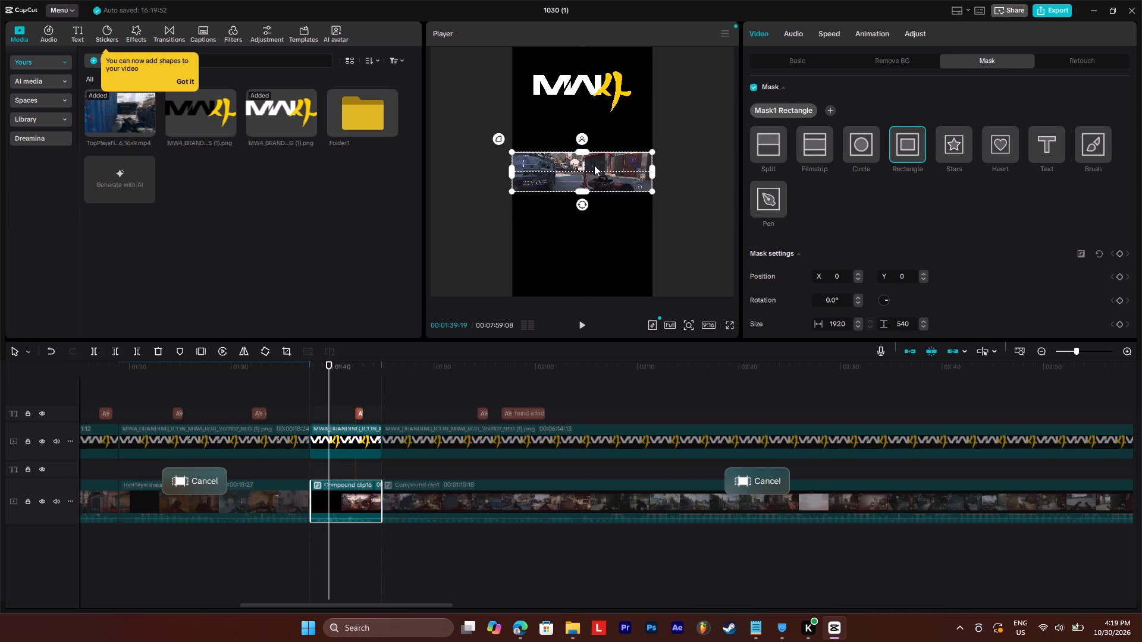
pyautogui.moveTo(582, 150); pyautogui.dragTo(589, 123)
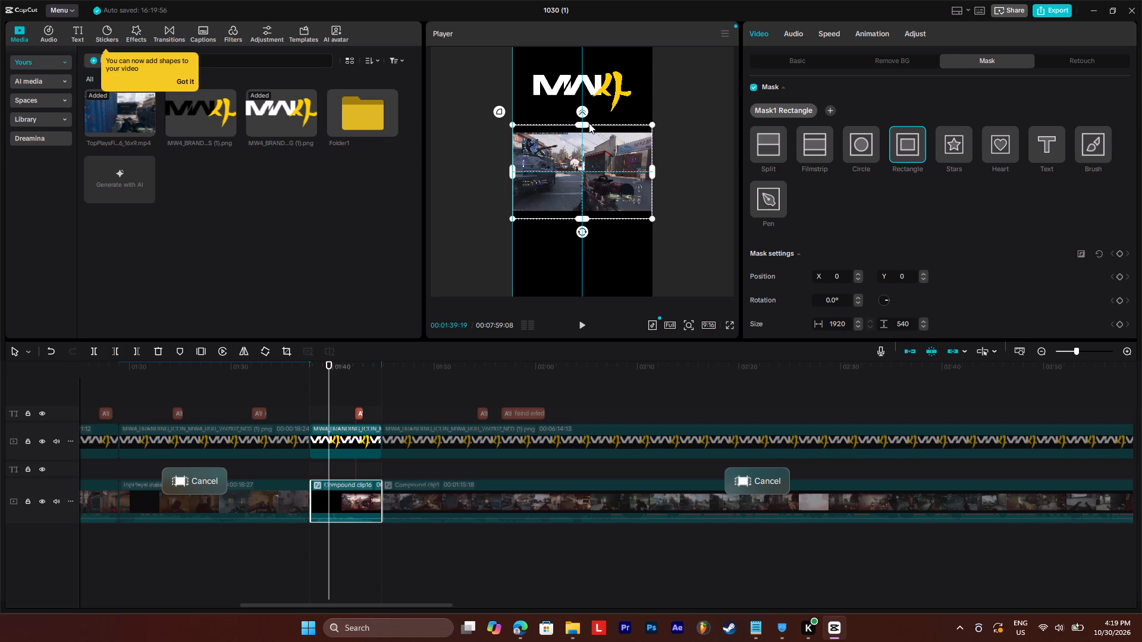
pyautogui.moveTo(589, 123); pyautogui.dragTo(591, 131)
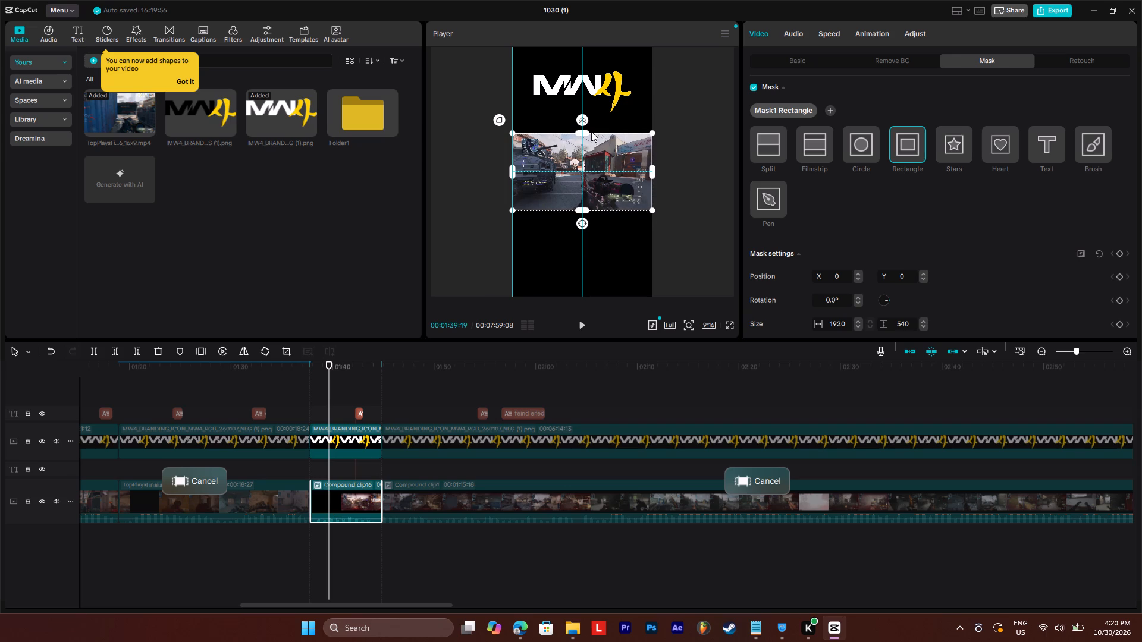
pyautogui.moveTo(591, 131); pyautogui.dragTo(591, 132)
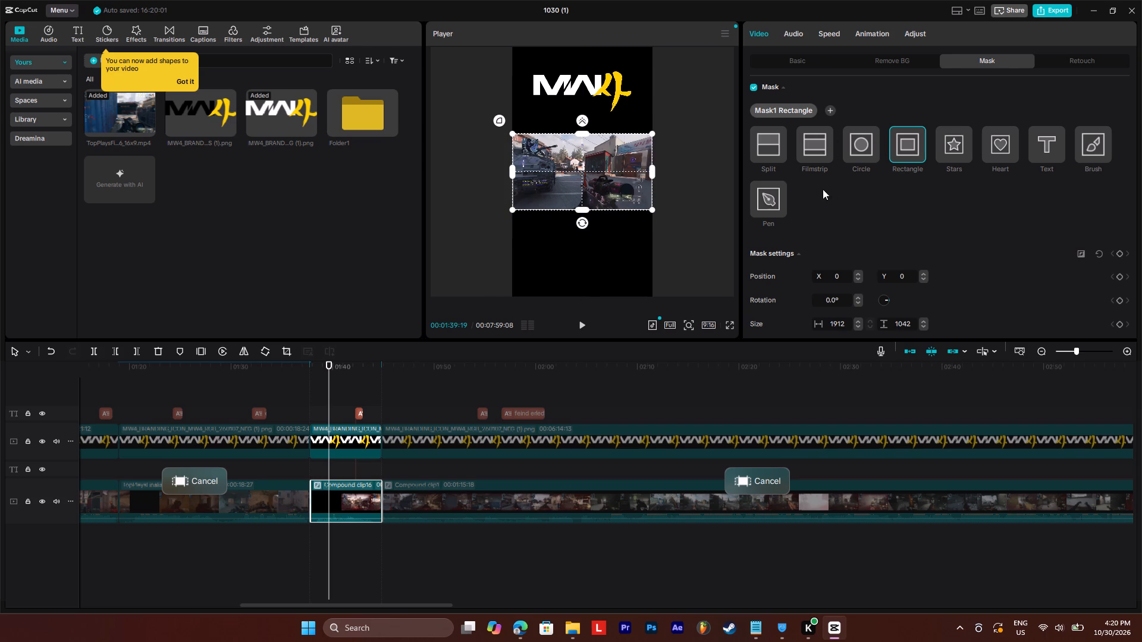
# Slightly round the corners of the rectangle mask on Compound clip16.
pyautogui.moveTo(503, 114); pyautogui.dragTo(500, 108)
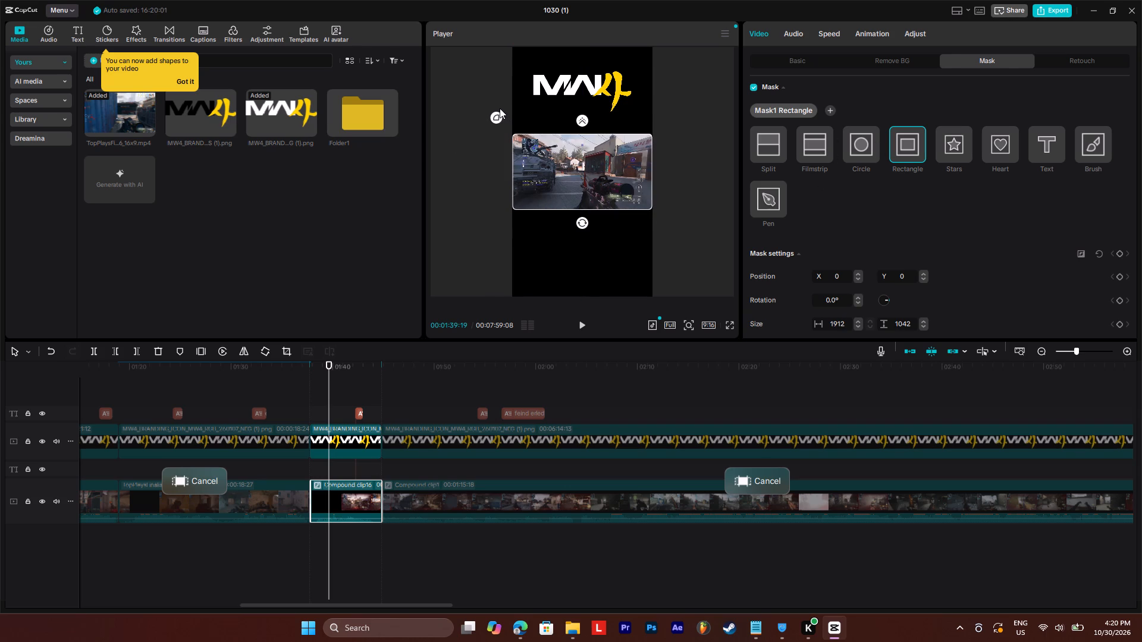
pyautogui.moveTo(500, 108); pyautogui.dragTo(497, 103)
pyautogui.moveTo(497, 103); pyautogui.dragTo(497, 100)
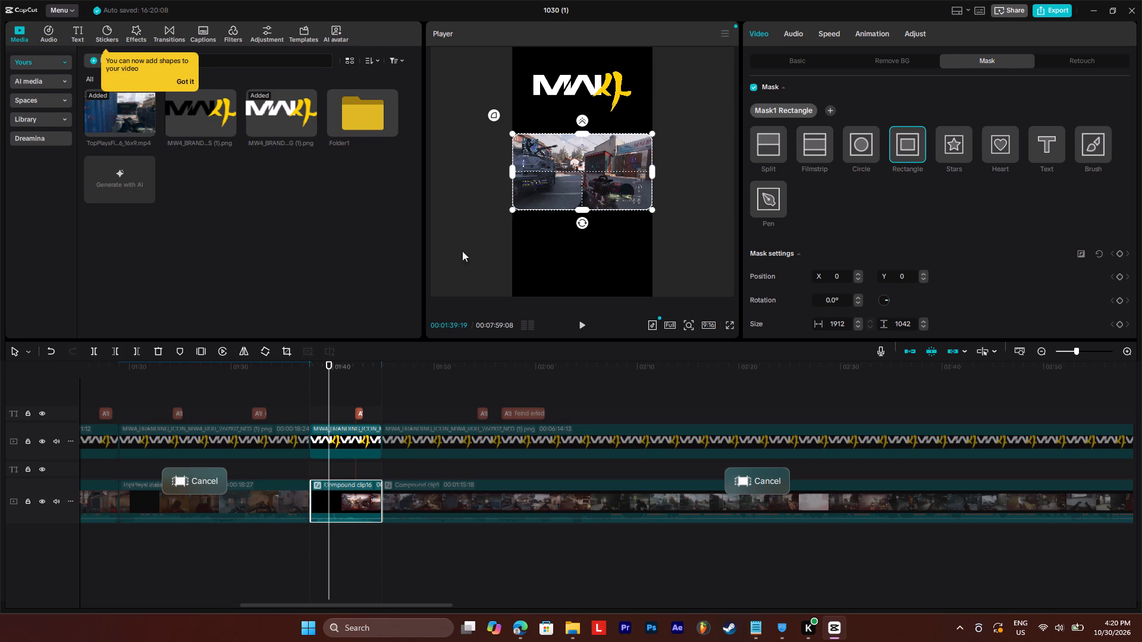
# Play through Compound clip16 to check the rounded mask over the gameplay.
pyautogui.click(332, 349)
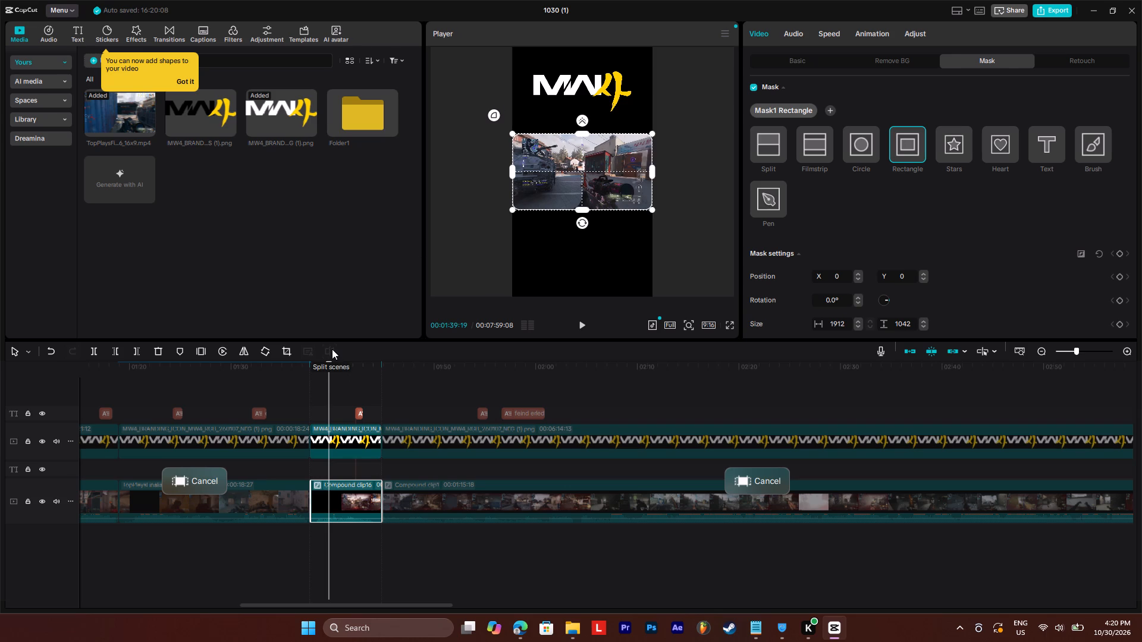
pyautogui.click(327, 362)
pyautogui.press('space')
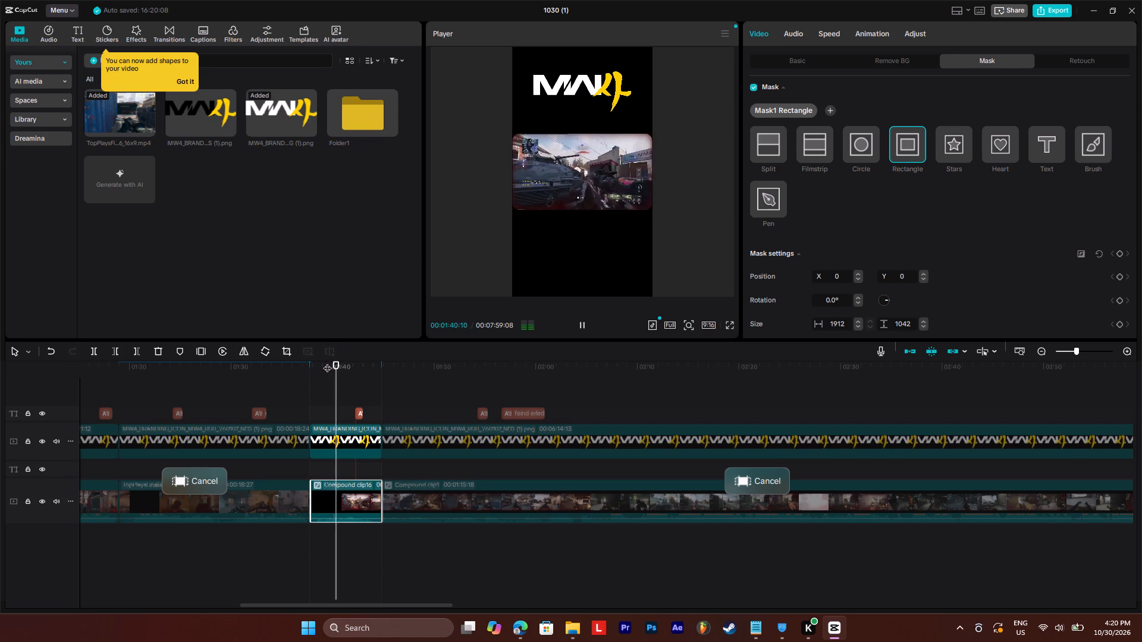
pyautogui.press('space')
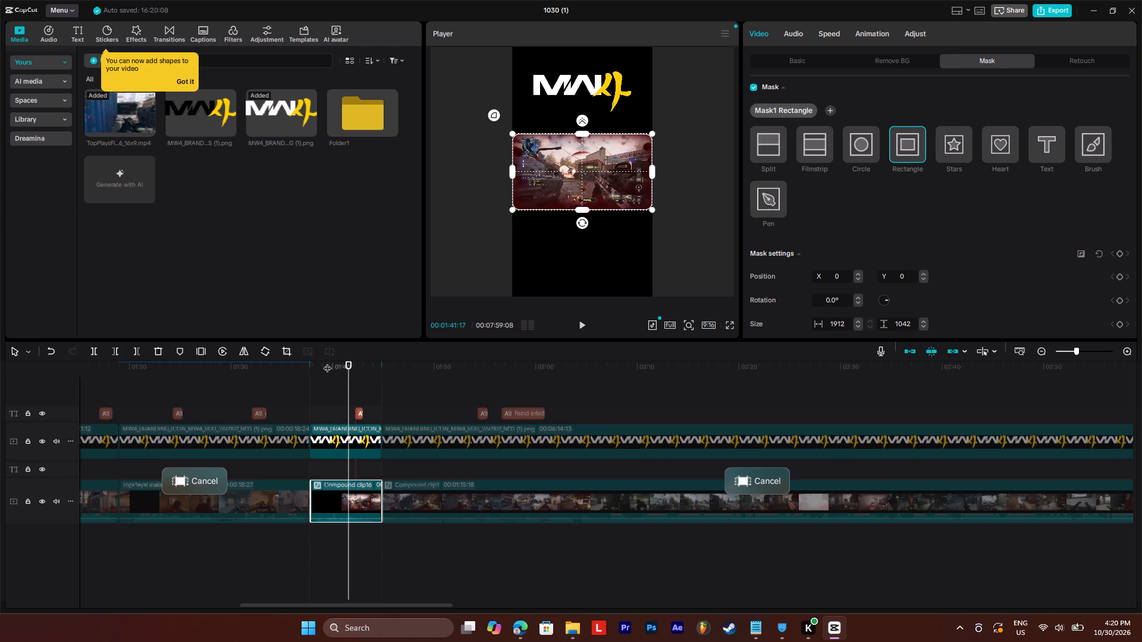
pyautogui.press('space')
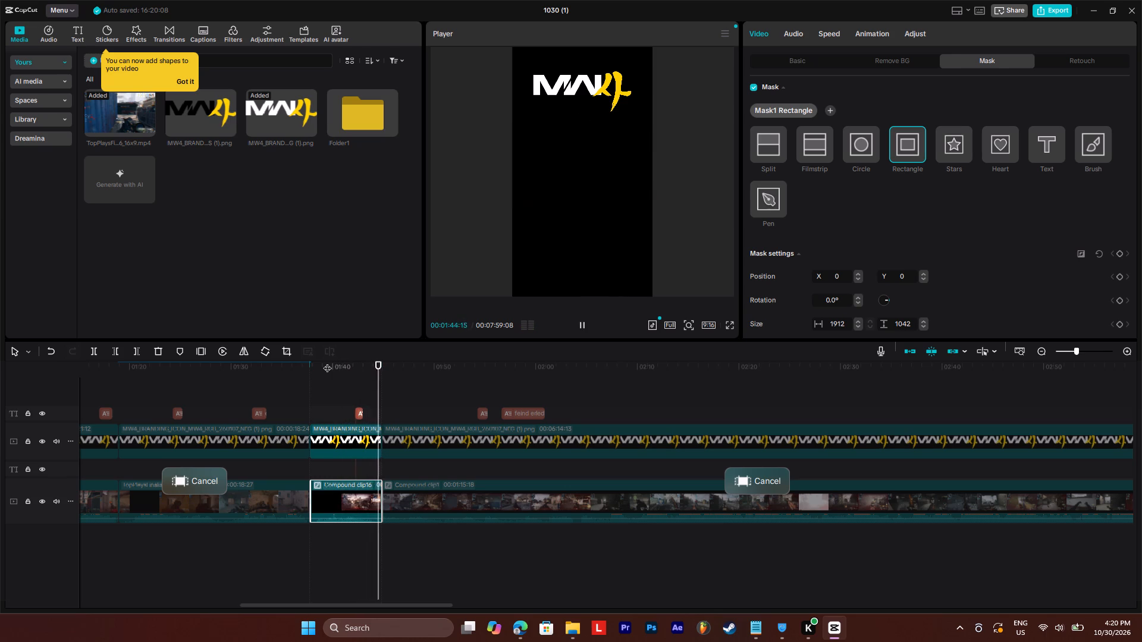
pyautogui.scroll(-1, 327, 362)
pyautogui.click(320, 362)
pyautogui.press('space')
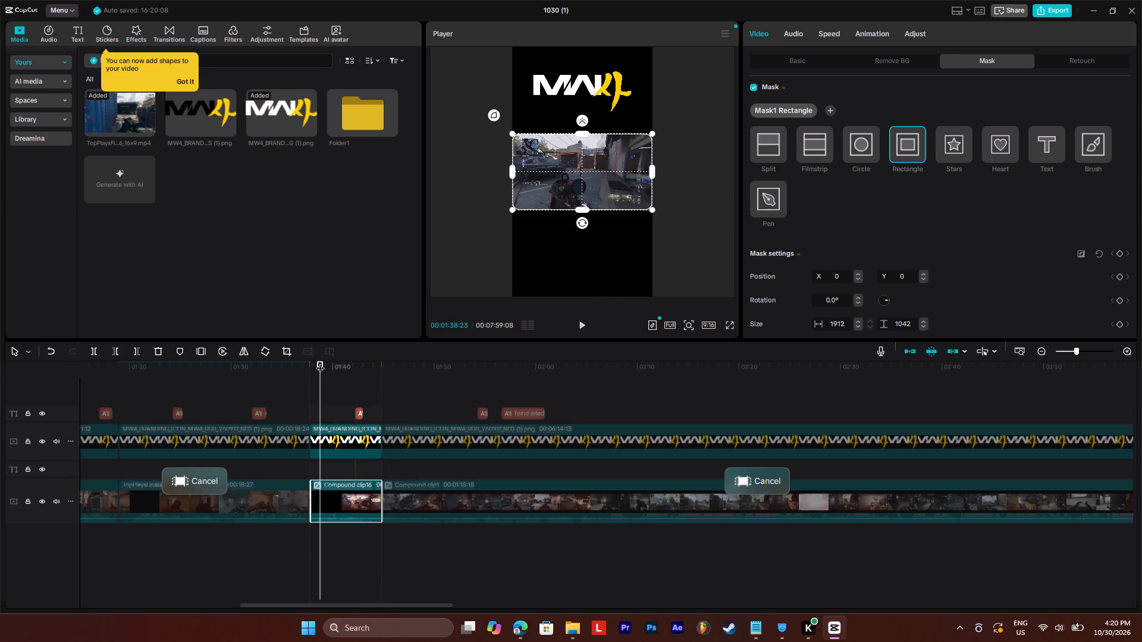
pyautogui.press('space')
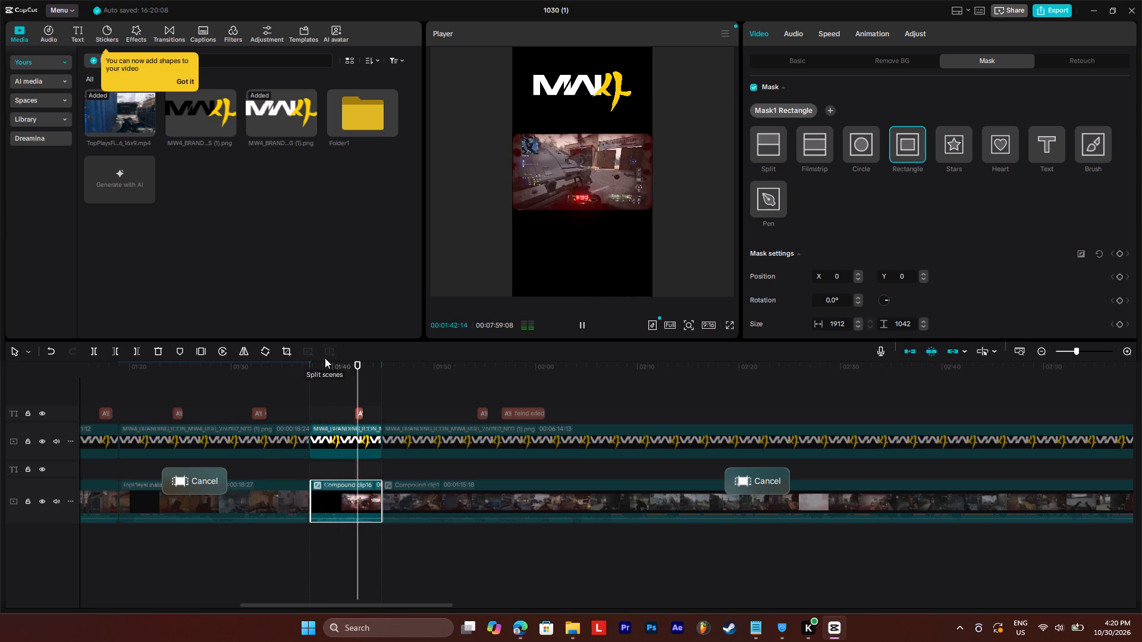
pyautogui.press('space')
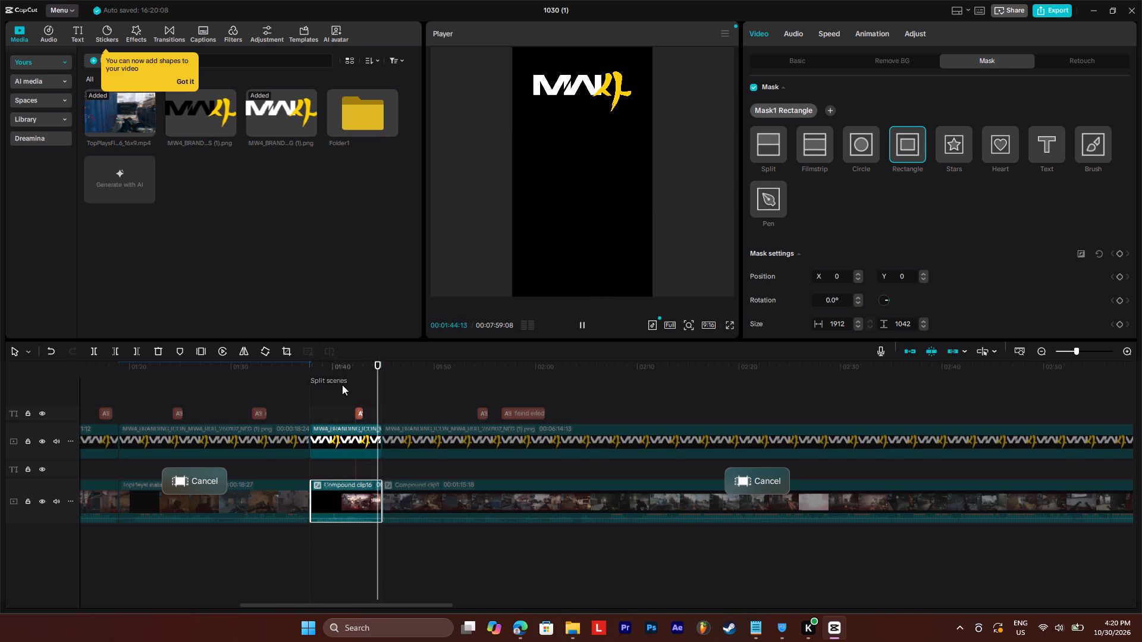
# Cancel the range selection around Compound clip16 while playing on into Compound clip1.
pyautogui.click(403, 440)
pyautogui.press('space')
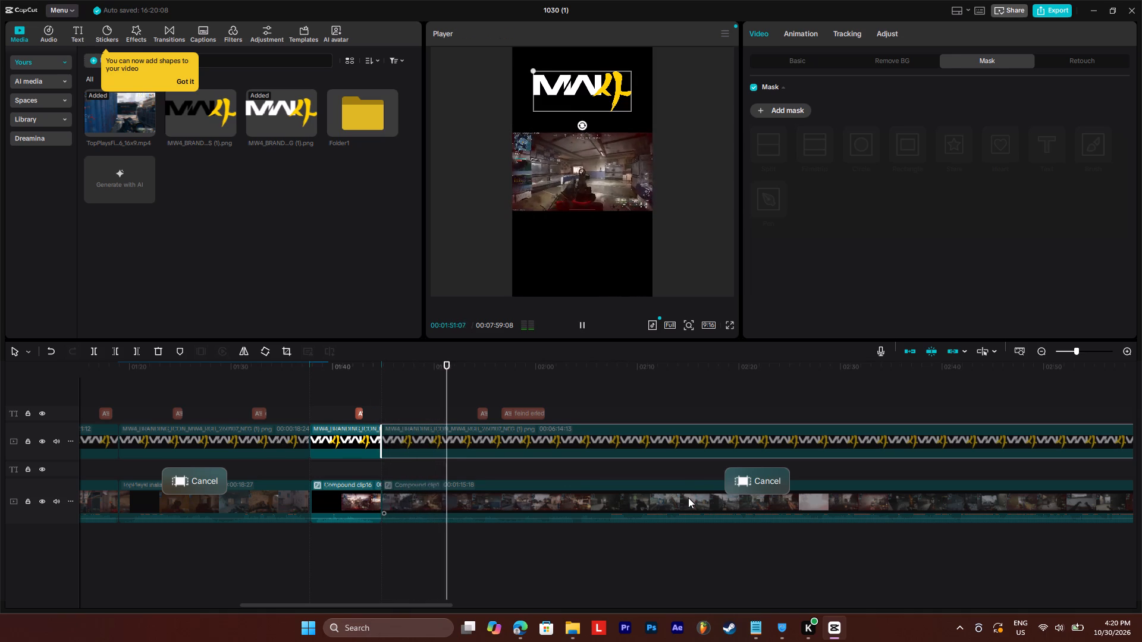
pyautogui.click(763, 479)
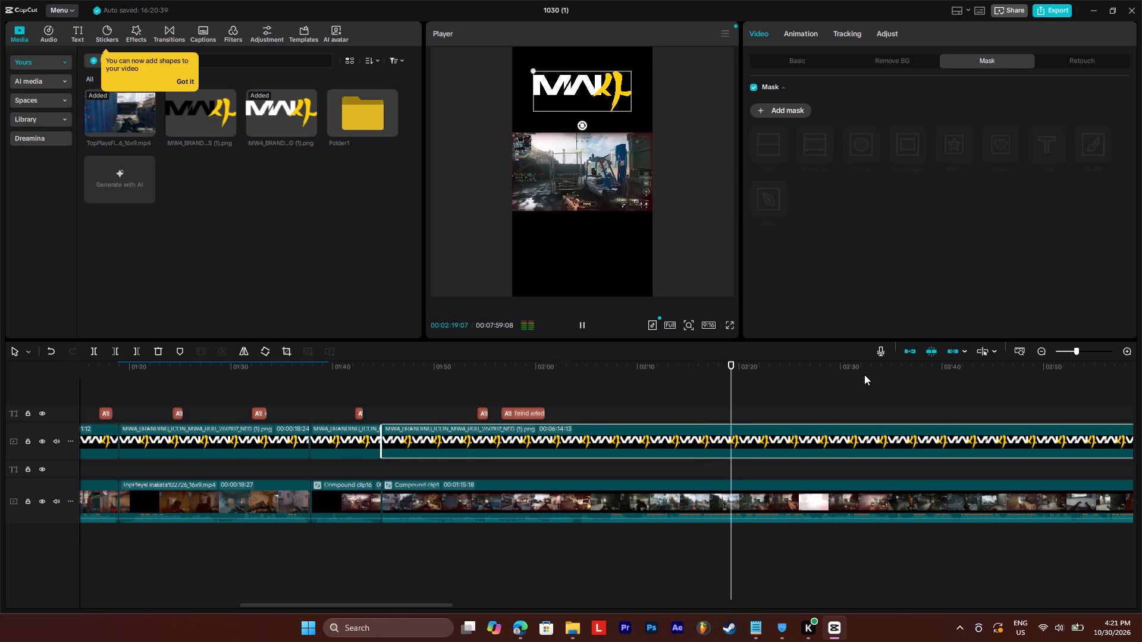
# Delete all the finished segments before Compound clip1, including their captions, logo pieces and gameplay clips.
pyautogui.moveTo(1078, 350); pyautogui.dragTo(1075, 357)
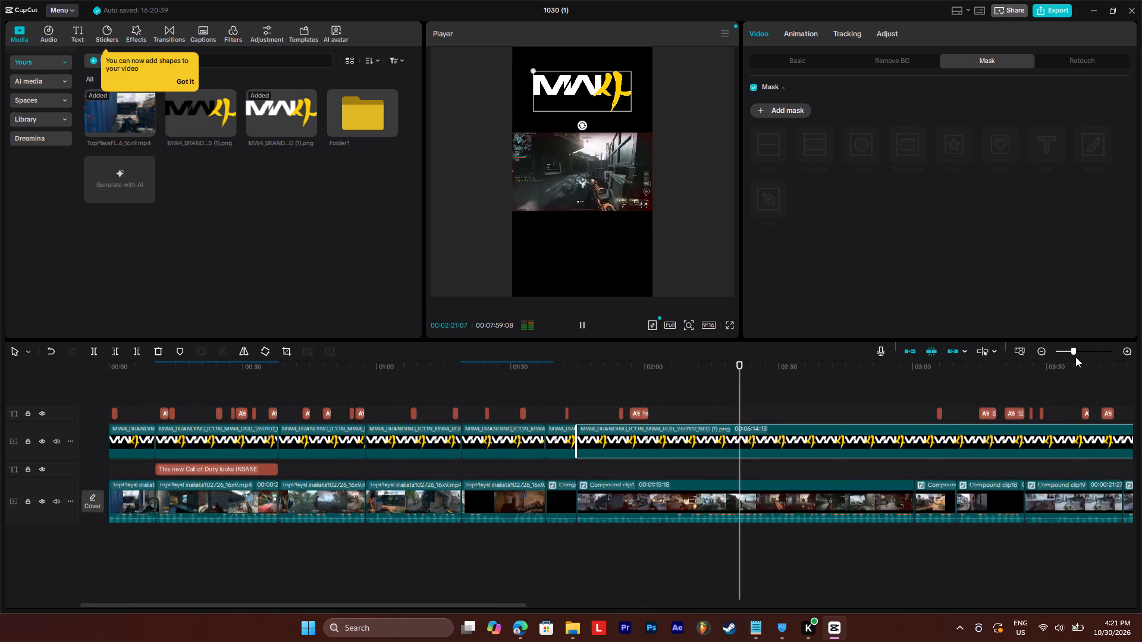
pyautogui.moveTo(1075, 357); pyautogui.dragTo(1074, 358)
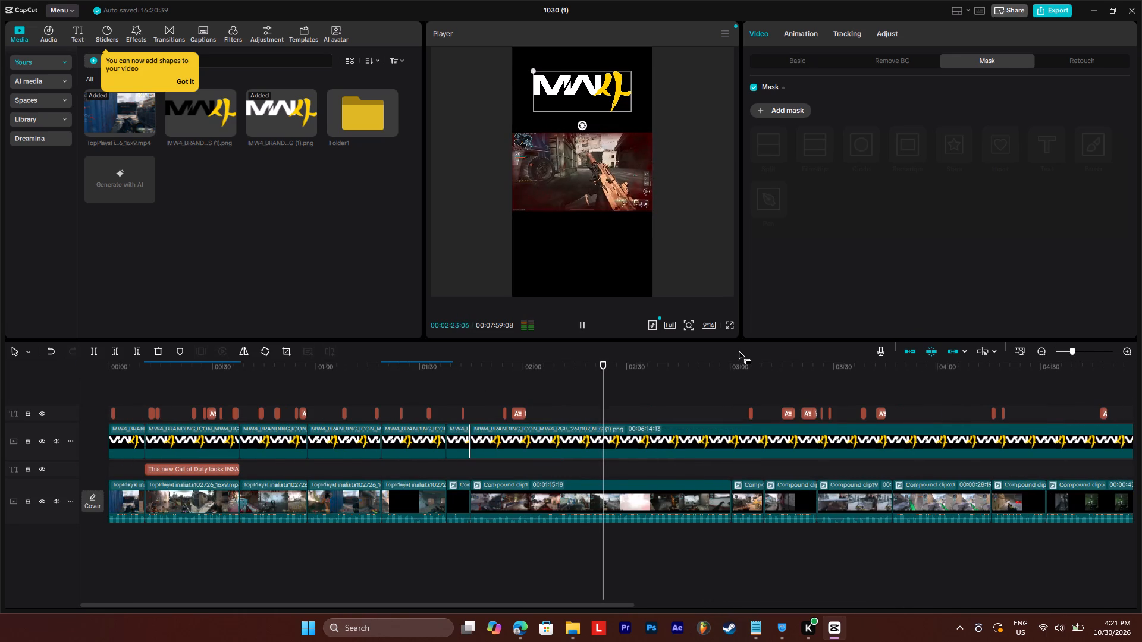
pyautogui.click(745, 494)
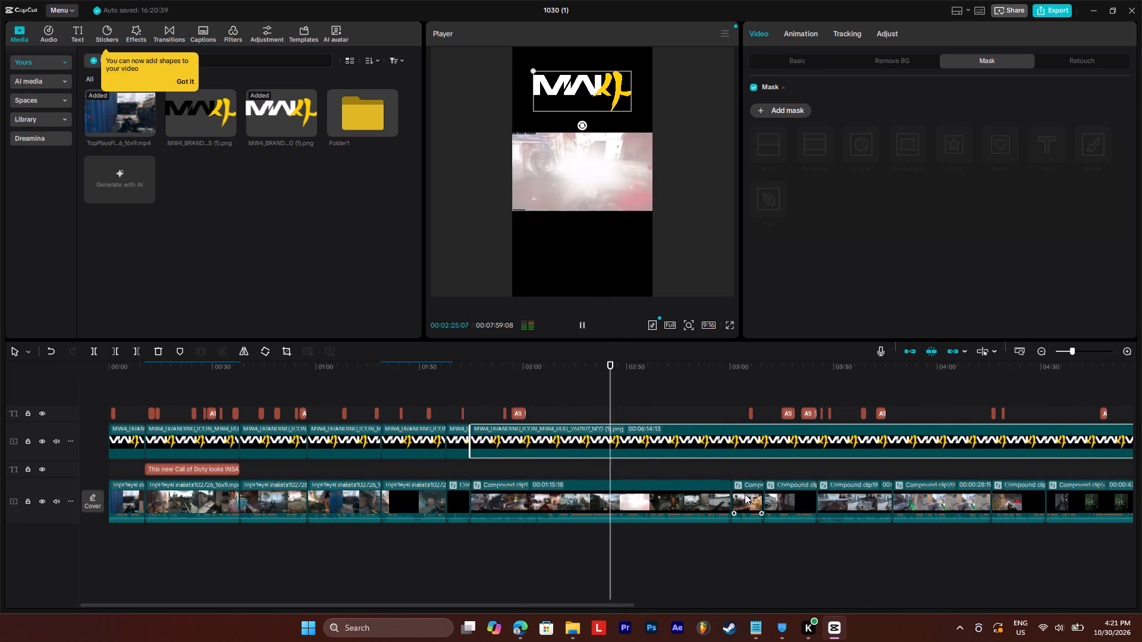
pyautogui.click(491, 440)
pyautogui.moveTo(447, 388); pyautogui.dragTo(454, 414)
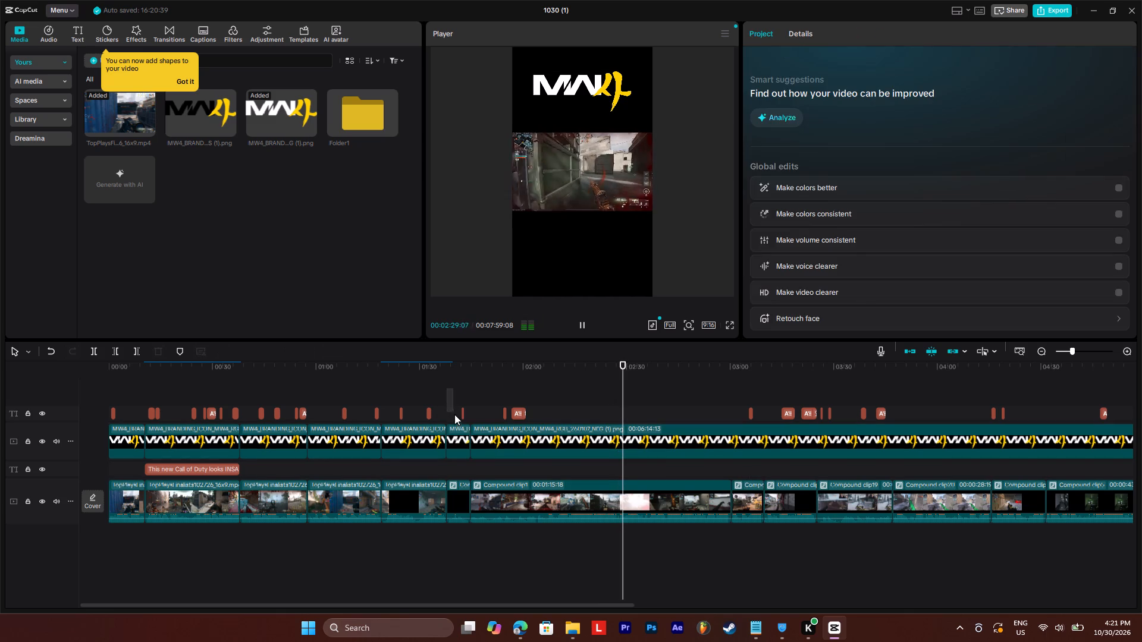
pyautogui.moveTo(454, 414); pyautogui.dragTo(286, 535)
pyautogui.moveTo(465, 387); pyautogui.dragTo(62, 527)
pyautogui.press('BackSpace')
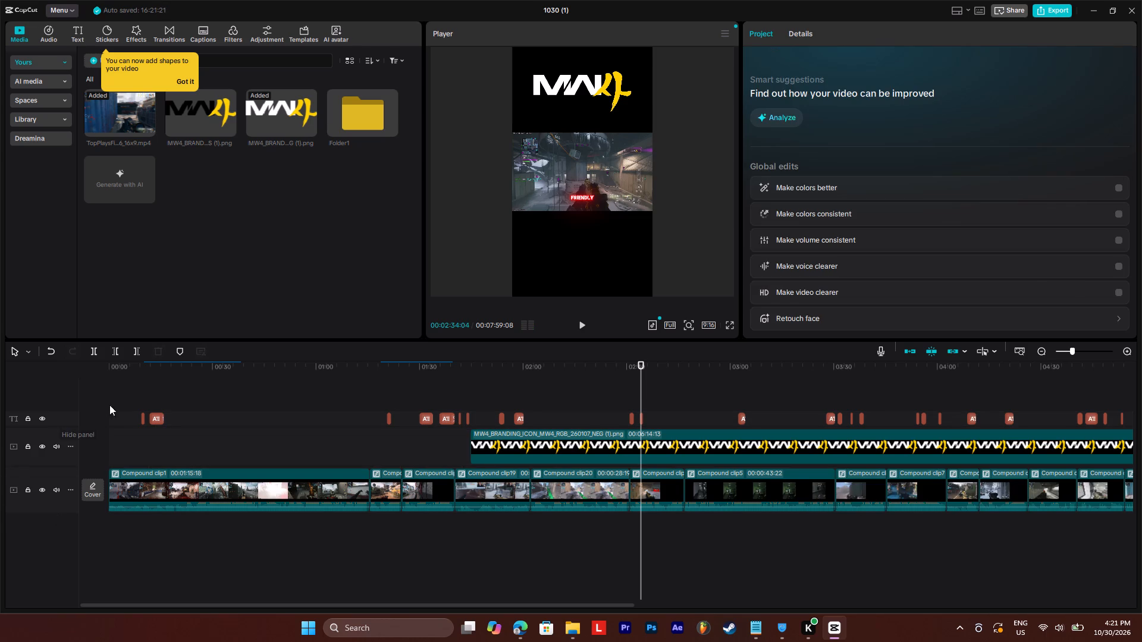
# Play the start of Compound clip1 from the beginning of the timeline.
pyautogui.moveTo(150, 369); pyautogui.dragTo(98, 376)
pyautogui.press('space')
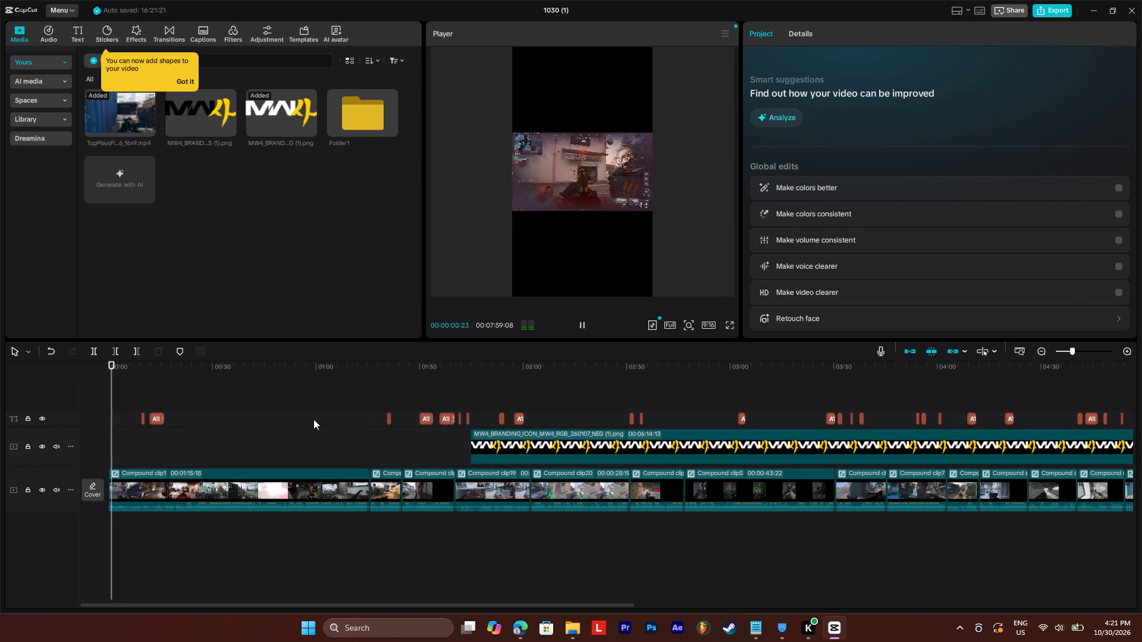
pyautogui.press('space')
# Select the short compound clip right after Compound clip1 with its caption and mark it as the range by clip.
pyautogui.click(367, 369)
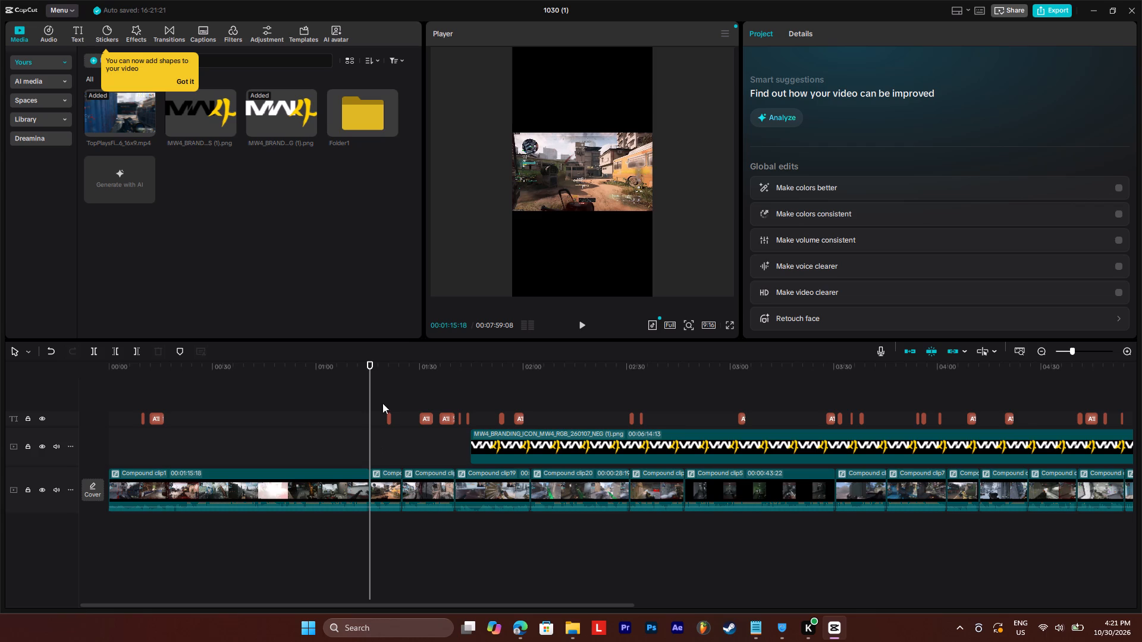
pyautogui.moveTo(376, 385); pyautogui.dragTo(395, 508)
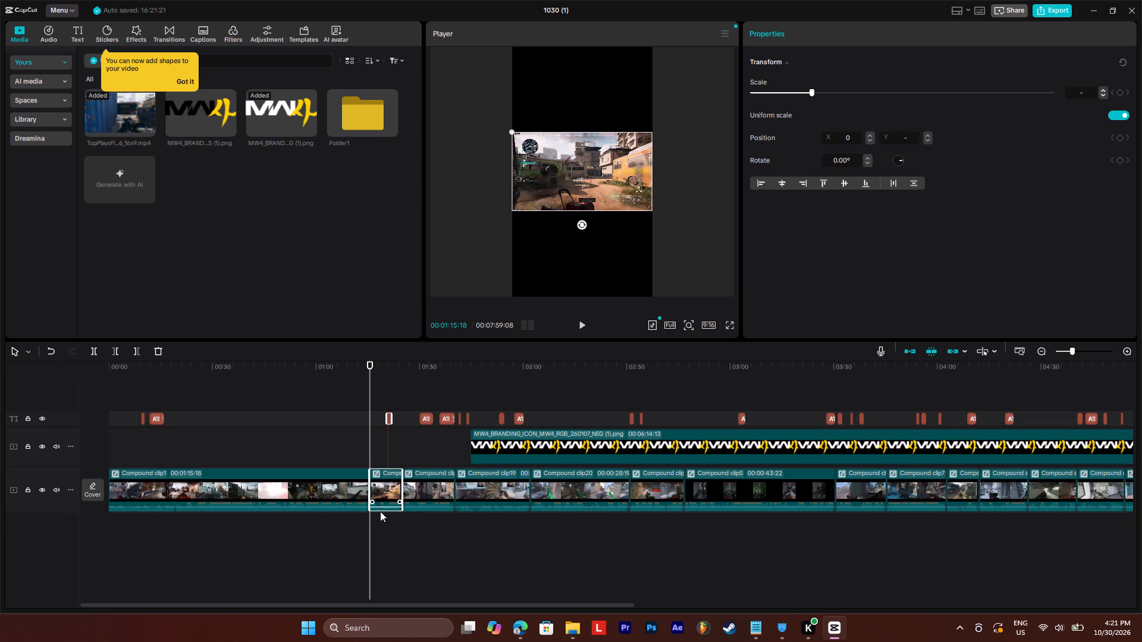
pyautogui.rightClick(385, 492)
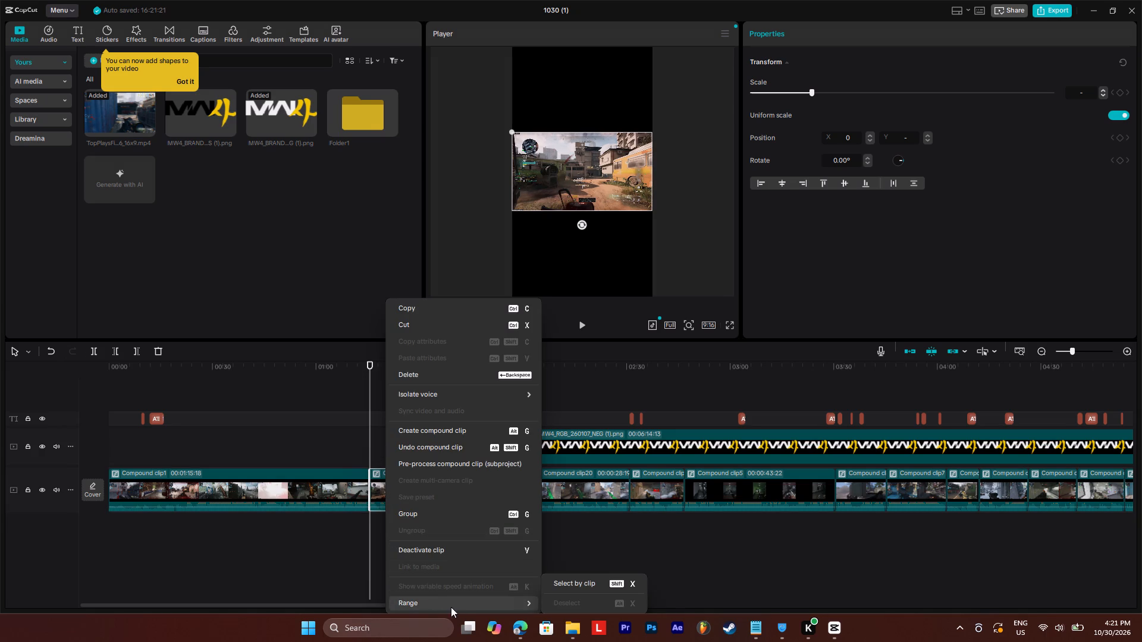
pyautogui.click(582, 588)
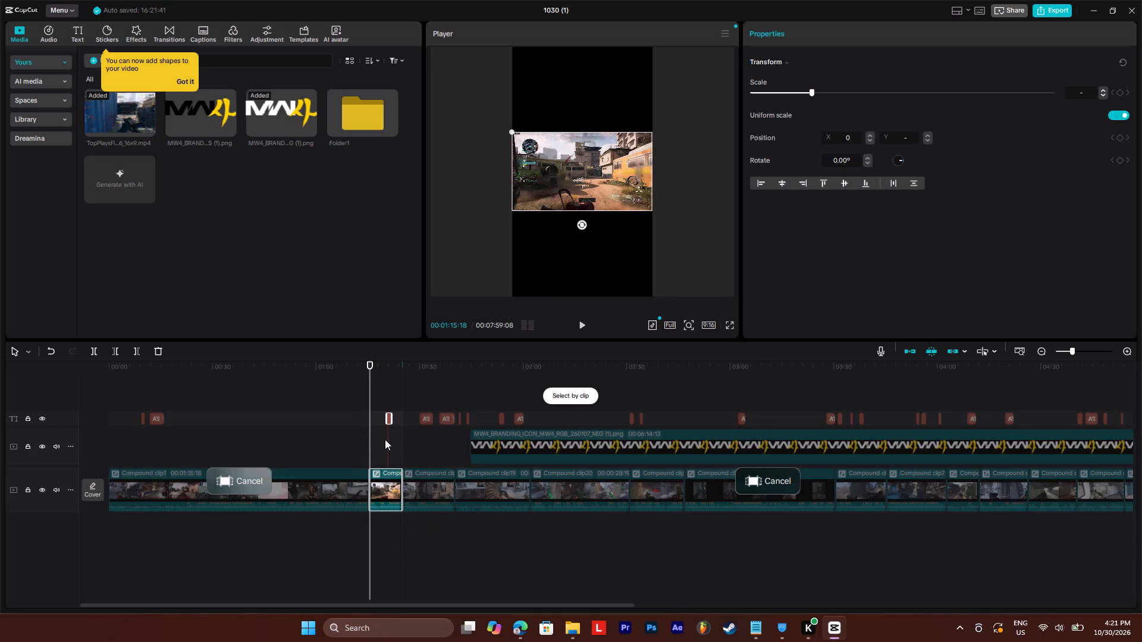
# Add a Rectangle mask to the compound clip inside the marked range.
pyautogui.click(384, 489)
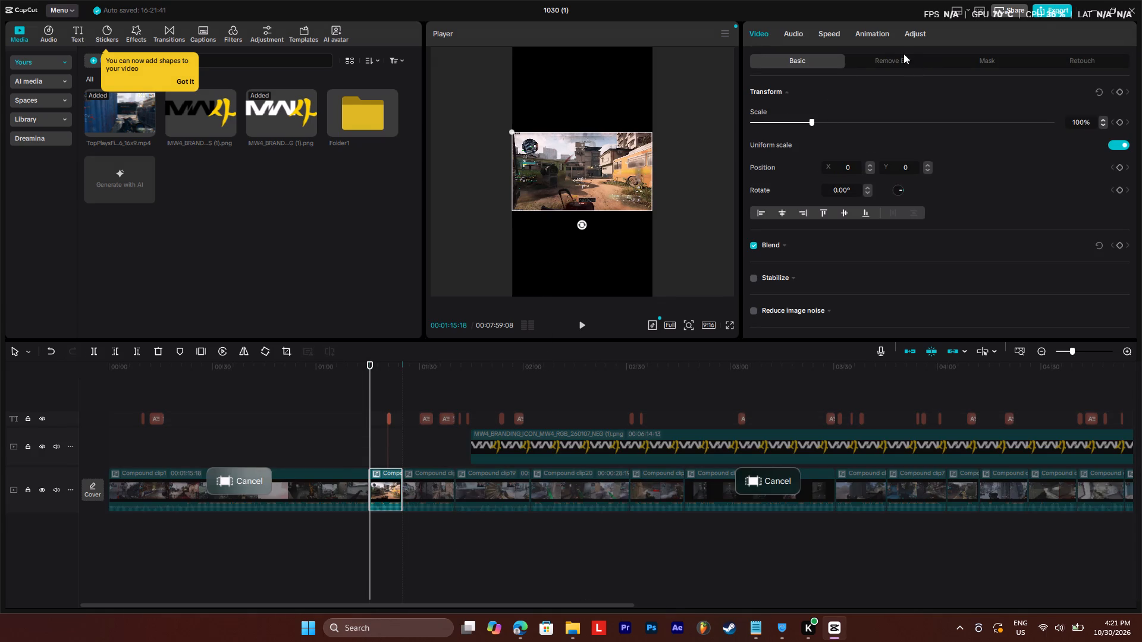
pyautogui.click(990, 59)
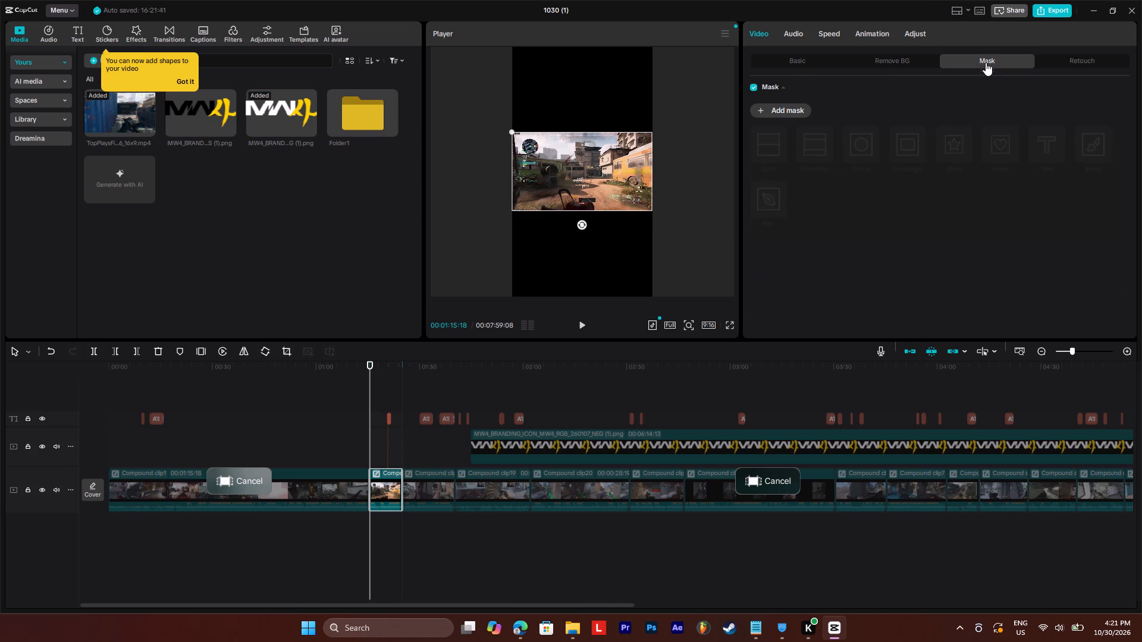
pyautogui.click(789, 105)
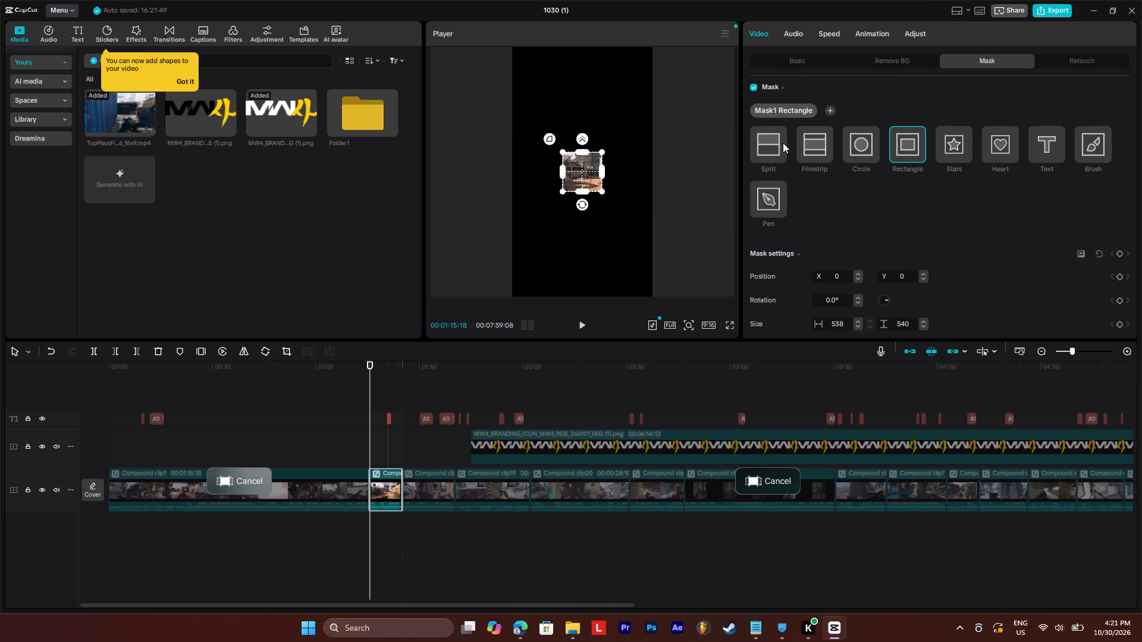
# Resize the rectangle mask to about 1912 by 1026 so it covers nearly the whole gameplay frame.
pyautogui.moveTo(602, 167); pyautogui.dragTo(617, 171)
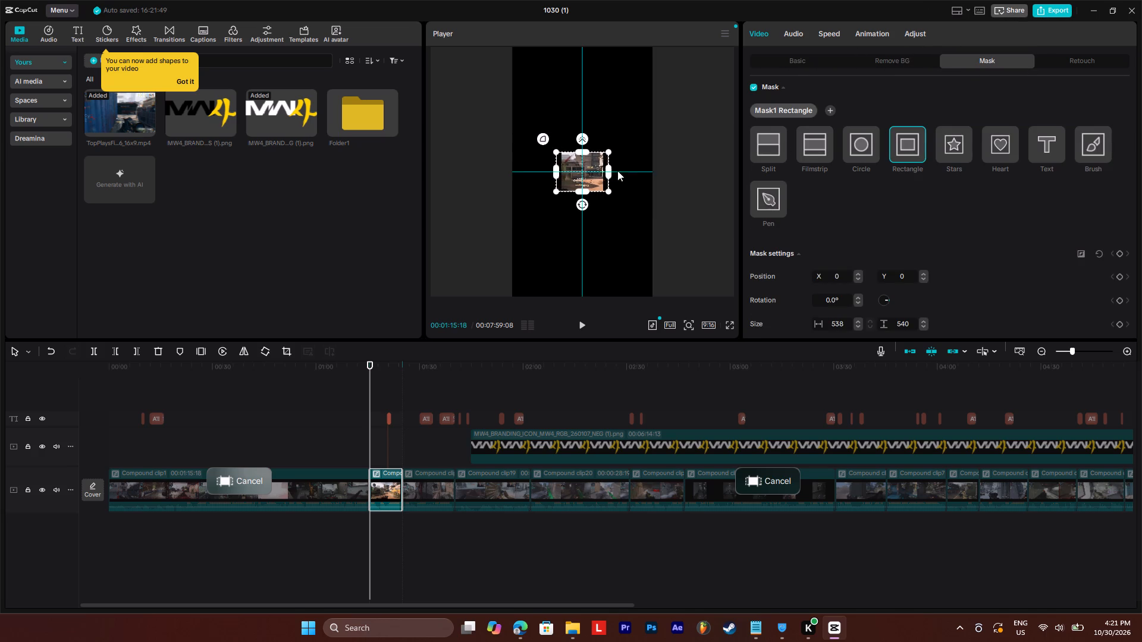
pyautogui.moveTo(617, 171); pyautogui.dragTo(667, 170)
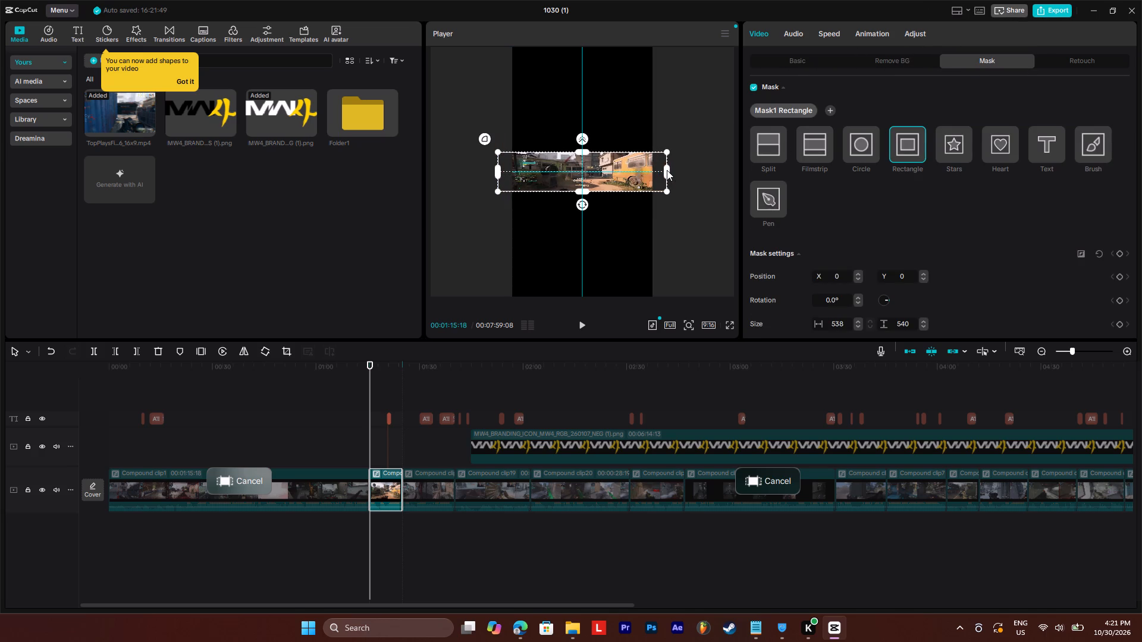
pyautogui.moveTo(667, 170); pyautogui.dragTo(647, 185)
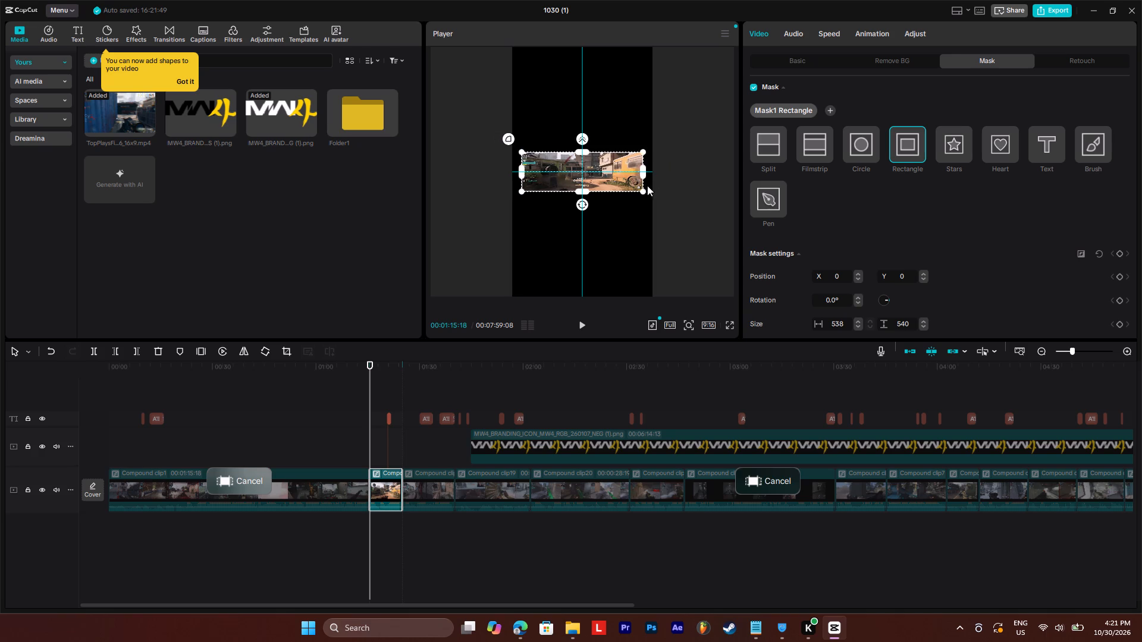
pyautogui.moveTo(647, 185); pyautogui.dragTo(651, 185)
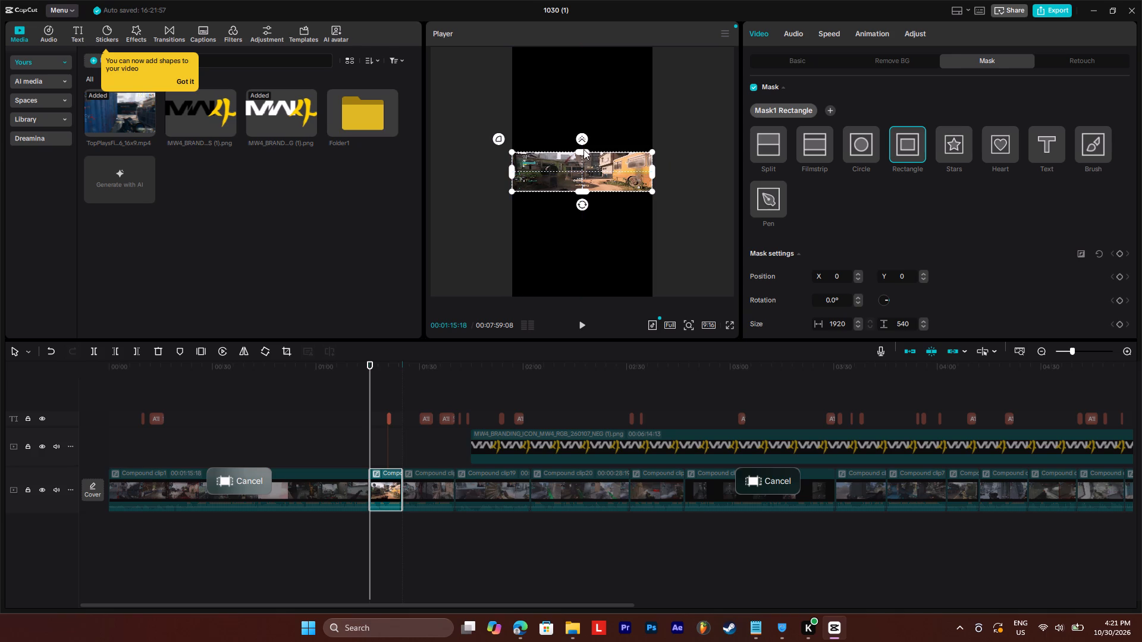
pyautogui.moveTo(583, 149); pyautogui.dragTo(582, 126)
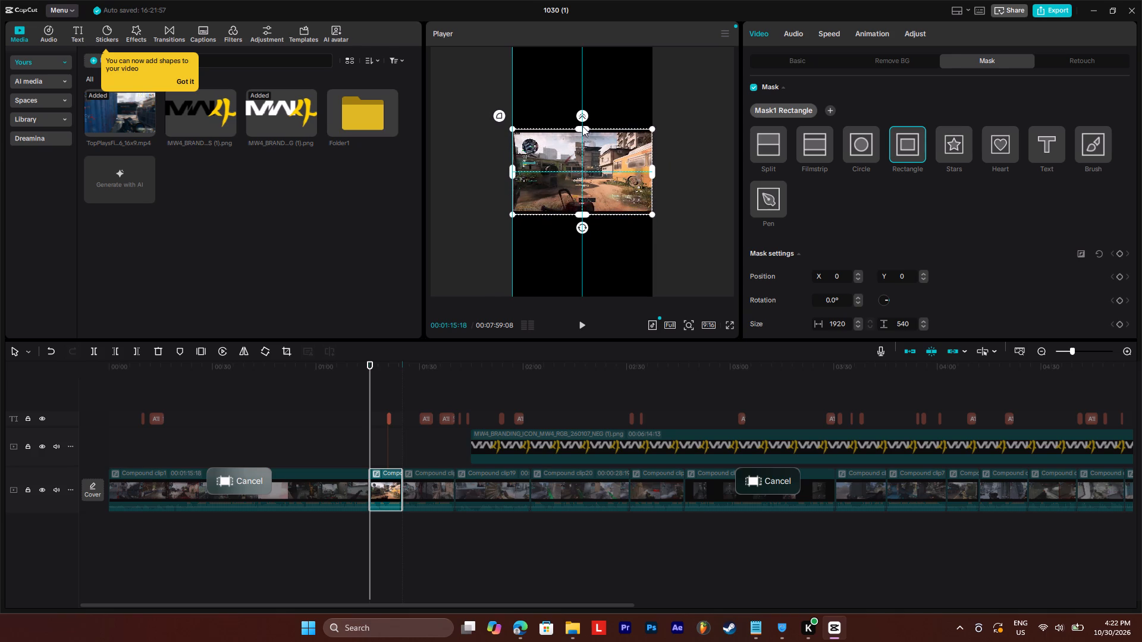
pyautogui.moveTo(582, 126); pyautogui.dragTo(582, 131)
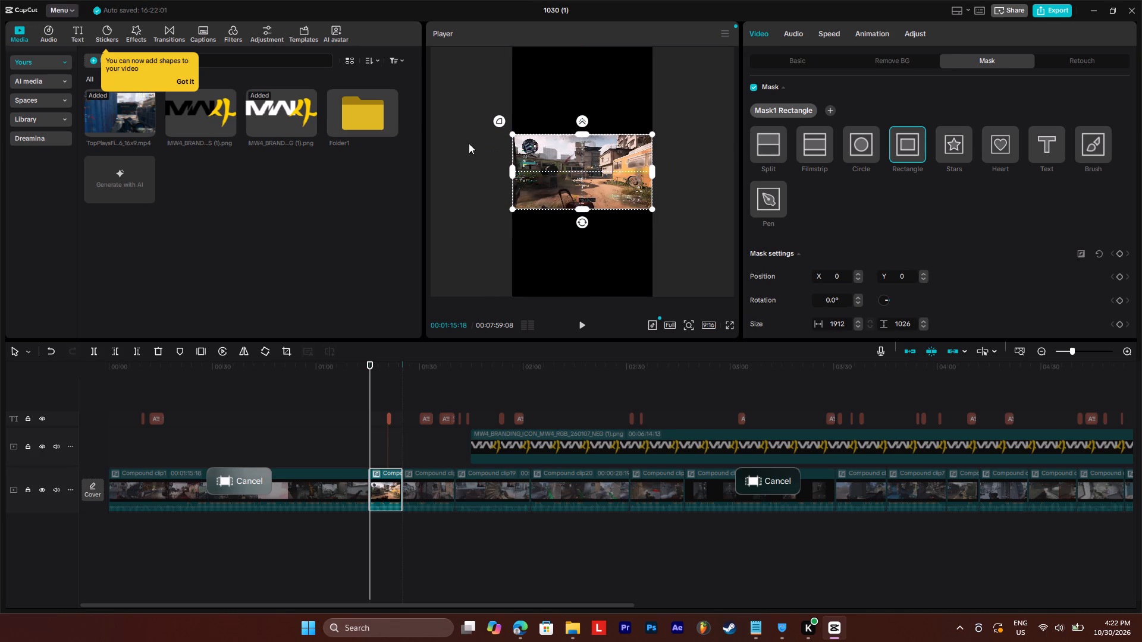
# Slightly round the corners of the rectangle mask.
pyautogui.moveTo(497, 120); pyautogui.dragTo(491, 115)
# Play the start of the masked clip to check its rounded corners.
pyautogui.click(370, 359)
pyautogui.press('space')
pyautogui.press('space')
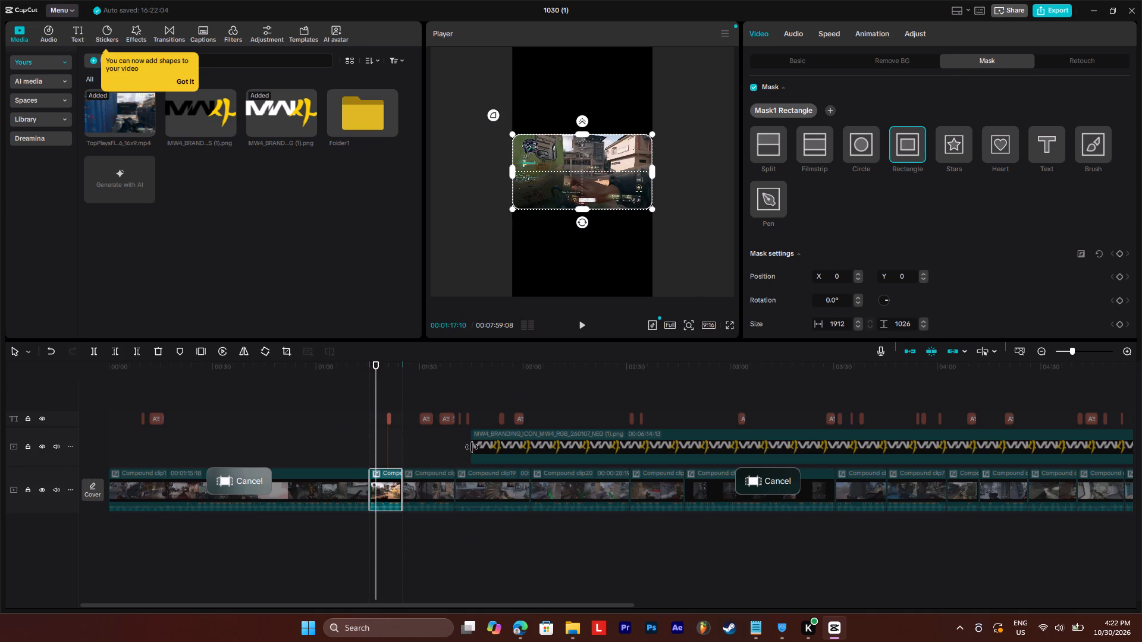
# Extend the start of the MW4 logo overlay back to the beginning of the timeline.
pyautogui.moveTo(472, 447); pyautogui.dragTo(427, 458)
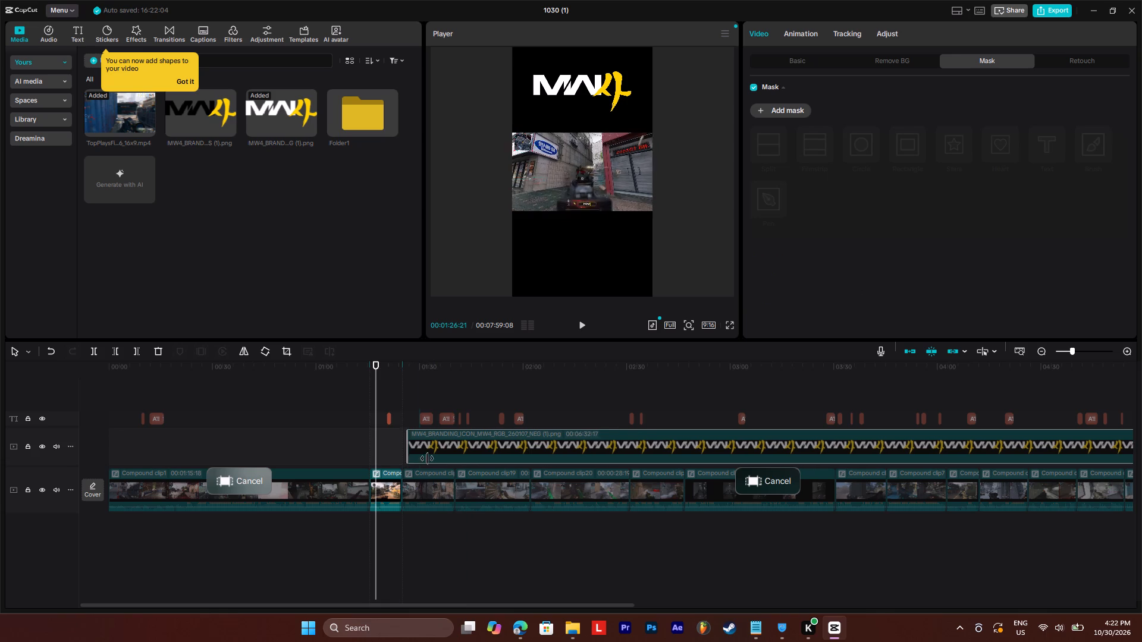
pyautogui.moveTo(427, 458); pyautogui.dragTo(460, 456)
pyautogui.moveTo(457, 439); pyautogui.dragTo(448, 443)
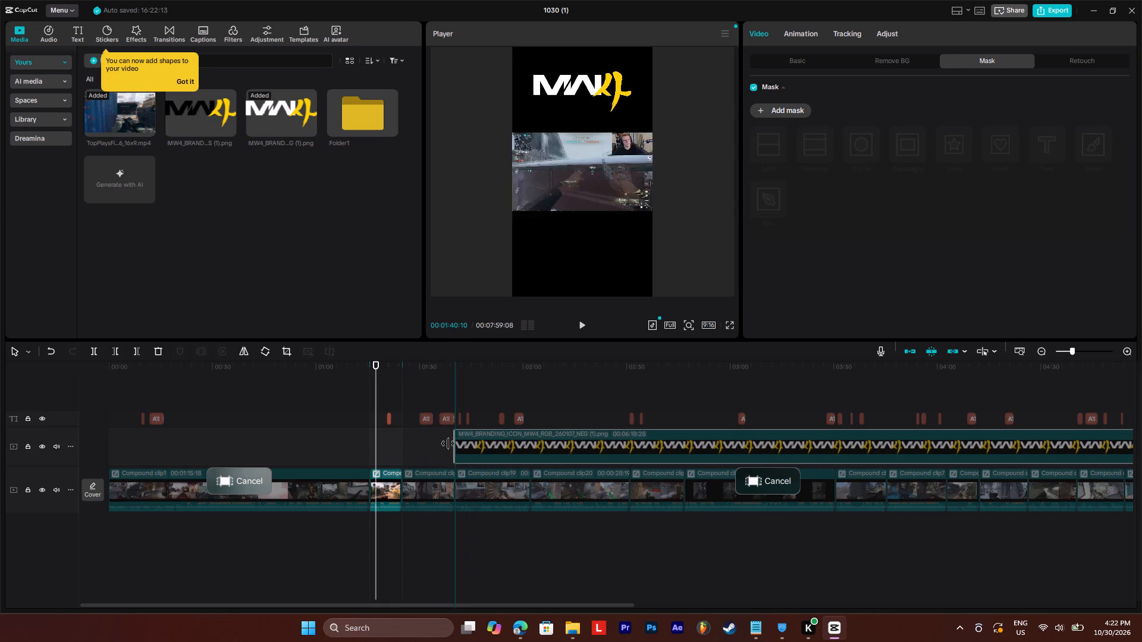
pyautogui.moveTo(448, 443); pyautogui.dragTo(71, 473)
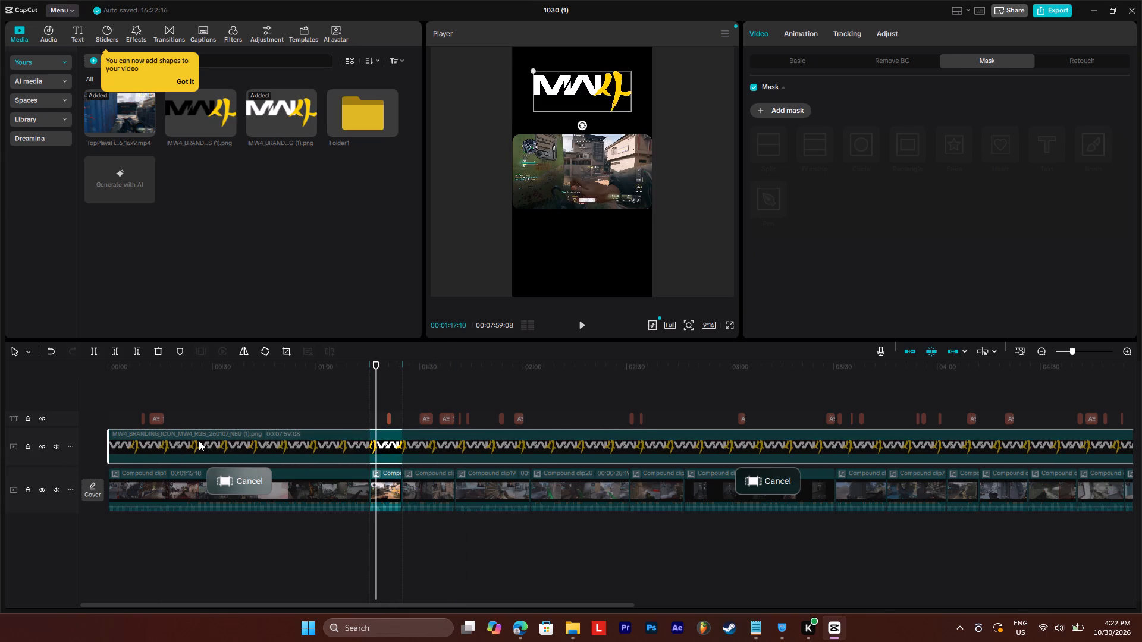
# Play the masked clip and the footage after it, including in full screen, to check the logo and rounded mask.
pyautogui.press('space')
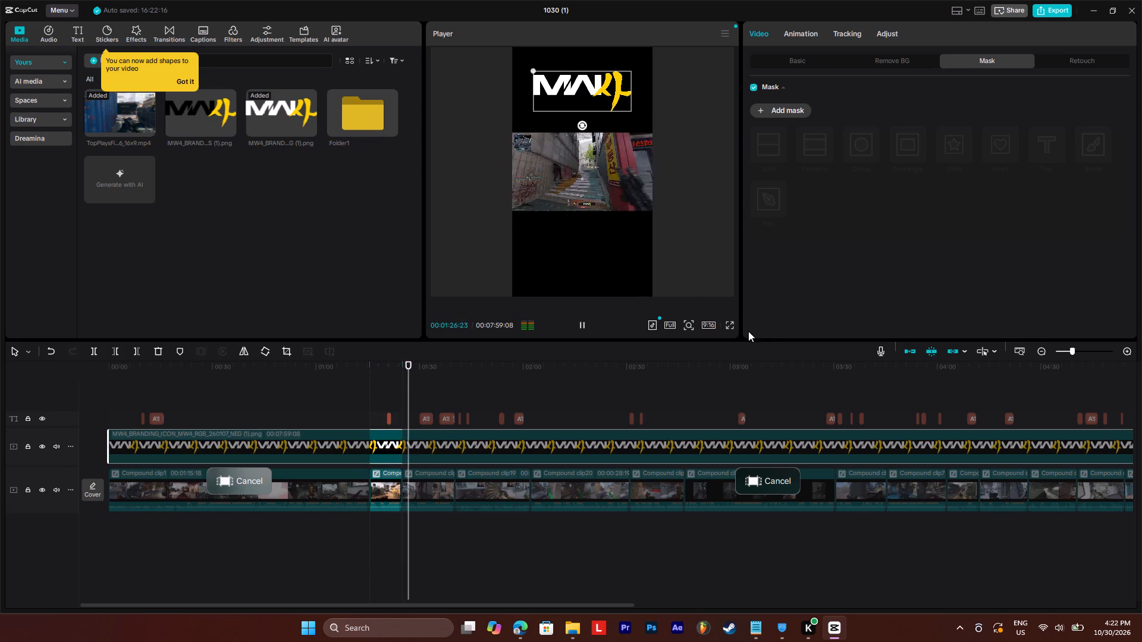
pyautogui.click(729, 323)
pyautogui.press('space')
pyautogui.press('space')
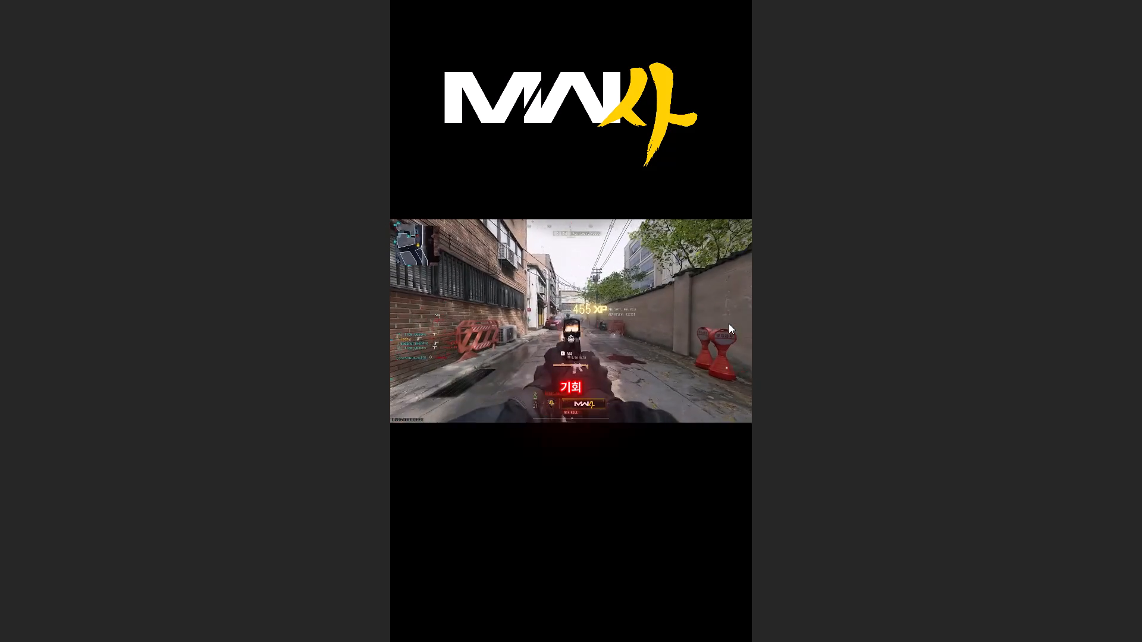
pyautogui.click(714, 540)
pyautogui.click(727, 590)
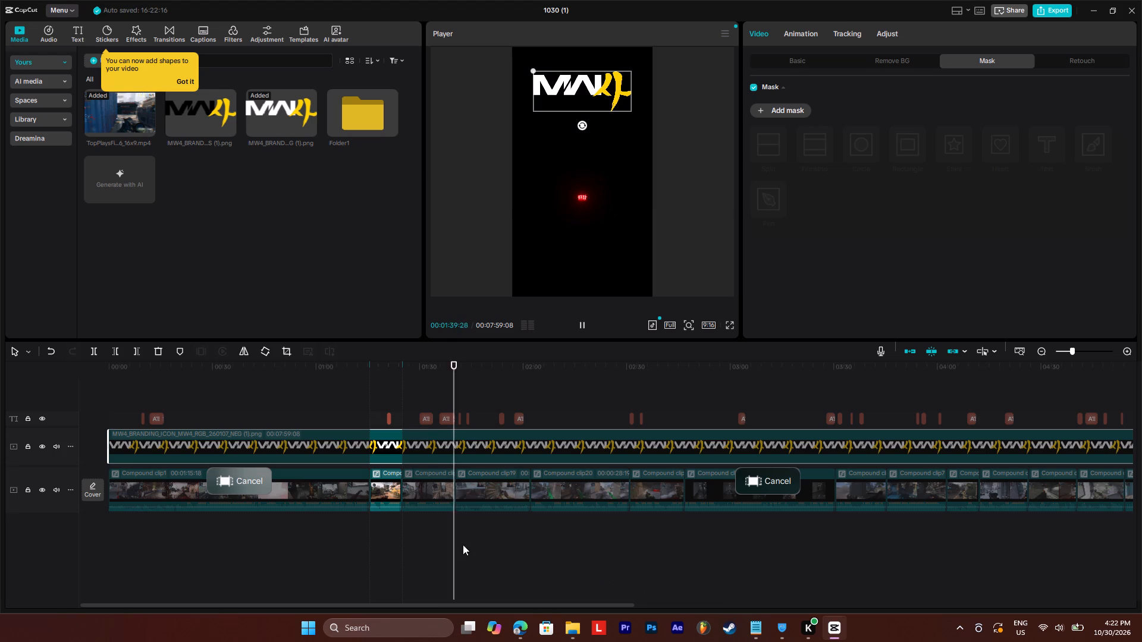
pyautogui.click(375, 365)
pyautogui.press('space')
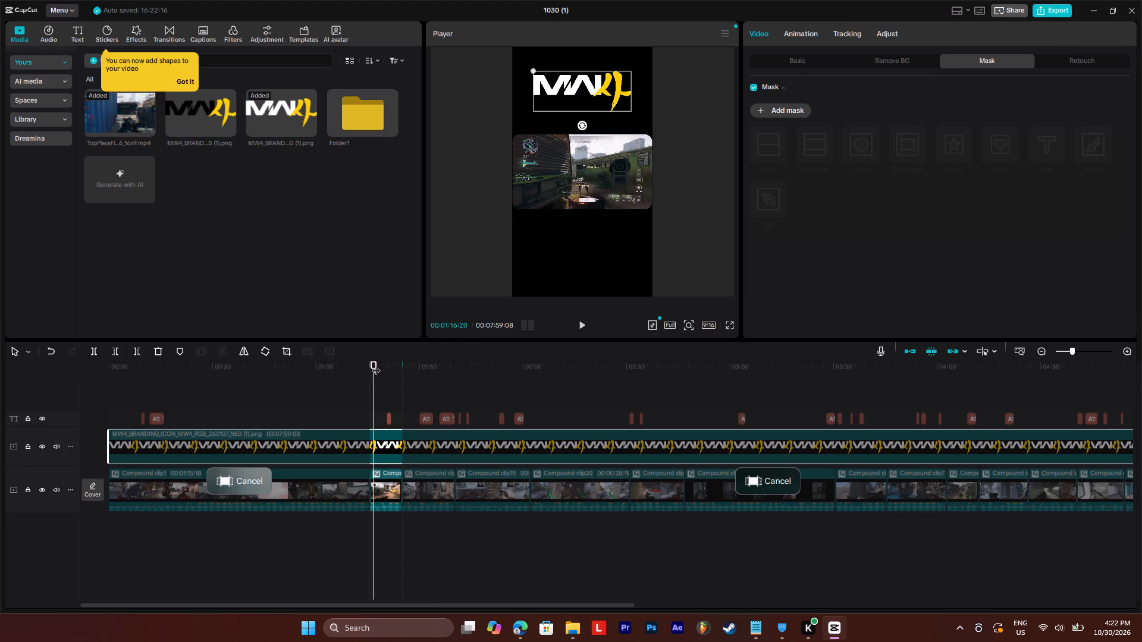
pyautogui.press('space')
pyautogui.click(728, 326)
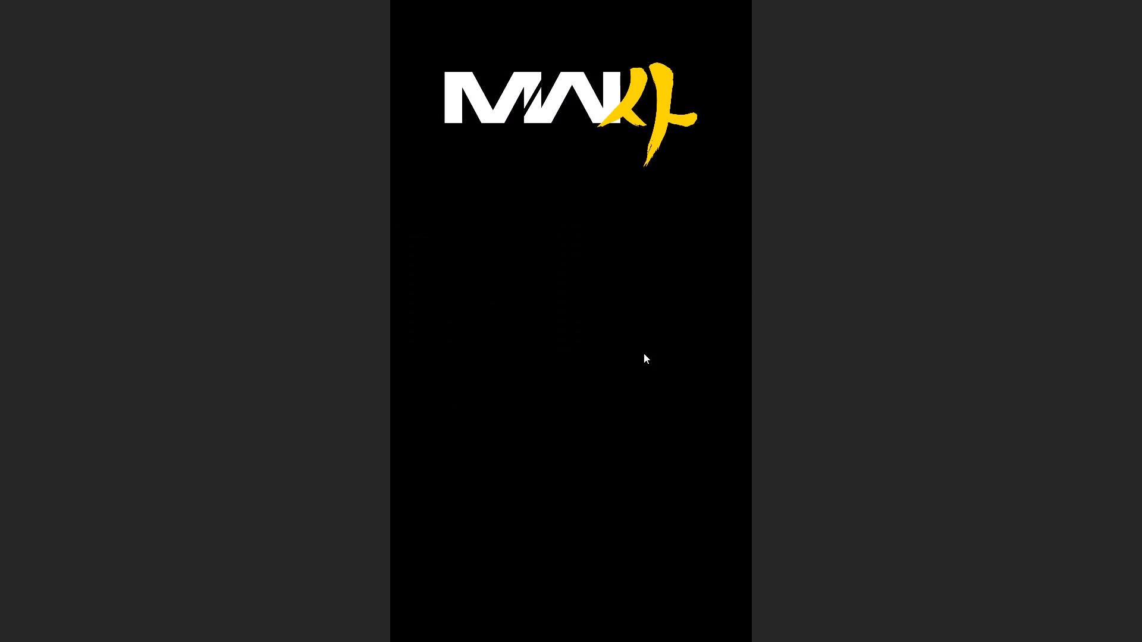
pyautogui.click(644, 353)
pyautogui.click(730, 583)
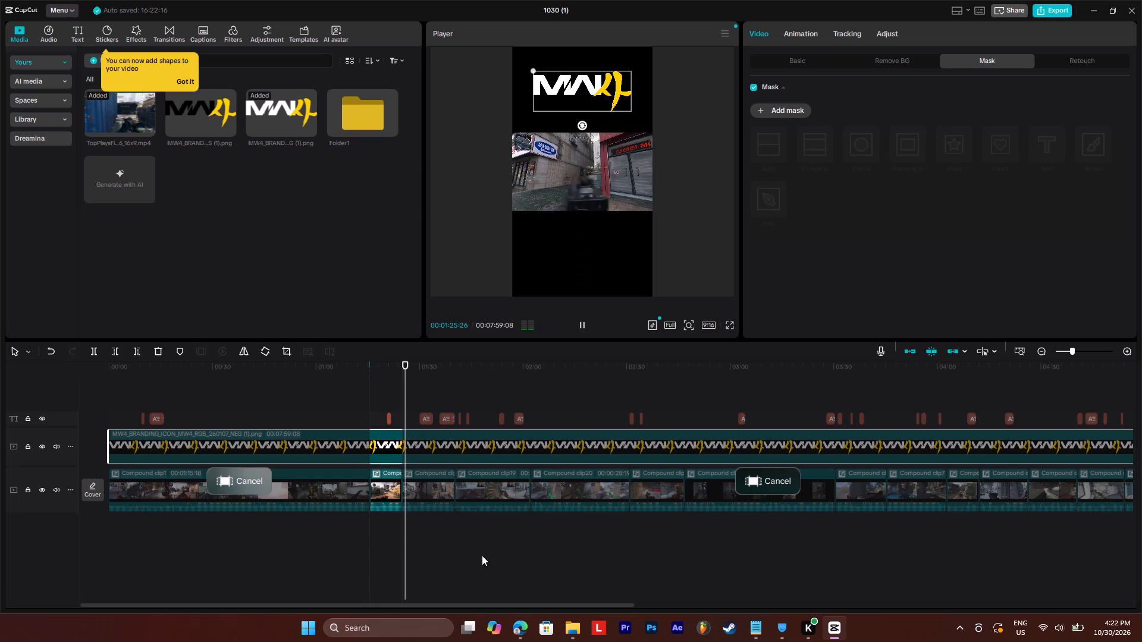
pyautogui.press('space')
pyautogui.click(379, 370)
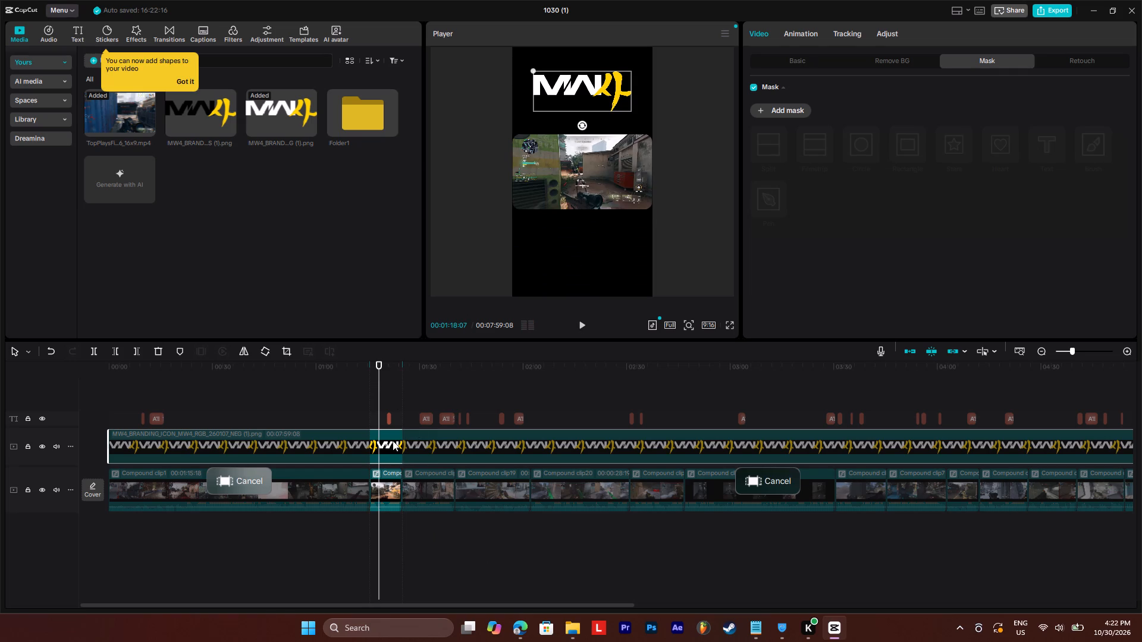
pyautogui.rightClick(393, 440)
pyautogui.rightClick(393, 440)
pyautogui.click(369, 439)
# Open the export settings for the marked clip range.
pyautogui.click(1053, 13)
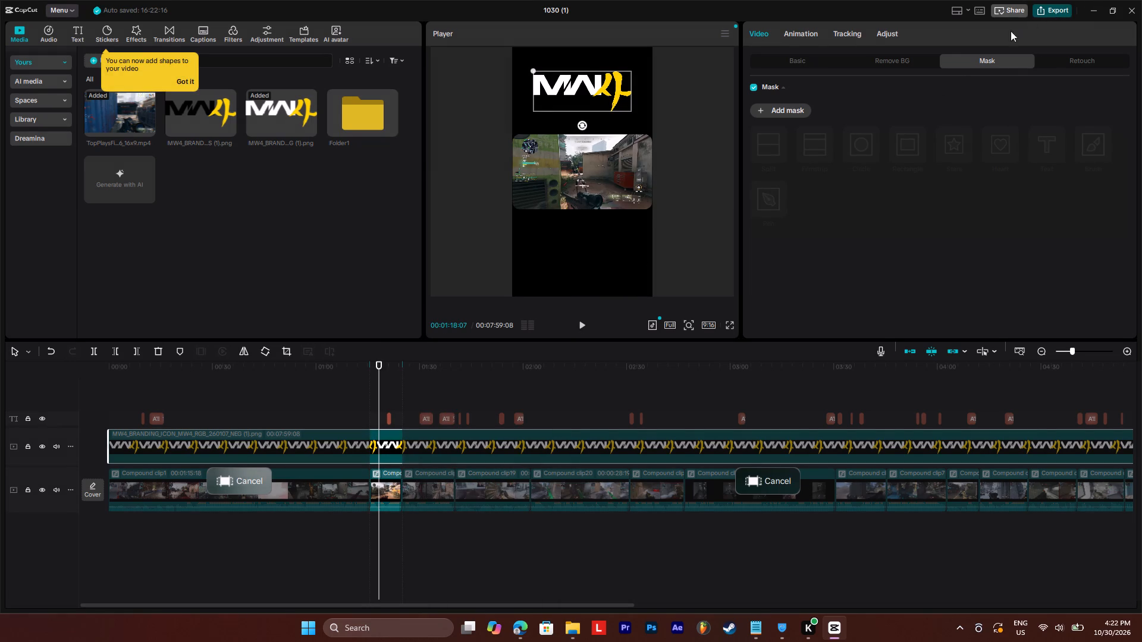
pyautogui.click(651, 146)
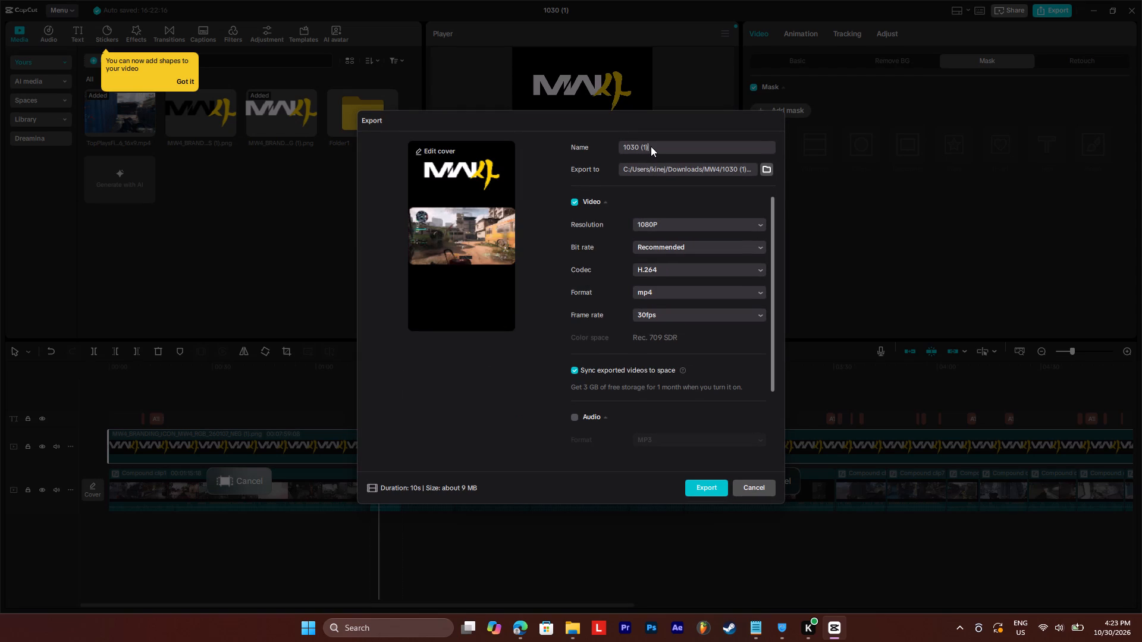
# In File Explorer, delete all the existing MP4 clips from the MW4 folder in Downloads and close the window.
pyautogui.click(569, 635)
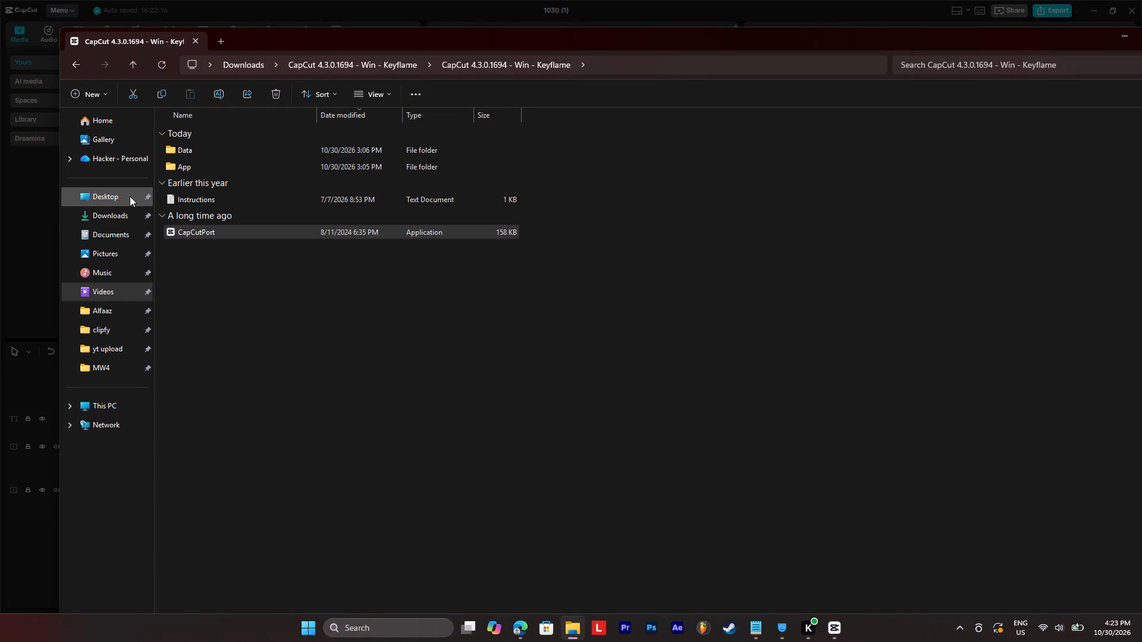
pyautogui.click(108, 232)
pyautogui.click(105, 212)
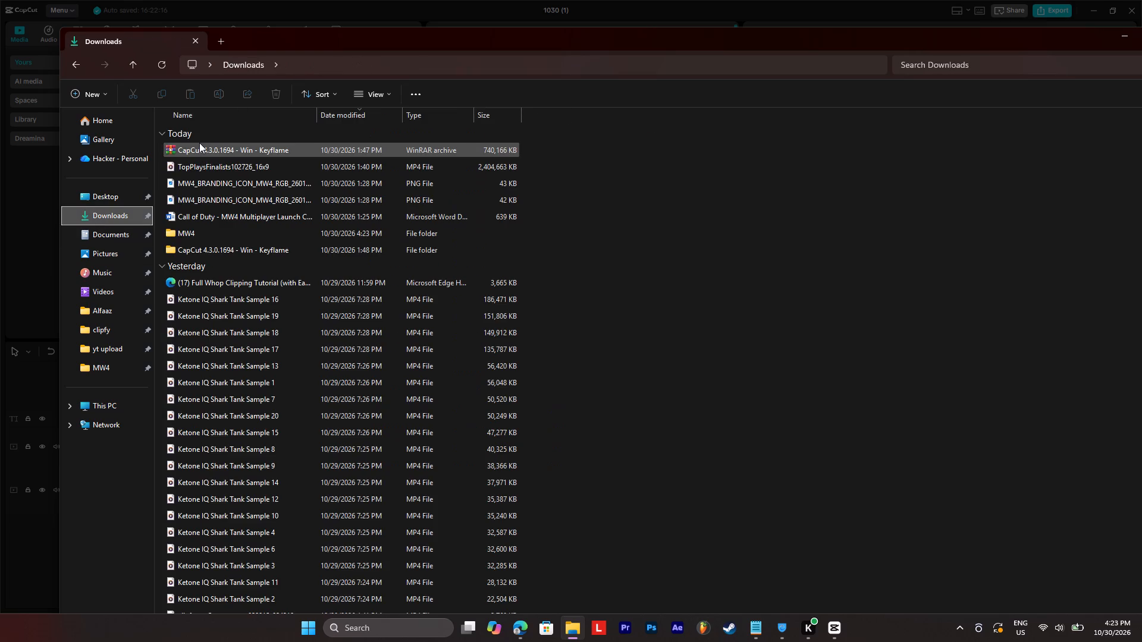
pyautogui.doubleClick(209, 238)
pyautogui.hotkey('ctrl', 'a')
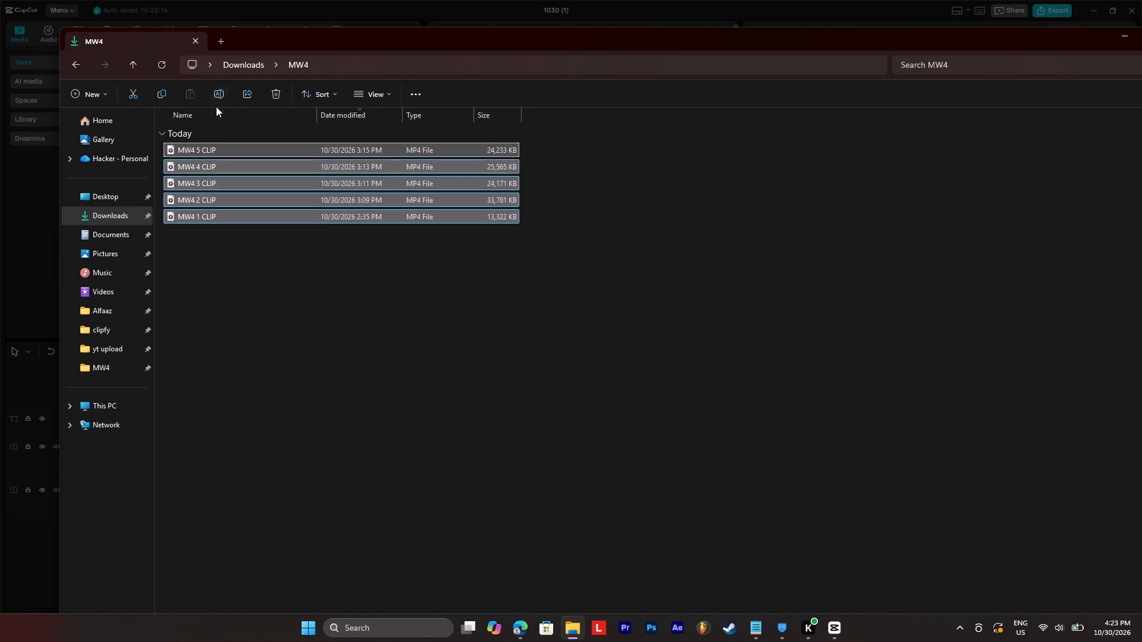
pyautogui.click(269, 93)
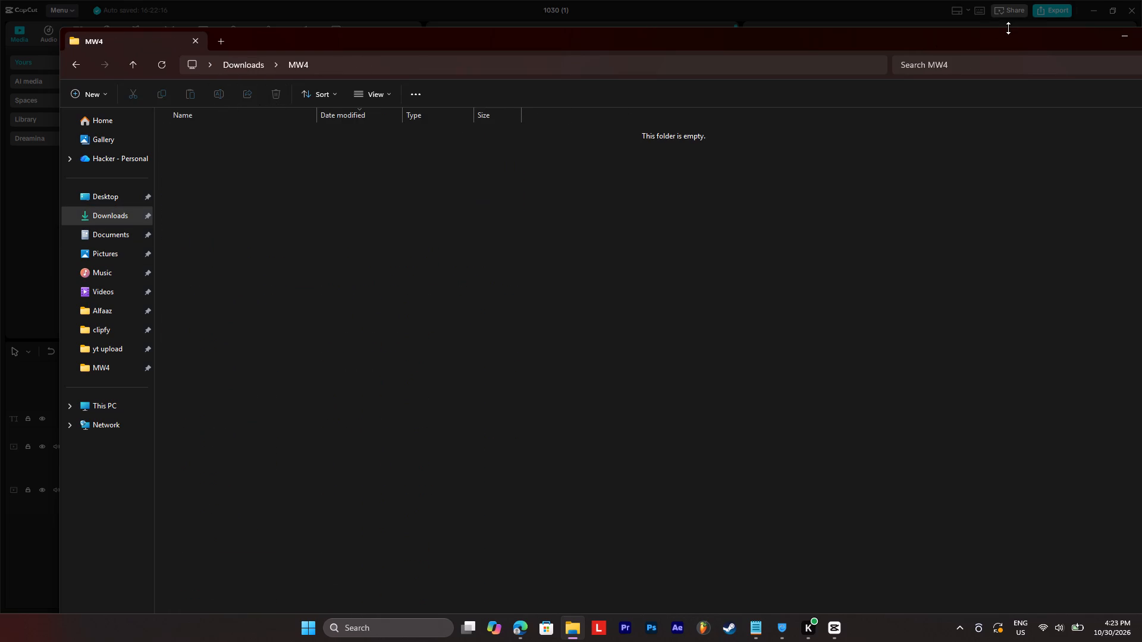
pyautogui.click(1131, 36)
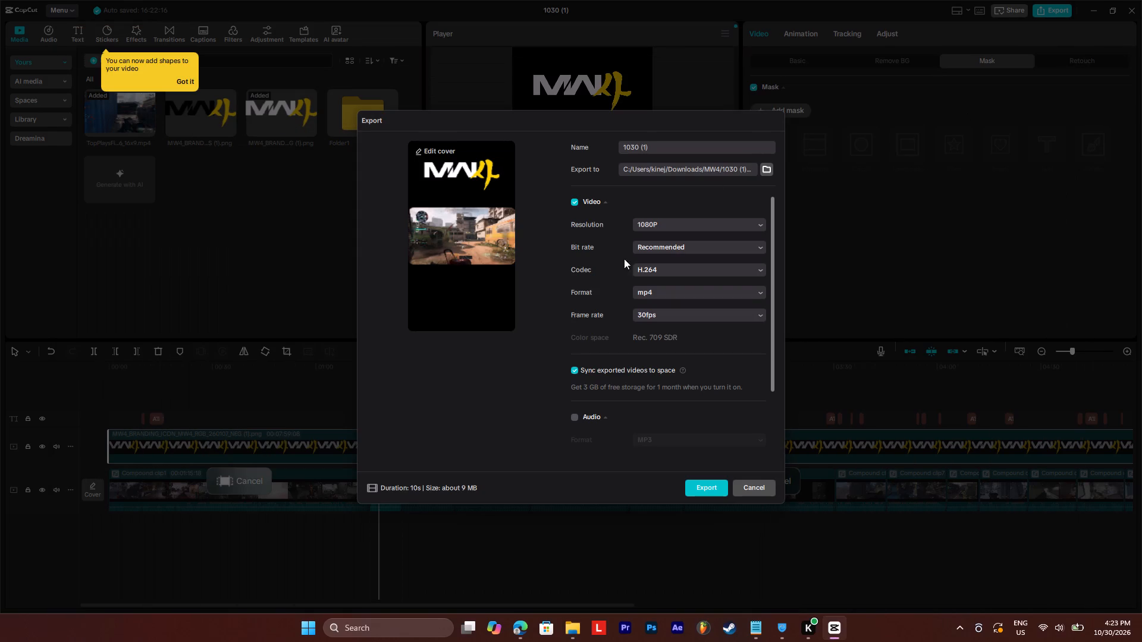
# Export the marked range as "MW4 1 CLIP" and dismiss the sharing options.
pyautogui.moveTo(650, 147); pyautogui.dragTo(586, 155)
pyautogui.press('BackSpace')
pyautogui.write('MW4 1 CLIP')
pyautogui.press('Return')
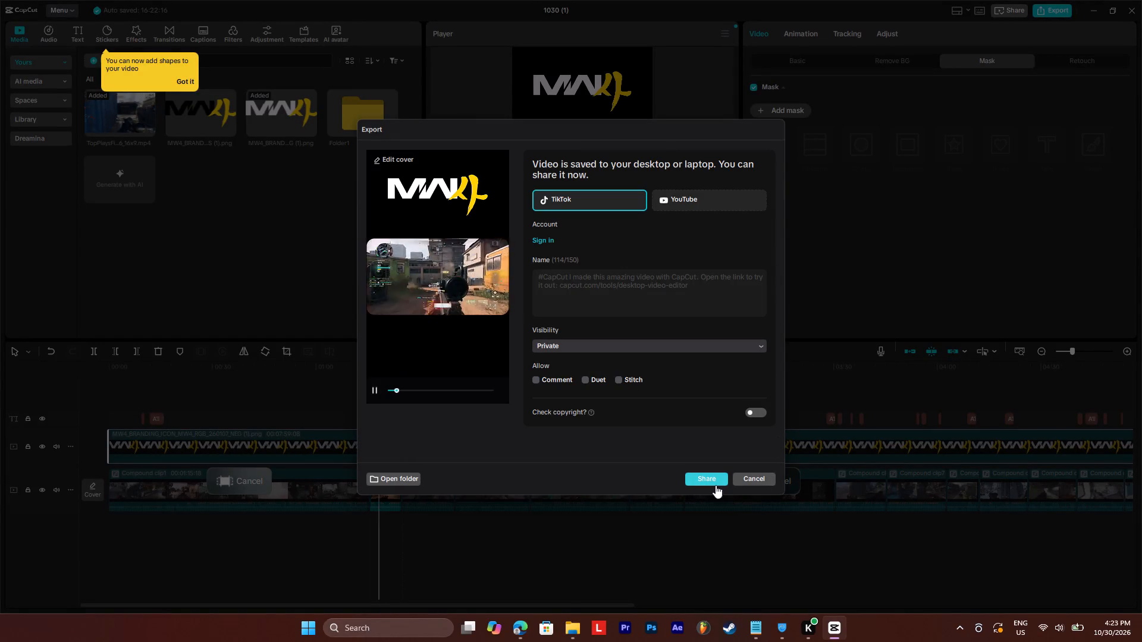
pyautogui.click(765, 479)
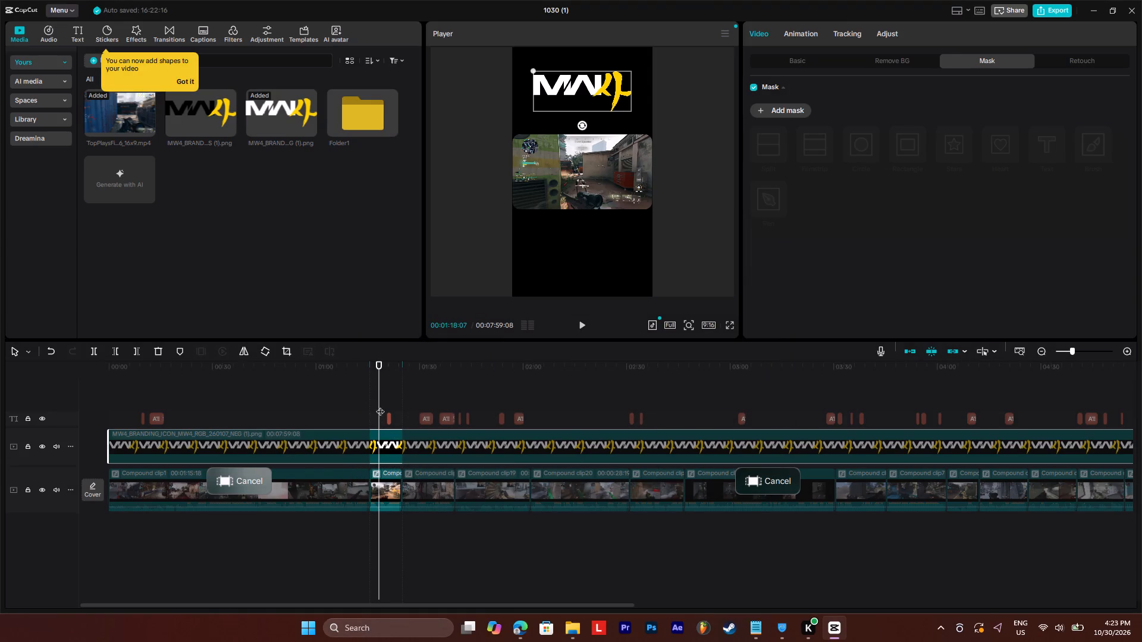
# Clear the marked range from the timeline.
pyautogui.click(779, 484)
# Split the MW4 logo overlay at the start and end of Compound clip17, at 00:01:15:18 and 00:01:24:29.
pyautogui.moveTo(390, 391); pyautogui.dragTo(390, 410)
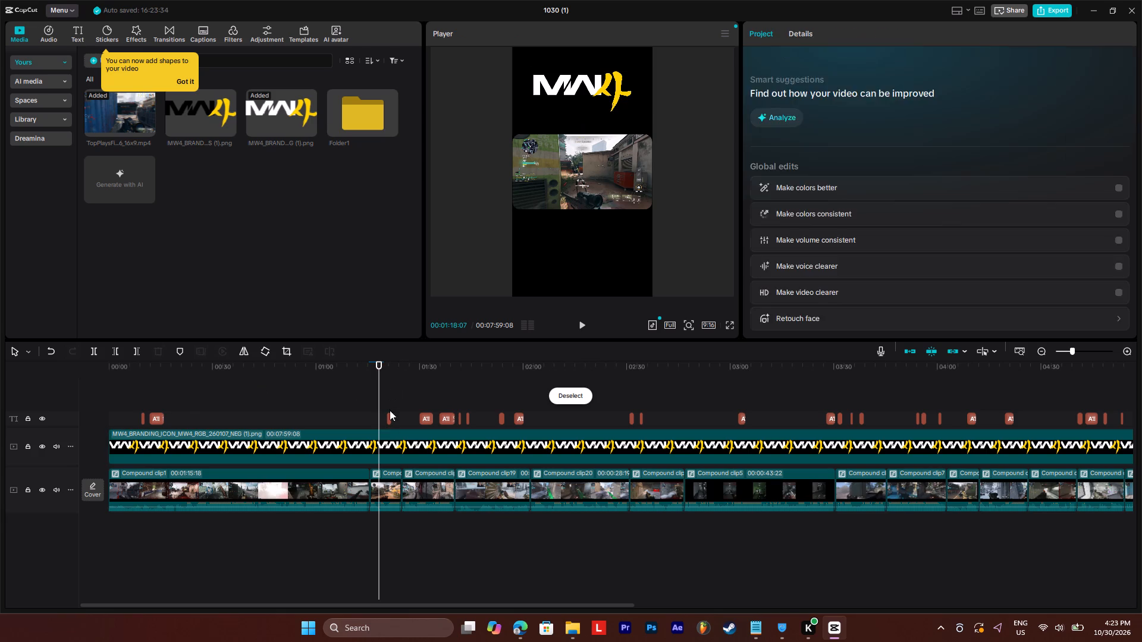
pyautogui.moveTo(390, 410); pyautogui.dragTo(390, 509)
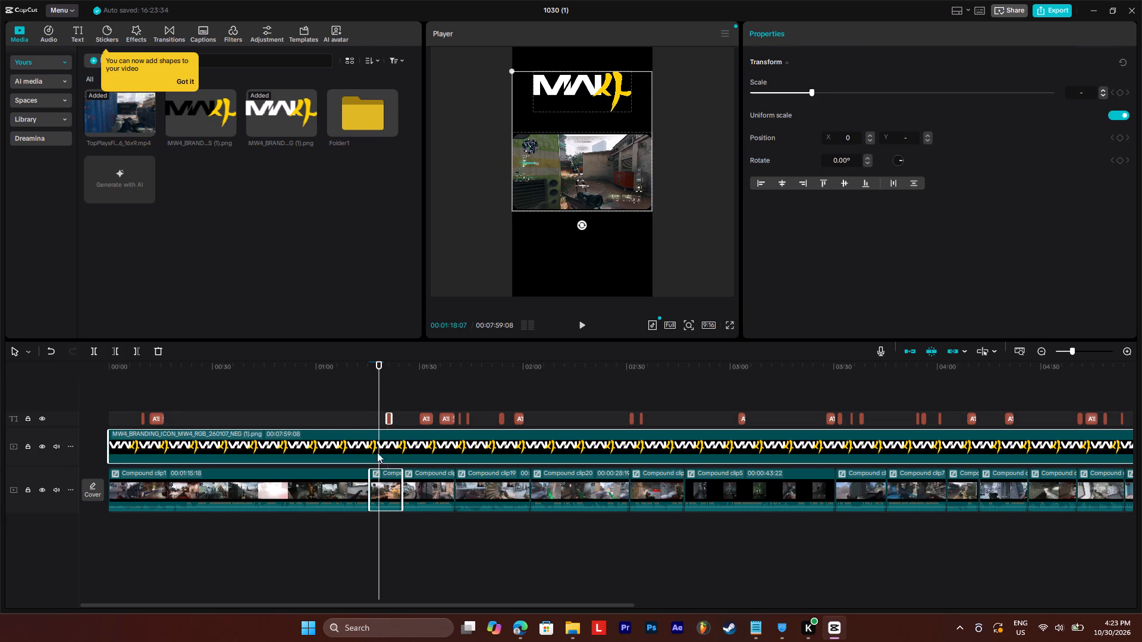
pyautogui.moveTo(375, 361); pyautogui.dragTo(370, 367)
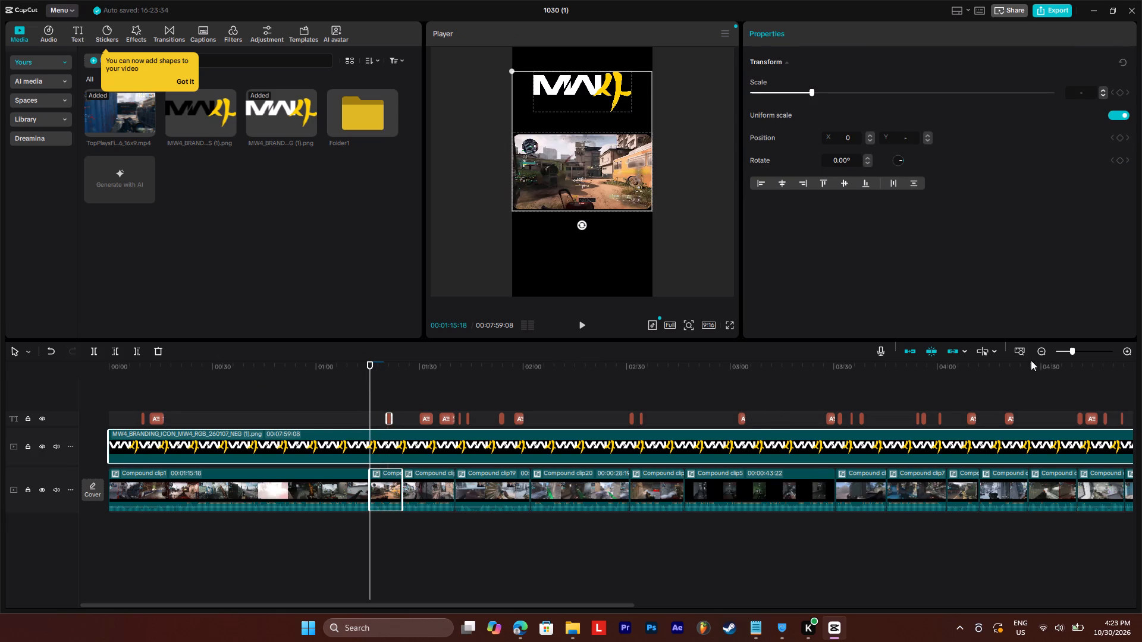
pyautogui.moveTo(1073, 348); pyautogui.dragTo(1081, 348)
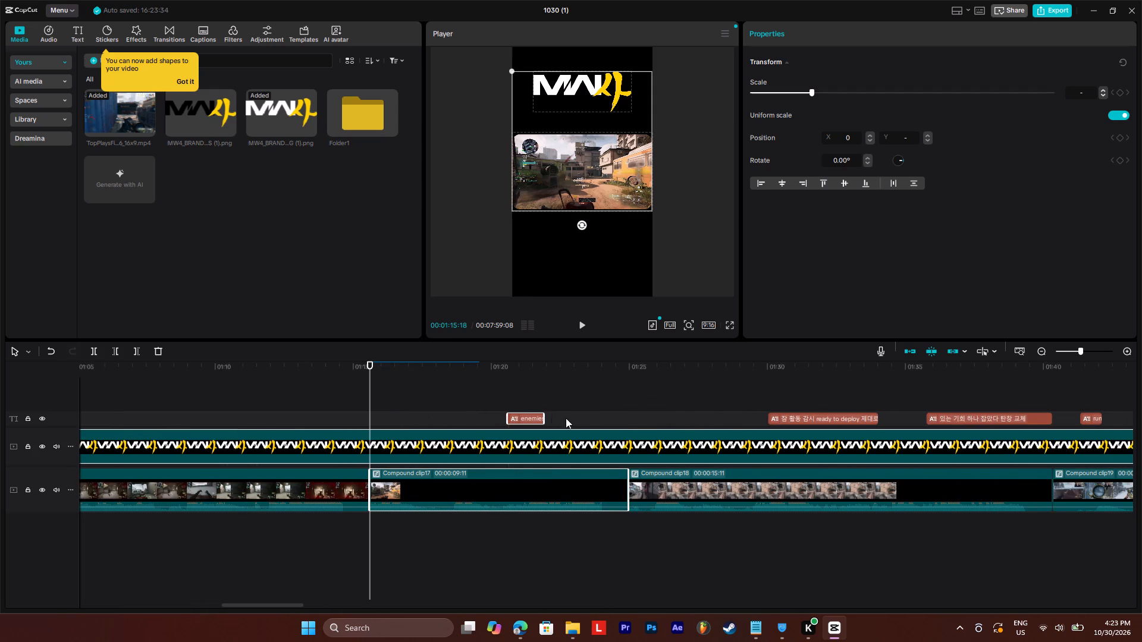
pyautogui.moveTo(374, 363); pyautogui.dragTo(366, 366)
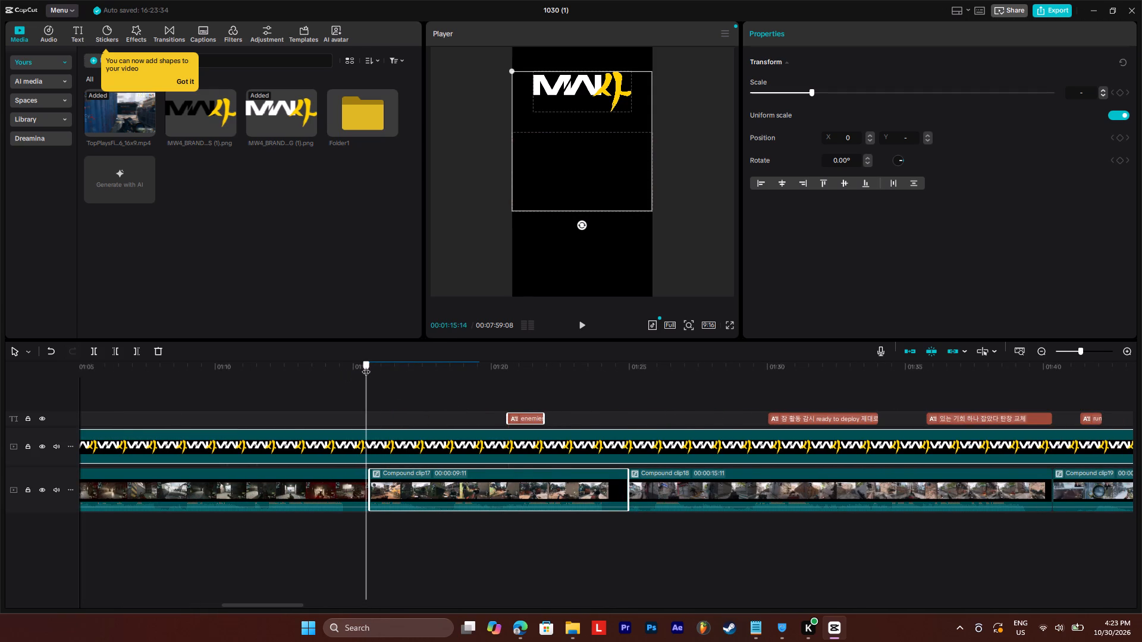
pyautogui.moveTo(366, 366); pyautogui.dragTo(368, 366)
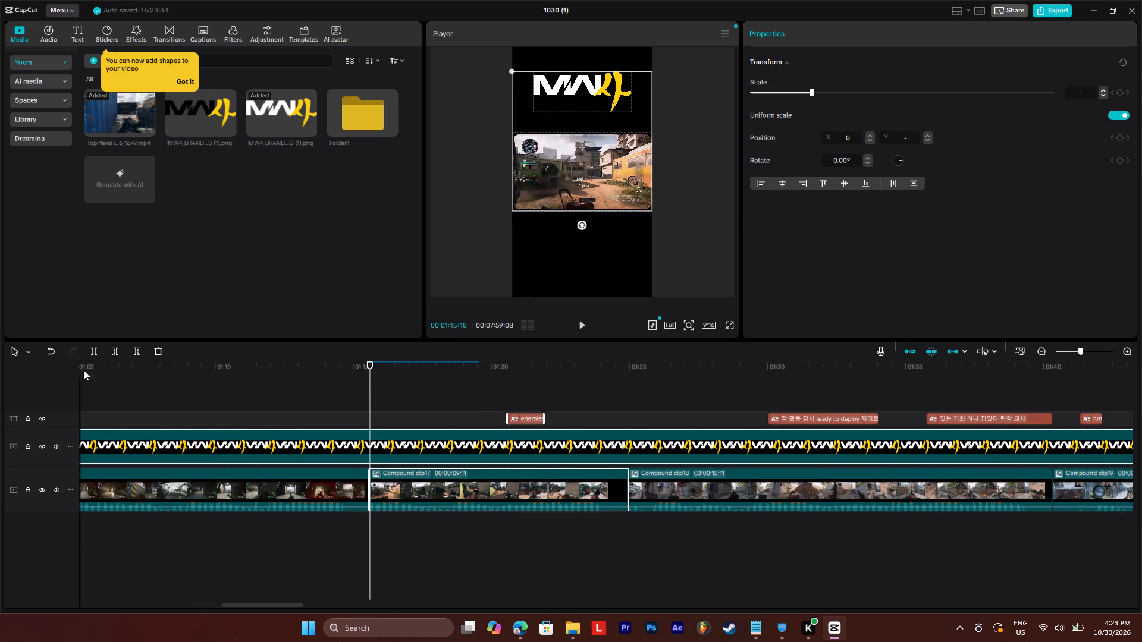
pyautogui.click(92, 347)
pyautogui.moveTo(636, 367); pyautogui.dragTo(629, 373)
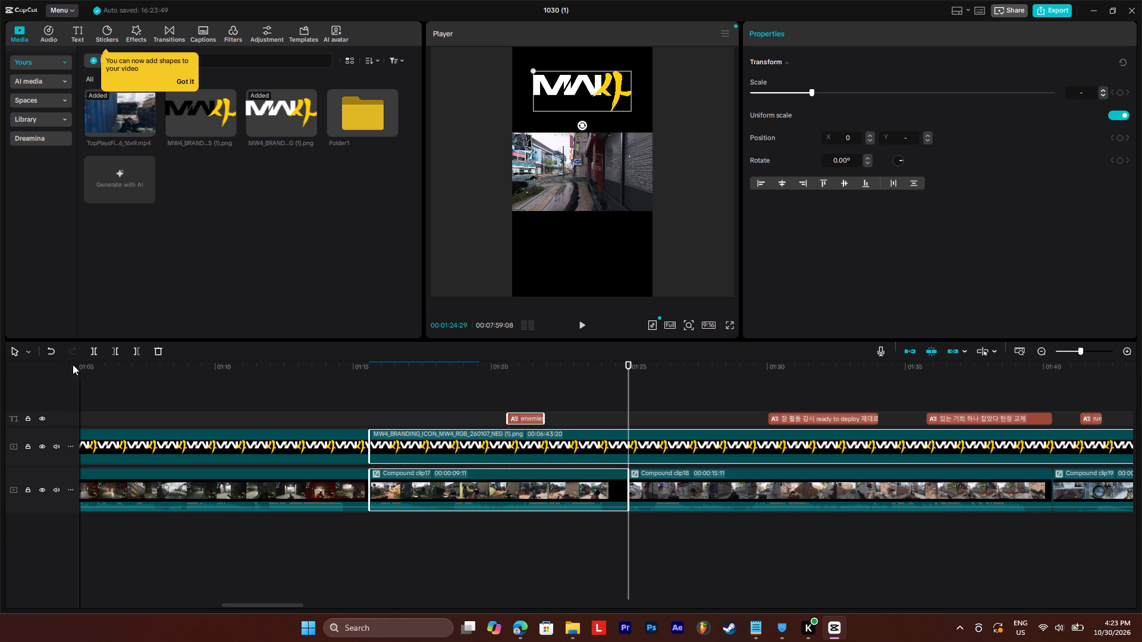
pyautogui.click(99, 354)
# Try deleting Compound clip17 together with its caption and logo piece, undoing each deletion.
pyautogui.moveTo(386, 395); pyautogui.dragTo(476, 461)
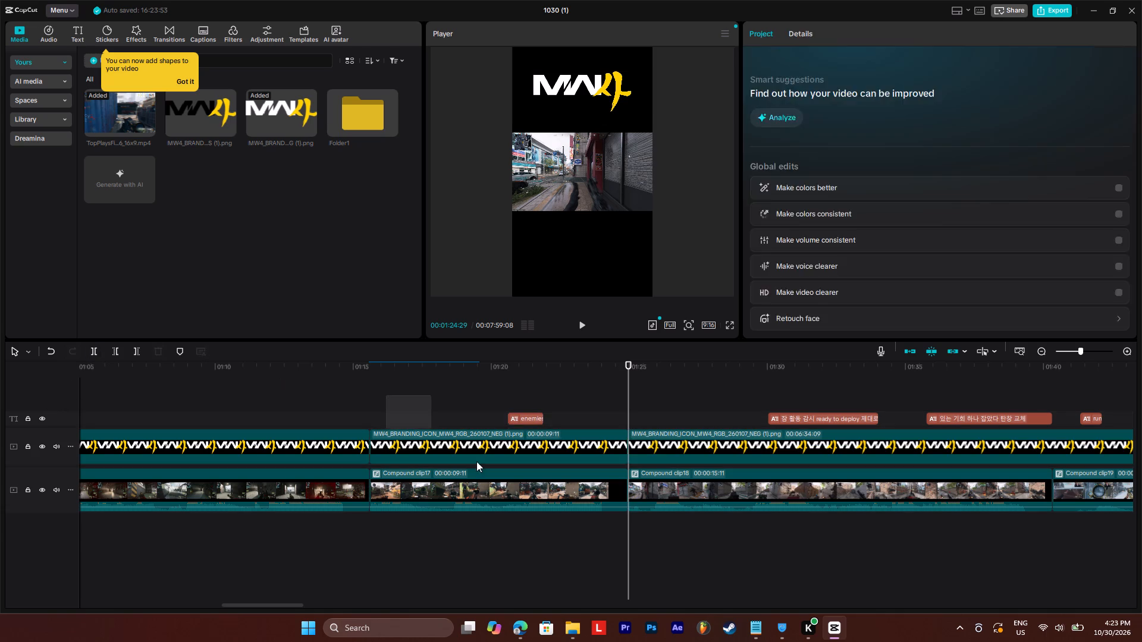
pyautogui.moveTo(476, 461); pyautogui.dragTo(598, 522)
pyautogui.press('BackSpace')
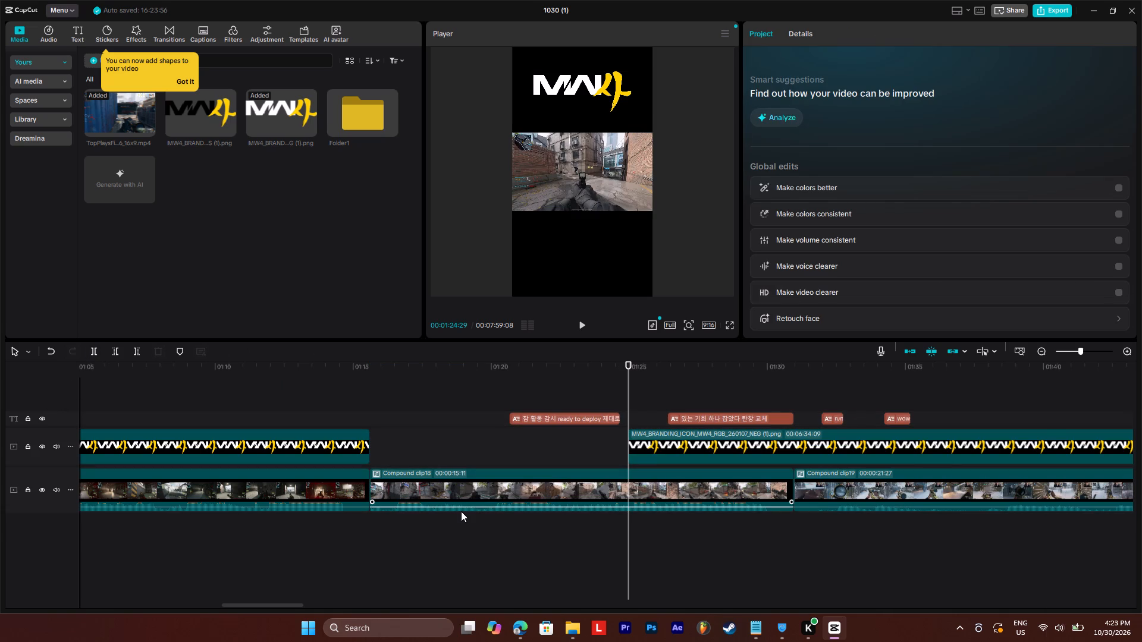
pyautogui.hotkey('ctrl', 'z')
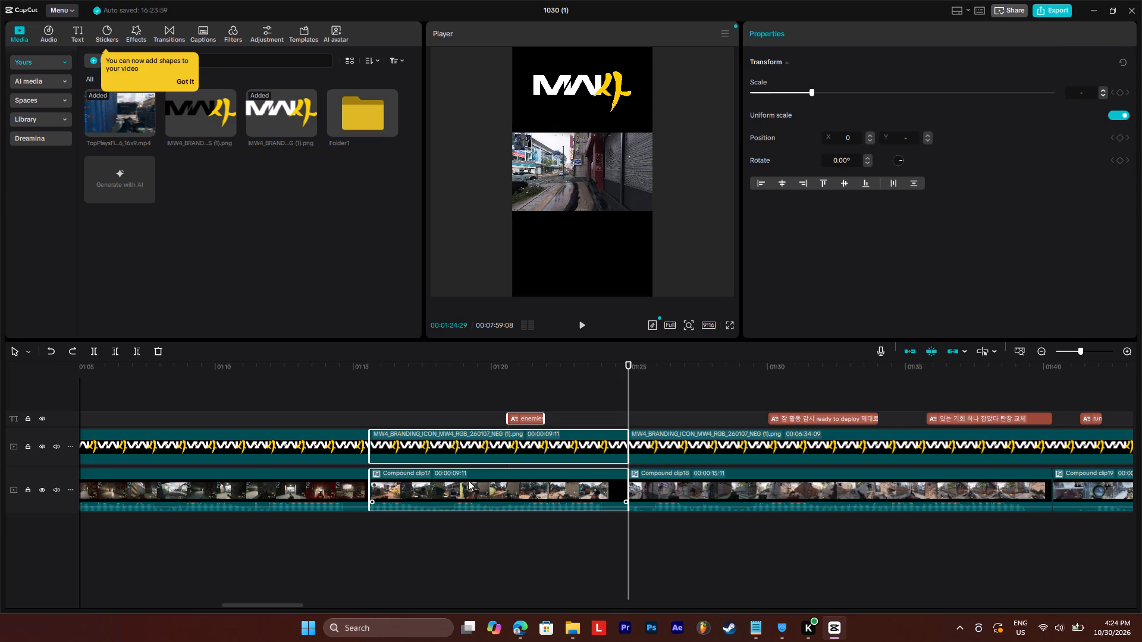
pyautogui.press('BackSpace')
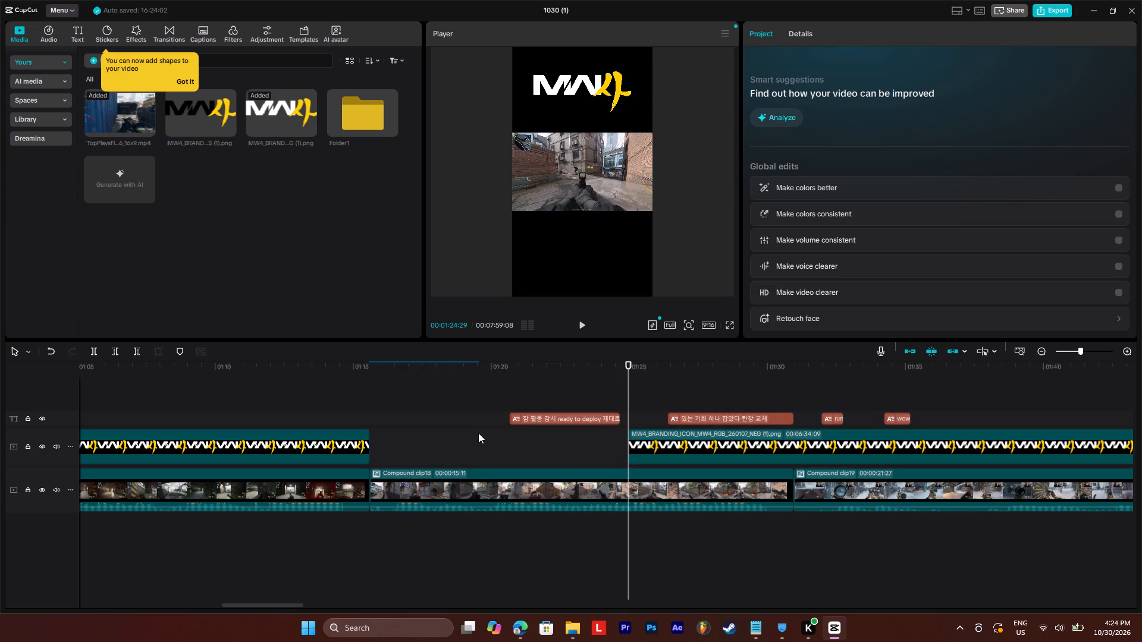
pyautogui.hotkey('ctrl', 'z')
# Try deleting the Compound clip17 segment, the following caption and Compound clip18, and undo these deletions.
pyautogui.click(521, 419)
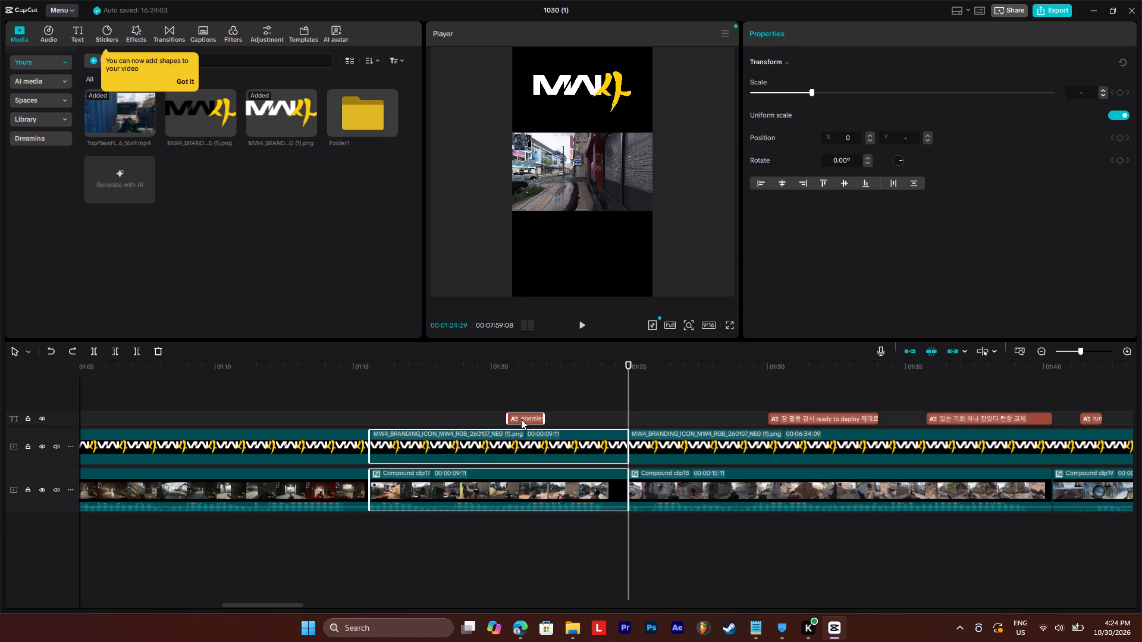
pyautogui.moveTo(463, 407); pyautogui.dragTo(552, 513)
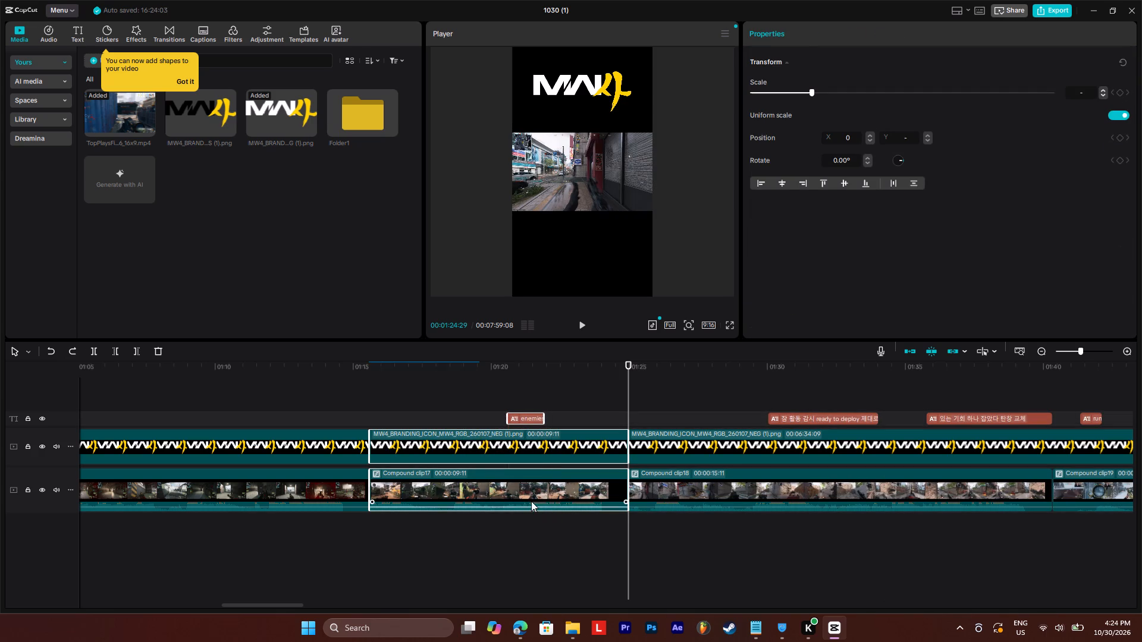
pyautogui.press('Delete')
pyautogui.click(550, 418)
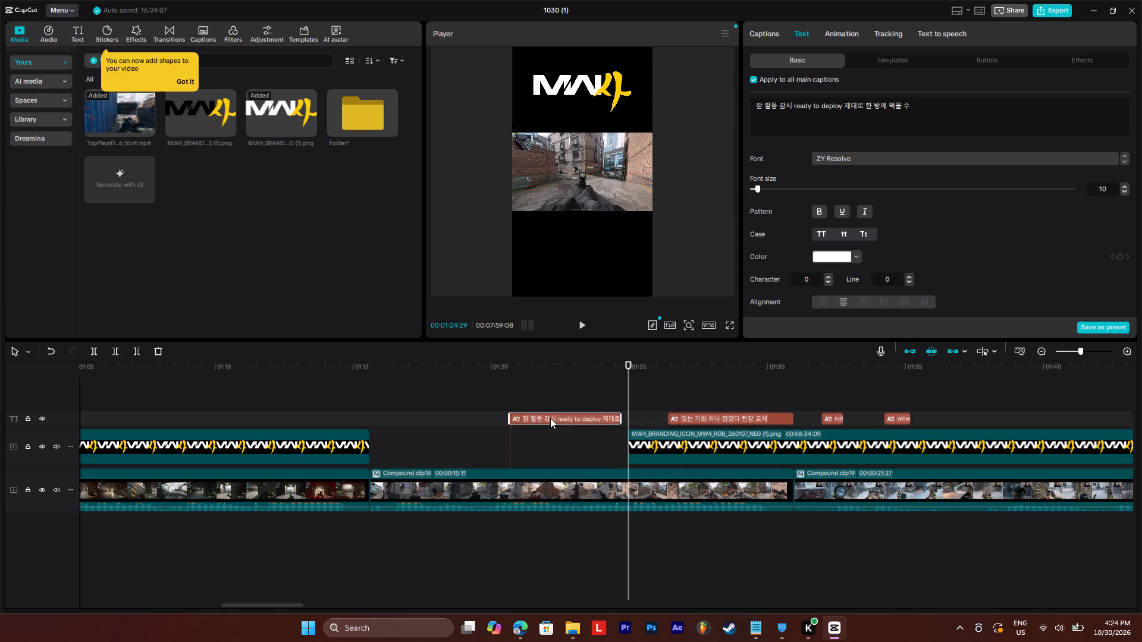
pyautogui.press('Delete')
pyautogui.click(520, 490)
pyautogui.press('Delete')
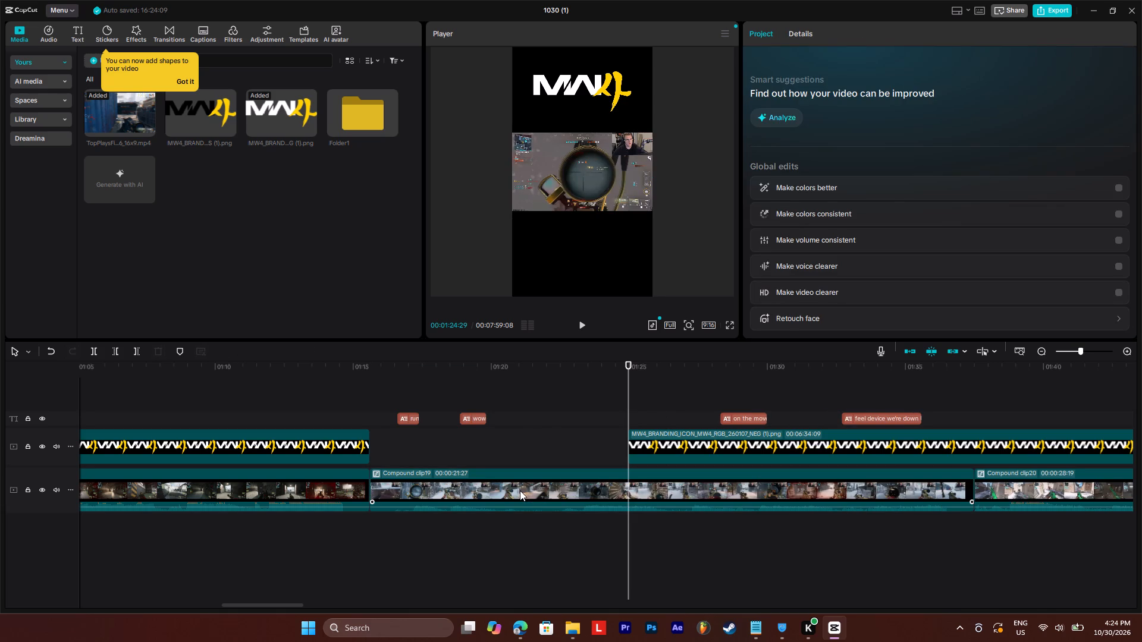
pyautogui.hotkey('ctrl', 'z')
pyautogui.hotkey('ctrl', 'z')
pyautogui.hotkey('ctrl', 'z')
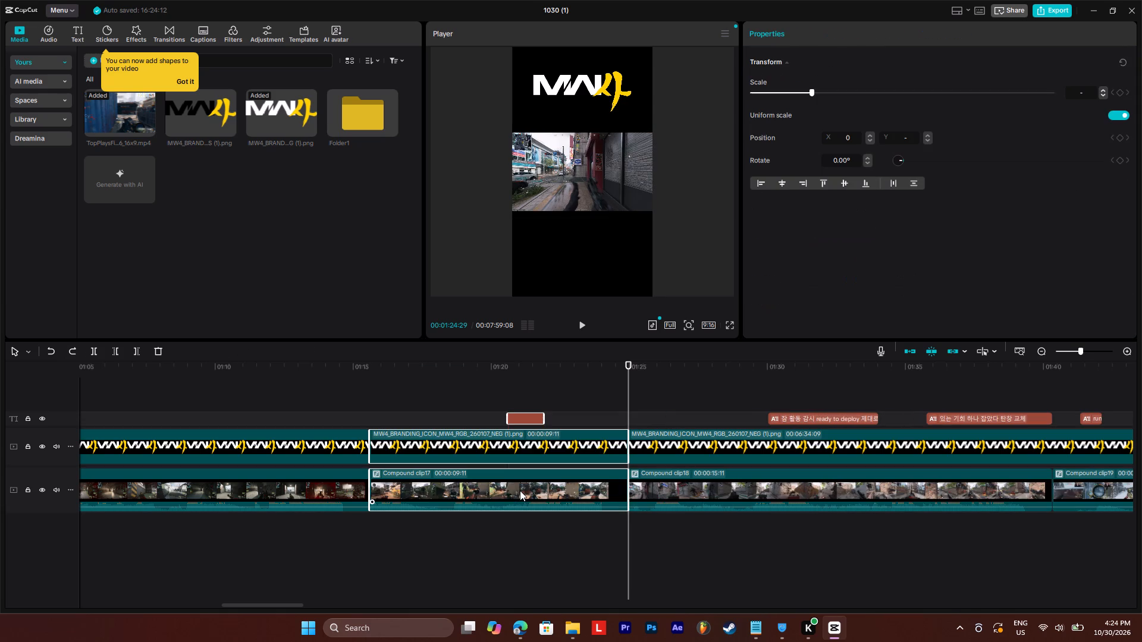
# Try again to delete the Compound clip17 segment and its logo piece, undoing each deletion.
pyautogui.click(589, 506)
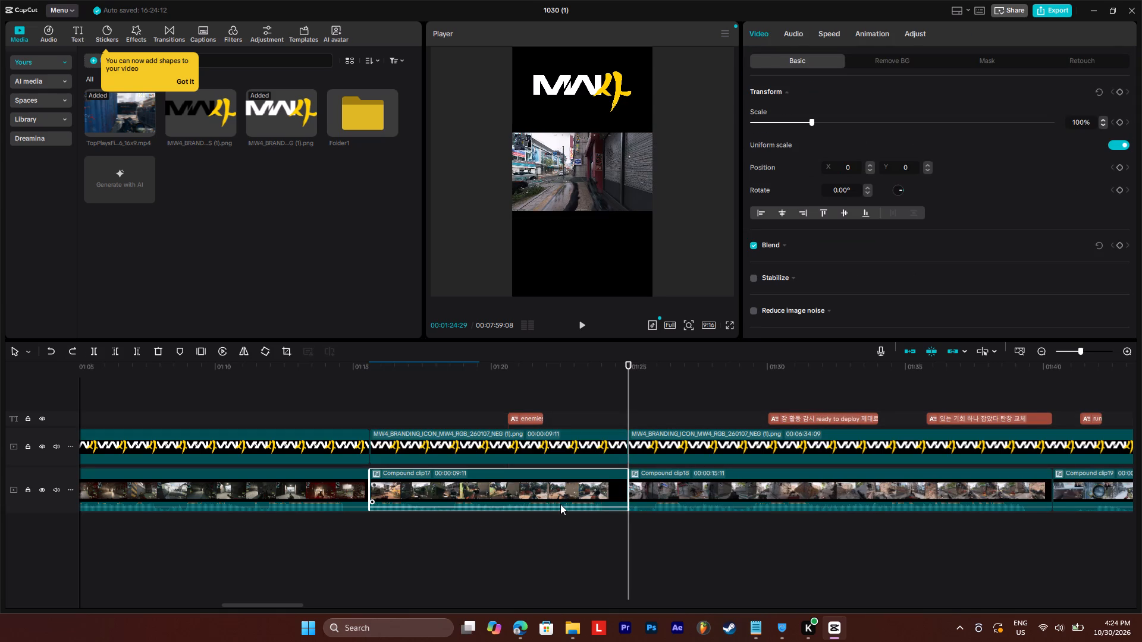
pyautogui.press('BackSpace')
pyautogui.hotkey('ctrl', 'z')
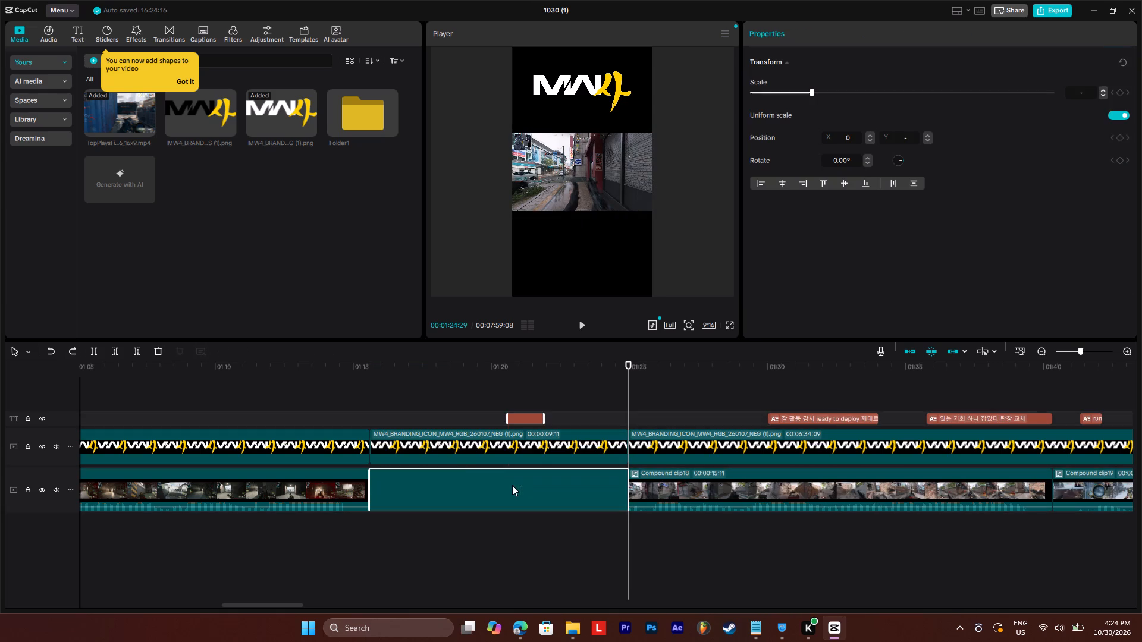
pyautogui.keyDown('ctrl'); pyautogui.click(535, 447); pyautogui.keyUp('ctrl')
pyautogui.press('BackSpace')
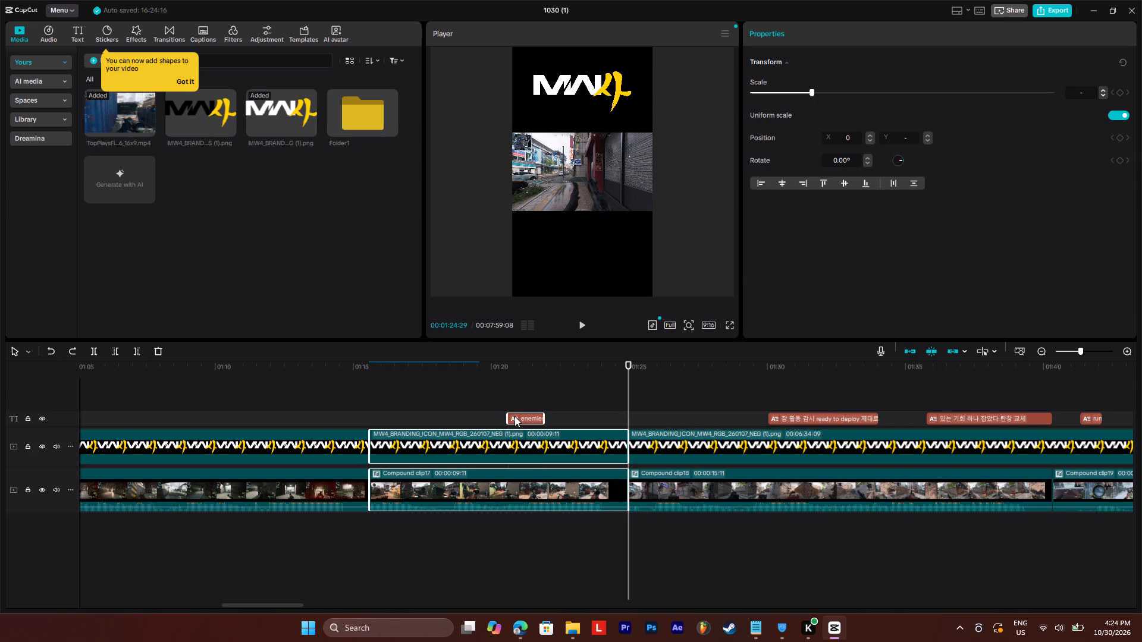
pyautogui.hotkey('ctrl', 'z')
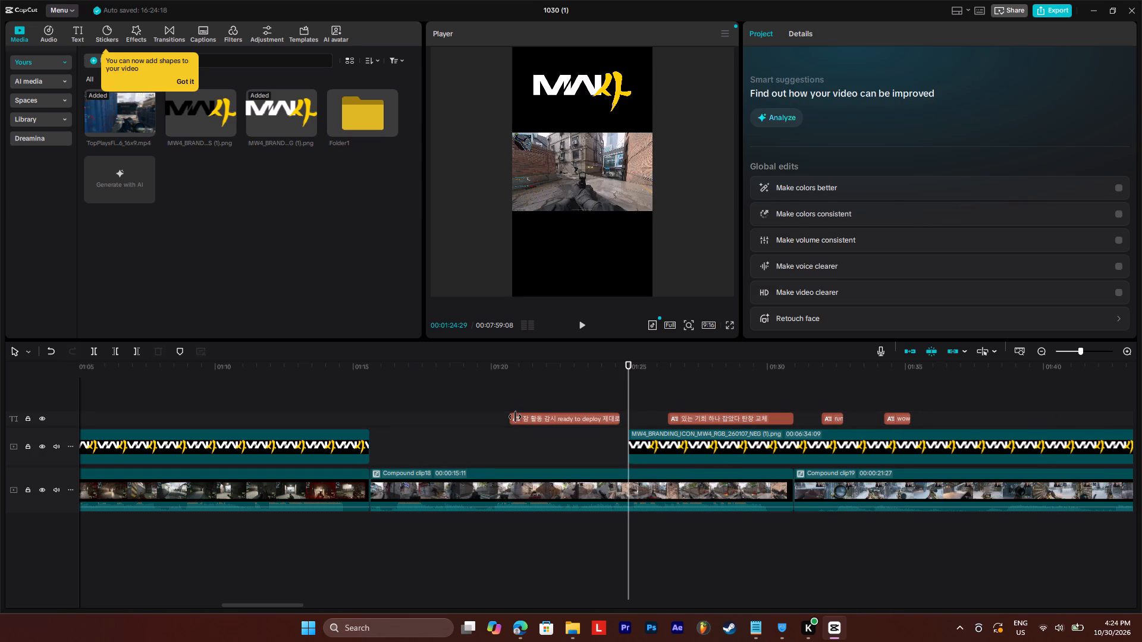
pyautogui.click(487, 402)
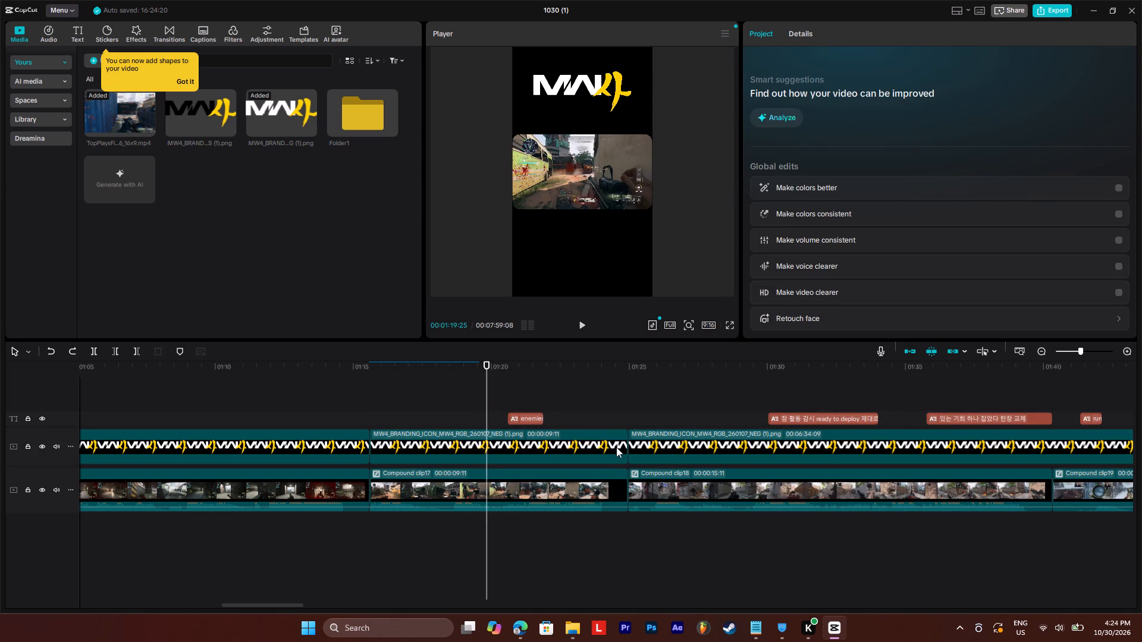
# Split the MW4 logo overlay at the end of Compound clip18, at 00:01:40:10.
pyautogui.click(648, 443)
pyautogui.click(629, 350)
pyautogui.click(630, 364)
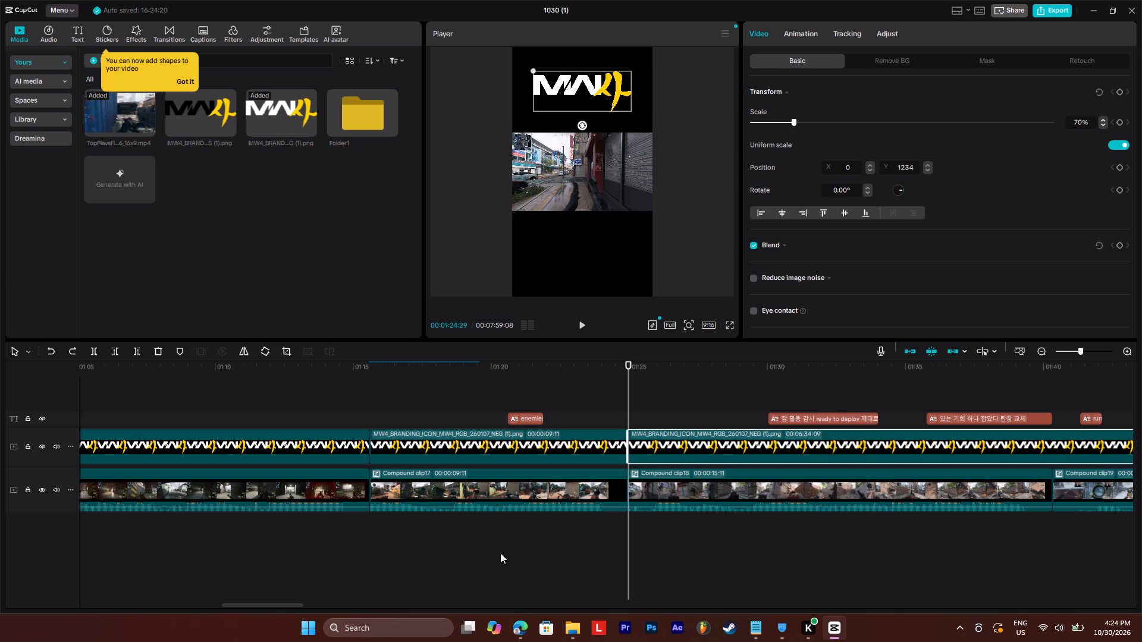
pyautogui.moveTo(281, 604); pyautogui.dragTo(300, 605)
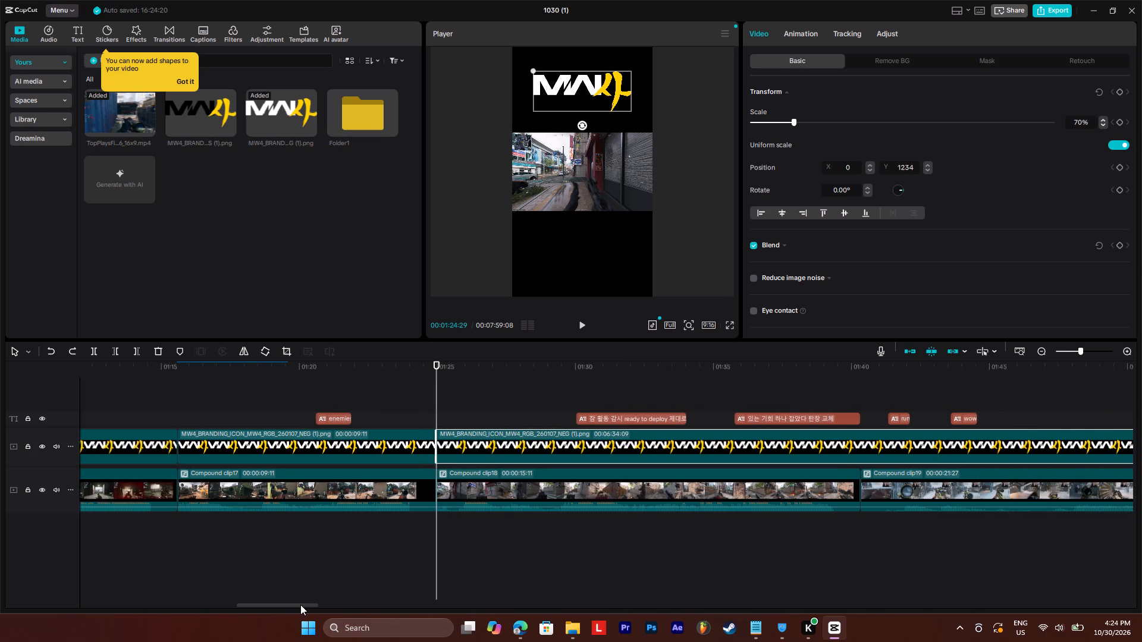
pyautogui.moveTo(300, 605); pyautogui.dragTo(303, 605)
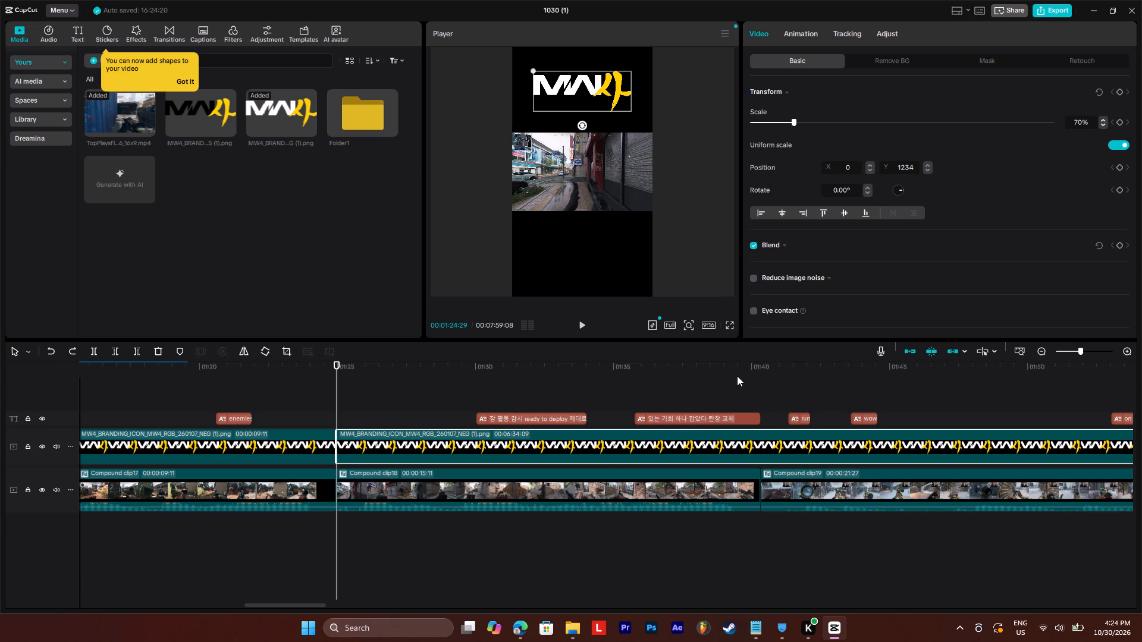
pyautogui.click(758, 371)
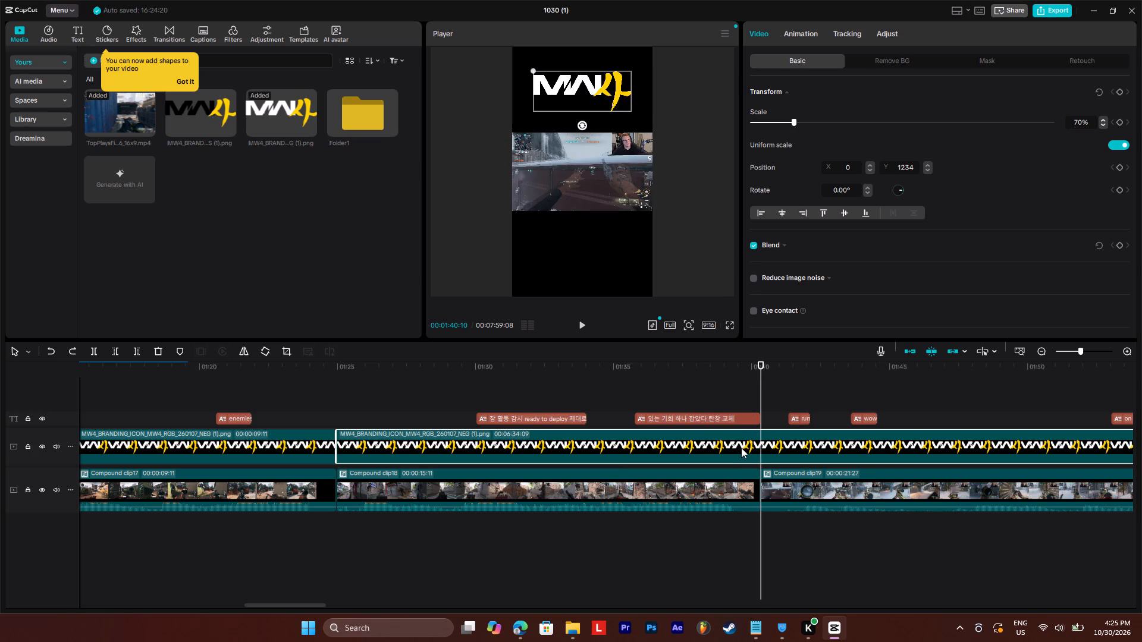
pyautogui.press('c')
pyautogui.click(97, 353)
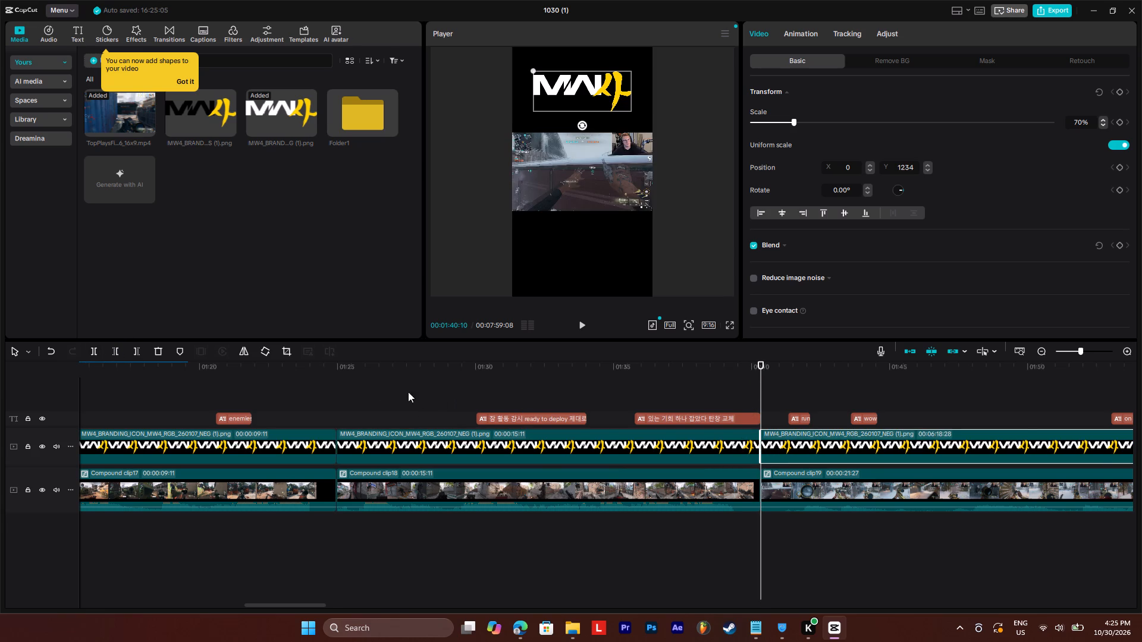
# Set the range by clip to Compound clip18 with its logo piece and two captions, and play it back full screen.
pyautogui.moveTo(376, 392); pyautogui.dragTo(715, 493)
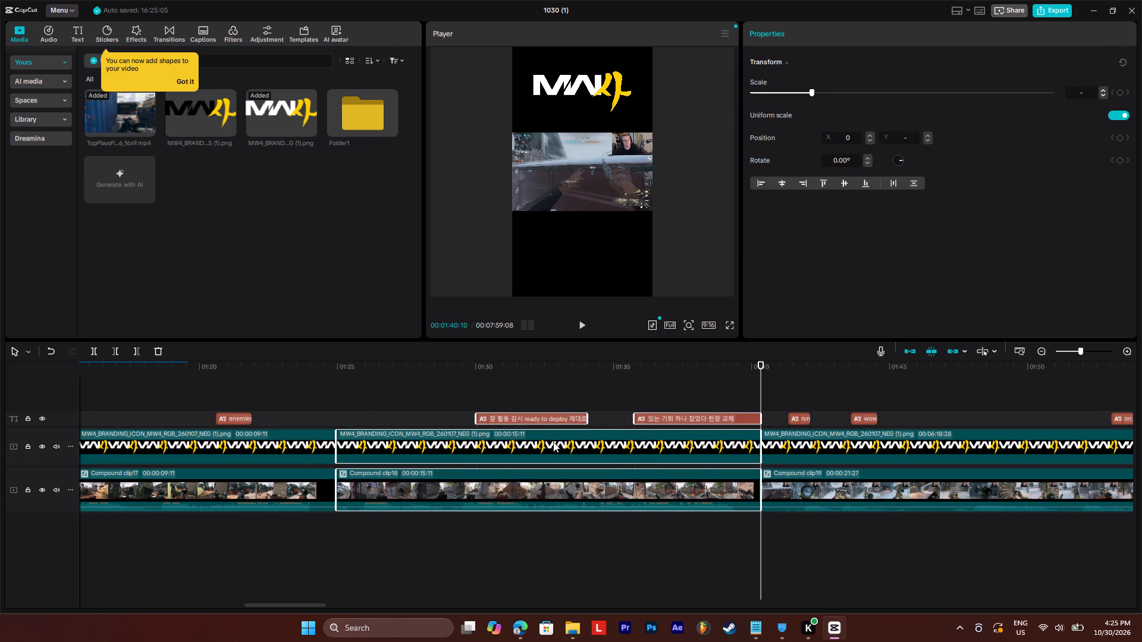
pyautogui.rightClick(552, 446)
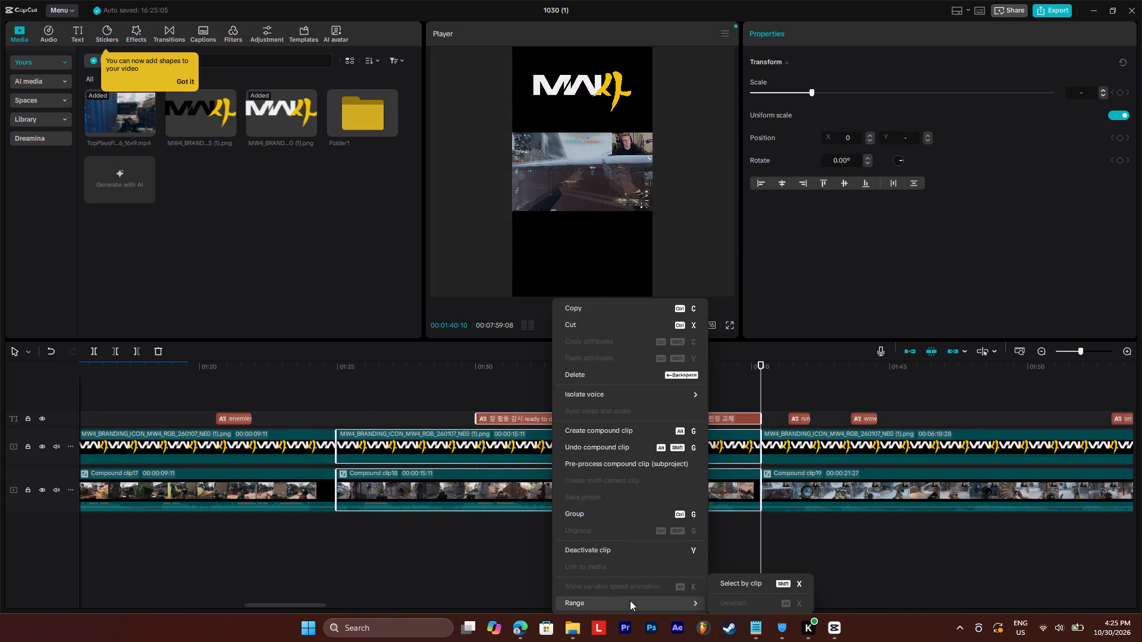
pyautogui.click(760, 588)
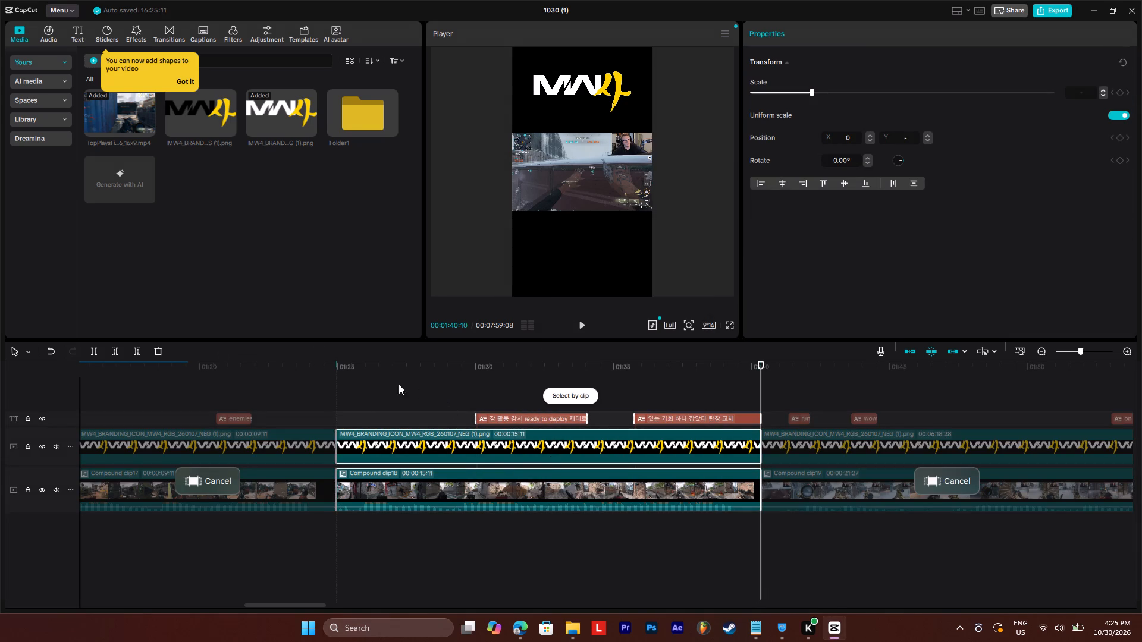
pyautogui.click(346, 366)
pyautogui.press('space')
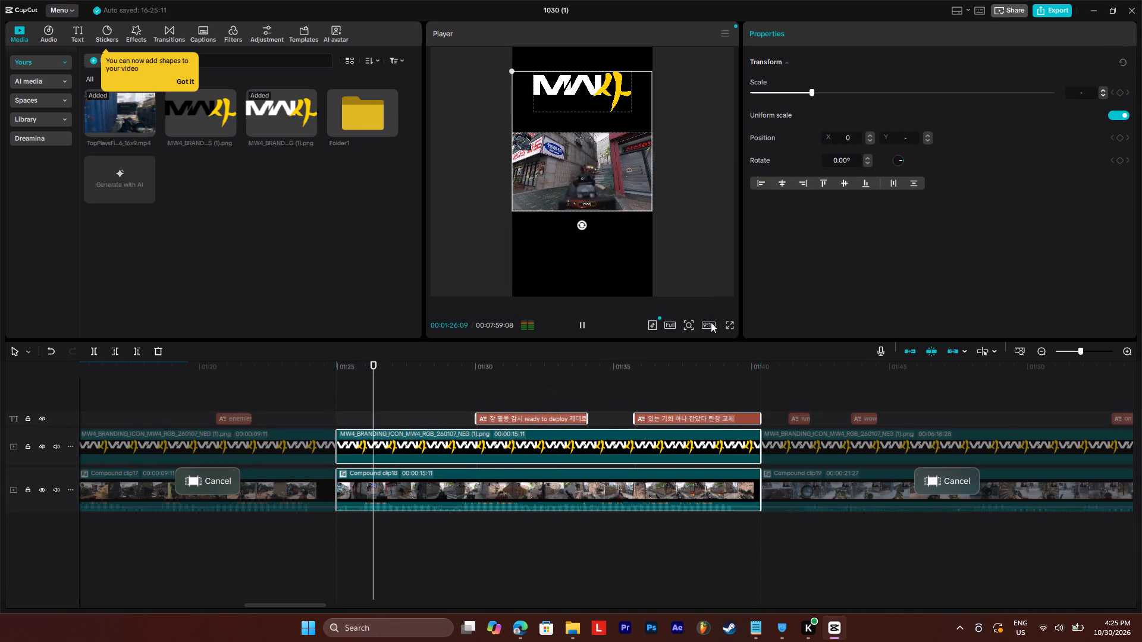
pyautogui.click(726, 325)
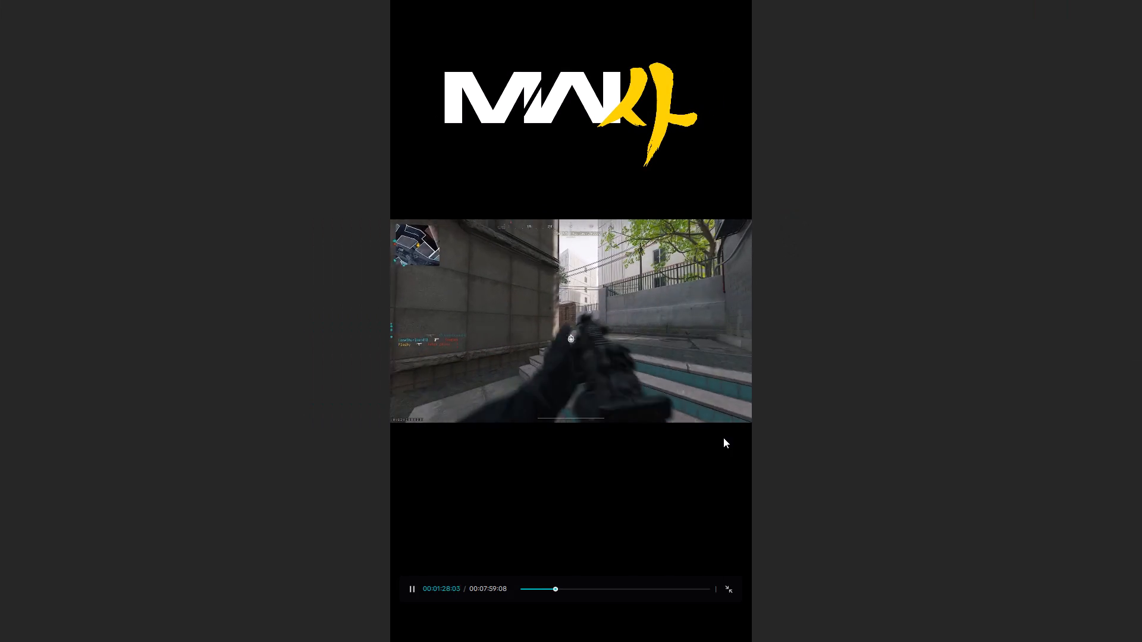
# Leave full screen, check Compound clip18 with the Instagram Reels social media preview, and set the preview back to None before stopping playback.
pyautogui.click(732, 588)
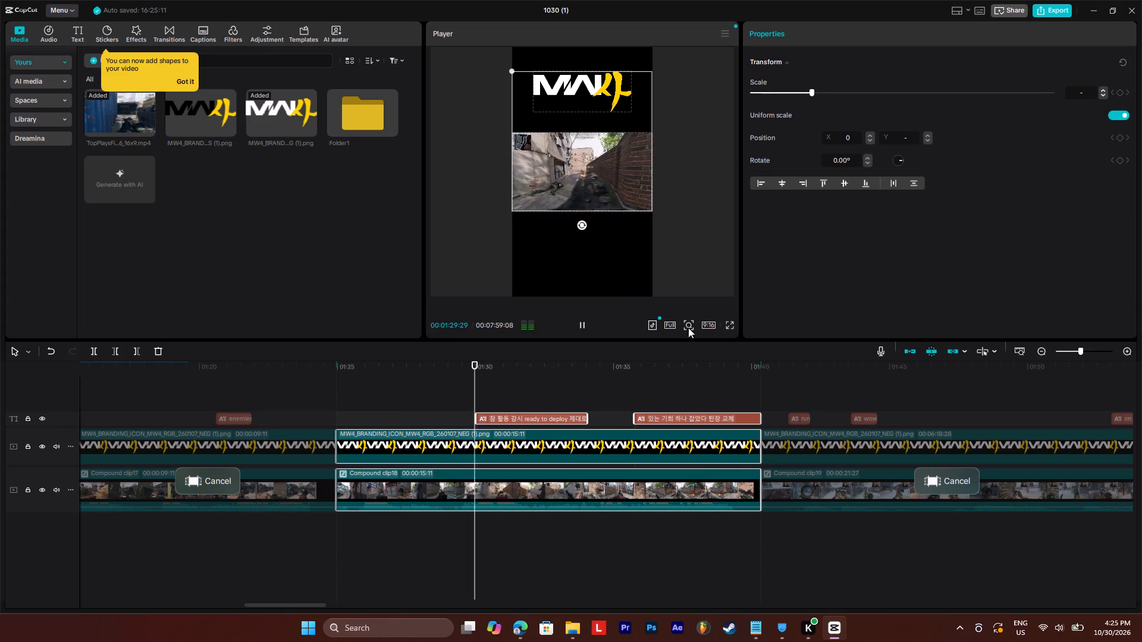
pyautogui.click(652, 326)
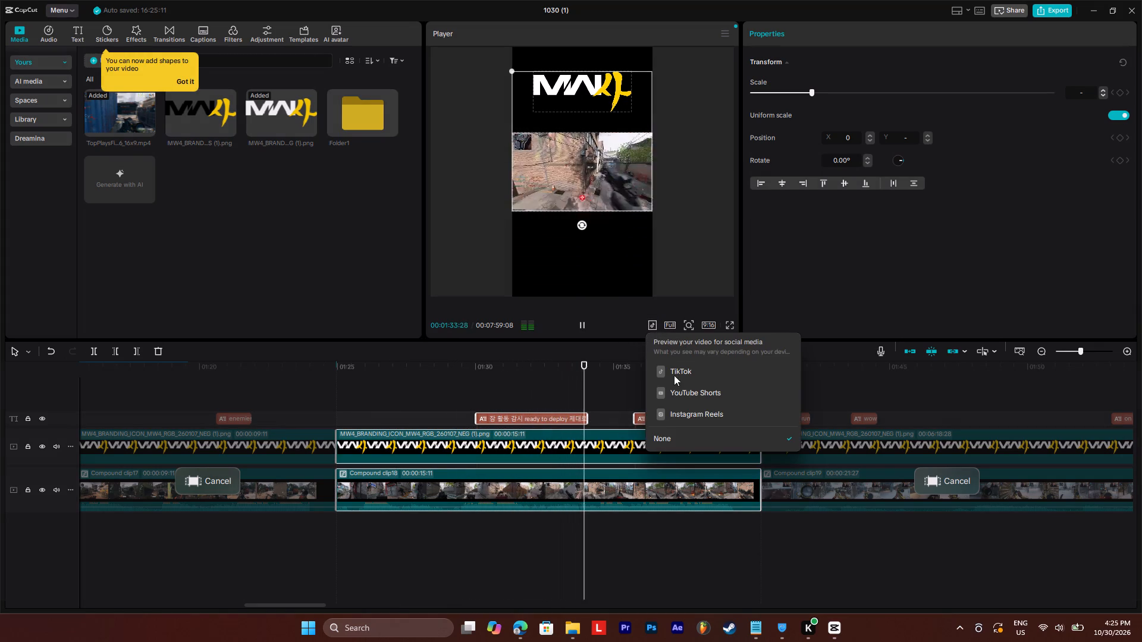
pyautogui.click(682, 413)
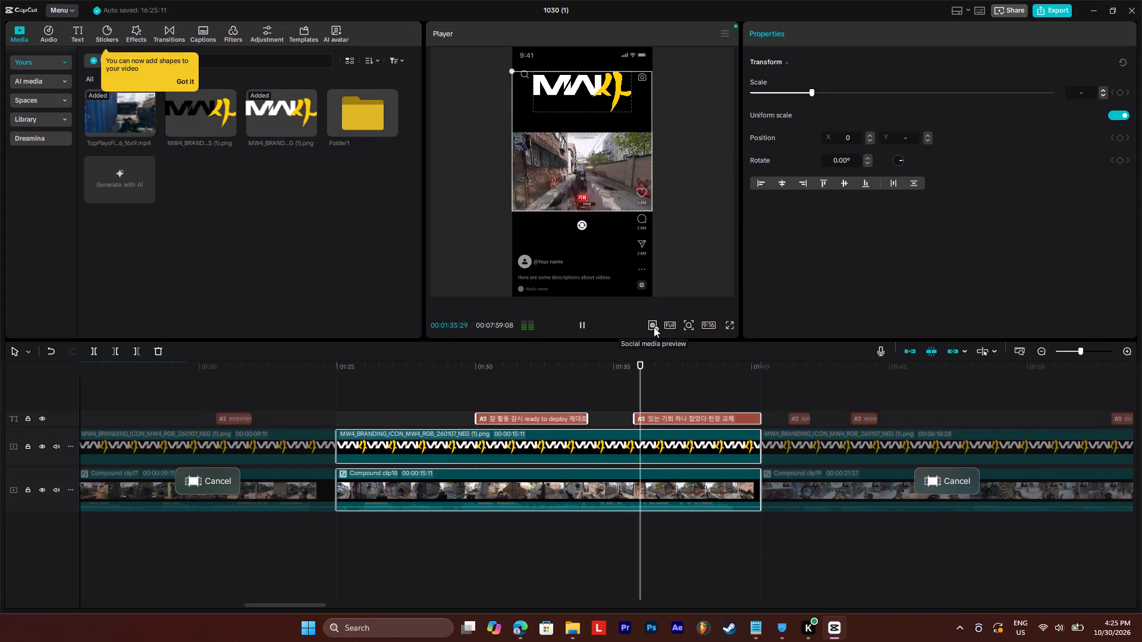
pyautogui.click(654, 327)
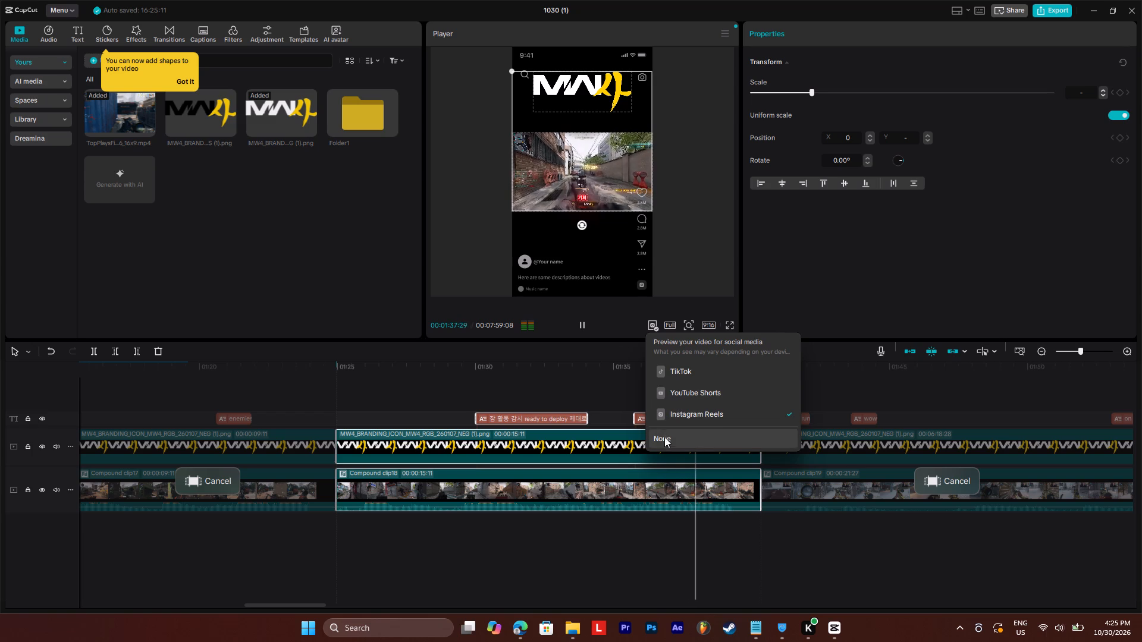
pyautogui.click(664, 440)
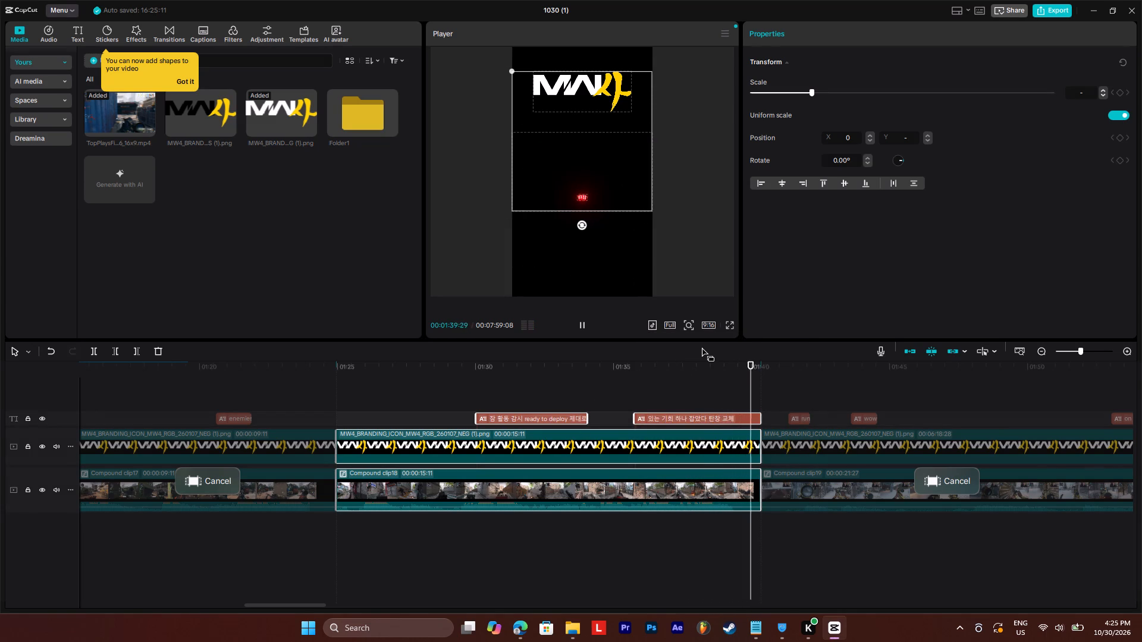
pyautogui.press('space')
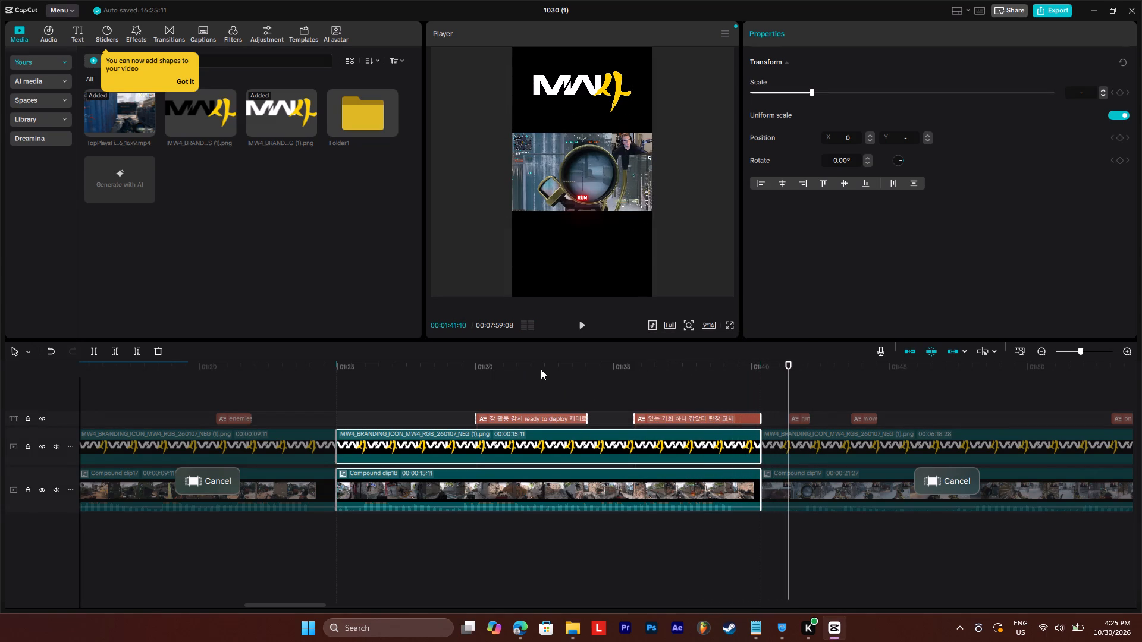
pyautogui.click(563, 369)
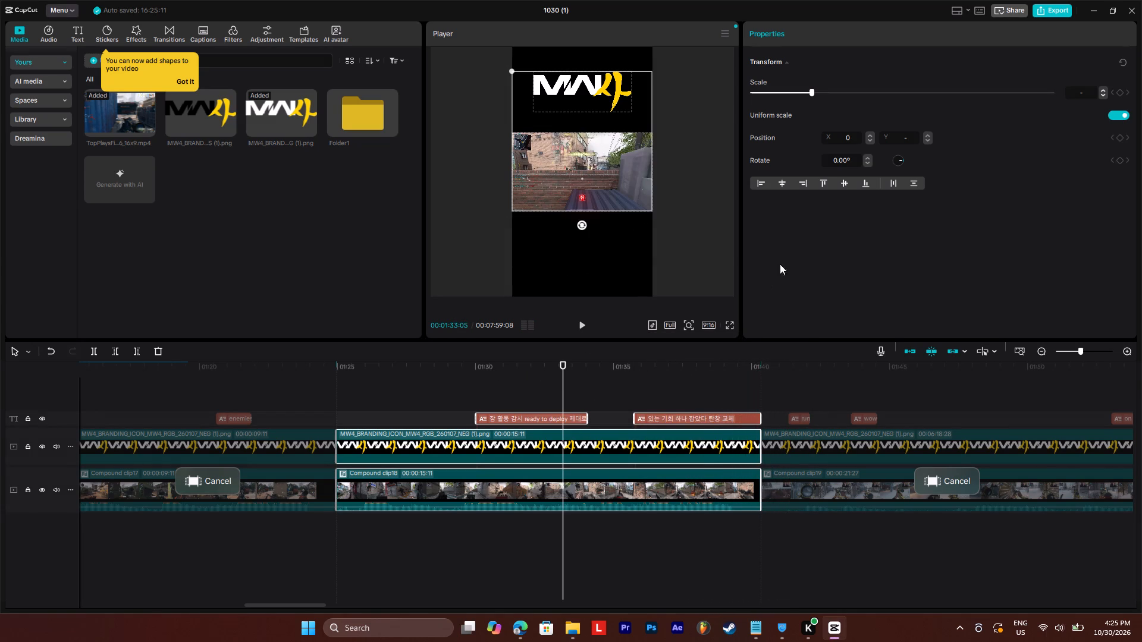
# Open the export settings for the selected Compound clip18 range.
pyautogui.click(1053, 13)
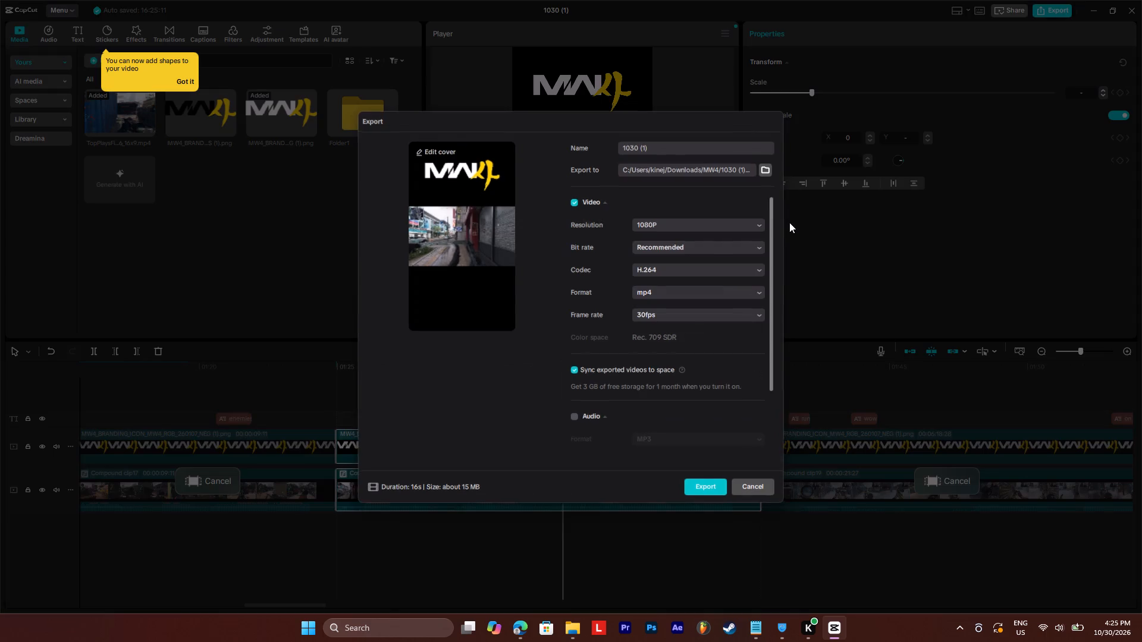
# Export the selected range as a video named MW4 2 CLIP.
pyautogui.moveTo(658, 148); pyautogui.dragTo(575, 148)
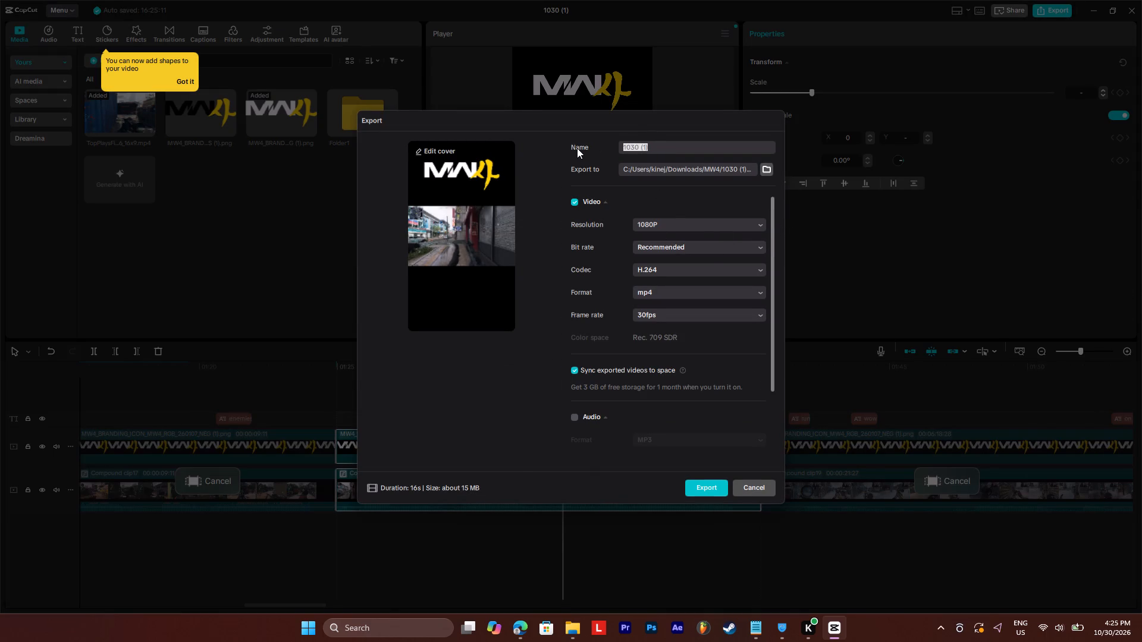
pyautogui.press('m')
pyautogui.write('MW')
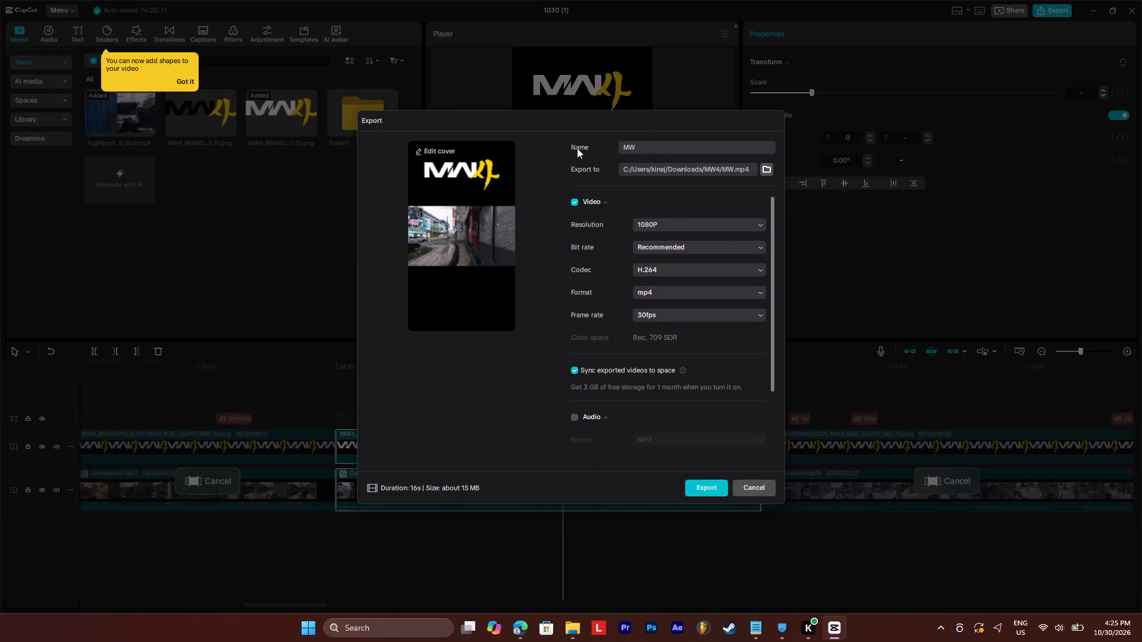
pyautogui.write('4 2 CLIP')
pyautogui.press('Return')
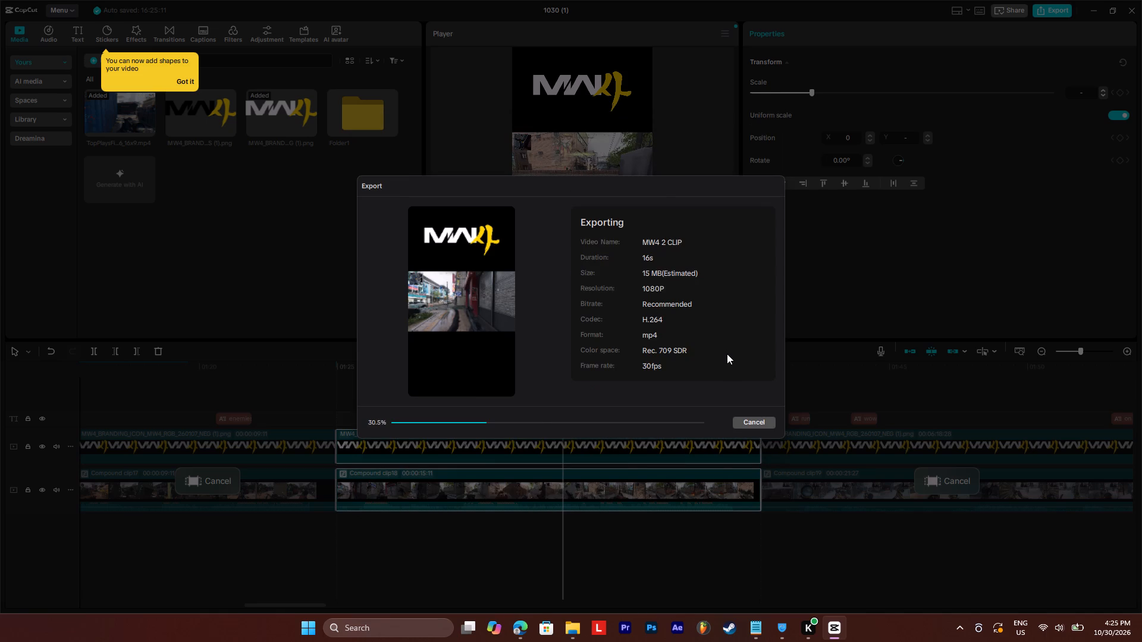
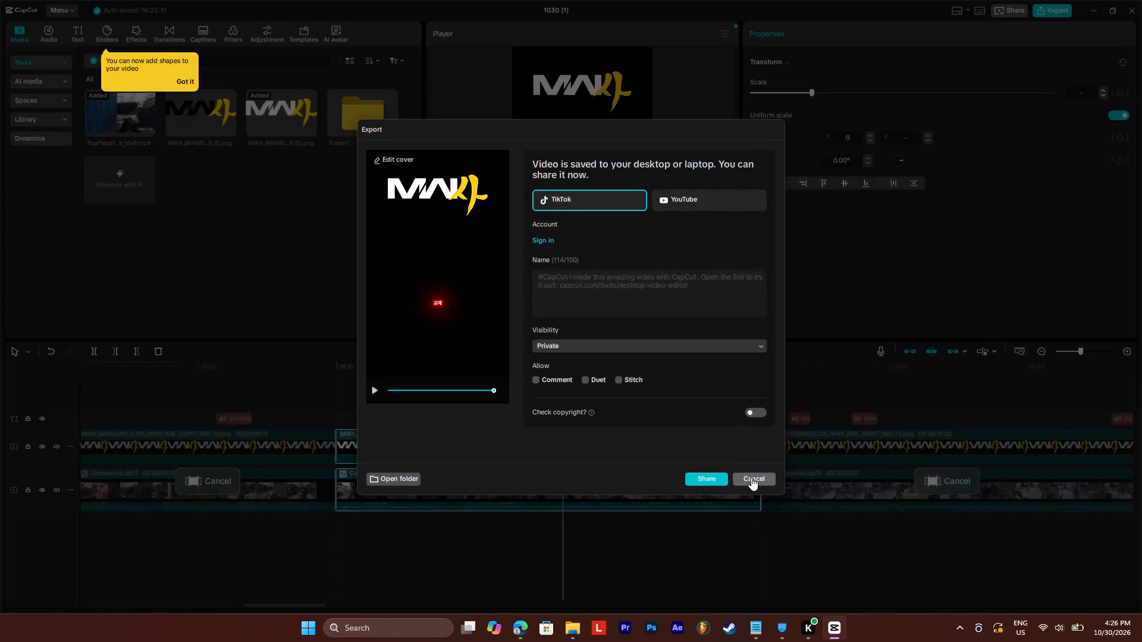
# Close the finished export and cancel the range selection around Compound clip18.
pyautogui.click(751, 477)
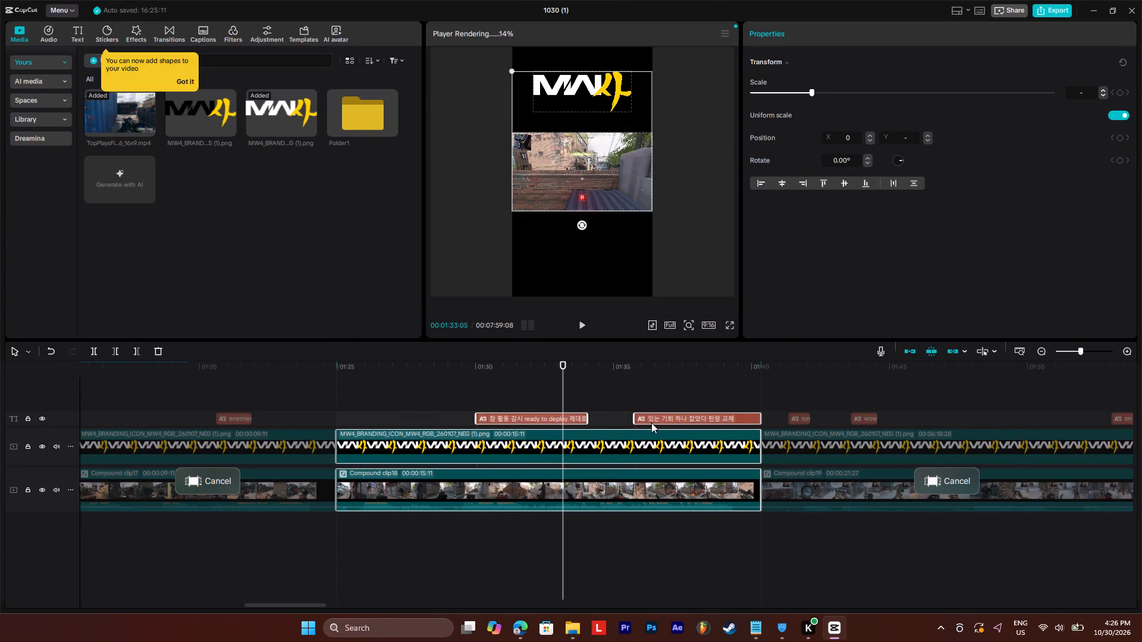
pyautogui.click(798, 440)
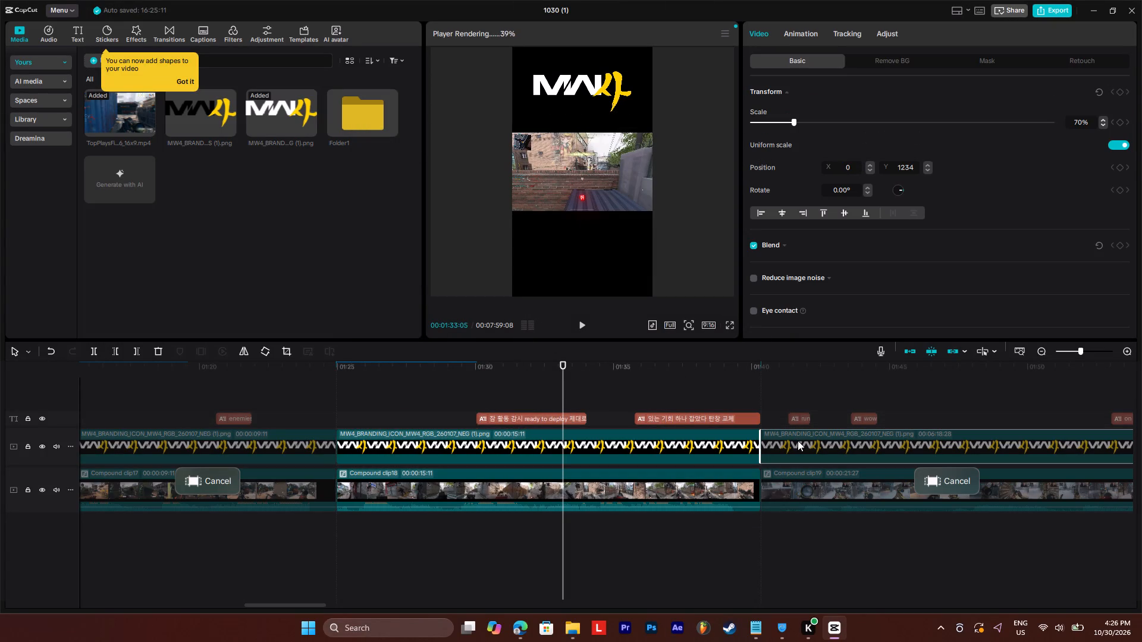
pyautogui.click(957, 482)
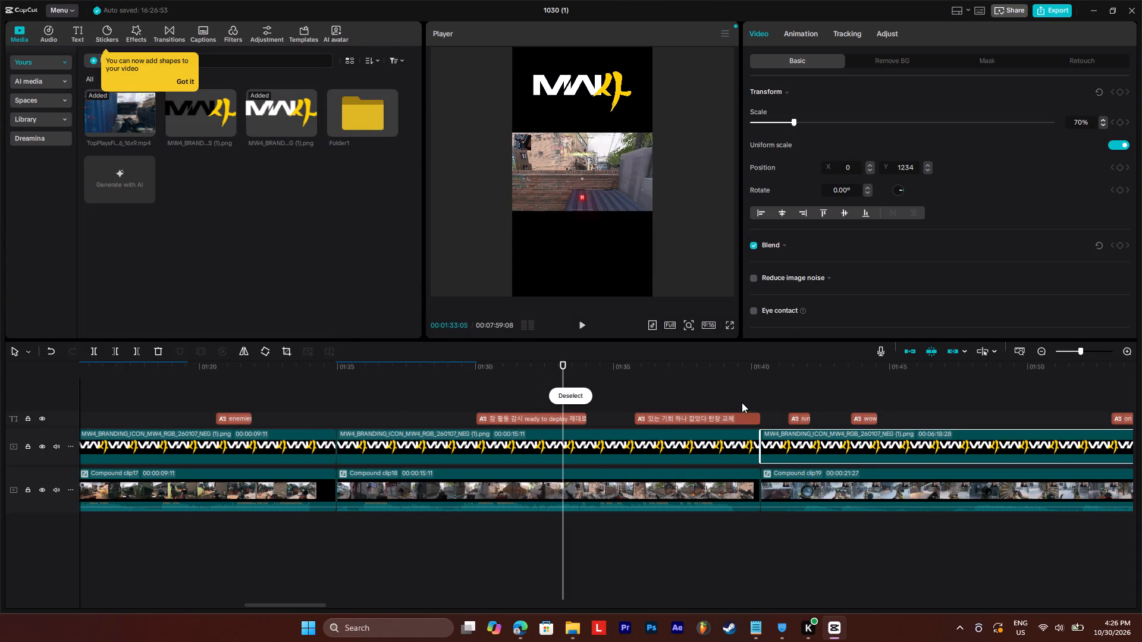
# Split the MW4 logo overlay at the end of Compound clip19, at 00:02:02:07.
pyautogui.click(761, 372)
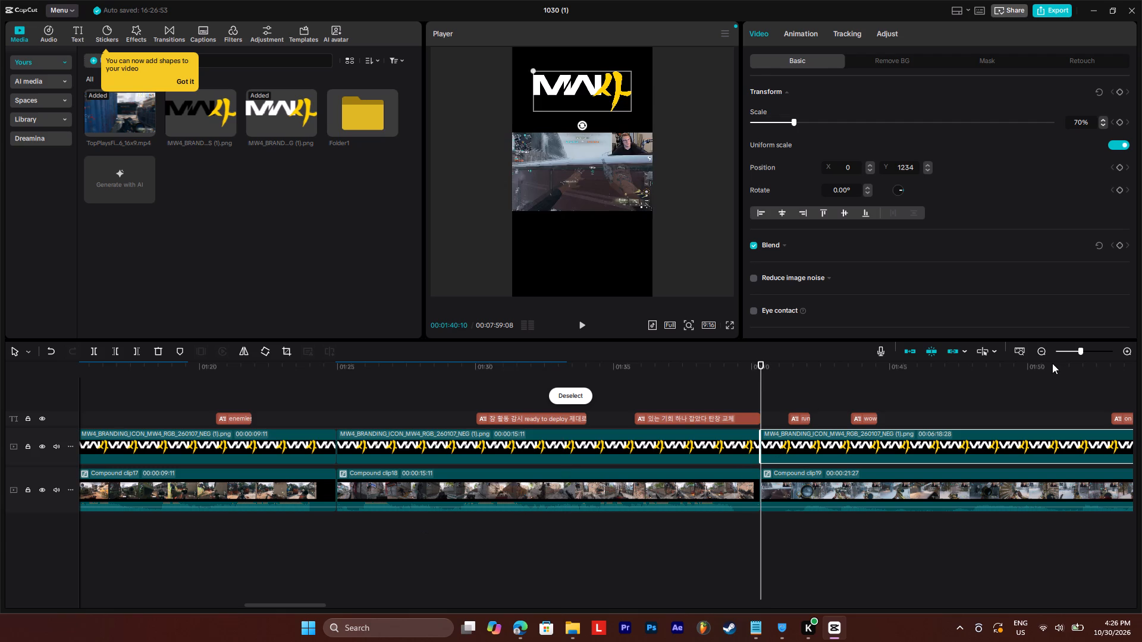
pyautogui.click(1075, 348)
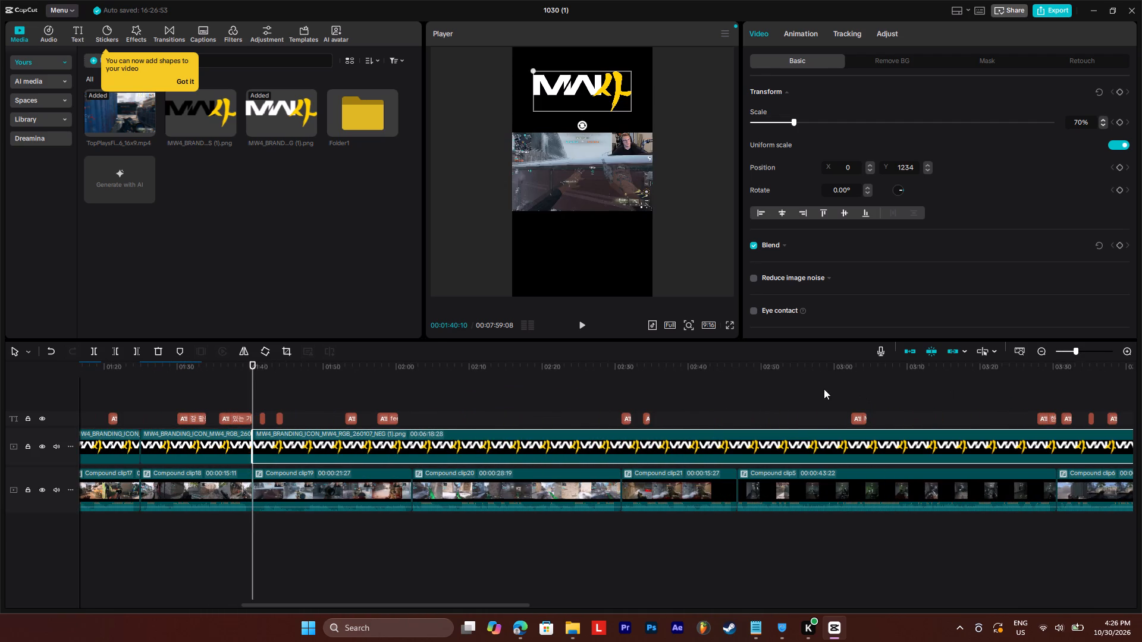
pyautogui.click(412, 369)
pyautogui.press('c')
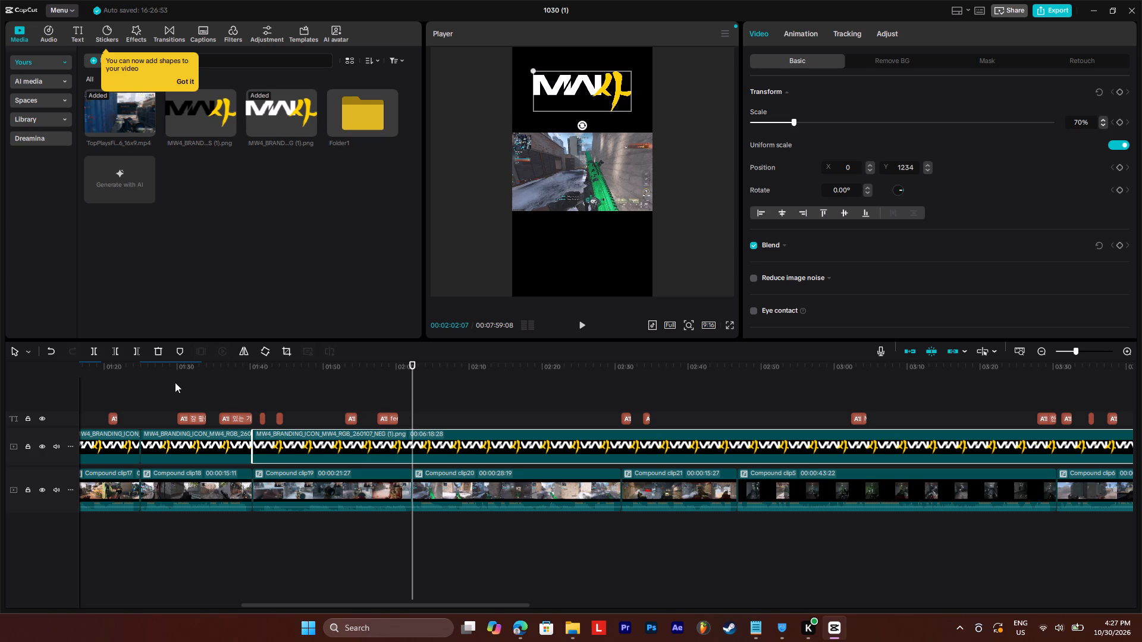
pyautogui.click(98, 349)
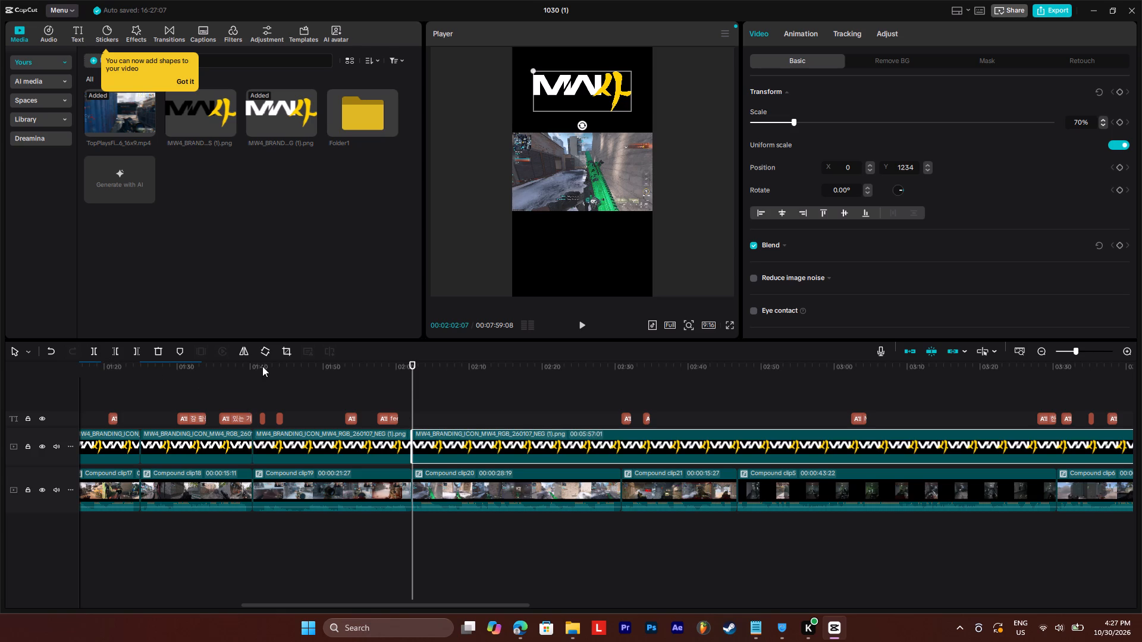
# Set the range by clip to Compound clip19 with its logo piece and four captions.
pyautogui.moveTo(262, 366); pyautogui.dragTo(252, 367)
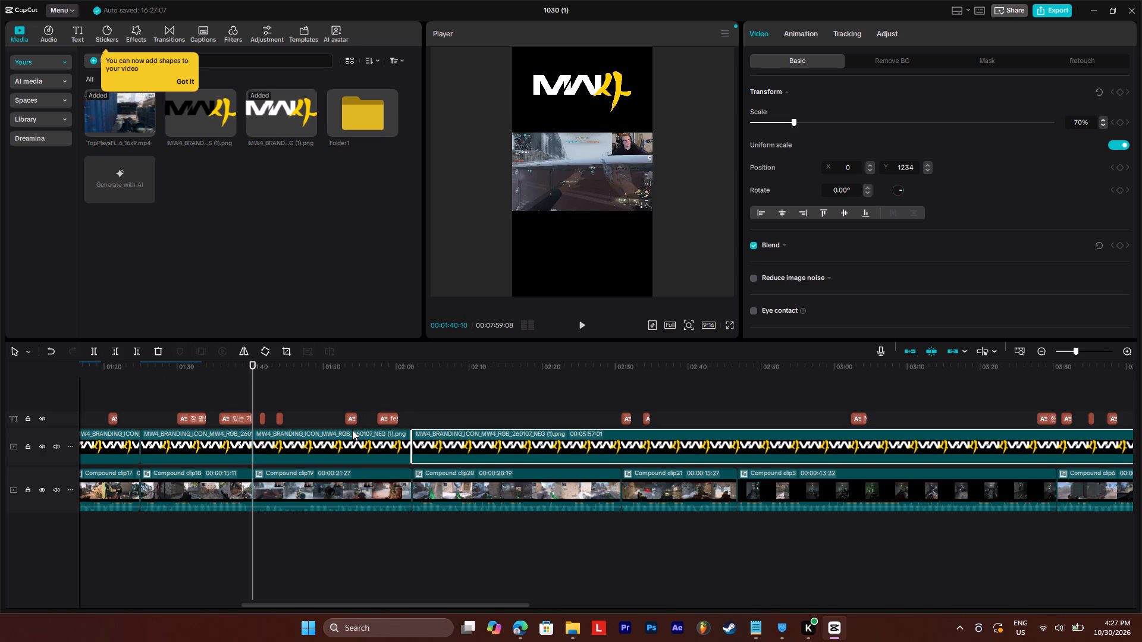
pyautogui.click(296, 385)
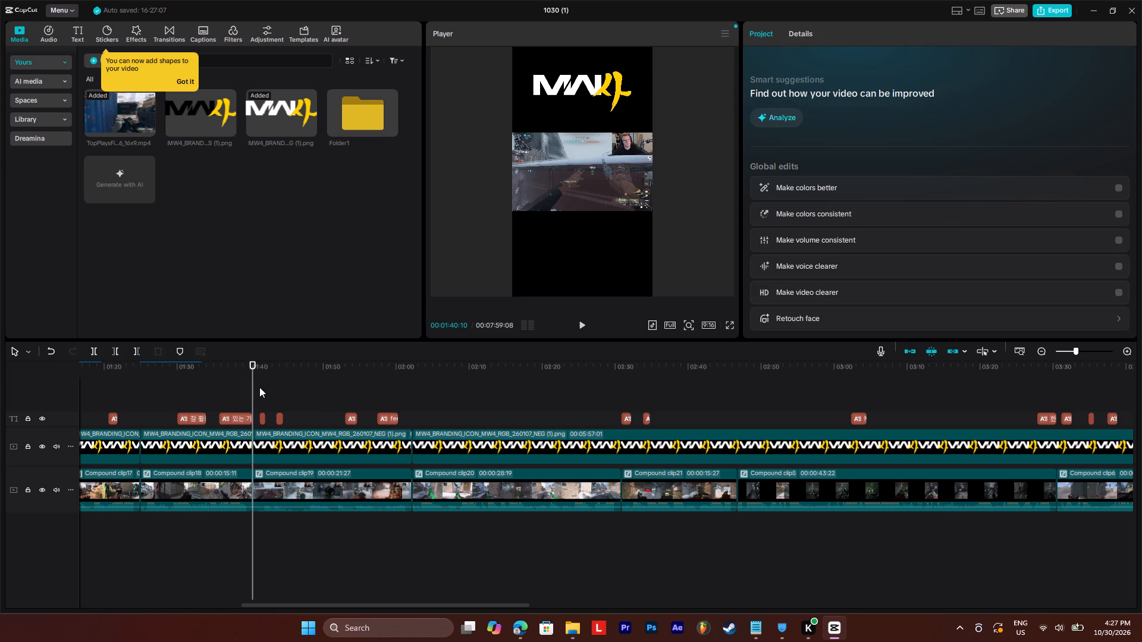
pyautogui.moveTo(259, 386); pyautogui.dragTo(409, 493)
pyautogui.rightClick(368, 461)
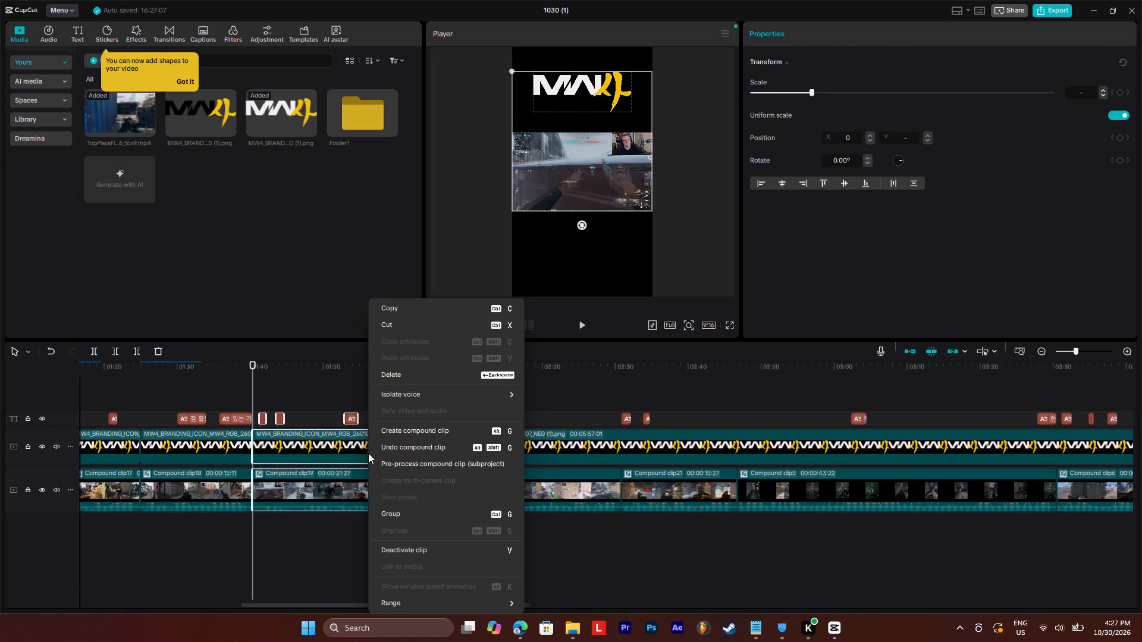
pyautogui.click(589, 582)
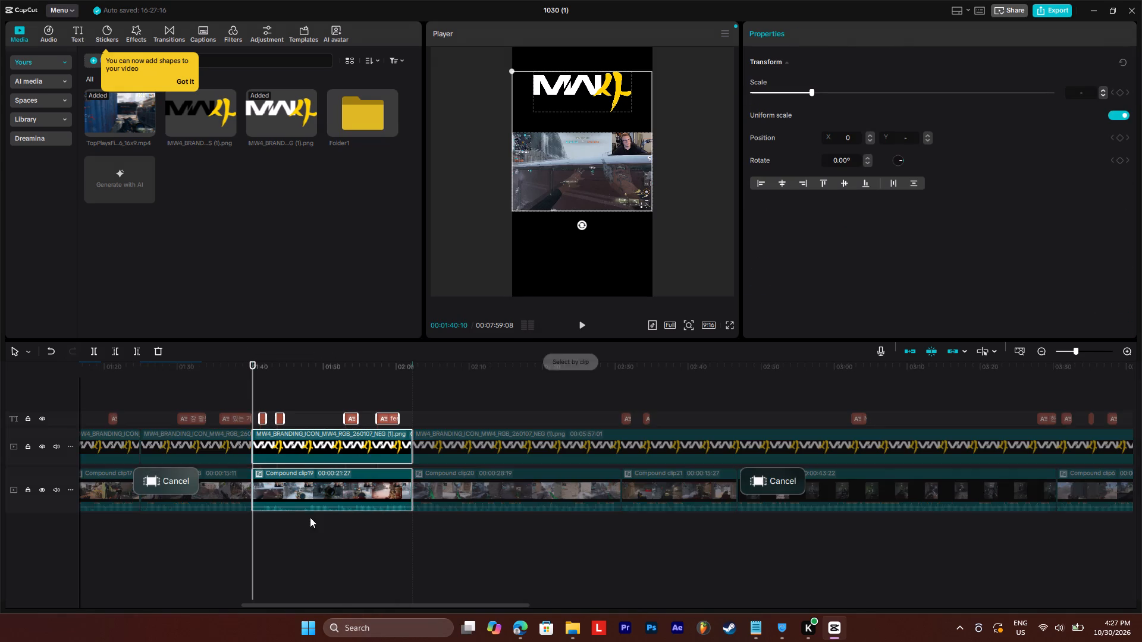
# Play back the Compound clip19 range to review it, returning the playhead to 00:01:41:10 near its start.
pyautogui.press('space')
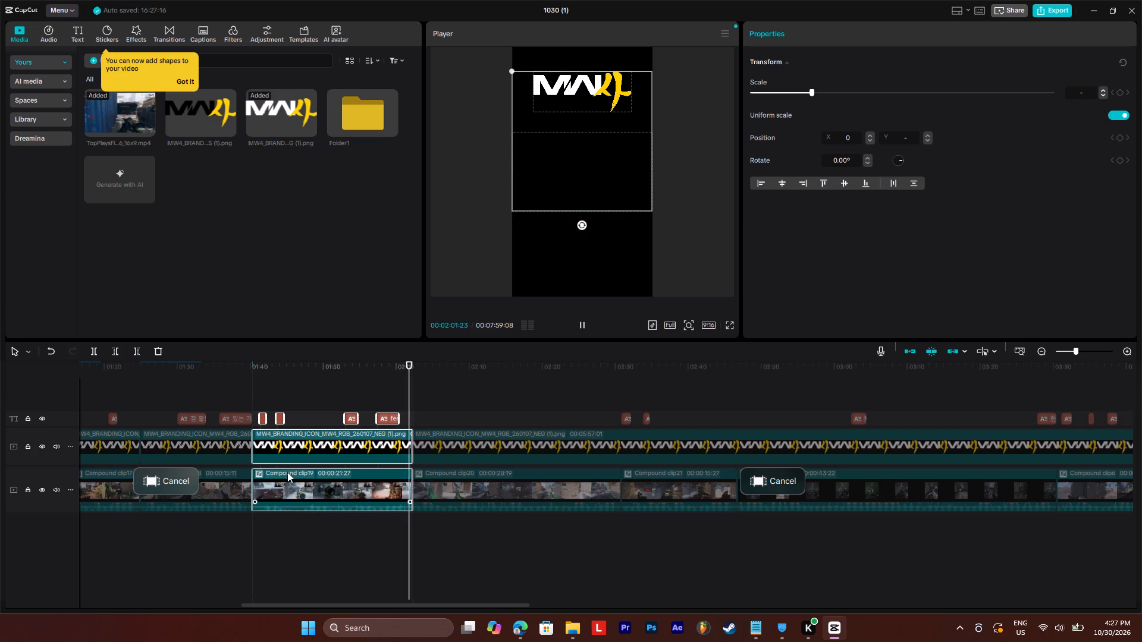
pyautogui.click(256, 369)
pyautogui.press('space')
pyautogui.press('space')
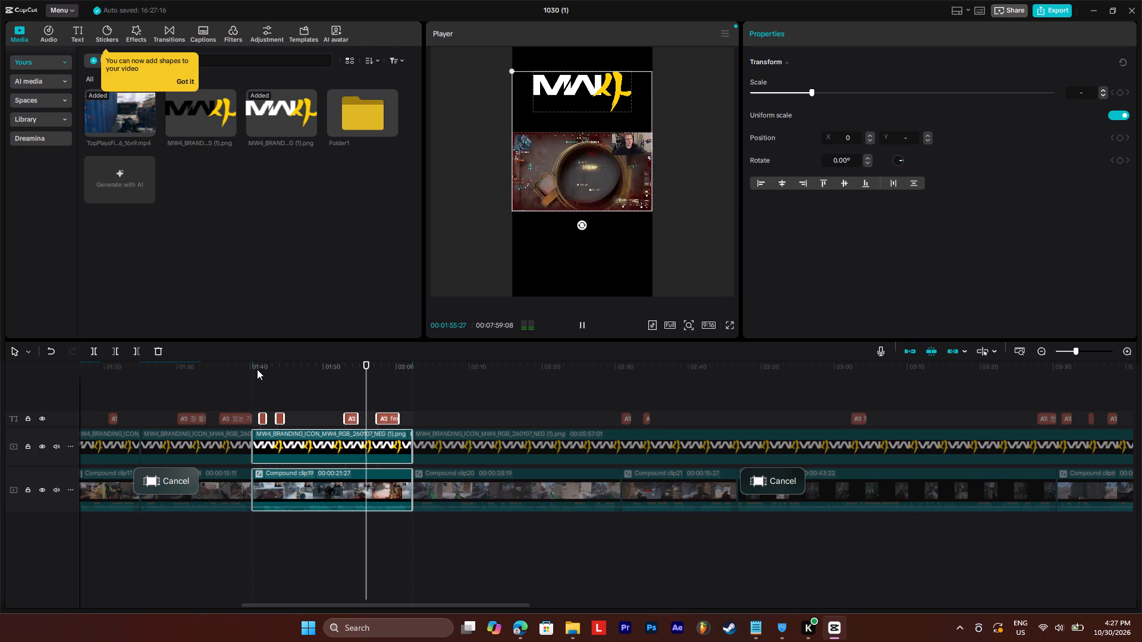
pyautogui.click(257, 369)
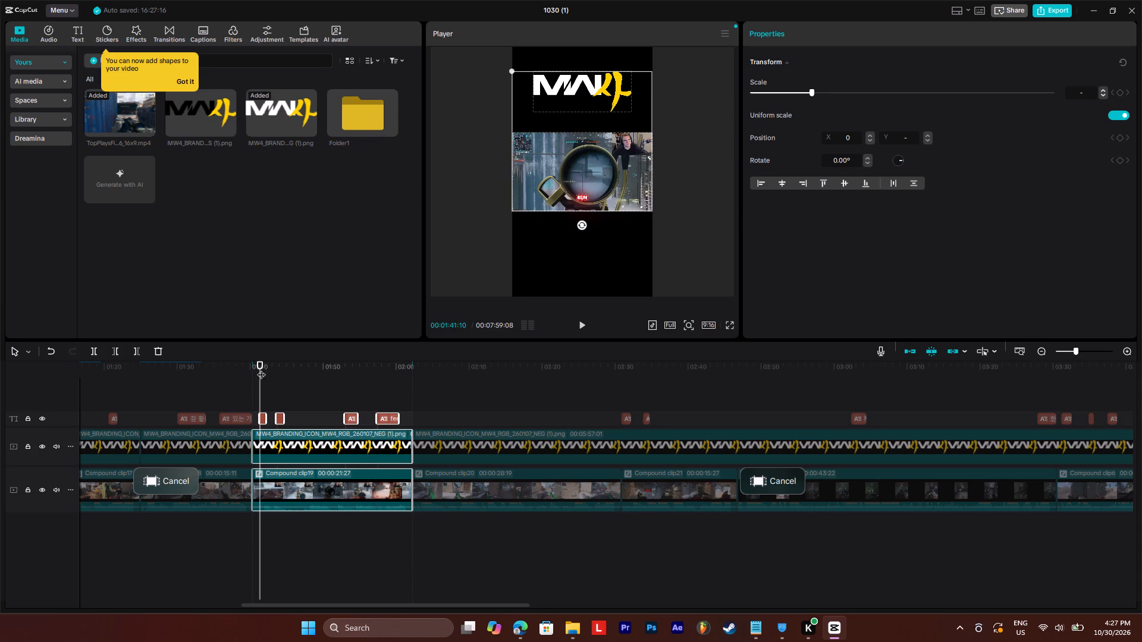
pyautogui.moveTo(259, 360); pyautogui.dragTo(252, 369)
pyautogui.moveTo(259, 363); pyautogui.dragTo(256, 369)
# Add a default text at 00:01:41:10 and place it between the logo and the gameplay video, at about X 0, Y 809.
pyautogui.click(83, 34)
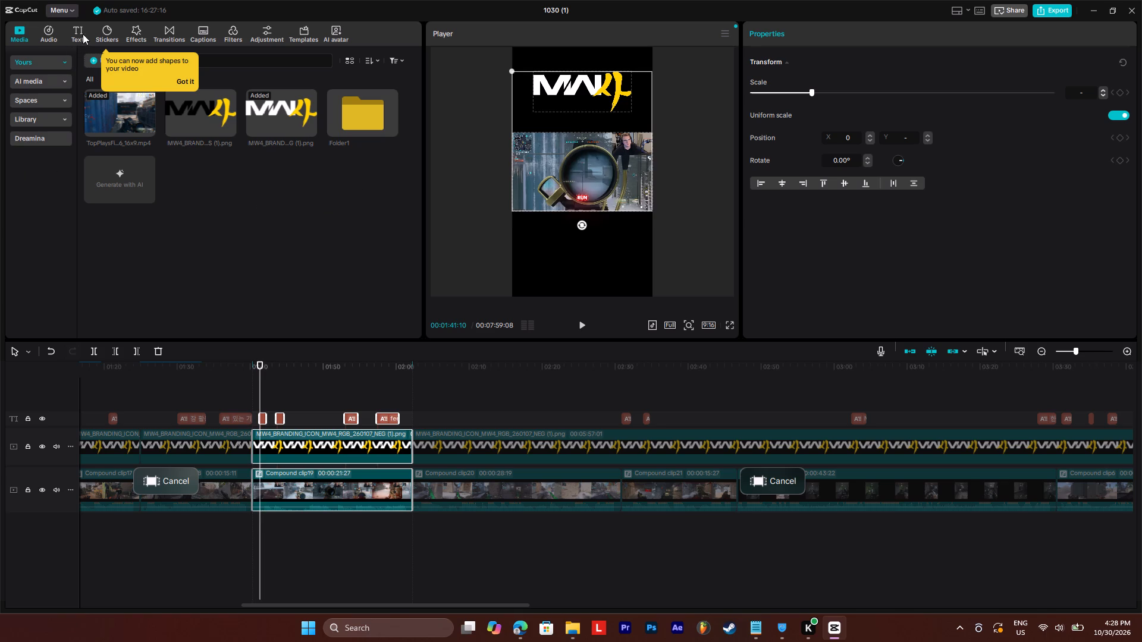
pyautogui.click(80, 36)
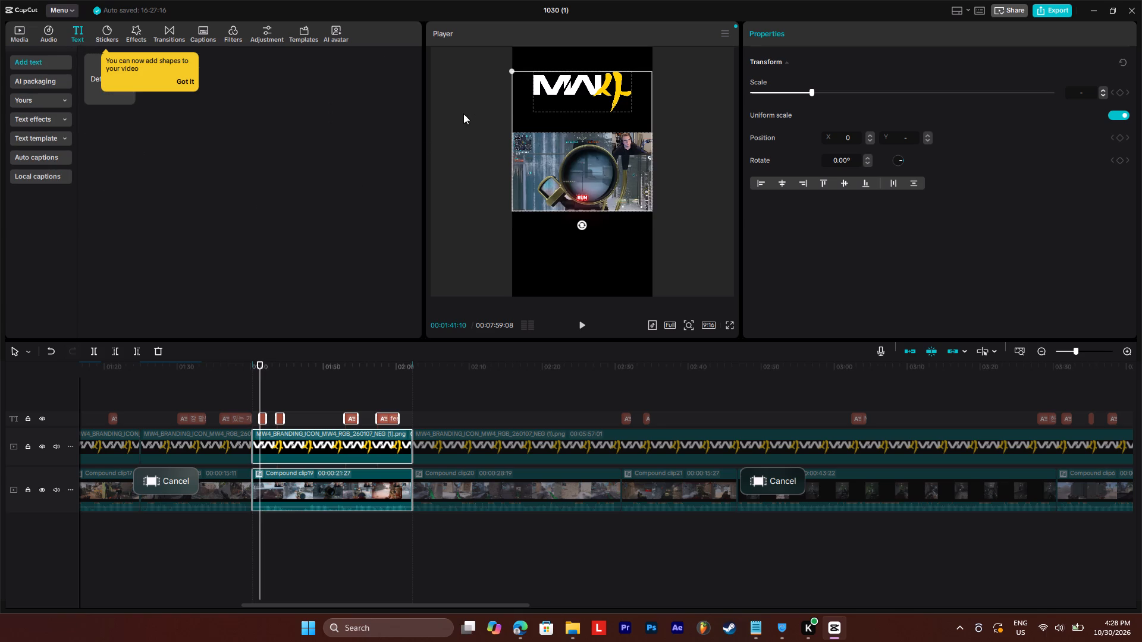
pyautogui.click(526, 108)
pyautogui.moveTo(516, 103); pyautogui.dragTo(535, 116)
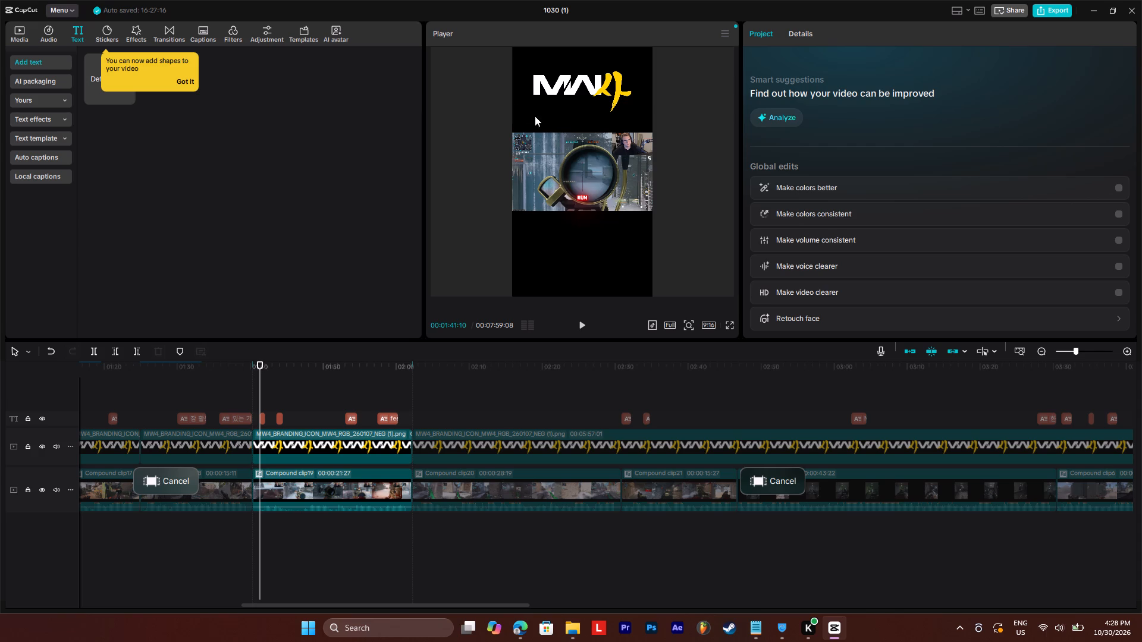
pyautogui.moveTo(535, 116); pyautogui.dragTo(560, 119)
pyautogui.click(91, 76)
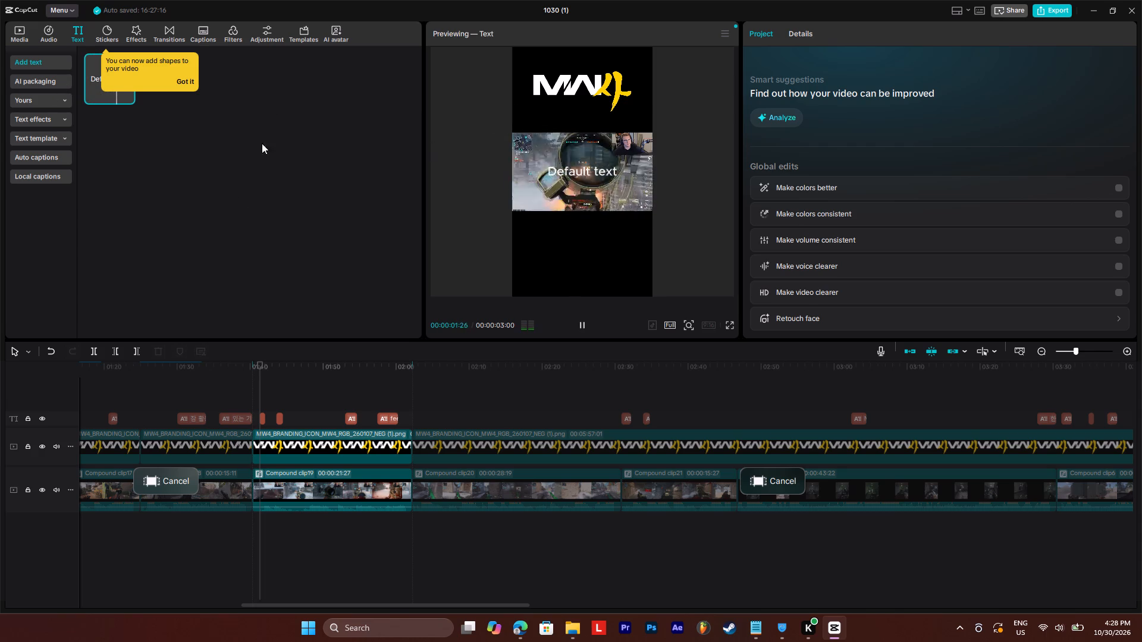
pyautogui.click(586, 172)
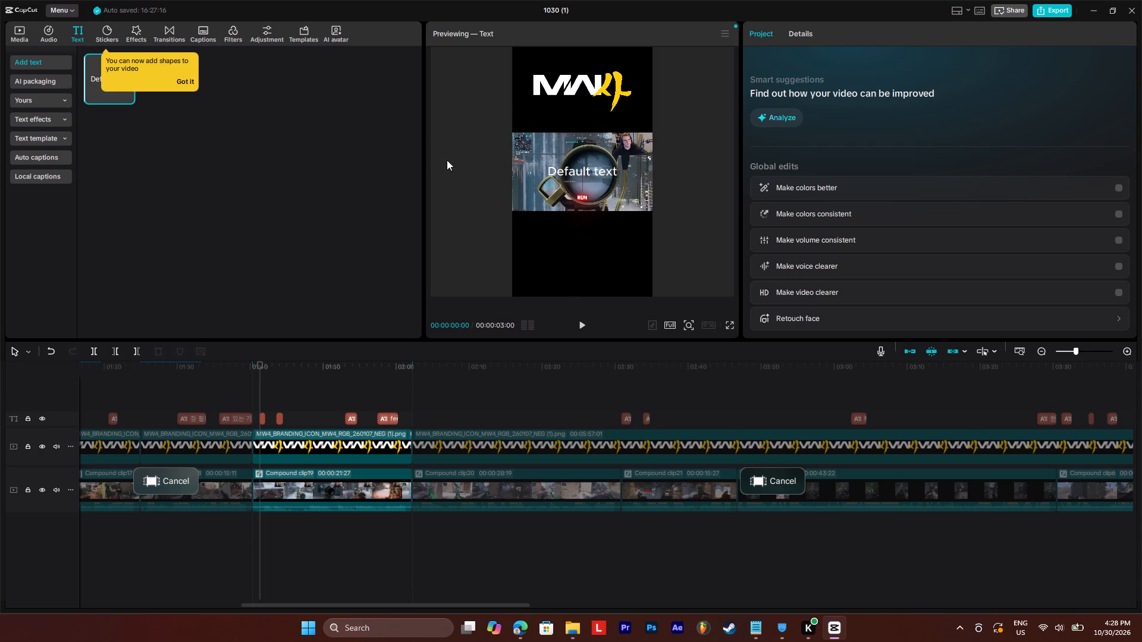
pyautogui.click(196, 83)
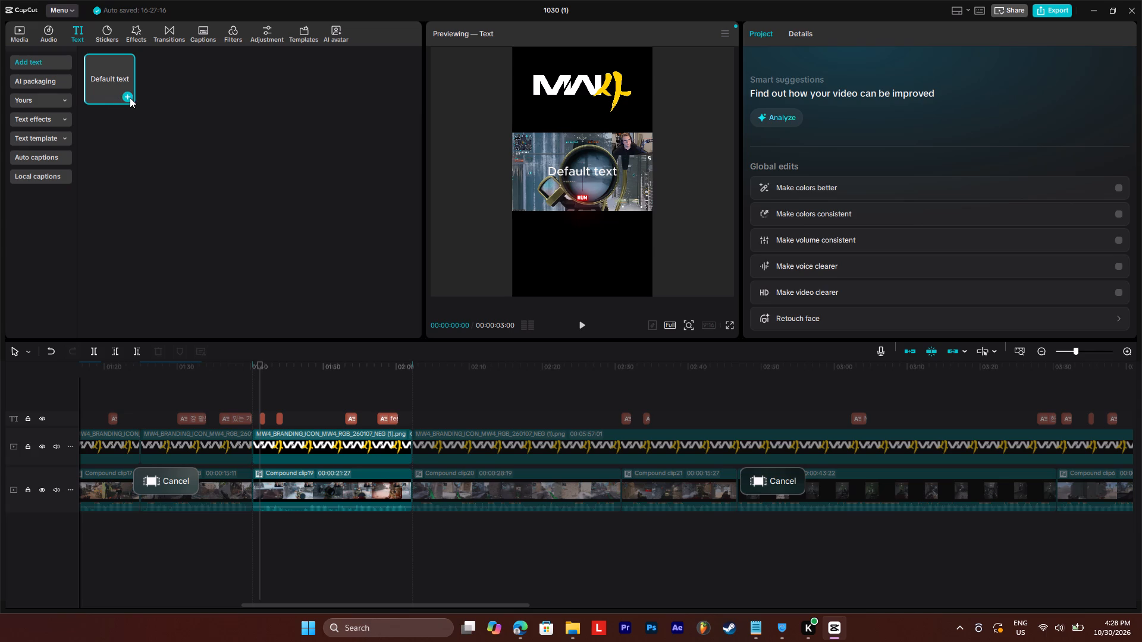
pyautogui.click(130, 97)
pyautogui.moveTo(574, 172); pyautogui.dragTo(575, 121)
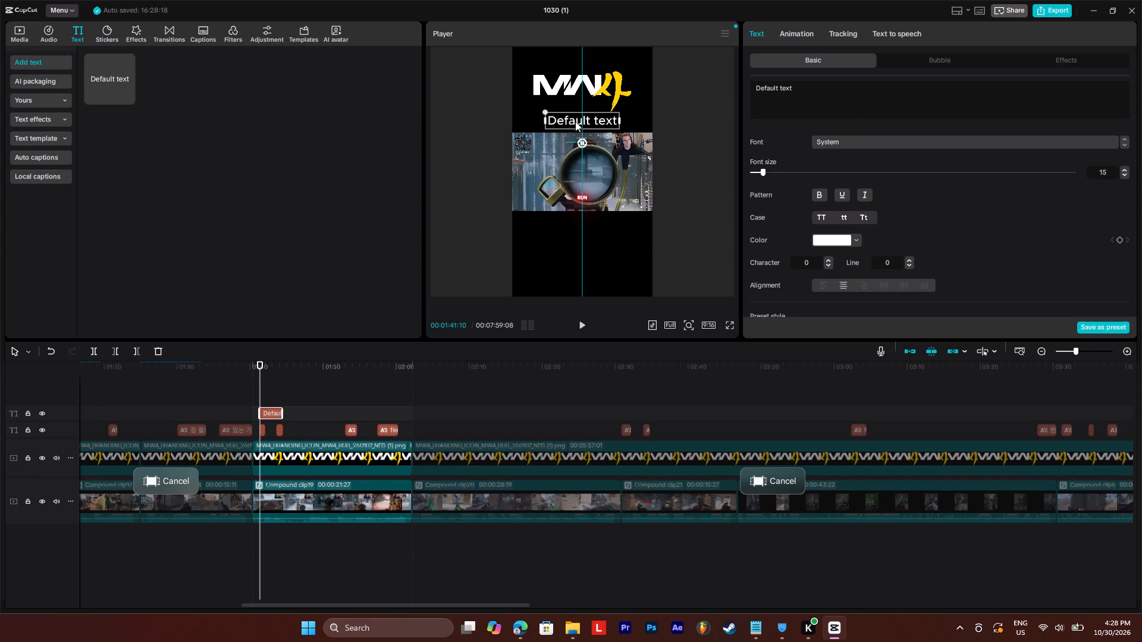
pyautogui.moveTo(575, 121); pyautogui.dragTo(575, 119)
# Replace the default text with "MW4 Multiplayer is Here".
pyautogui.doubleClick(588, 117)
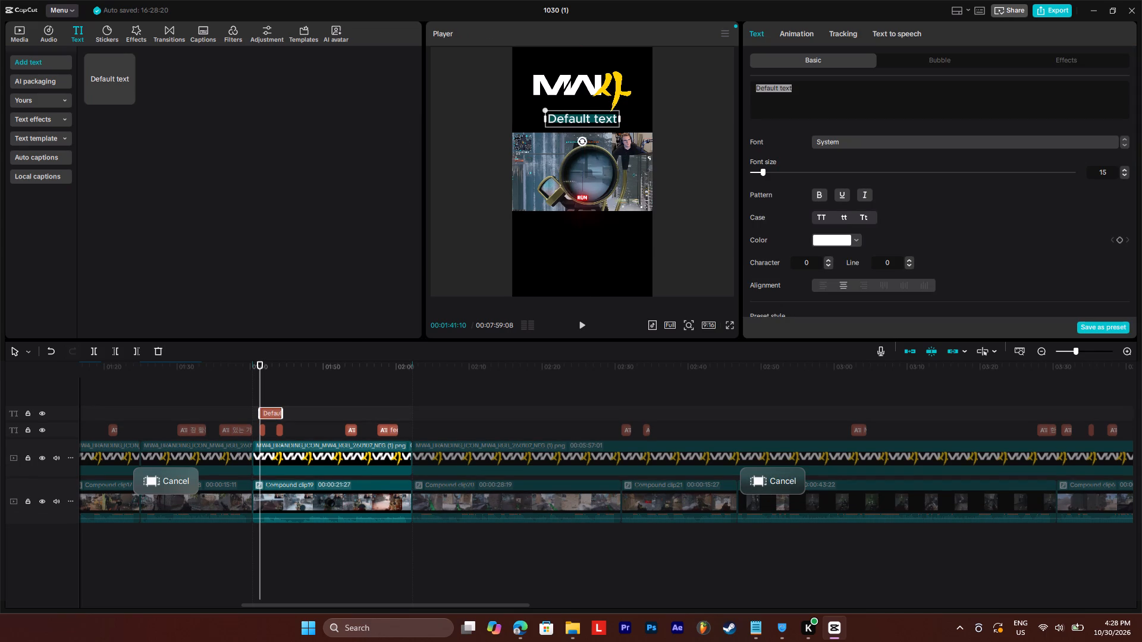
pyautogui.press('m')
pyautogui.write('W4')
pyautogui.press('space')
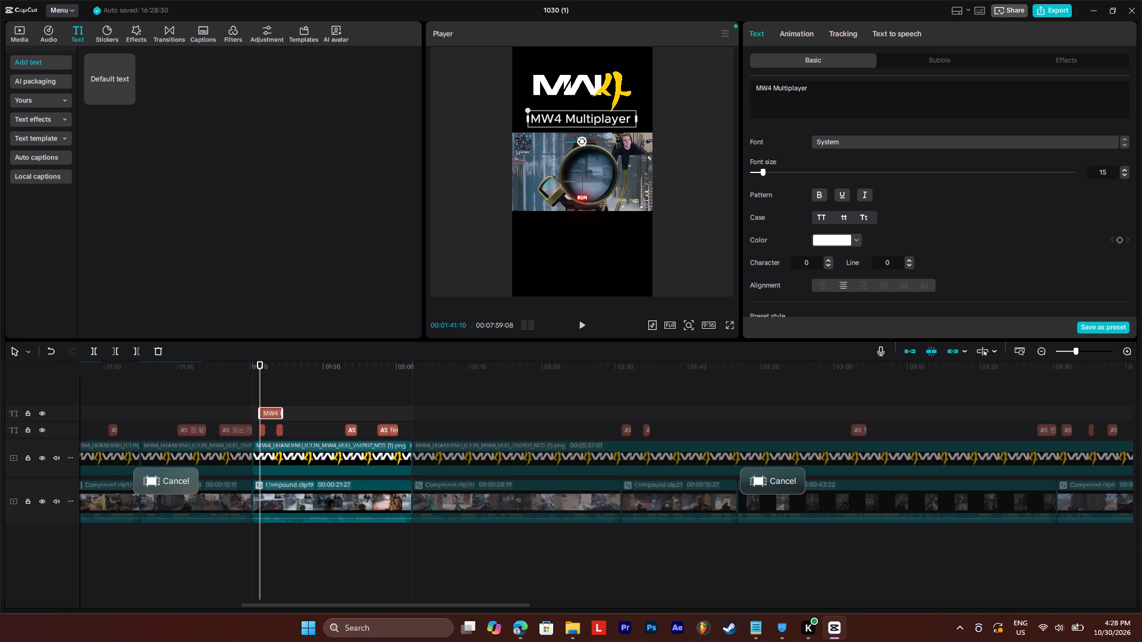
pyautogui.write('is')
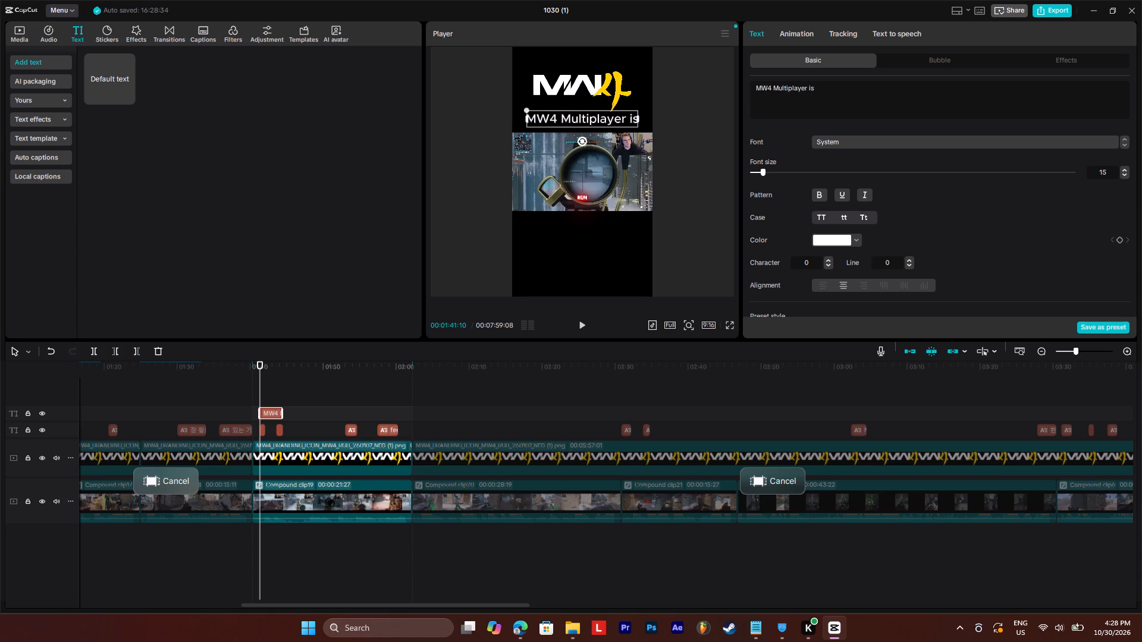
pyautogui.press('space')
pyautogui.write('ere')
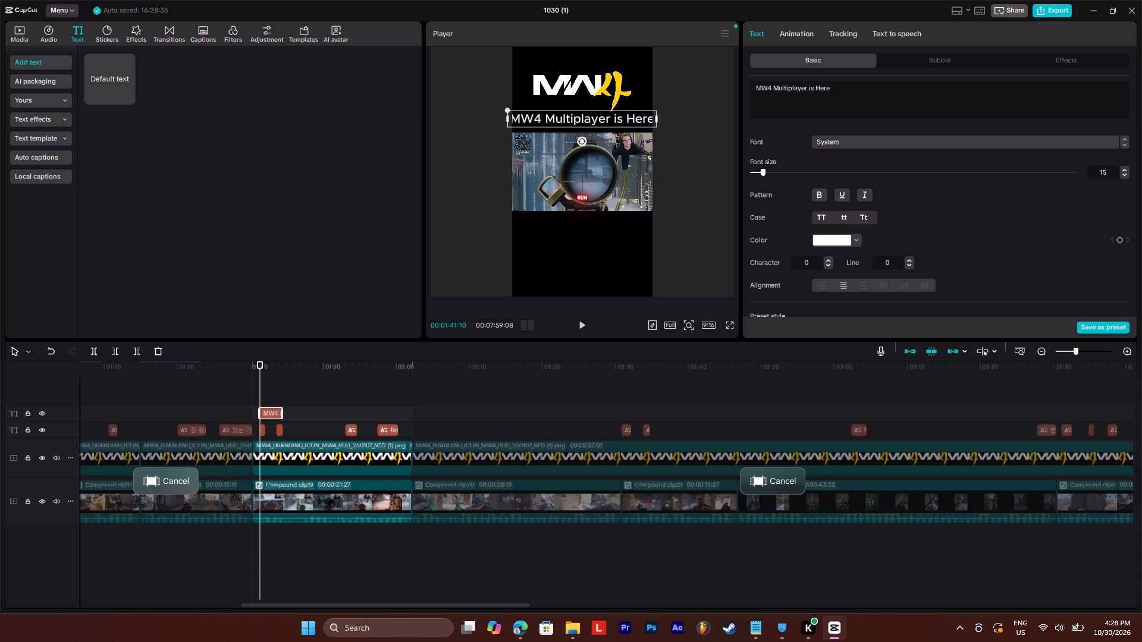
# Apply the preset style with black letters on a white background to the whole "MW4 Multiplayer is Here" text.
pyautogui.hotkey('ctrl', 'a')
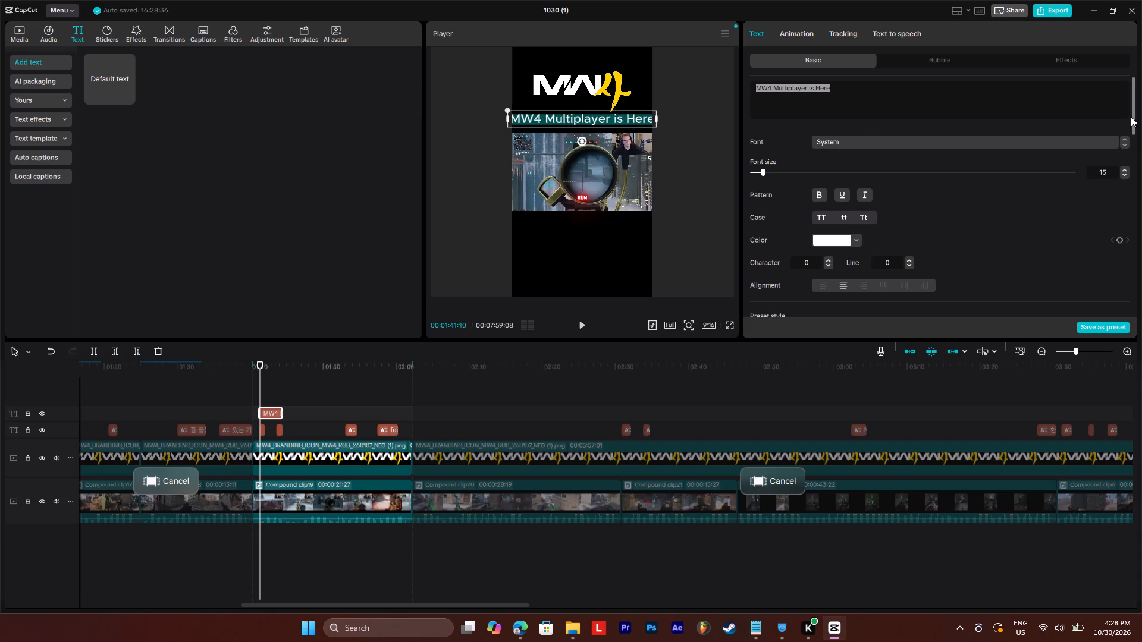
pyautogui.moveTo(1133, 112); pyautogui.dragTo(1121, 160)
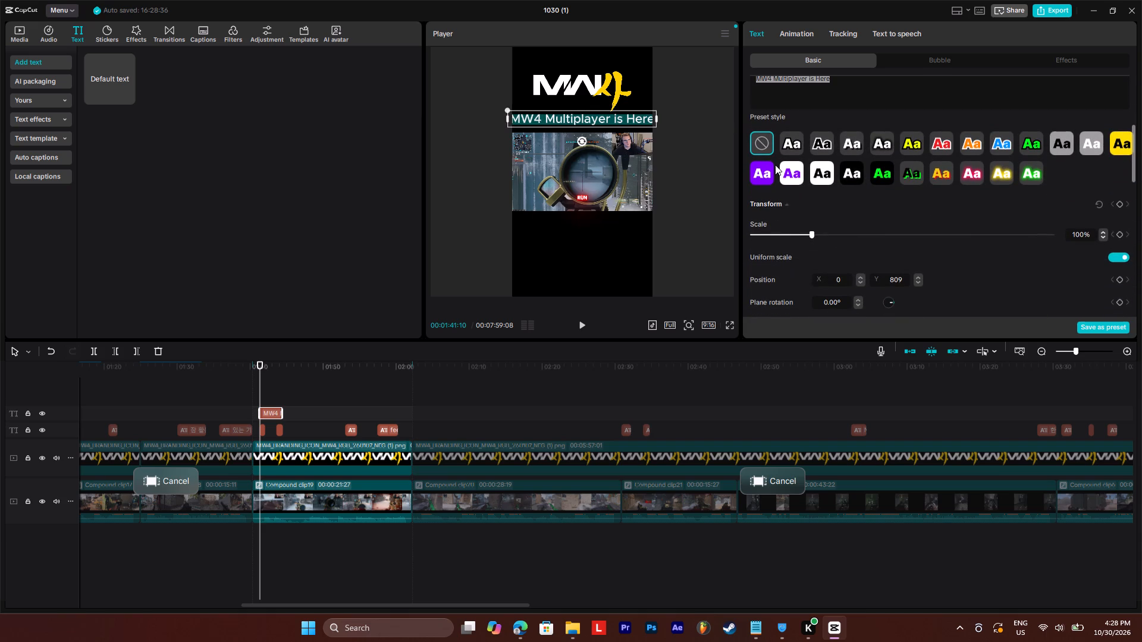
pyautogui.click(823, 171)
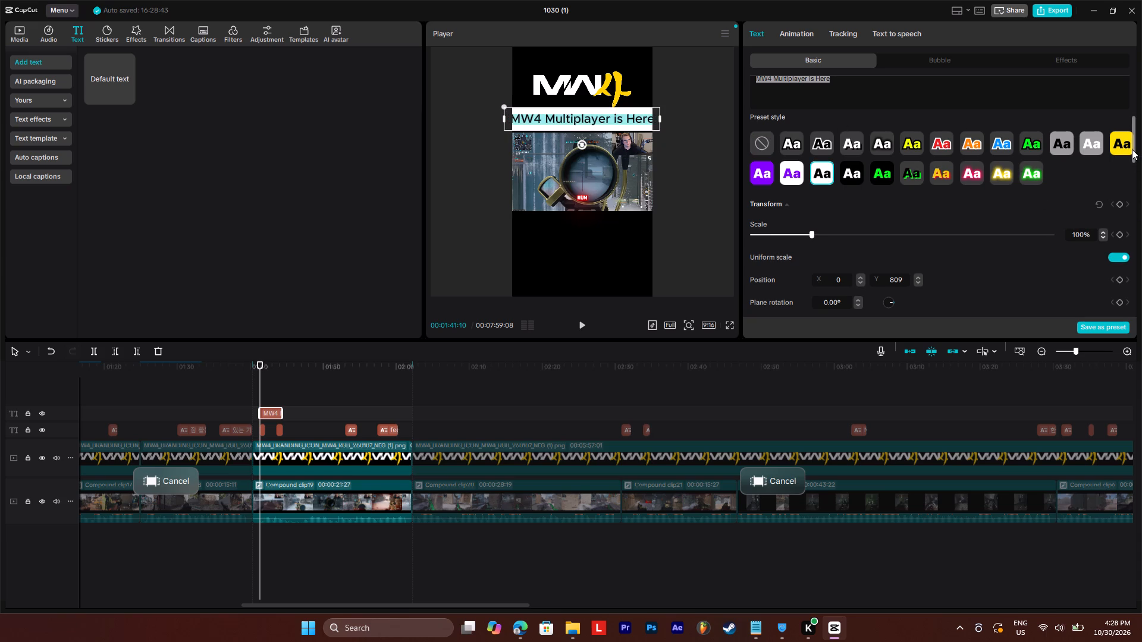
# Set the font of the "MW4 Multiplayer is Here" title to Tw Cen MT Condensed Bold.
pyautogui.moveTo(1132, 149); pyautogui.dragTo(1134, 141)
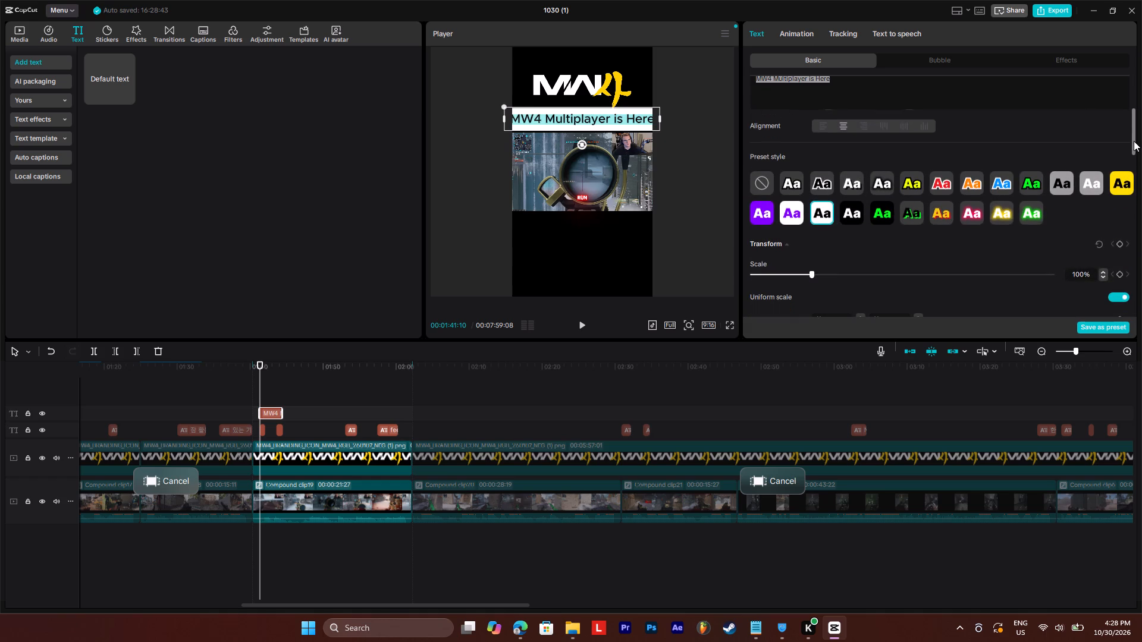
pyautogui.moveTo(1134, 141); pyautogui.dragTo(1133, 134)
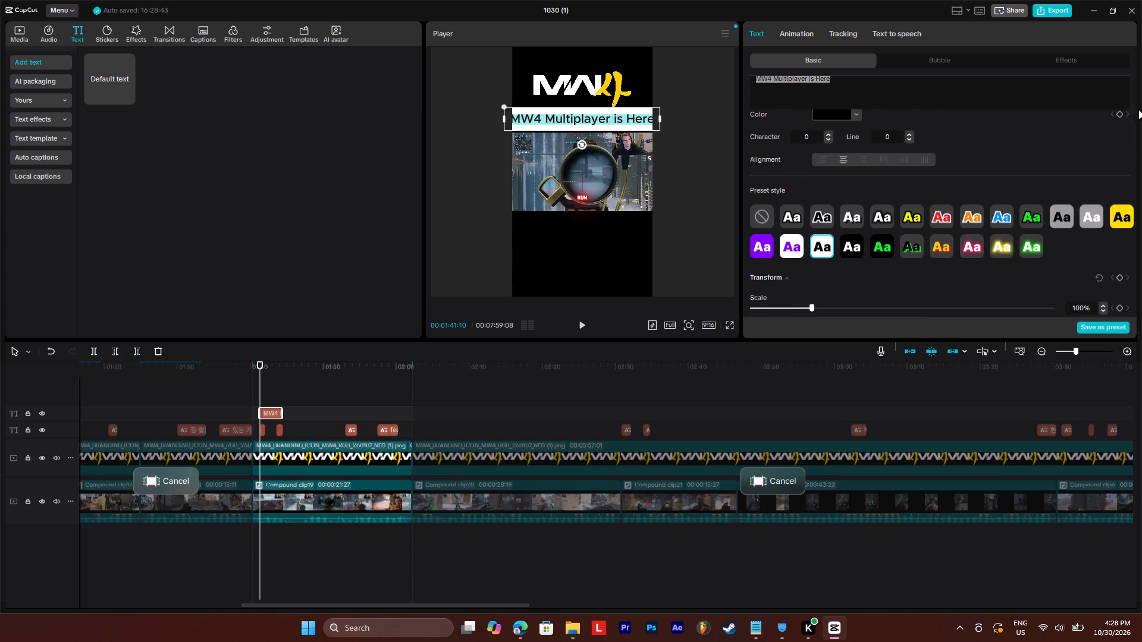
pyautogui.moveTo(1135, 121); pyautogui.dragTo(1135, 95)
pyautogui.click(839, 139)
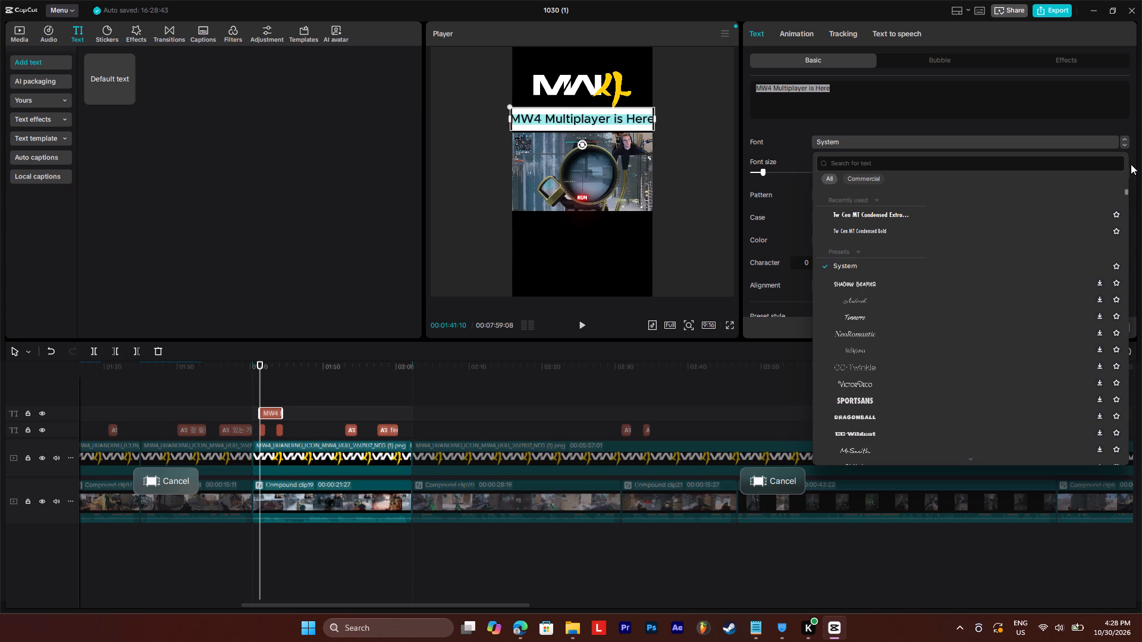
pyautogui.moveTo(1126, 191); pyautogui.dragTo(1129, 383)
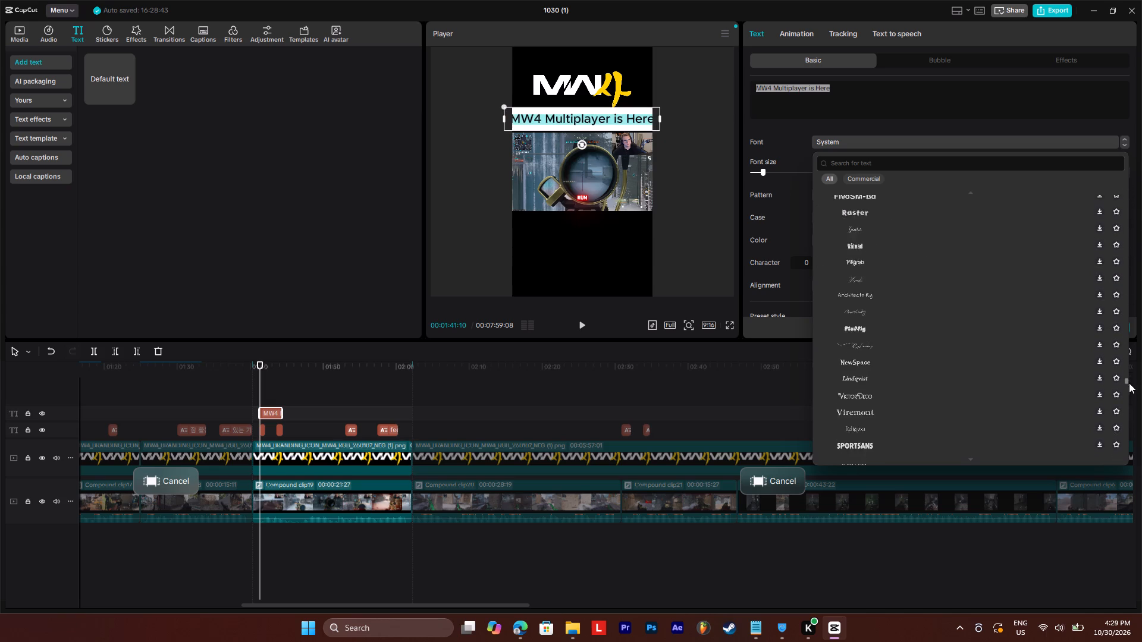
pyautogui.moveTo(1129, 383); pyautogui.dragTo(1131, 418)
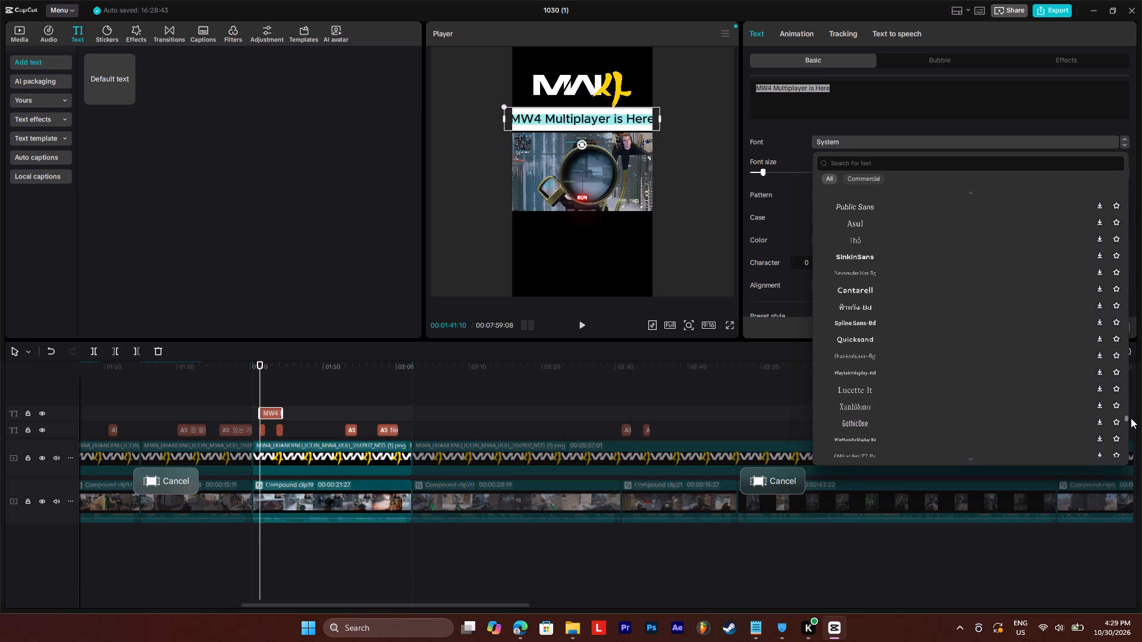
pyautogui.moveTo(1131, 418); pyautogui.dragTo(1131, 429)
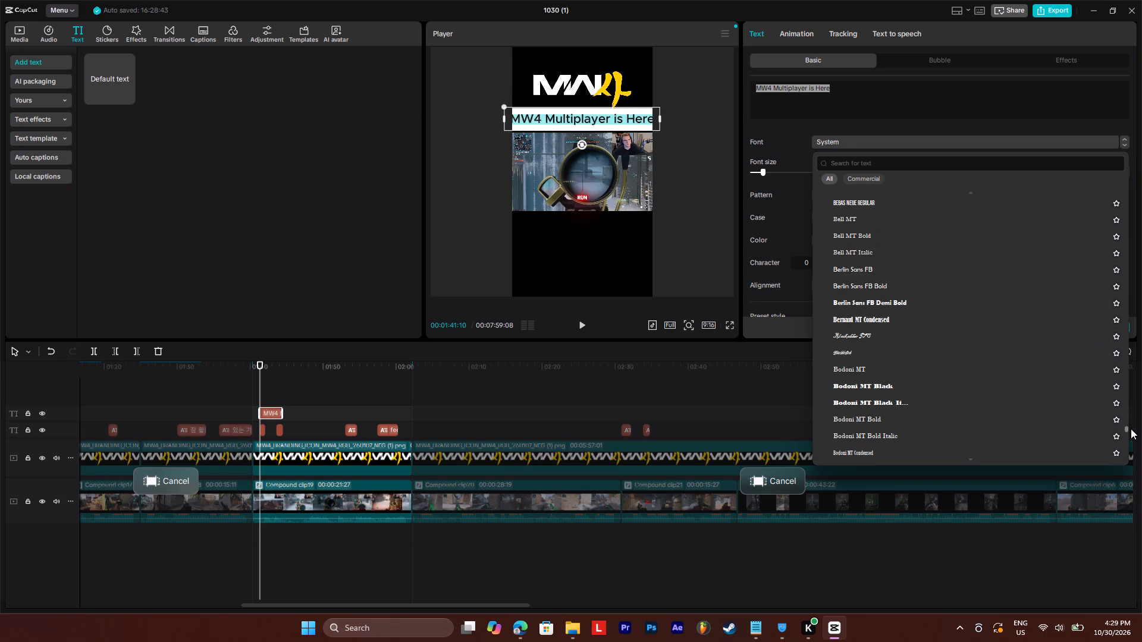
pyautogui.moveTo(1131, 429); pyautogui.dragTo(1130, 434)
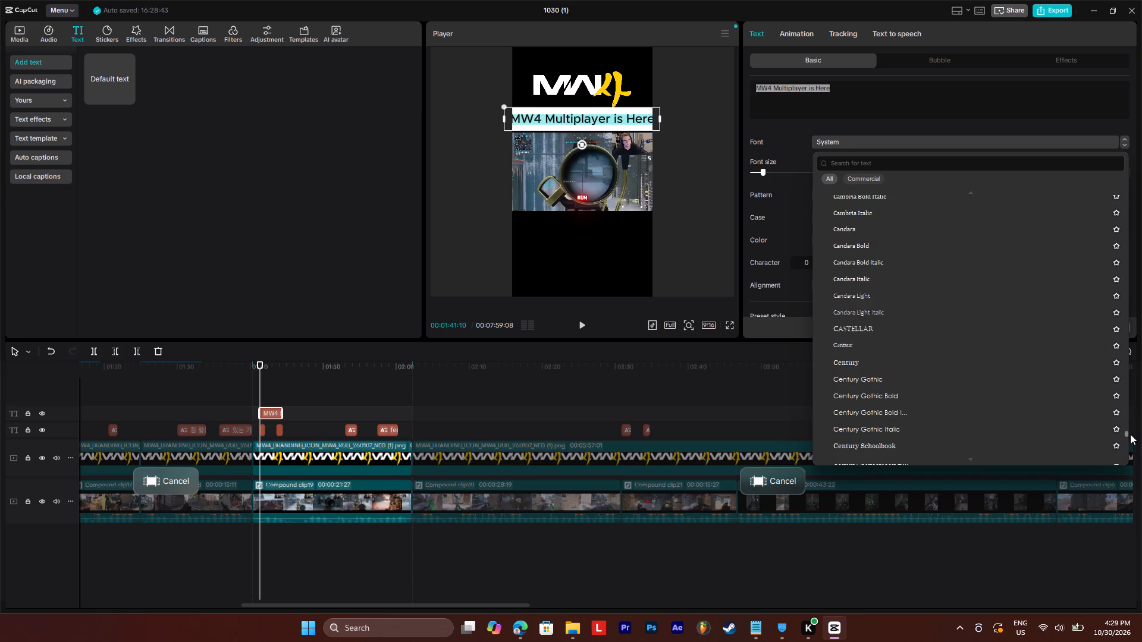
pyautogui.moveTo(1130, 434); pyautogui.dragTo(1130, 445)
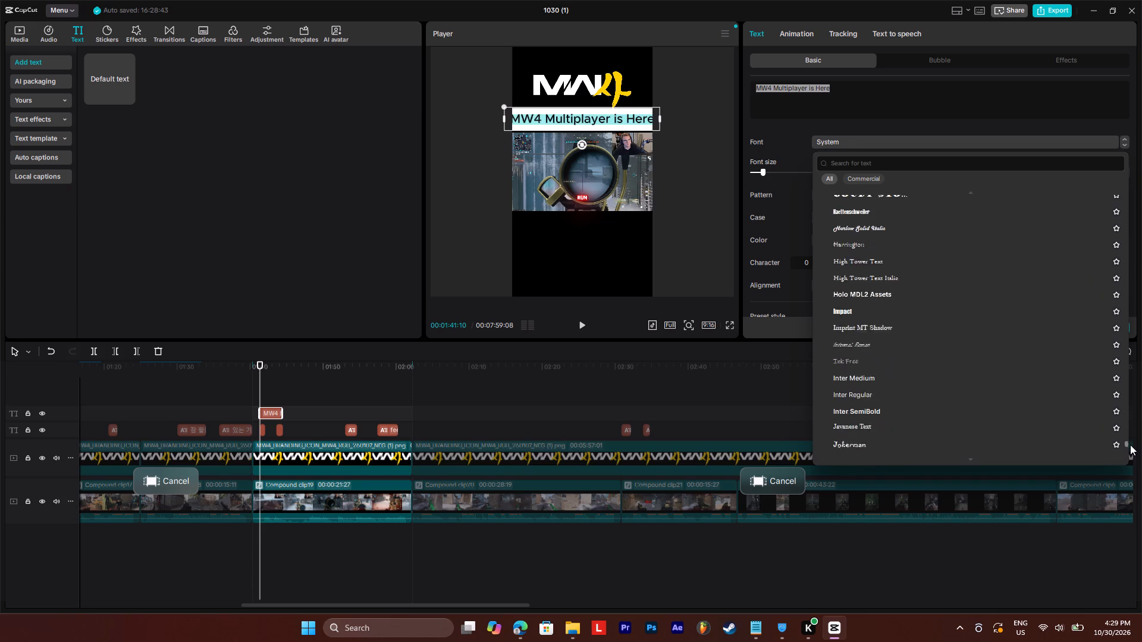
pyautogui.moveTo(1130, 445); pyautogui.dragTo(1131, 451)
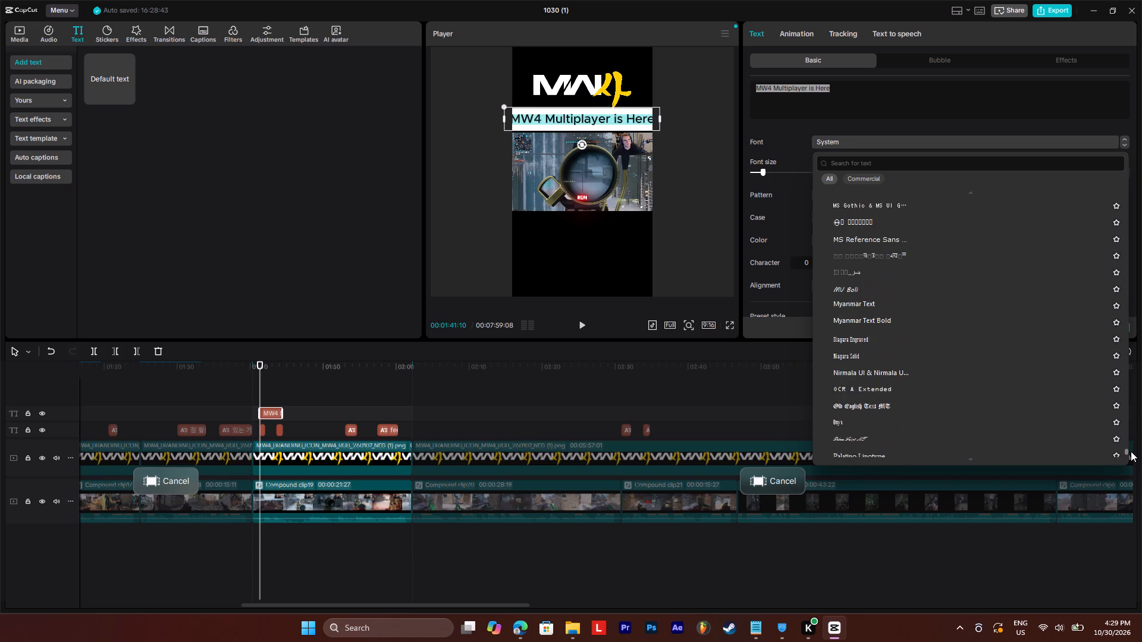
pyautogui.moveTo(1131, 451); pyautogui.dragTo(1131, 460)
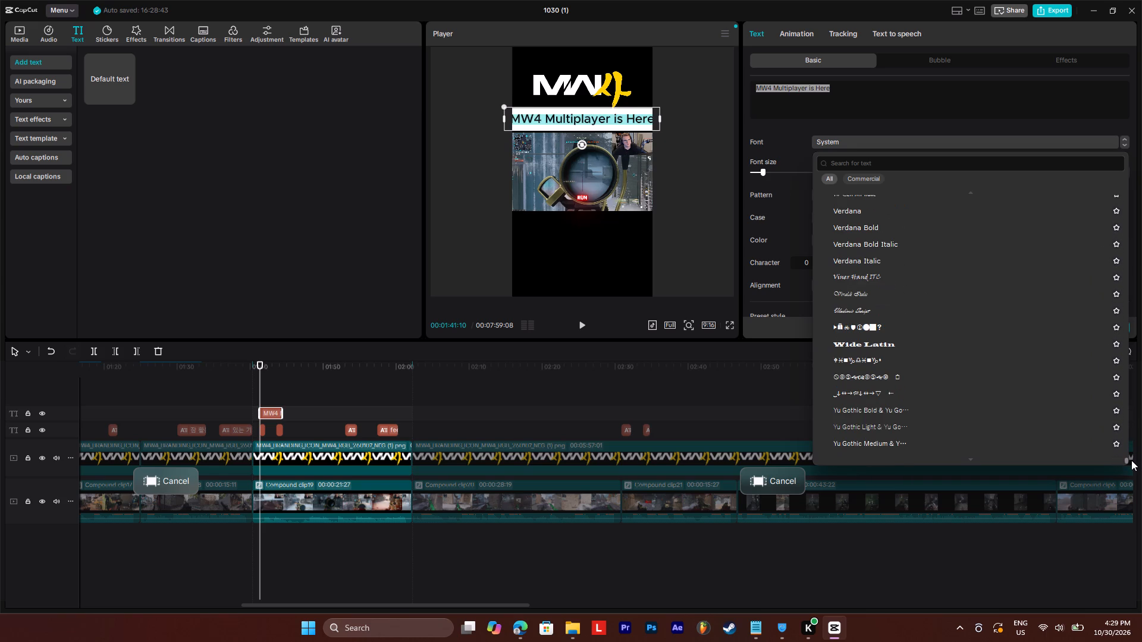
pyautogui.moveTo(1131, 460); pyautogui.dragTo(1131, 464)
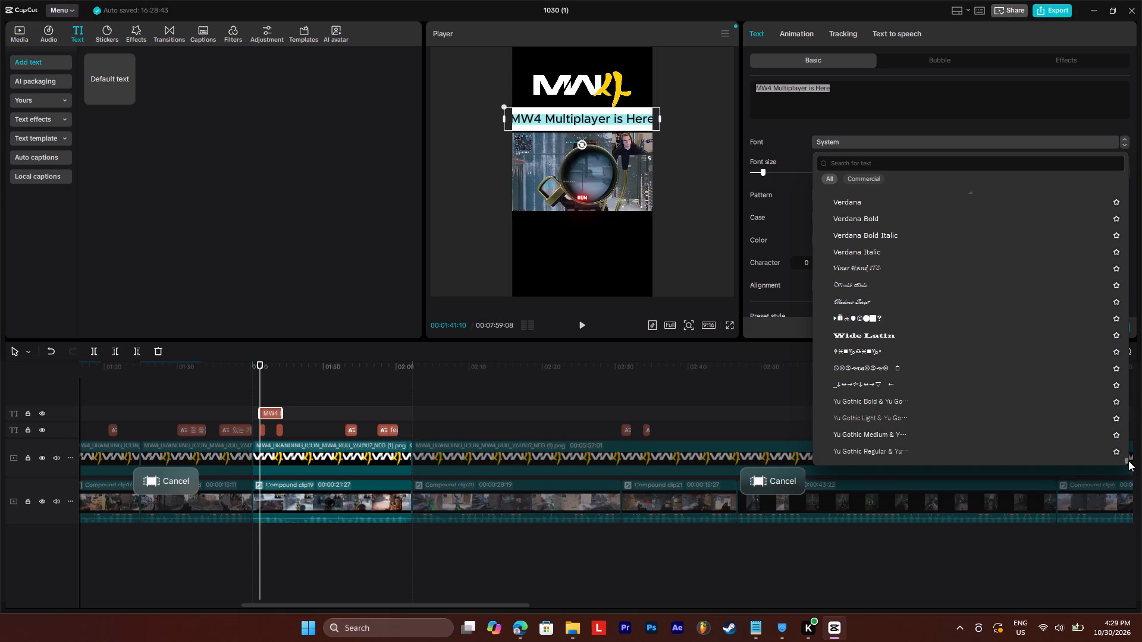
pyautogui.click(1128, 461)
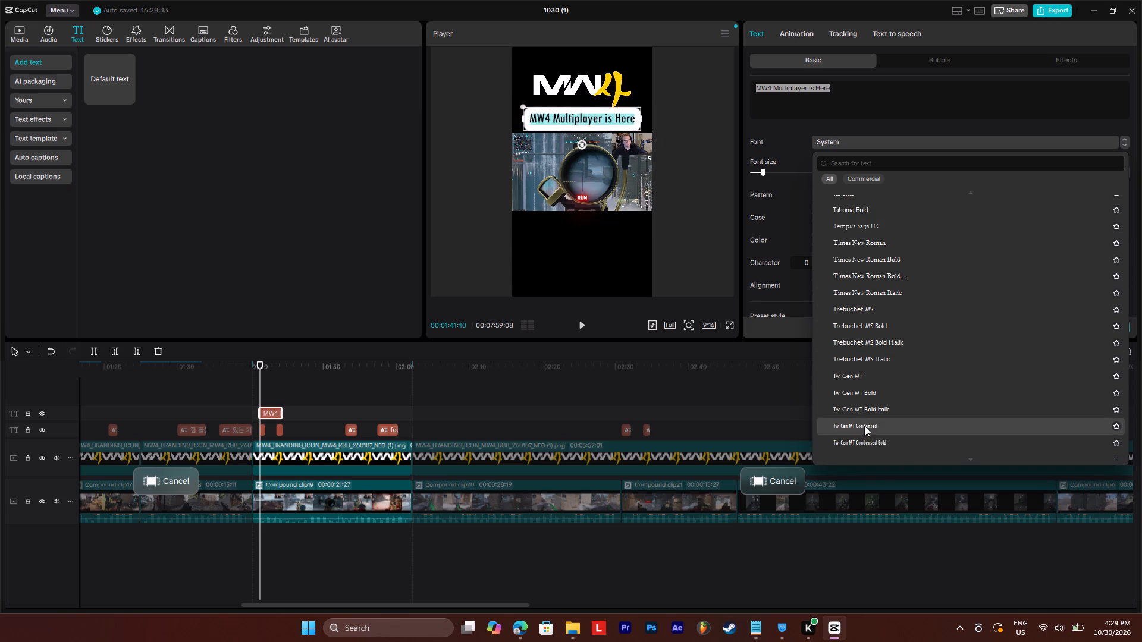
pyautogui.click(868, 445)
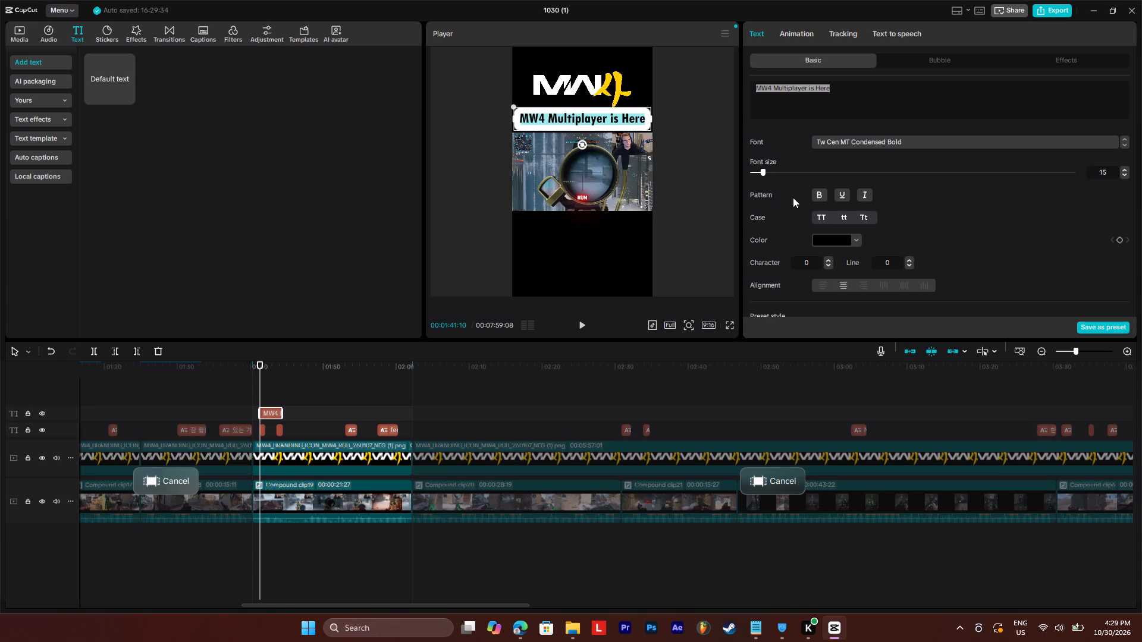
# Convert the "MW4 Multiplayer is Here" title to all uppercase.
pyautogui.click(822, 219)
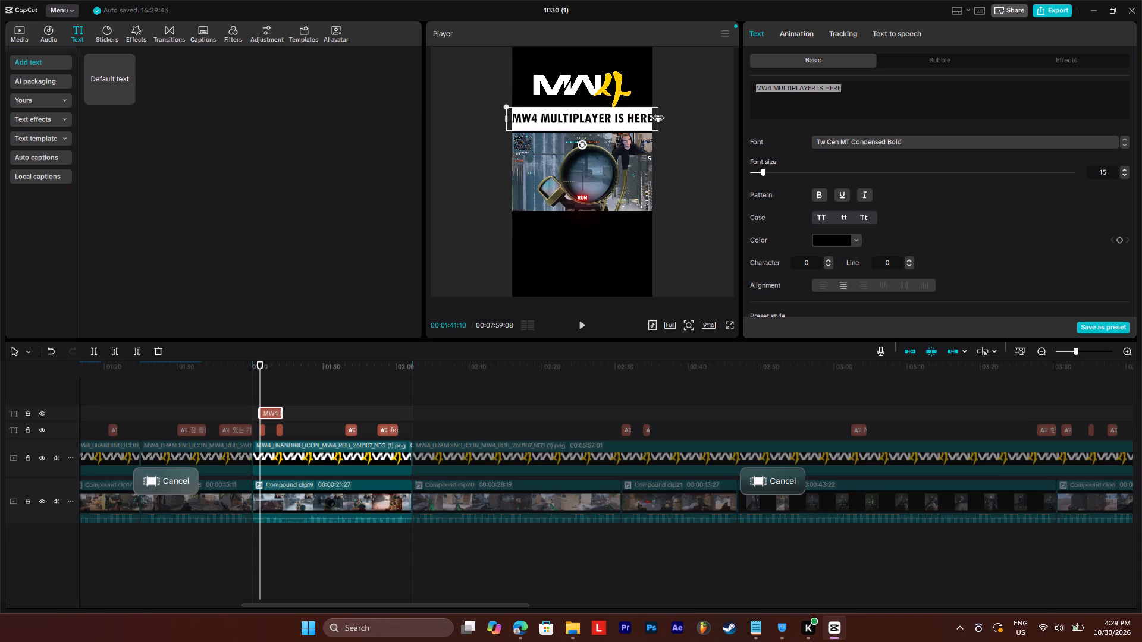
# Fit the title within the frame width on one line at font size 12, centred at about X 0, Y 818.
pyautogui.moveTo(658, 118); pyautogui.dragTo(649, 118)
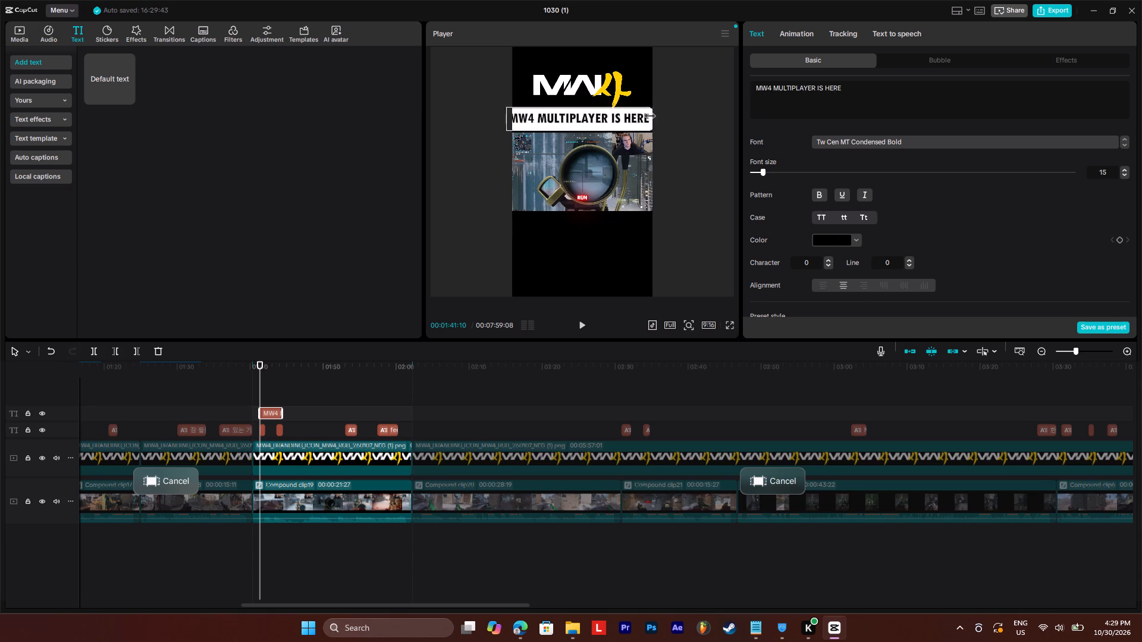
pyautogui.moveTo(649, 118); pyautogui.dragTo(653, 117)
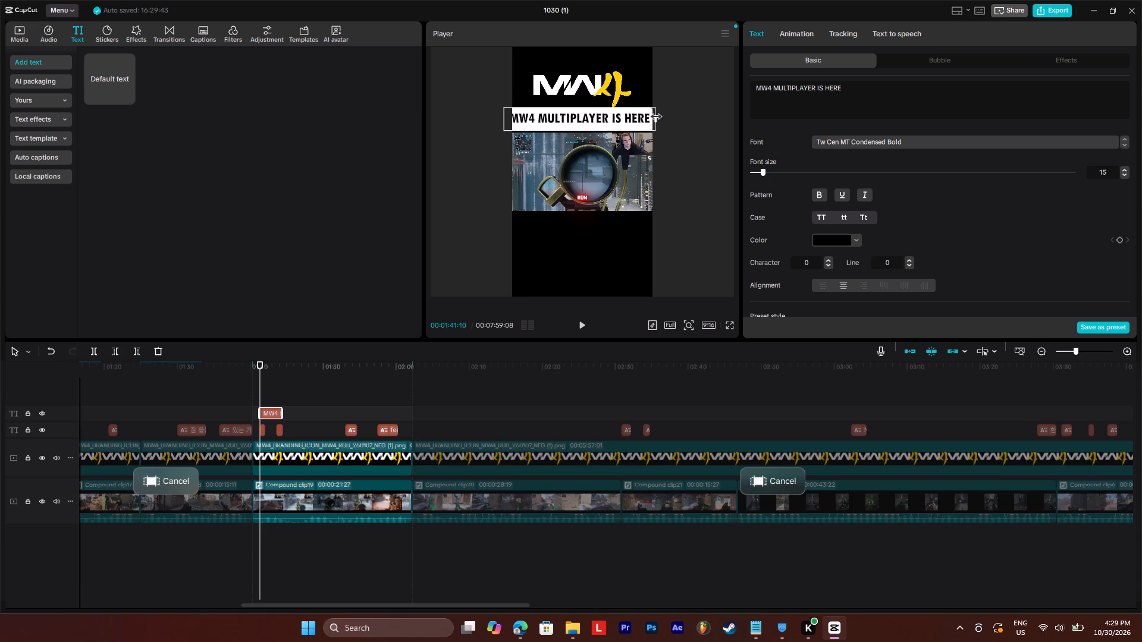
pyautogui.moveTo(653, 117); pyautogui.dragTo(648, 119)
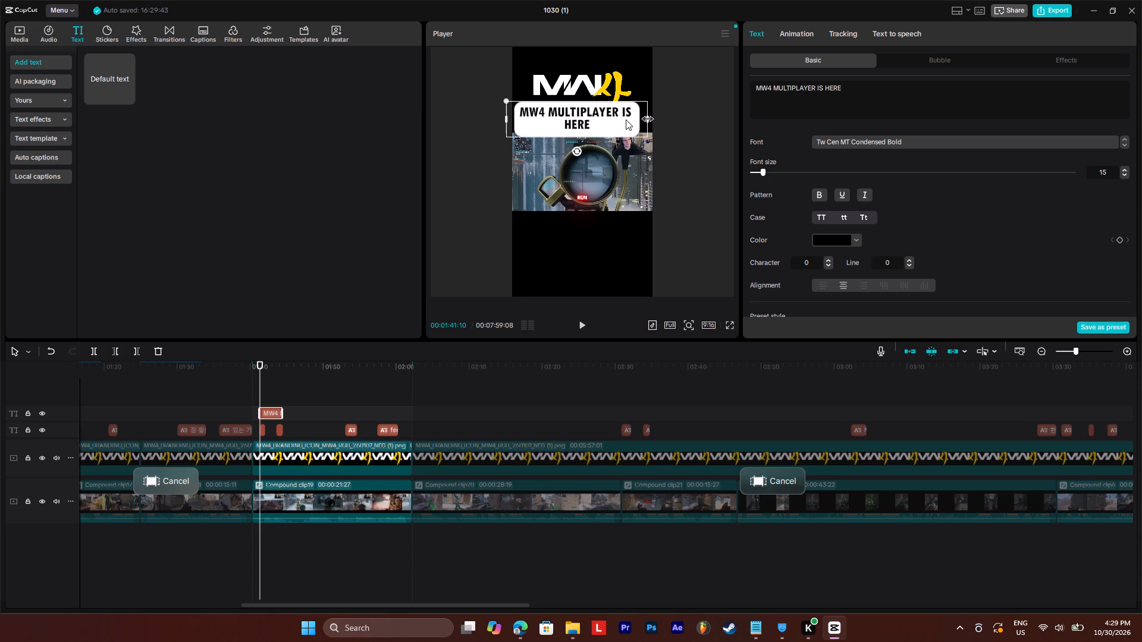
pyautogui.click(762, 170)
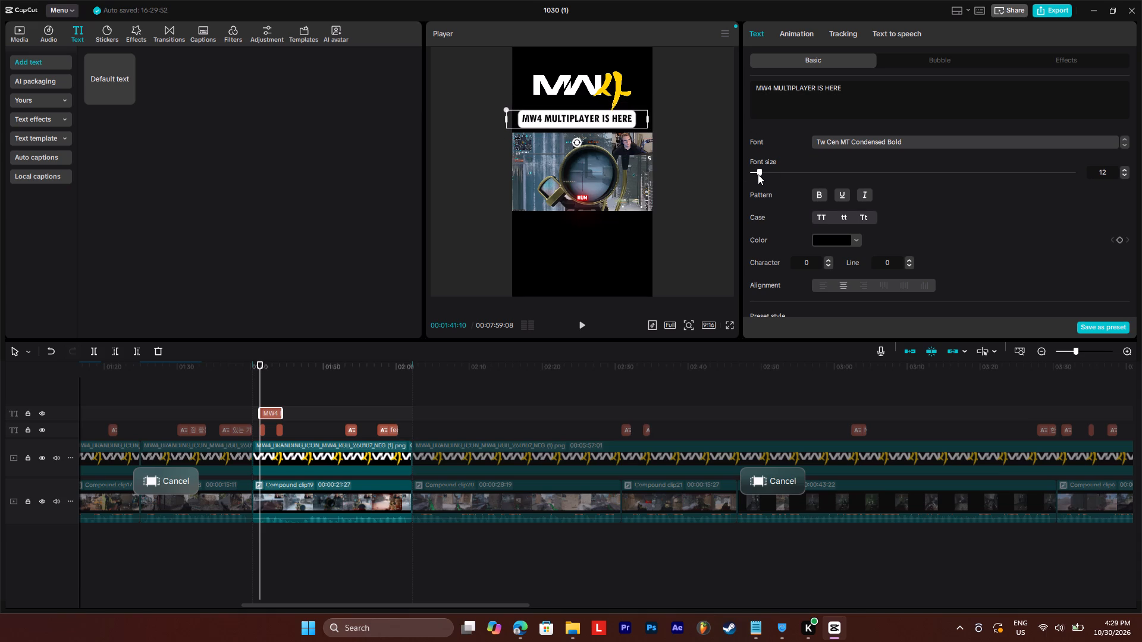
pyautogui.moveTo(592, 122); pyautogui.dragTo(599, 122)
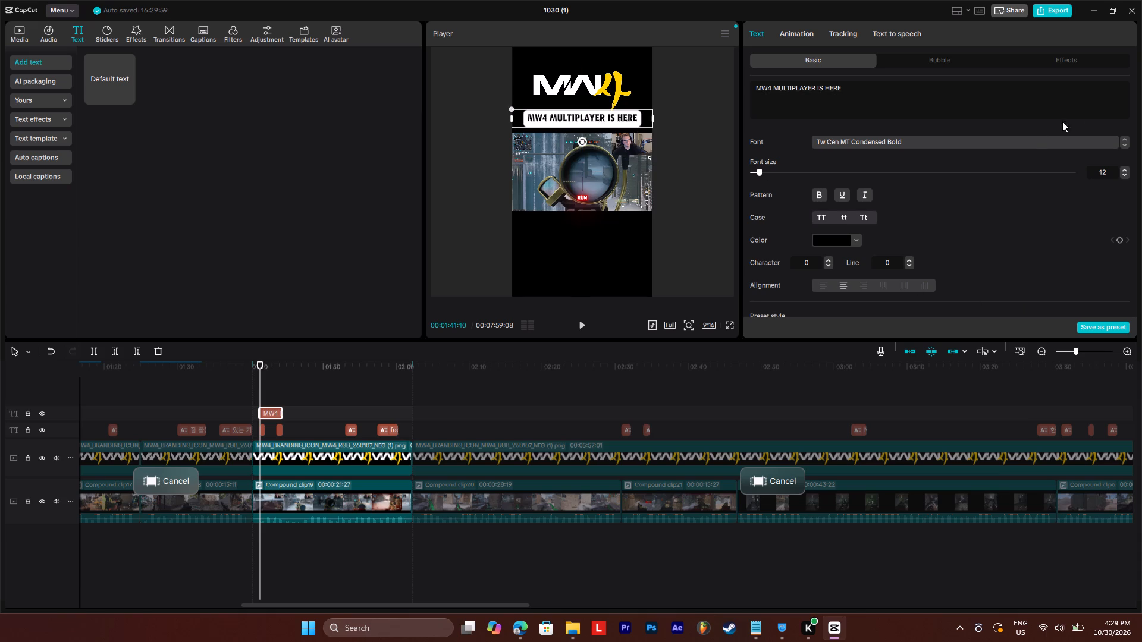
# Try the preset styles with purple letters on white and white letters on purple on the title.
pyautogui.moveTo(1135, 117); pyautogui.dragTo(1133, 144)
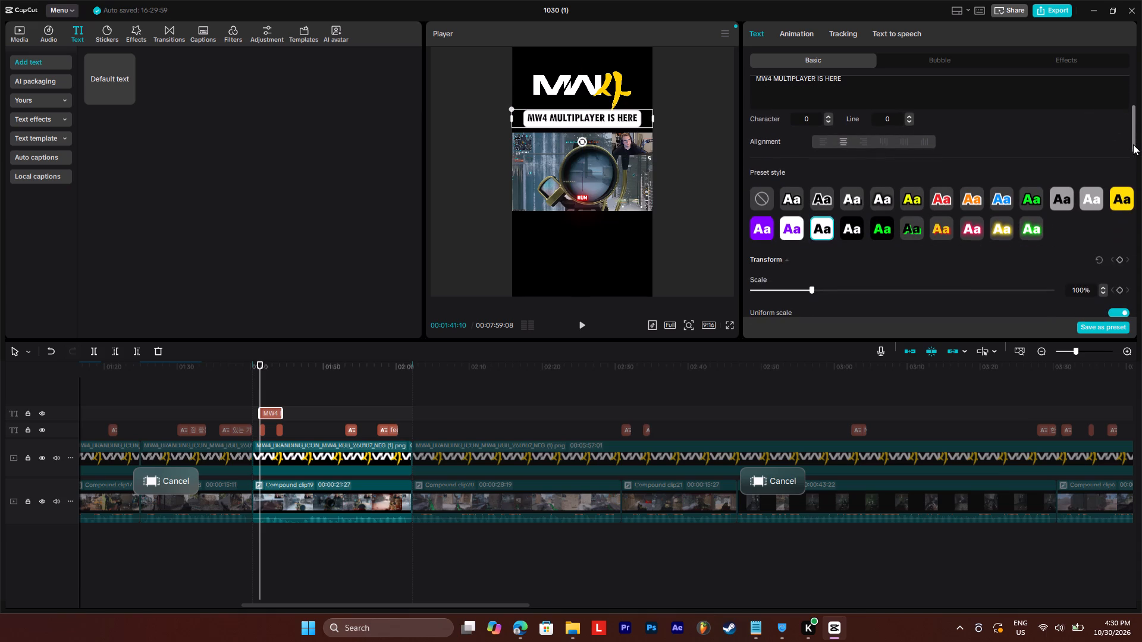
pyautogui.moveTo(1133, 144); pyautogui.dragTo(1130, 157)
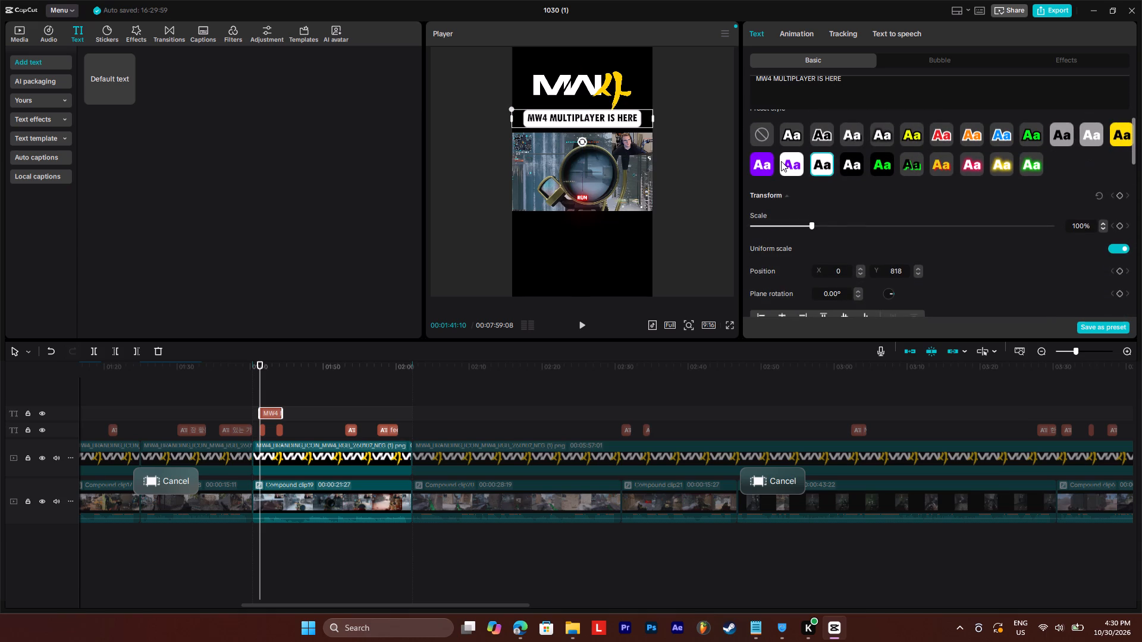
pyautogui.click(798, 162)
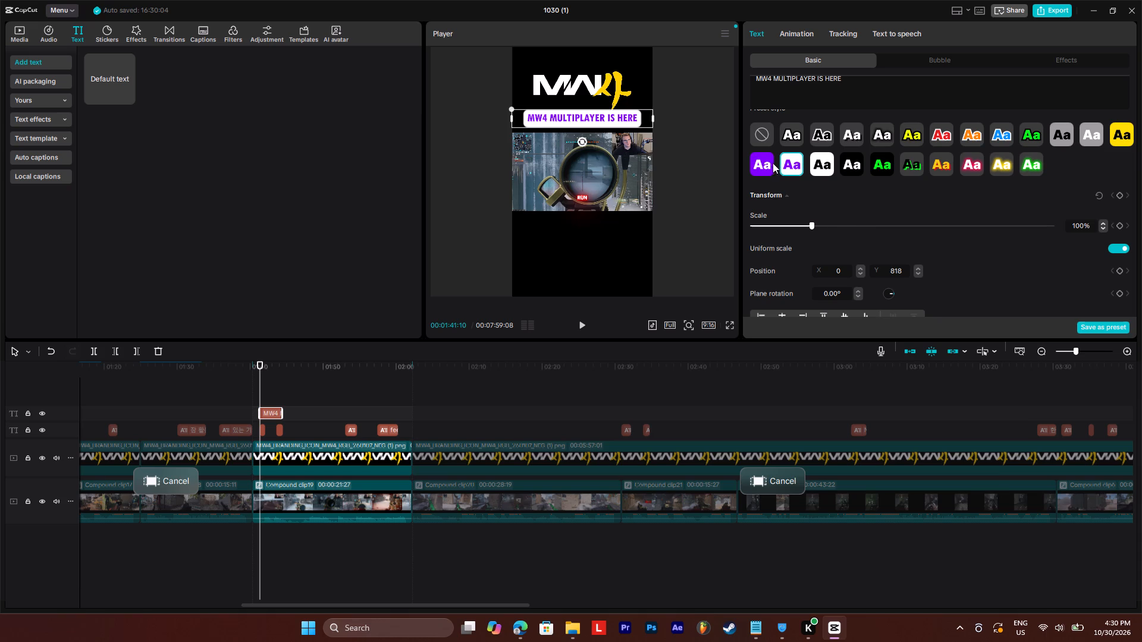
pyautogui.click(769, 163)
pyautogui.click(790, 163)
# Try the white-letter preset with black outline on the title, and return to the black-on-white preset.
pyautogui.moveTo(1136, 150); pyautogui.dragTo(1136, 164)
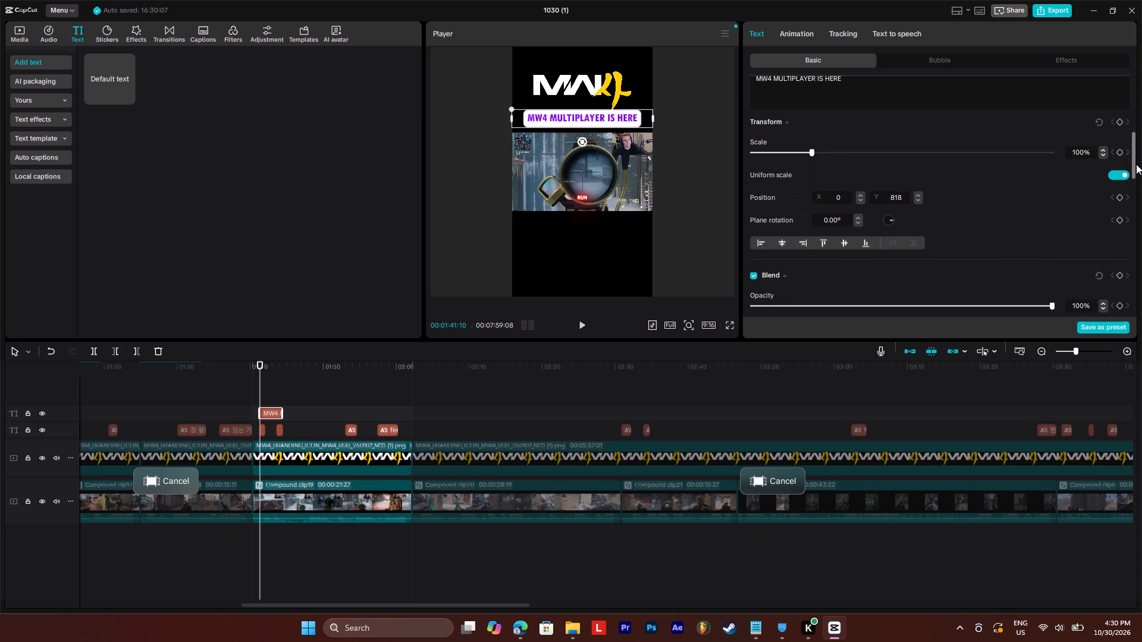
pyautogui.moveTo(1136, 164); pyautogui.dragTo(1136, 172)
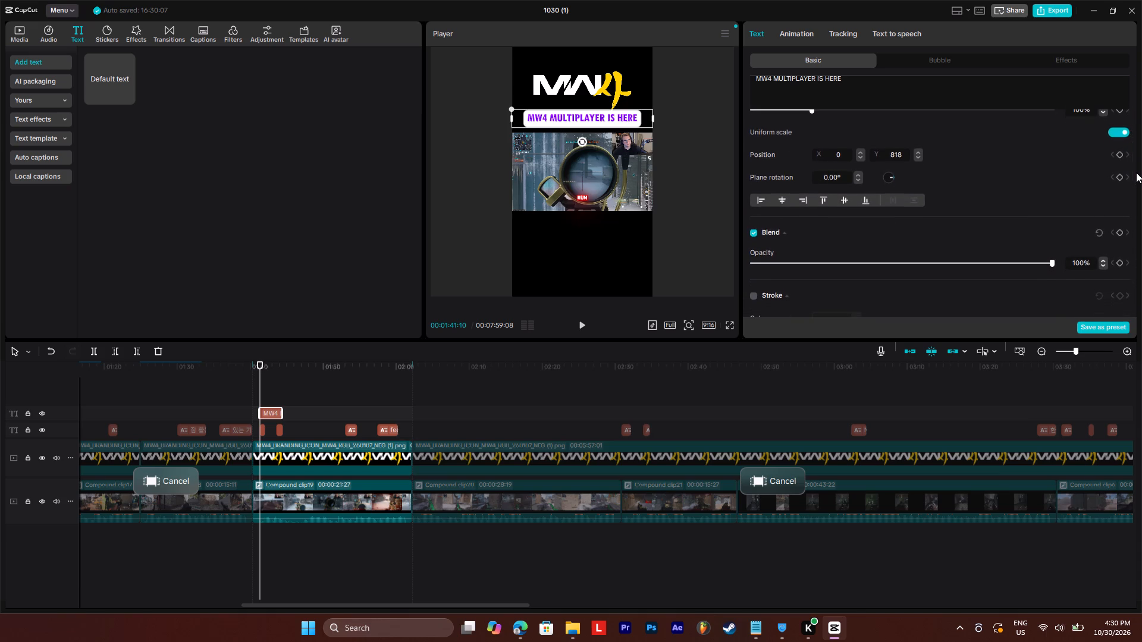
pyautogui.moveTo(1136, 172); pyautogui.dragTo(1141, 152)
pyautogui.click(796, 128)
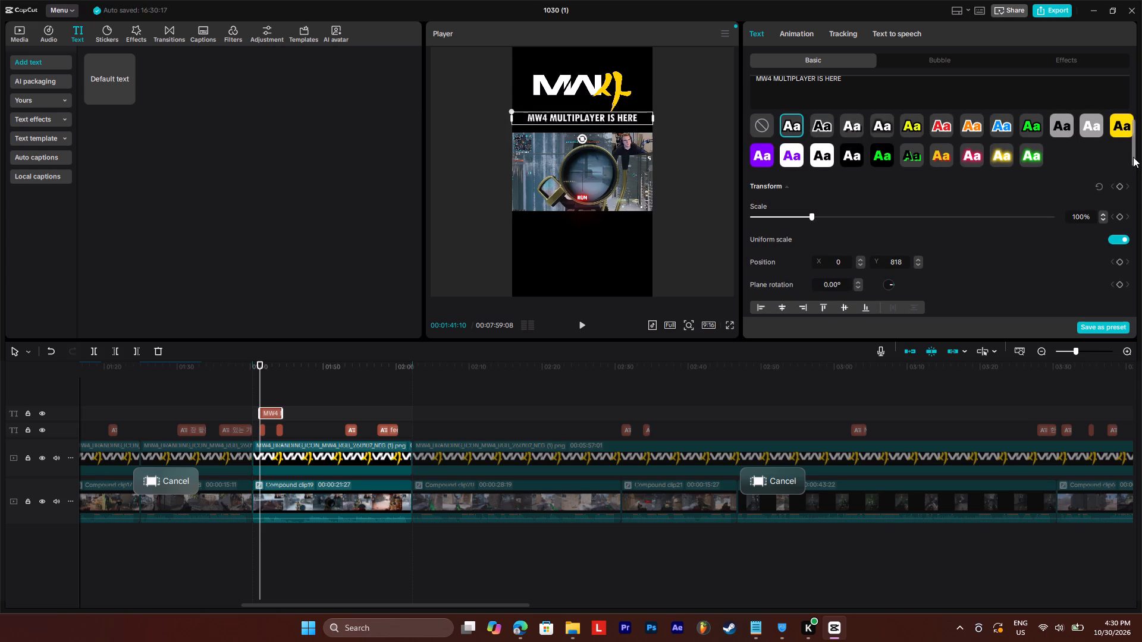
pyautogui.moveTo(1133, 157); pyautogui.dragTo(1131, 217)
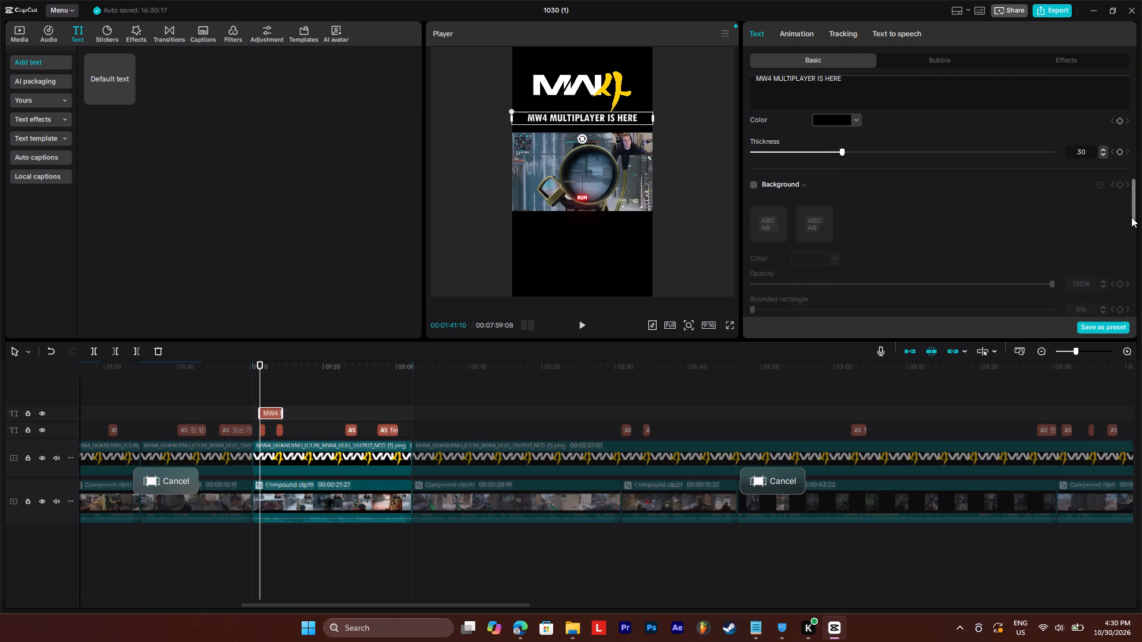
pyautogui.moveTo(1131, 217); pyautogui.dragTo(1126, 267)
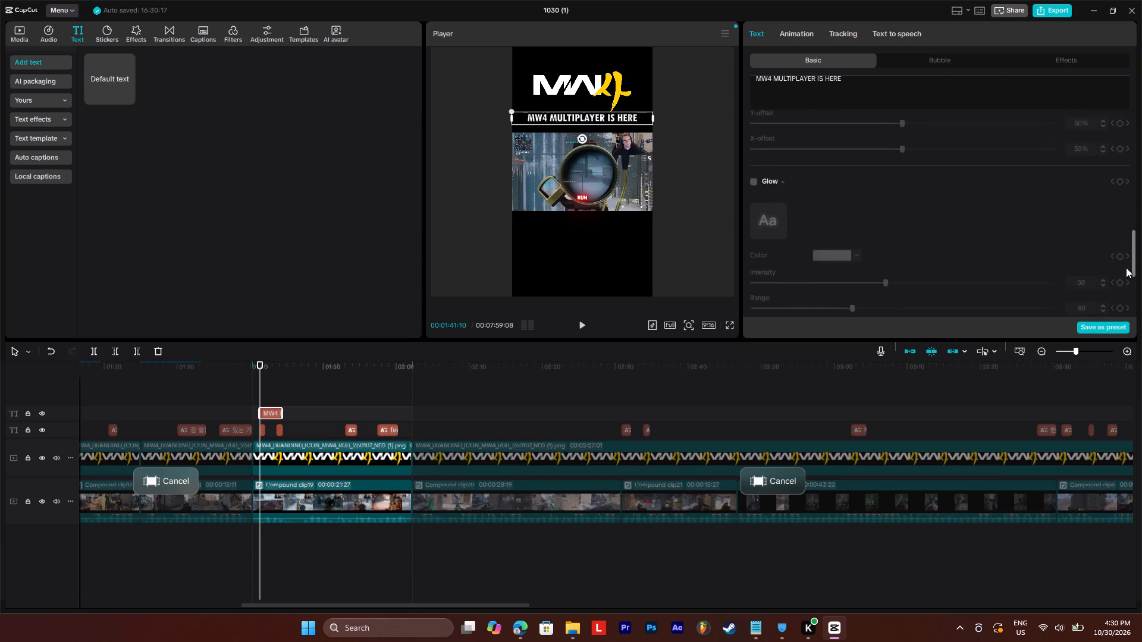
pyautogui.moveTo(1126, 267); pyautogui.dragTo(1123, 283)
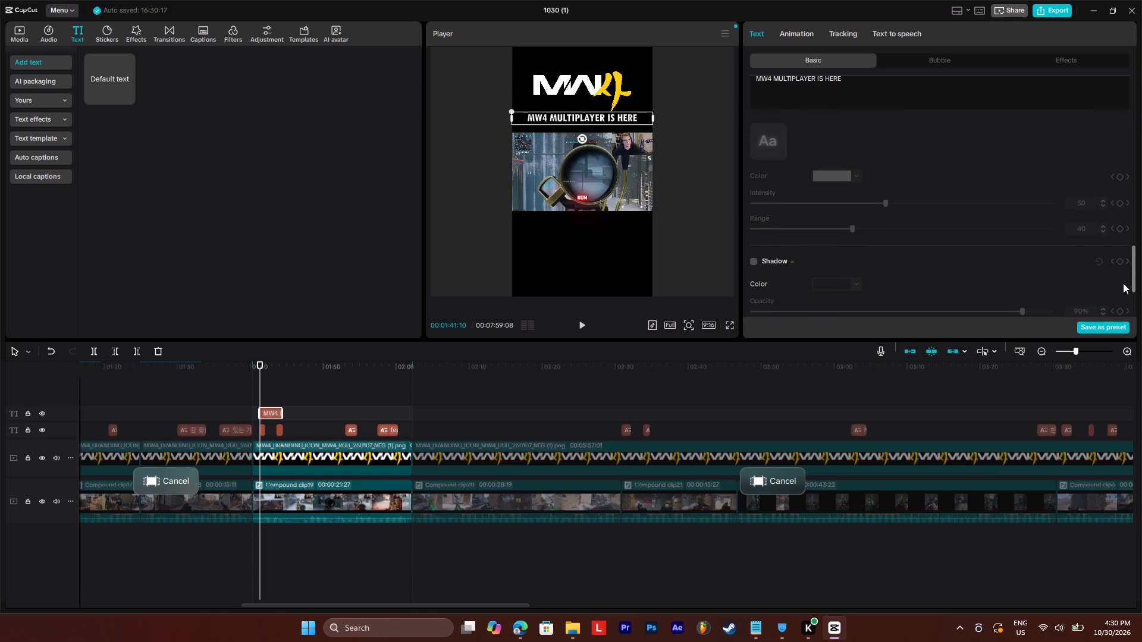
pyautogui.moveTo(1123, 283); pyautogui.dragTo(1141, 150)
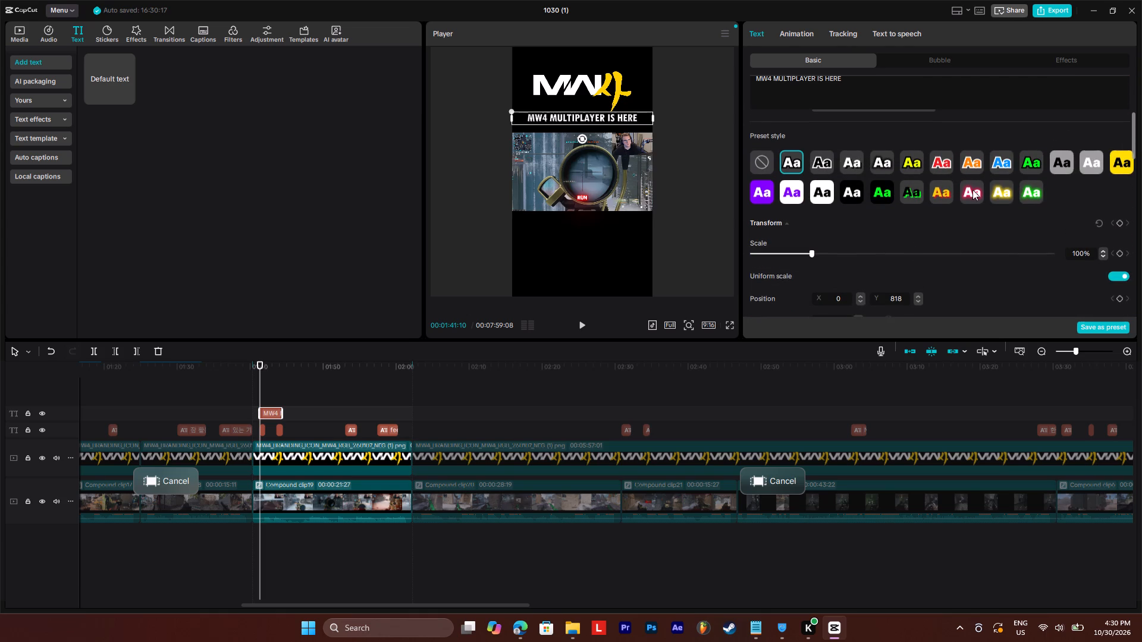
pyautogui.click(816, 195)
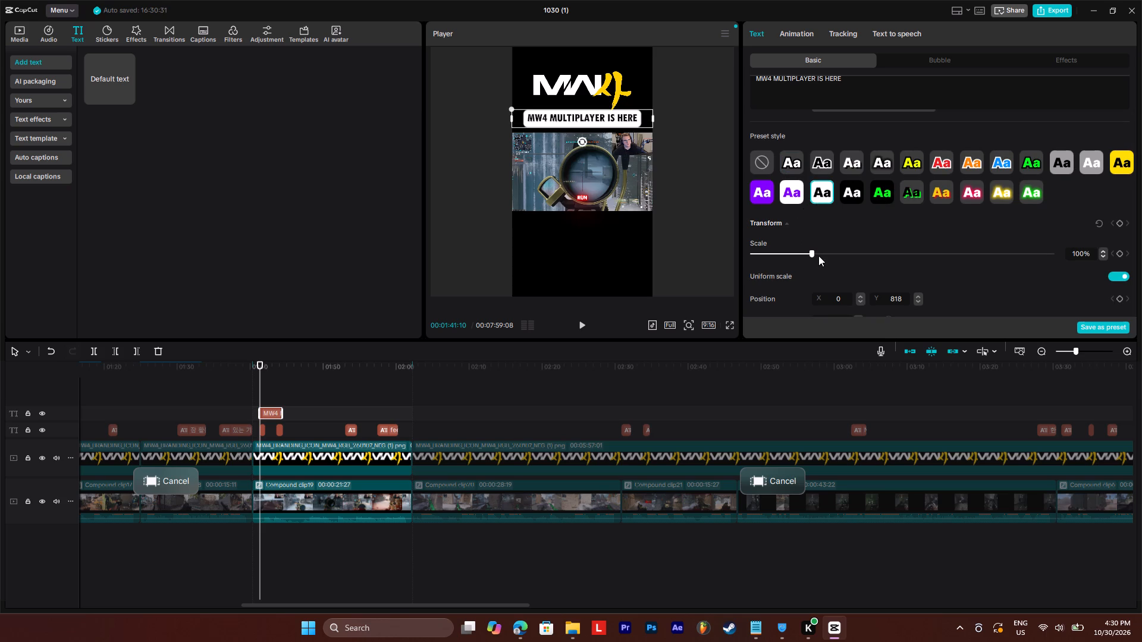
# Scale the "MW4 MULTIPLAYER IS HERE" title to 90%.
pyautogui.moveTo(815, 253); pyautogui.dragTo(816, 257)
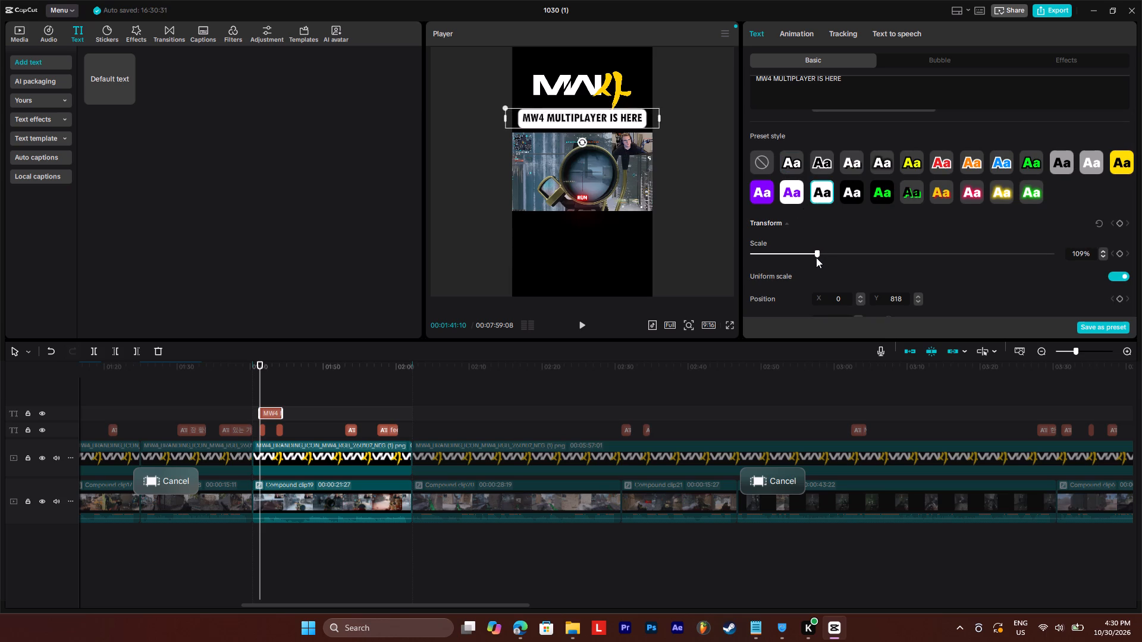
pyautogui.moveTo(816, 257); pyautogui.dragTo(806, 262)
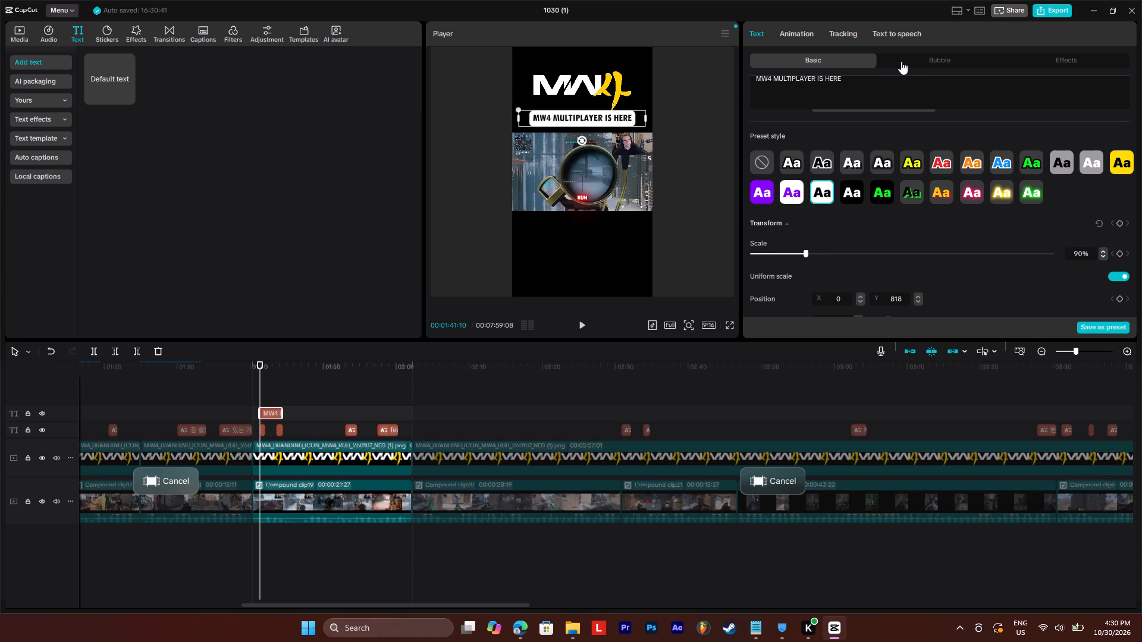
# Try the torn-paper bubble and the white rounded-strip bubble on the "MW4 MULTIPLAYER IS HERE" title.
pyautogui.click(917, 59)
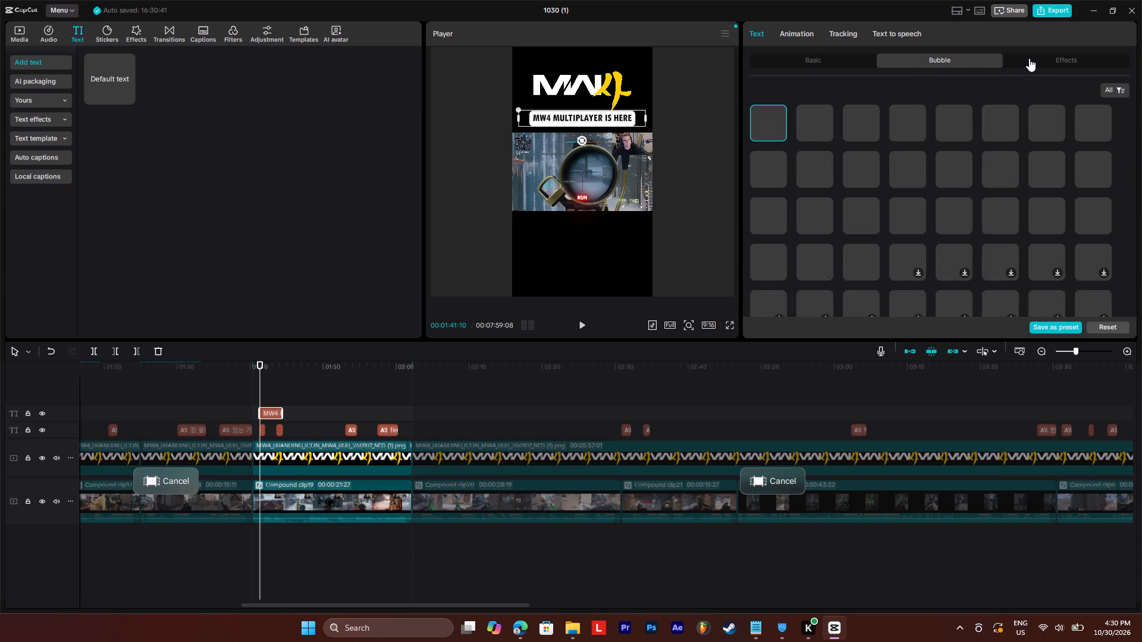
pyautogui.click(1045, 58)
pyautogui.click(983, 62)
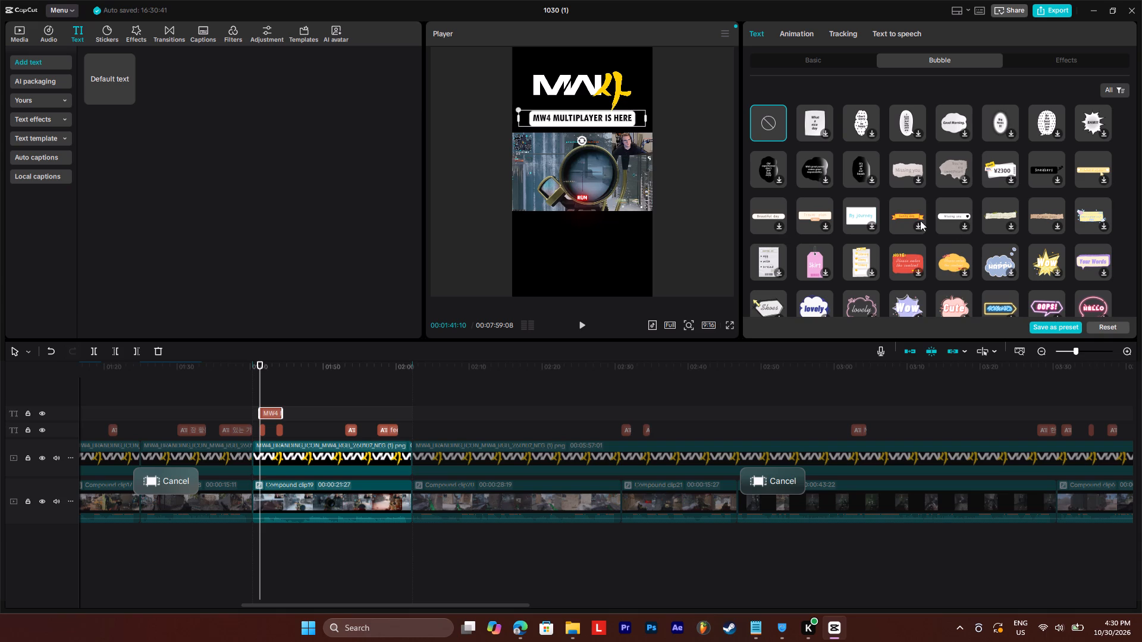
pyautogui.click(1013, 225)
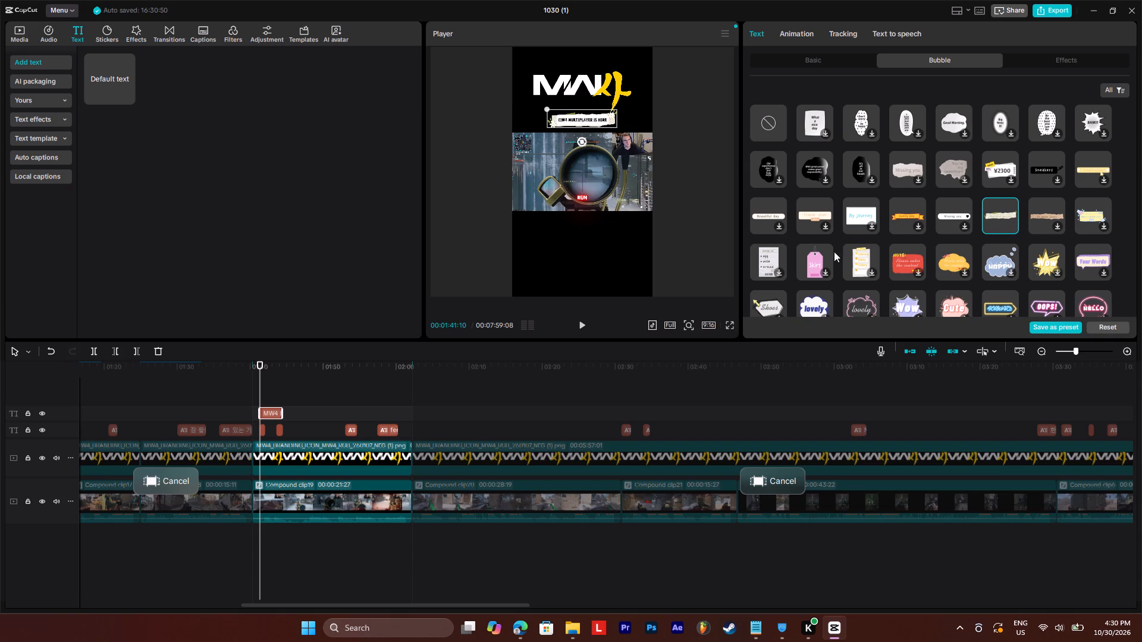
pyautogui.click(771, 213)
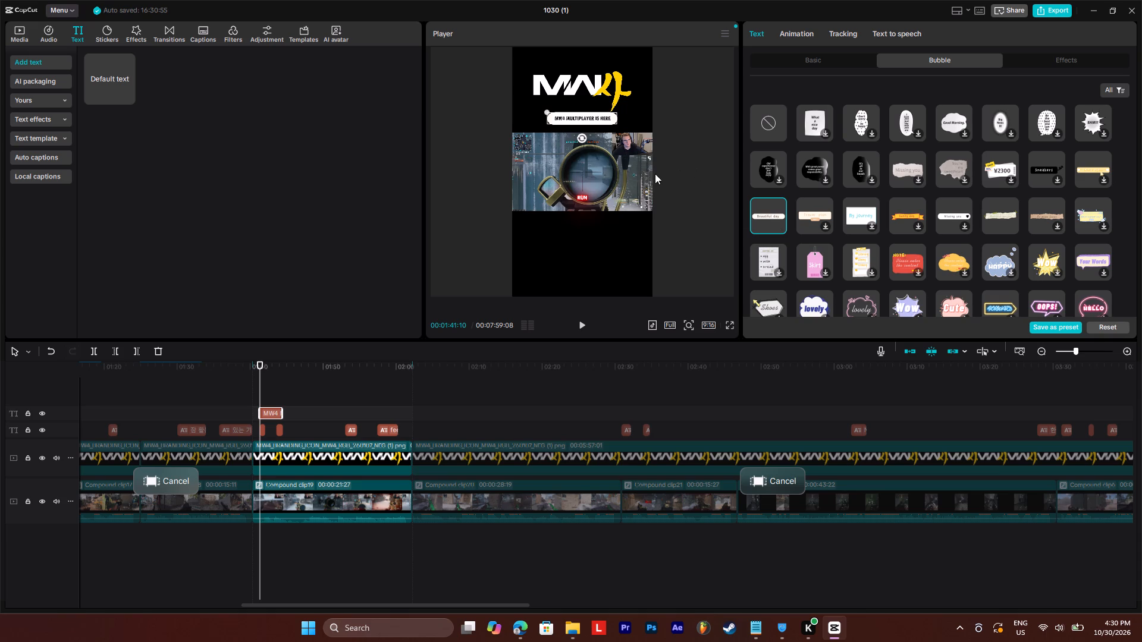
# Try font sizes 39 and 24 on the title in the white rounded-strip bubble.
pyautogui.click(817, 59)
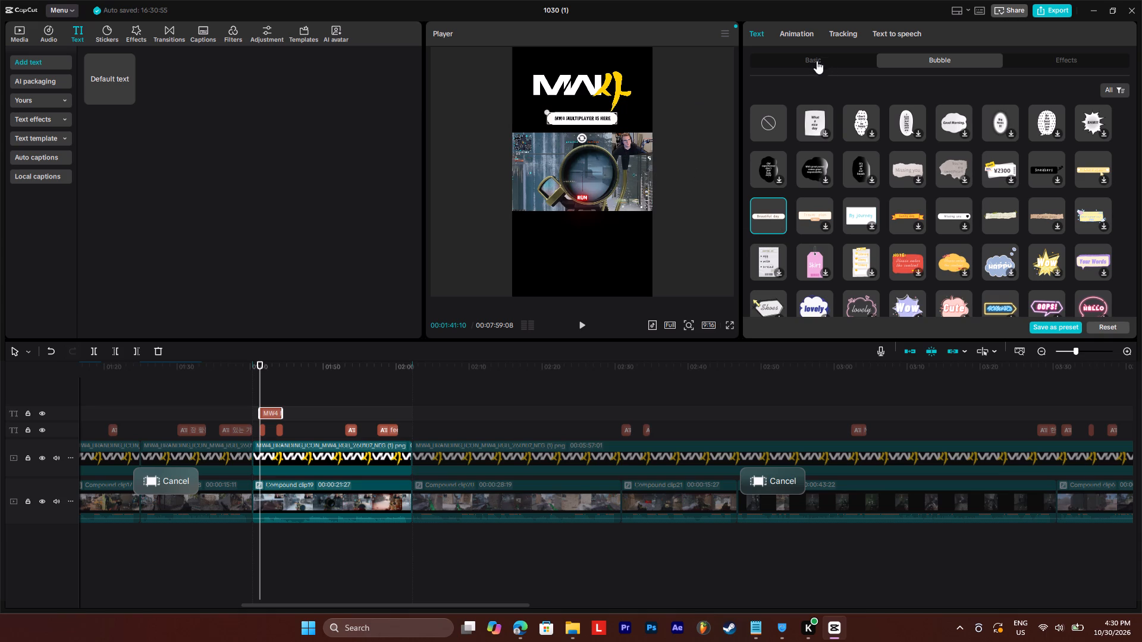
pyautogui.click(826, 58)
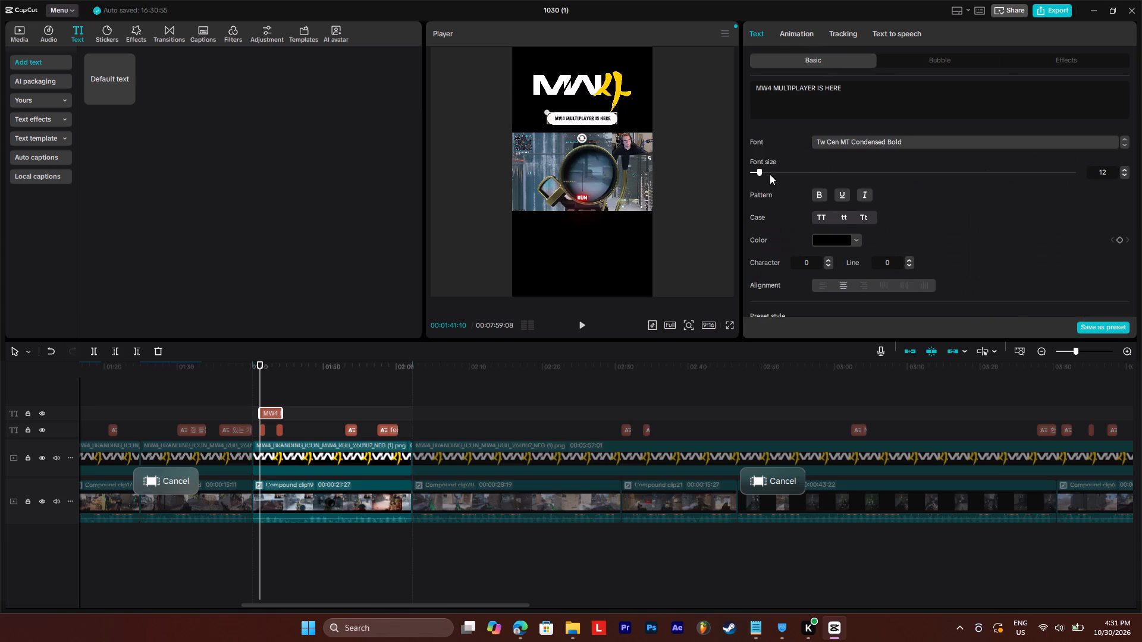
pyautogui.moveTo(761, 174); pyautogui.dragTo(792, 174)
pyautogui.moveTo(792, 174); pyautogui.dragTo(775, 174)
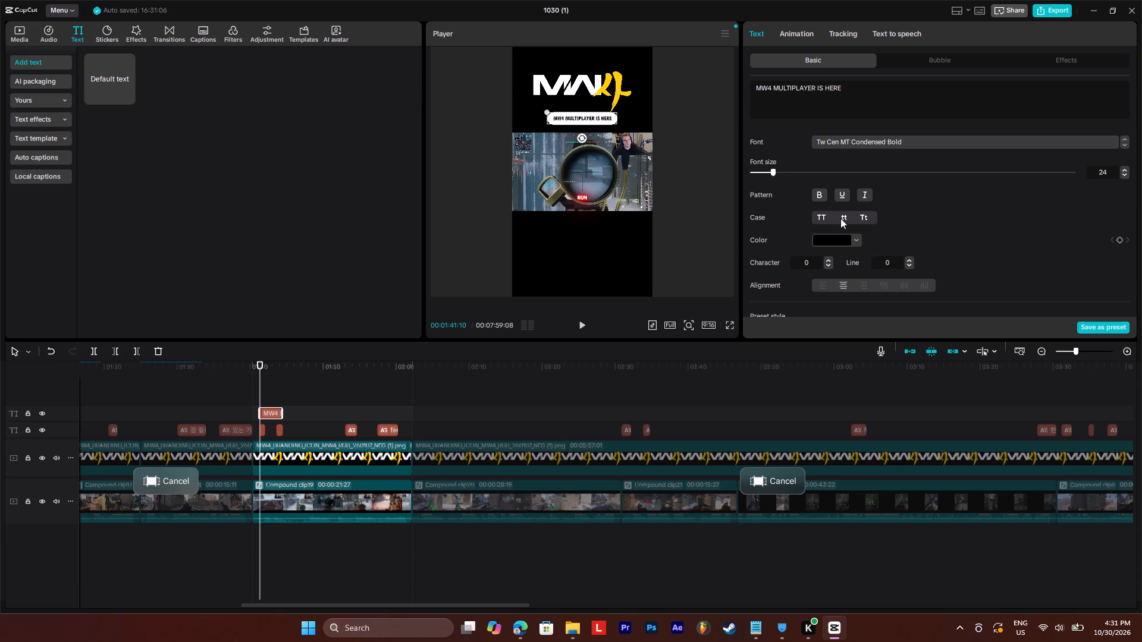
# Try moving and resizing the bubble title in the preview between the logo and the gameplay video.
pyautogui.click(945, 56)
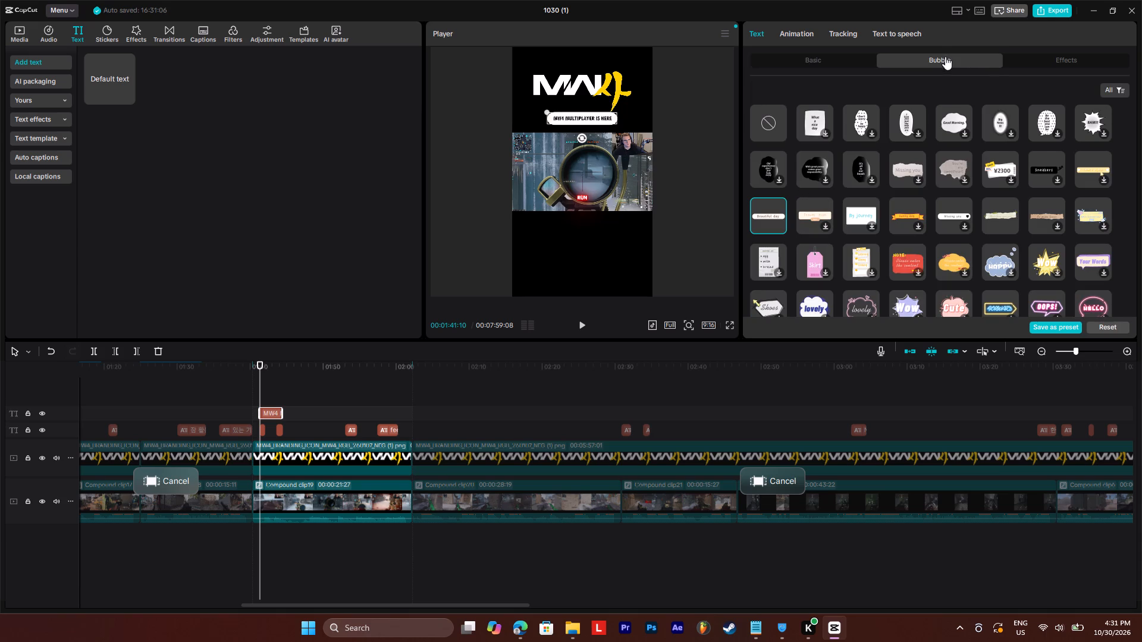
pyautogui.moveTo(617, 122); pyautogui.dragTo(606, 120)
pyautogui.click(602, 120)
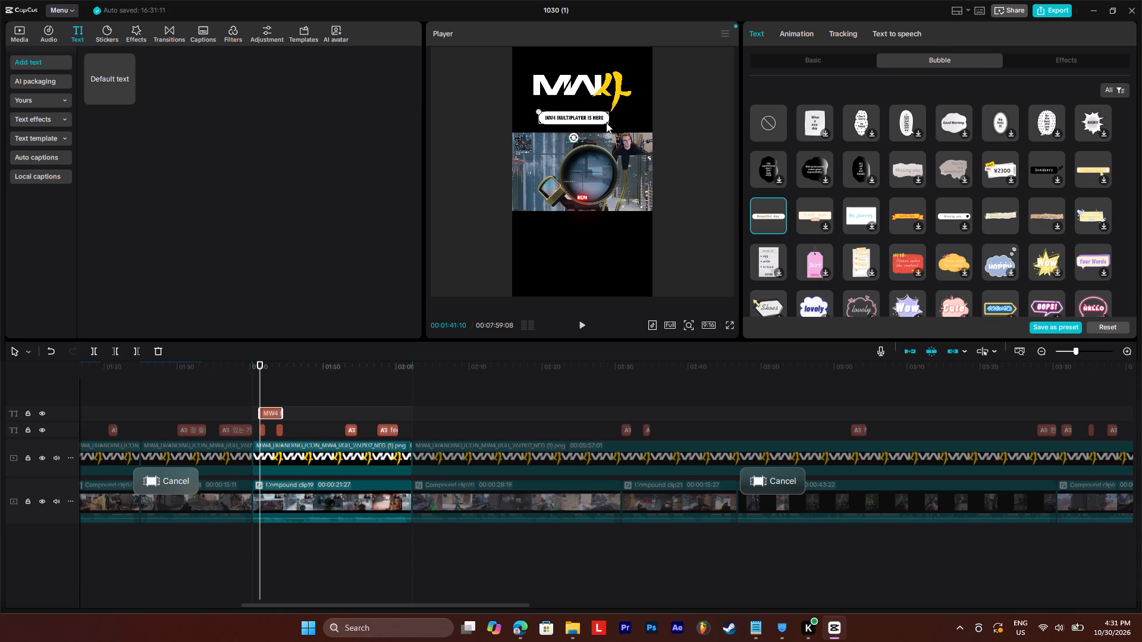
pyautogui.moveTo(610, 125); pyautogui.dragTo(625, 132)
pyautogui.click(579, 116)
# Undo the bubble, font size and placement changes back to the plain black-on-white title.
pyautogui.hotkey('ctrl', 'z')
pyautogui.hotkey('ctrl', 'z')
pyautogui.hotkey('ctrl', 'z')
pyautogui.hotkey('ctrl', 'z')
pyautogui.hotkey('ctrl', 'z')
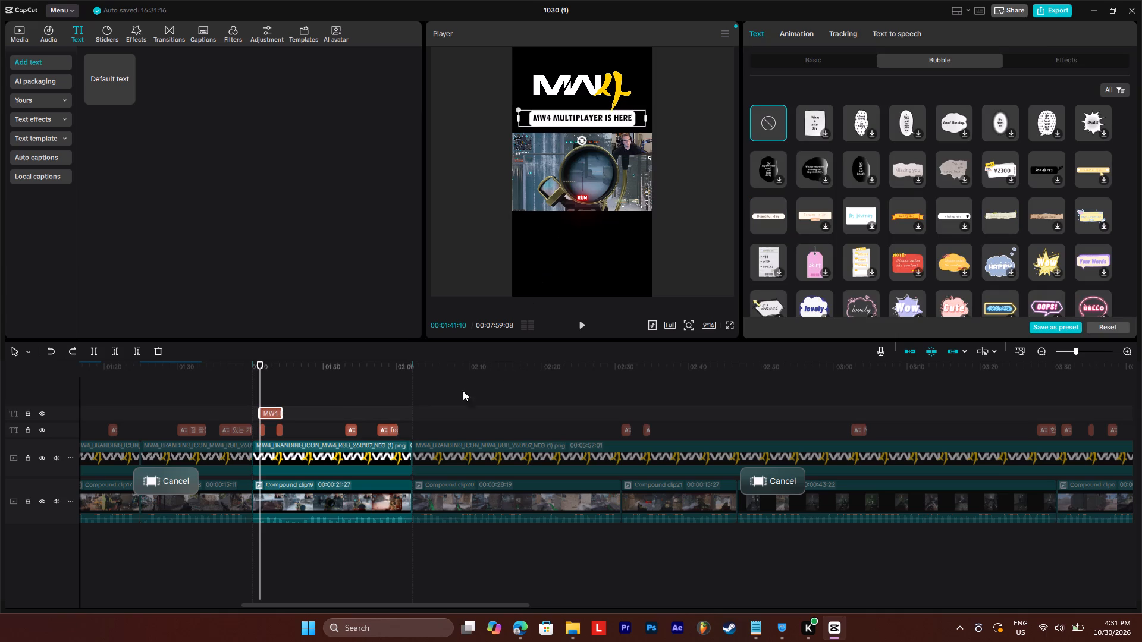
# Preview the title from its start and extend its duration to the end of Compound clip19.
pyautogui.click(321, 405)
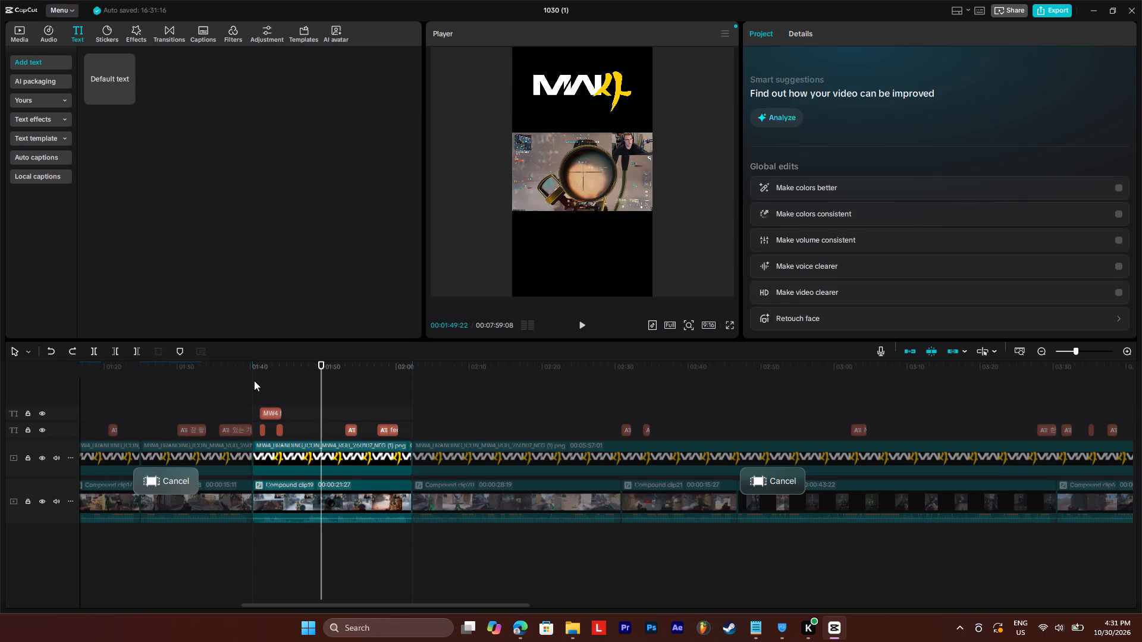
pyautogui.click(259, 369)
pyautogui.press('space')
pyautogui.press('space')
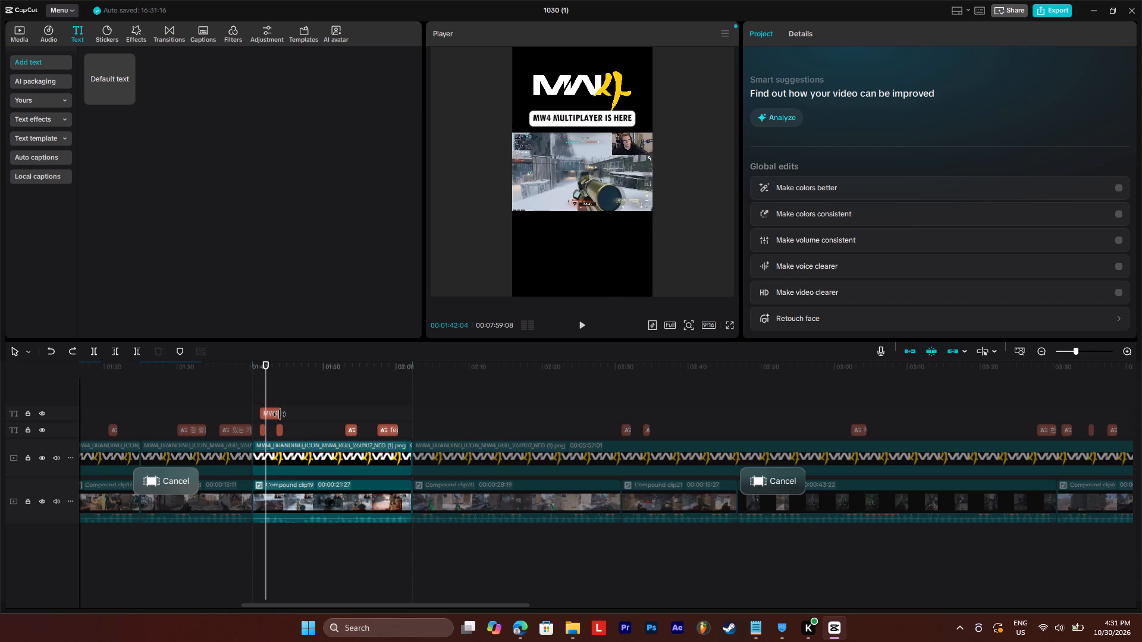
pyautogui.moveTo(280, 414); pyautogui.dragTo(410, 416)
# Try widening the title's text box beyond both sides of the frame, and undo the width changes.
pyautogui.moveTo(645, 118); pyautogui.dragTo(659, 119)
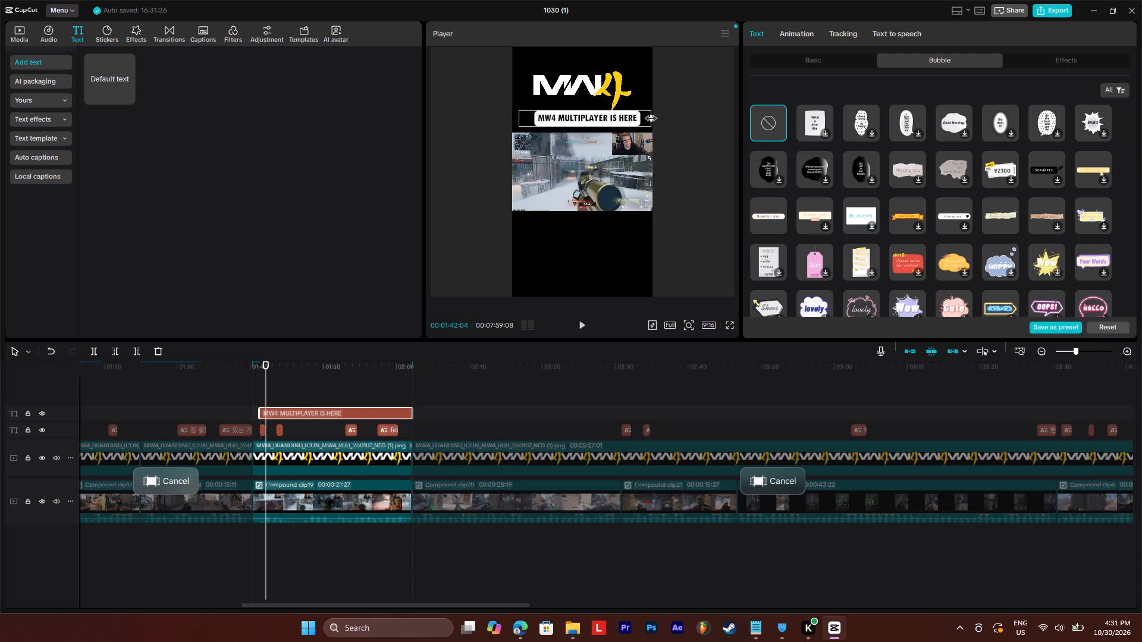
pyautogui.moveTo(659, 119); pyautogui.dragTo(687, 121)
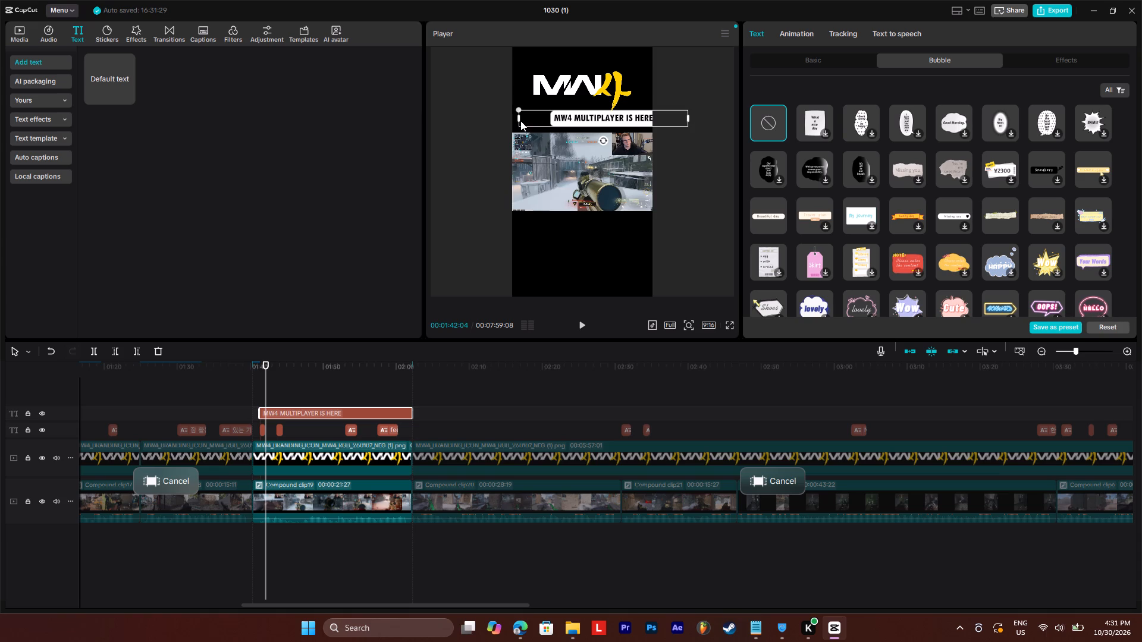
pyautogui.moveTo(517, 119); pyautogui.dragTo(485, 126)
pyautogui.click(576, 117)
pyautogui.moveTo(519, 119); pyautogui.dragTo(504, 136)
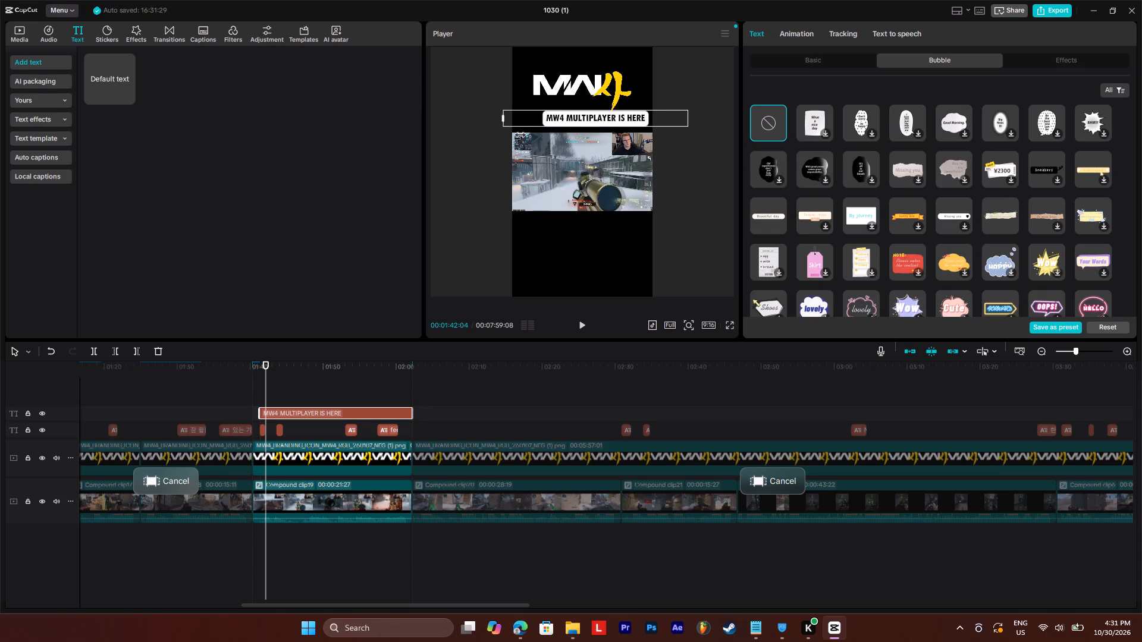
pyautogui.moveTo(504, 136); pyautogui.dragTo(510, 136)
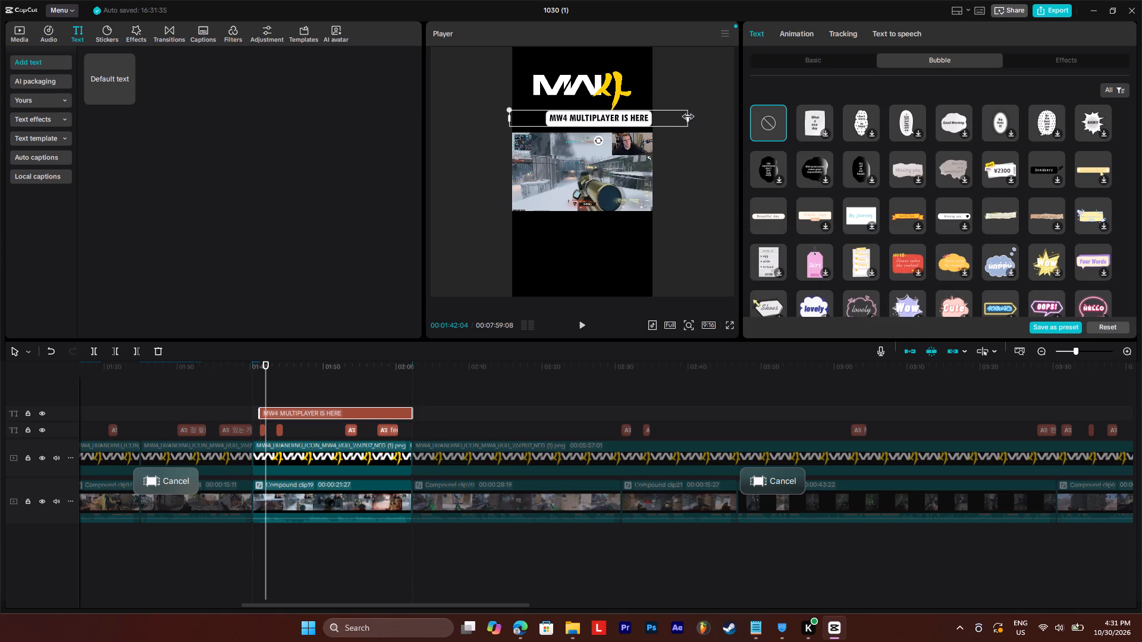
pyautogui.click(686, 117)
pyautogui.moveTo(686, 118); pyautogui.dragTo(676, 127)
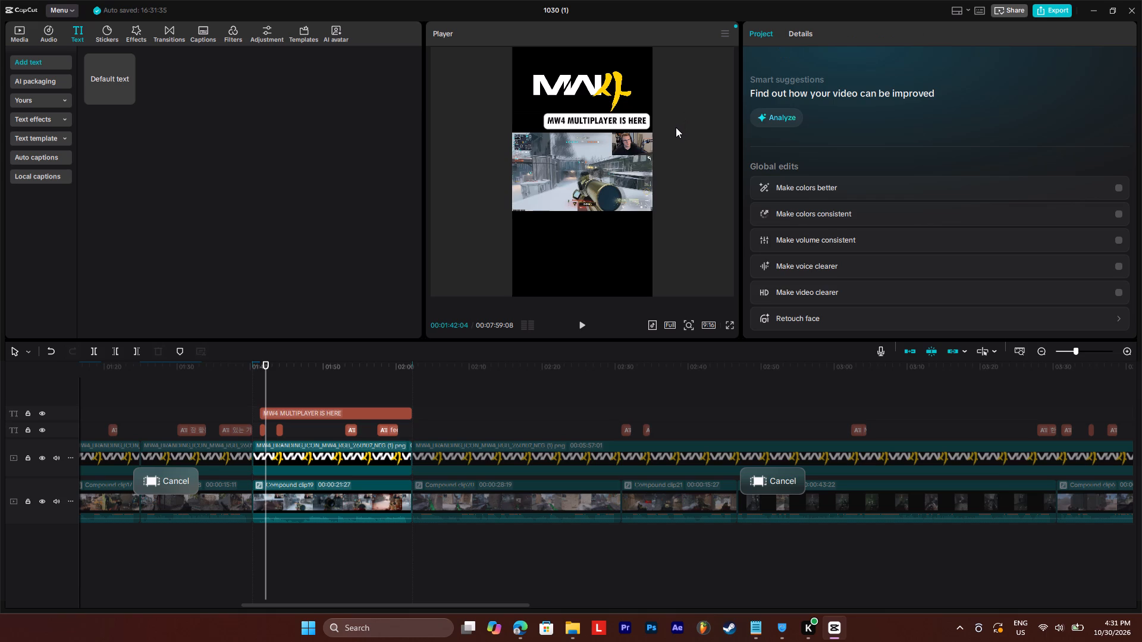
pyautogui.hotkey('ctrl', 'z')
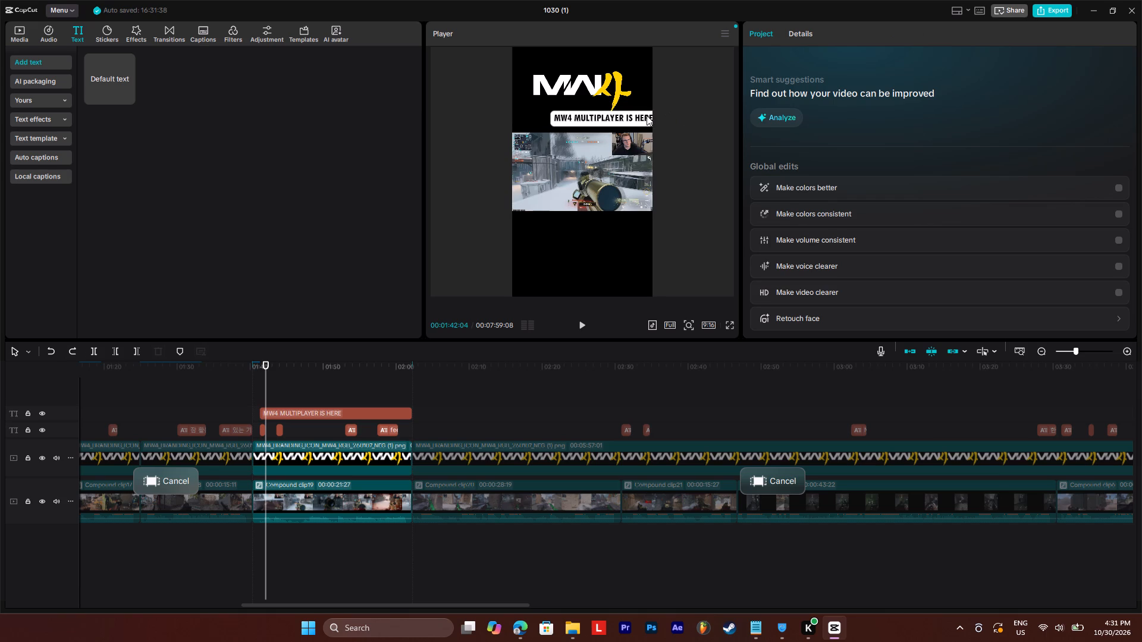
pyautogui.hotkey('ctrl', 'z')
# Widen the title's text box to both side edges of the video frame, centred at about X 4, Y 818.
pyautogui.click(601, 117)
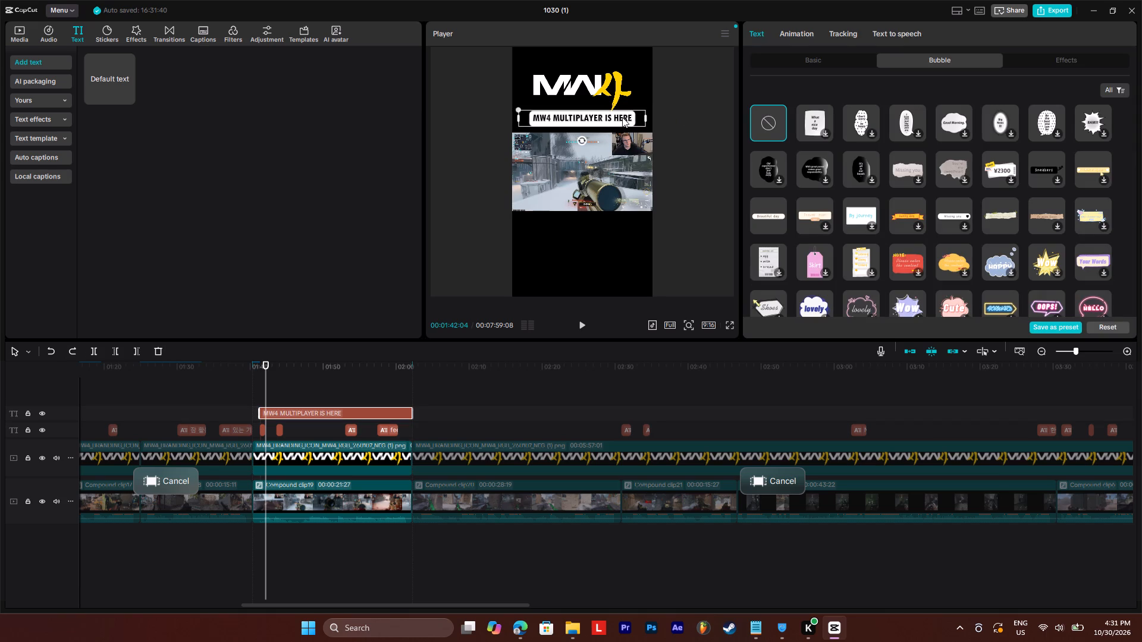
pyautogui.moveTo(645, 117); pyautogui.dragTo(653, 124)
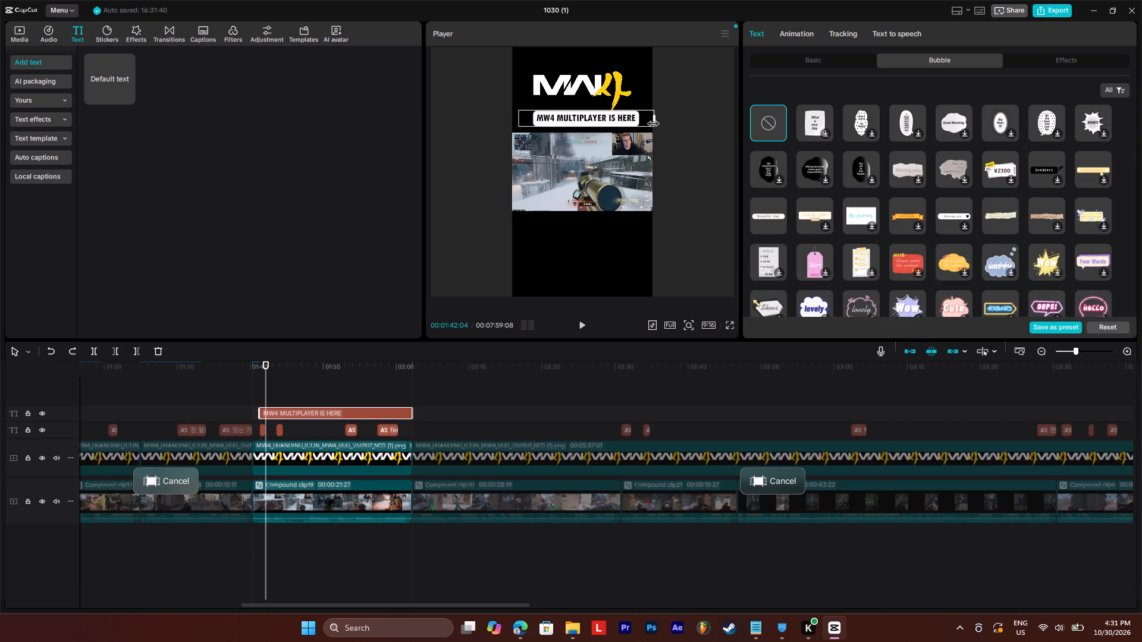
pyautogui.moveTo(653, 124); pyautogui.dragTo(653, 125)
pyautogui.moveTo(519, 118); pyautogui.dragTo(516, 123)
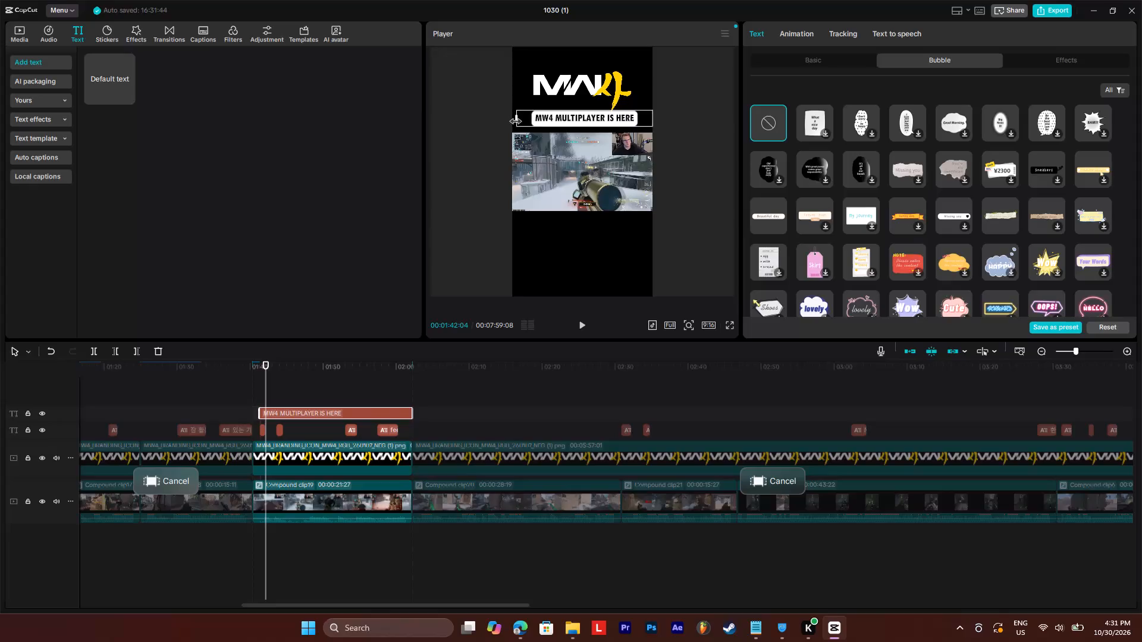
pyautogui.moveTo(516, 123); pyautogui.dragTo(512, 129)
# Set the title's font size to 14.
pyautogui.click(781, 57)
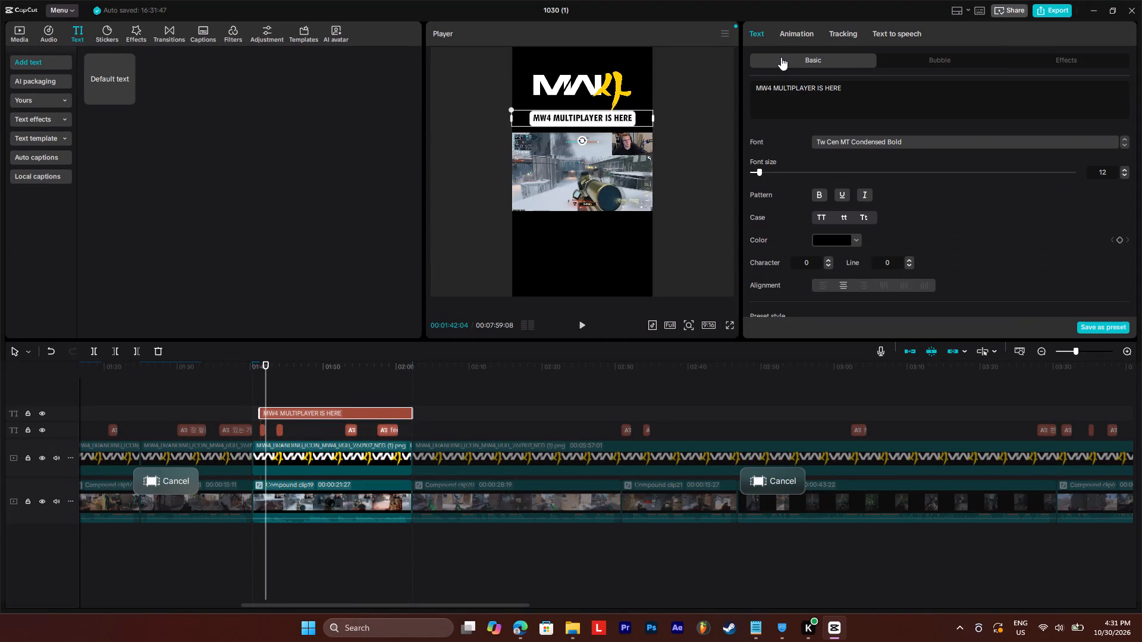
pyautogui.moveTo(761, 170); pyautogui.dragTo(762, 170)
pyautogui.moveTo(762, 170); pyautogui.dragTo(764, 175)
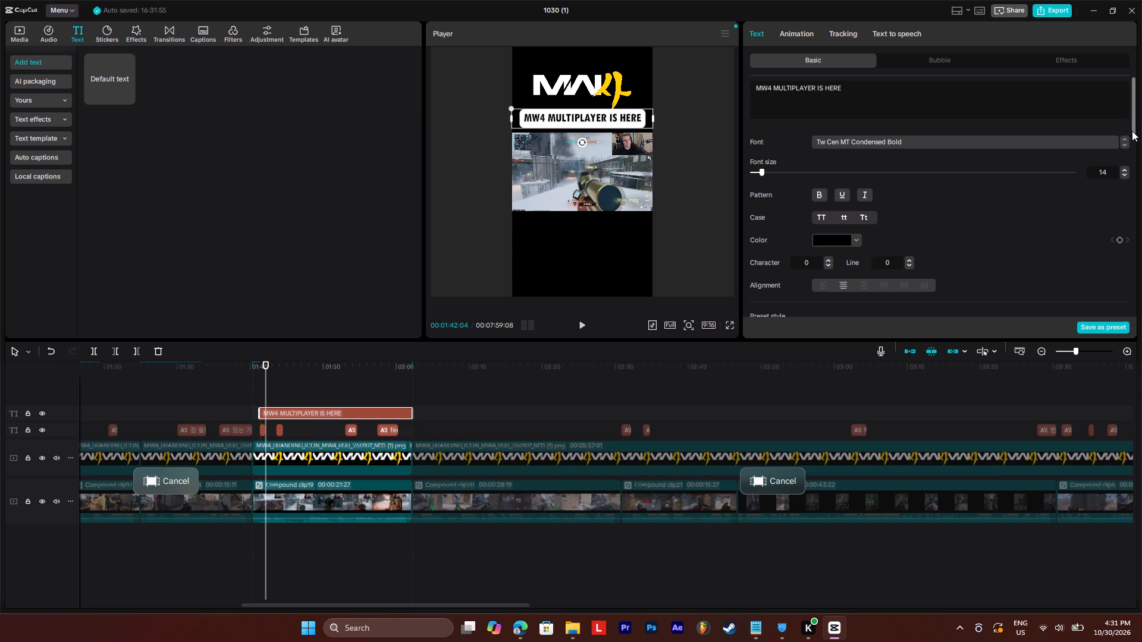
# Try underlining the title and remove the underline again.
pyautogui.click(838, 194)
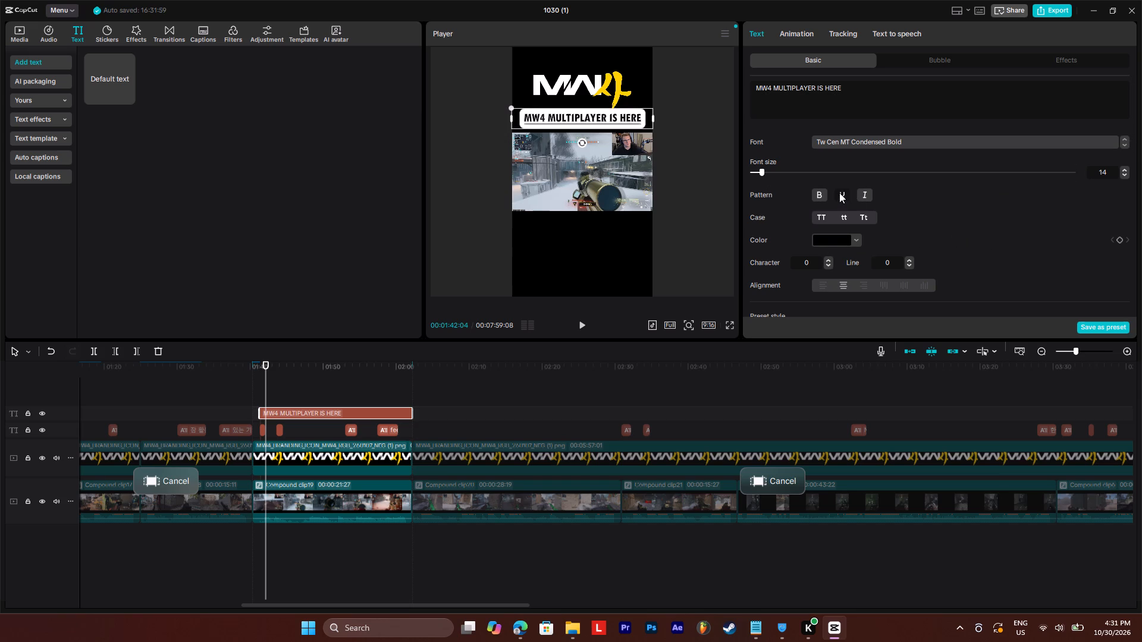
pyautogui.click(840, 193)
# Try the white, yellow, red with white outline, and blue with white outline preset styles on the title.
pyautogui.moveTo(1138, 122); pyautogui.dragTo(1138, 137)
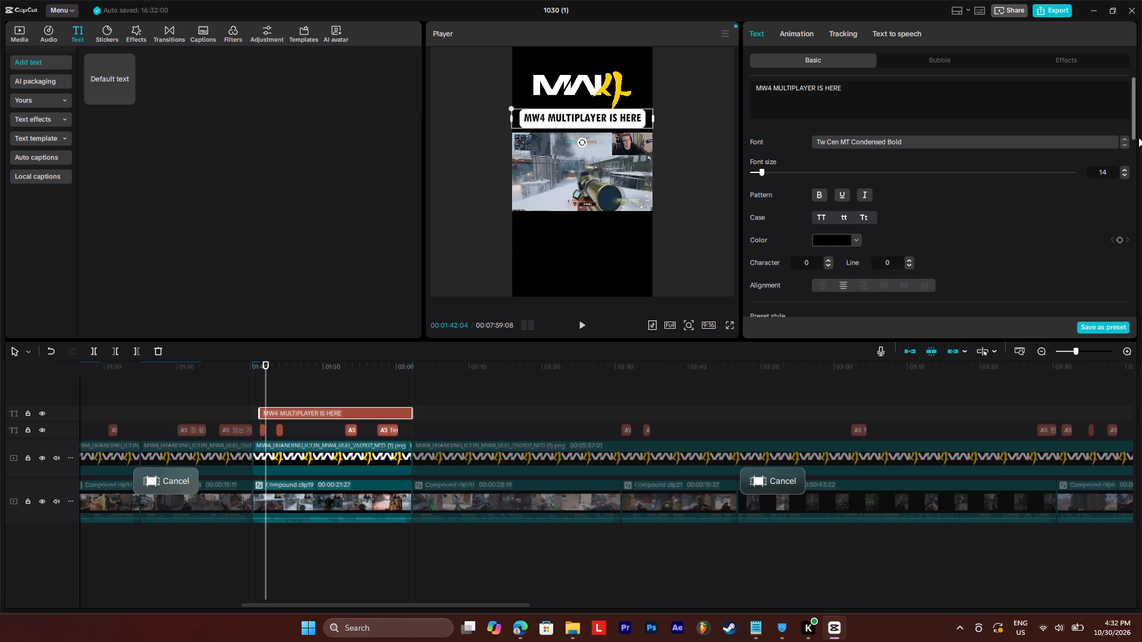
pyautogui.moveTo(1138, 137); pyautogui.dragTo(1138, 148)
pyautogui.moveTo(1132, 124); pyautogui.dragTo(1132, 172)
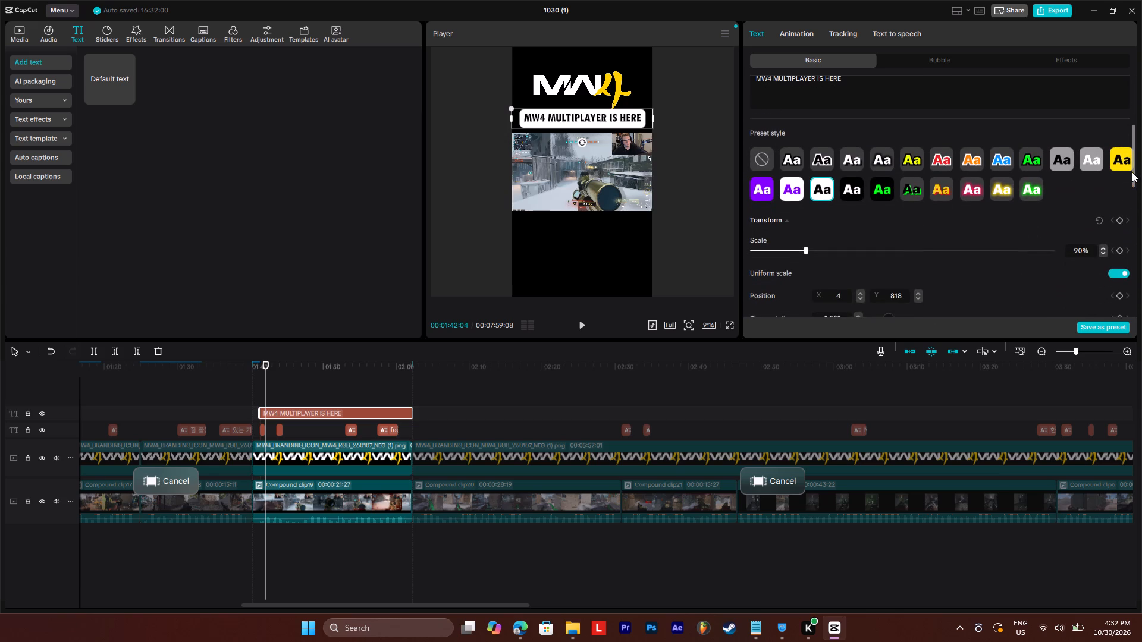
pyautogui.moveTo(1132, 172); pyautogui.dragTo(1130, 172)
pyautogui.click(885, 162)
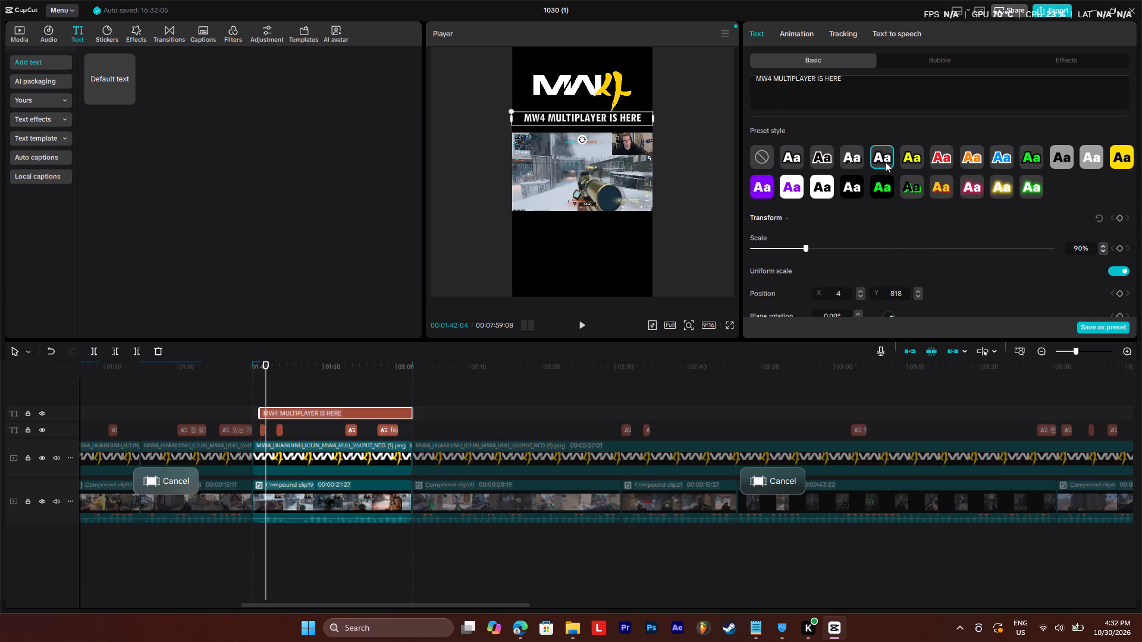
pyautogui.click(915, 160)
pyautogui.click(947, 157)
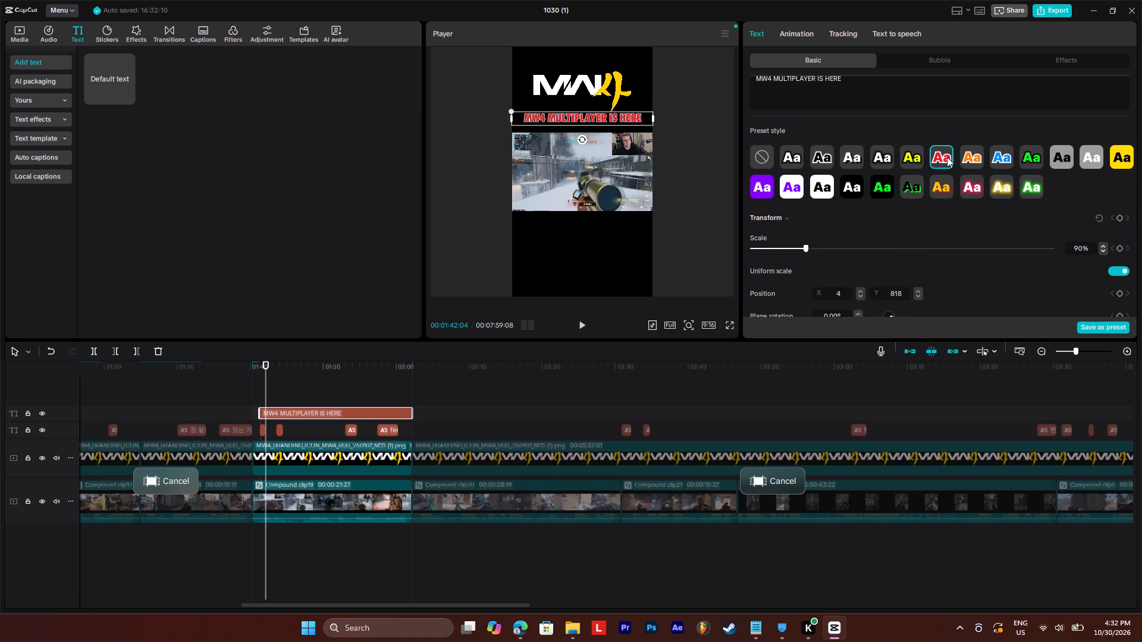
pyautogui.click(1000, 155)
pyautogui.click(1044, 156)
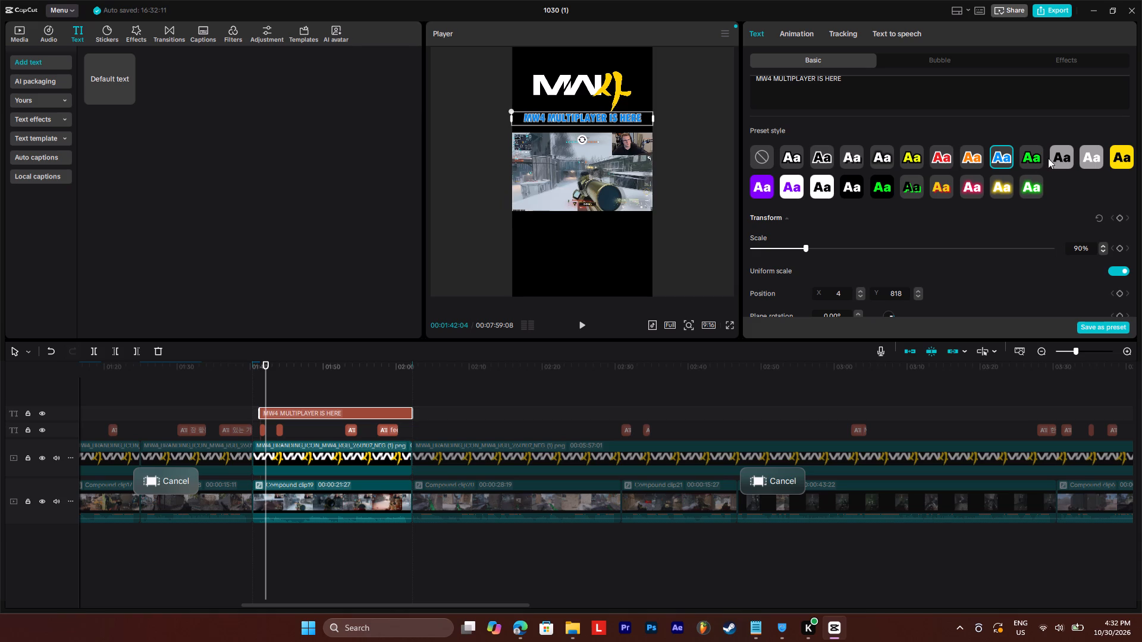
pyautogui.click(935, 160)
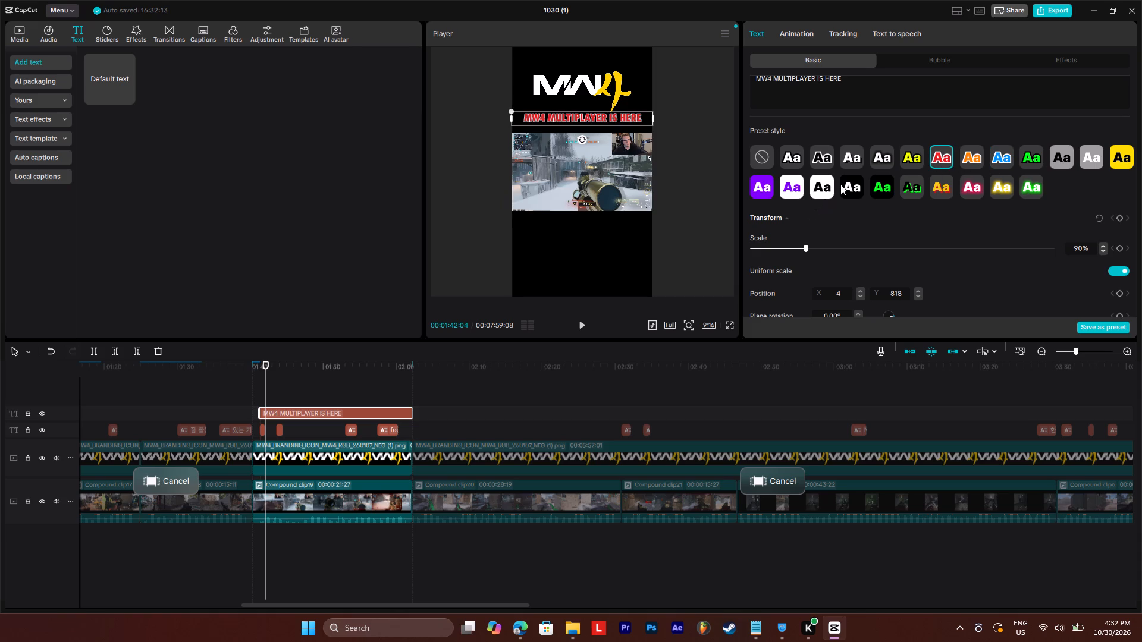
# Try the two green-text preset styles on a dark background, settling on white text on a black background for the title.
pyautogui.click(840, 184)
pyautogui.click(884, 187)
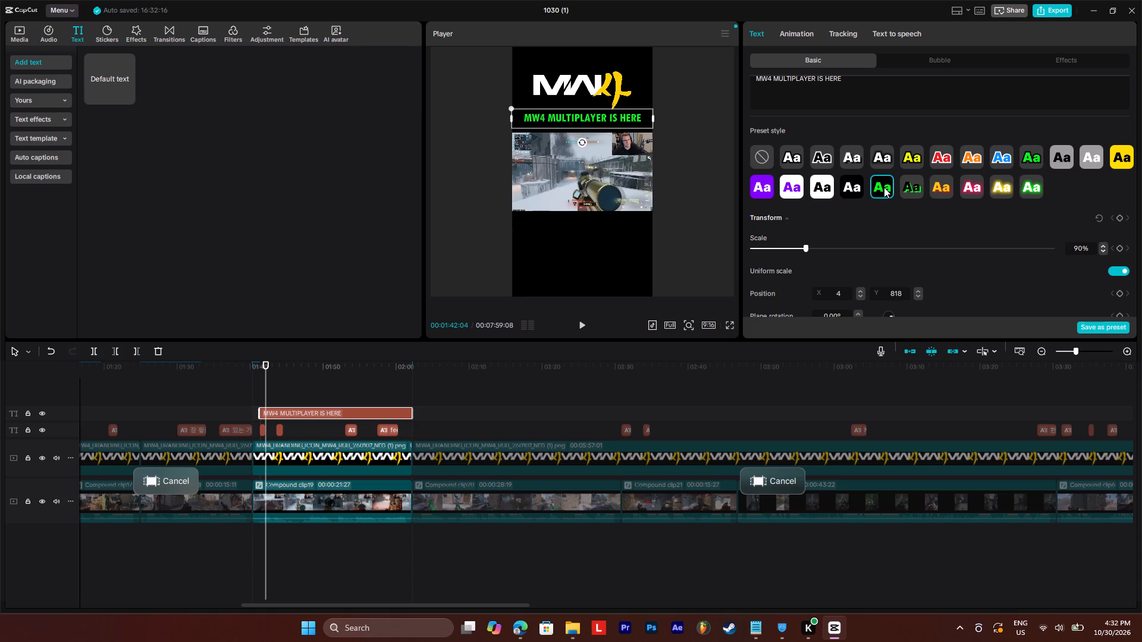
pyautogui.click(923, 185)
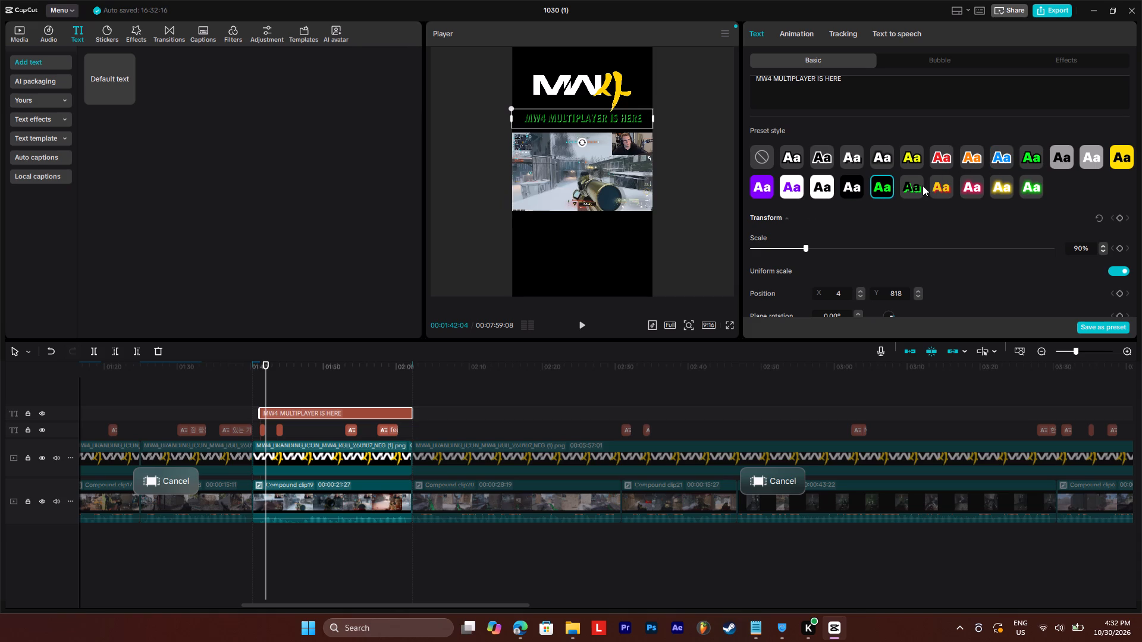
pyautogui.click(855, 196)
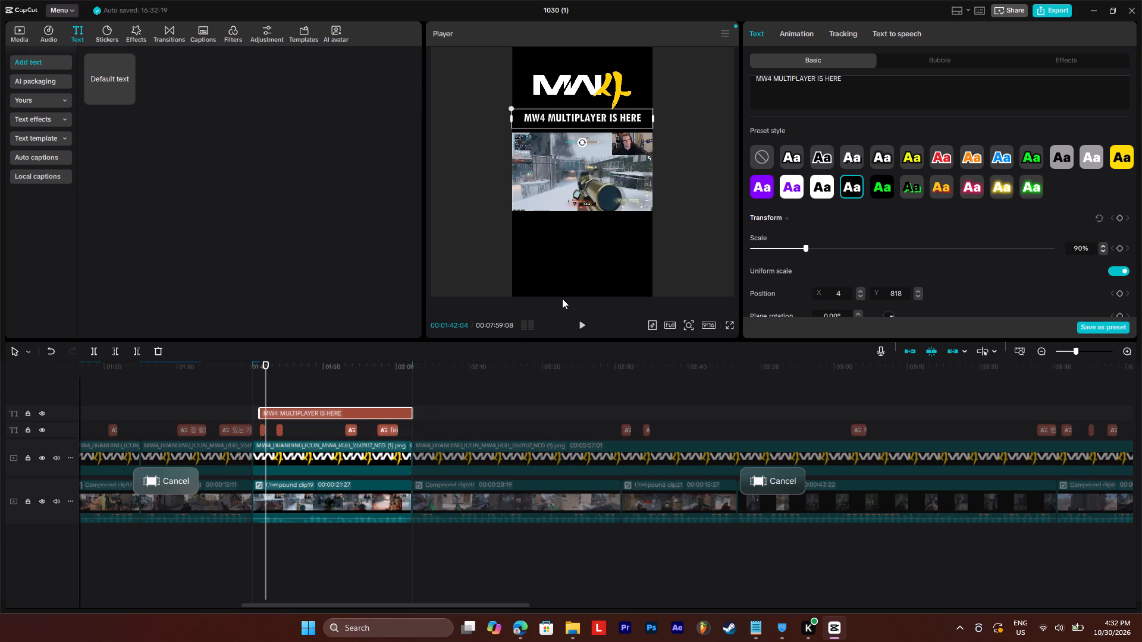
# Extend the title's start back to the beginning of Compound clip19 and play the segment from there.
pyautogui.click(265, 367)
pyautogui.moveTo(264, 357); pyautogui.dragTo(255, 363)
pyautogui.moveTo(261, 363); pyautogui.dragTo(251, 370)
pyautogui.press('space')
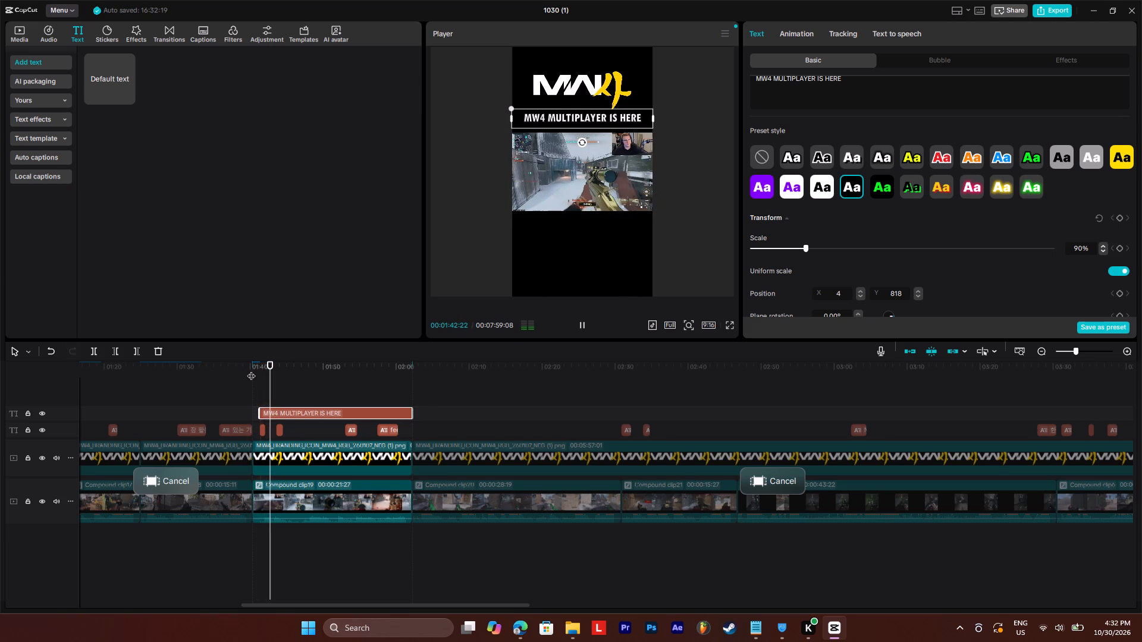
pyautogui.press('space')
pyautogui.moveTo(259, 413); pyautogui.dragTo(255, 419)
pyautogui.moveTo(258, 363); pyautogui.dragTo(249, 365)
pyautogui.press('space')
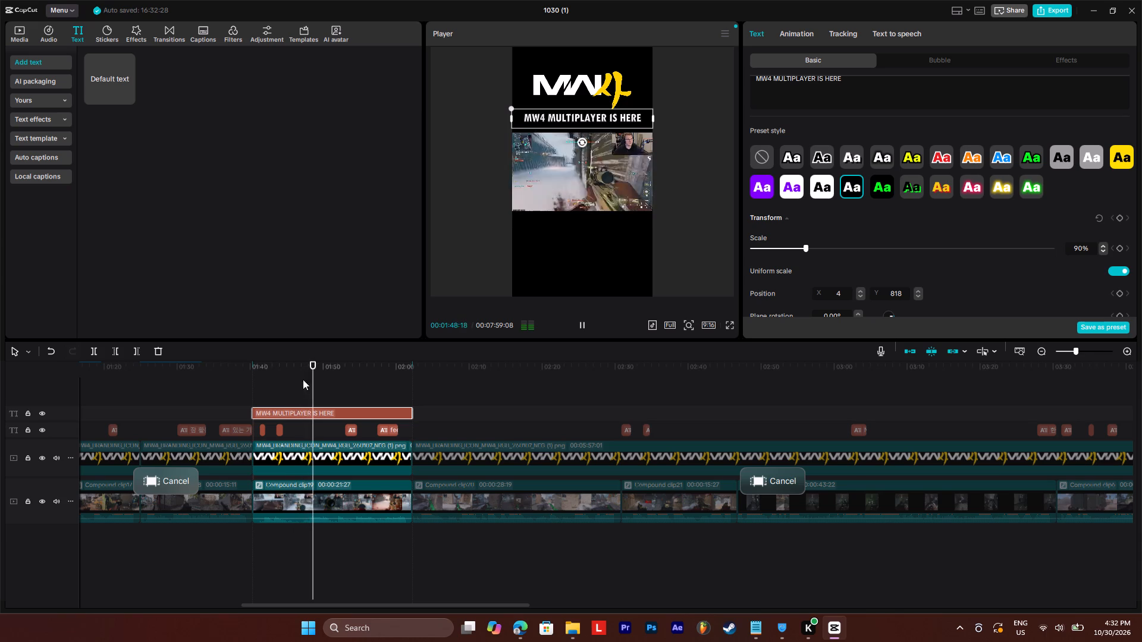
# Shorten the title text to "MW4 MULTIPLAYER" by removing its last two words, and play part of the segment to check it.
pyautogui.doubleClick(325, 413)
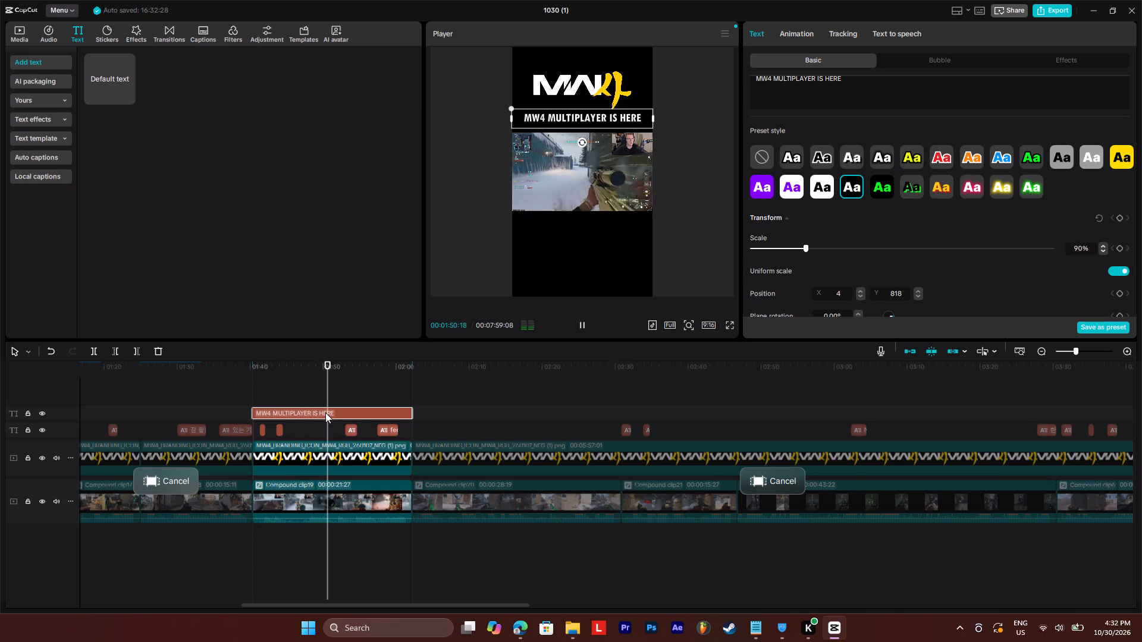
pyautogui.press('space')
pyautogui.doubleClick(324, 414)
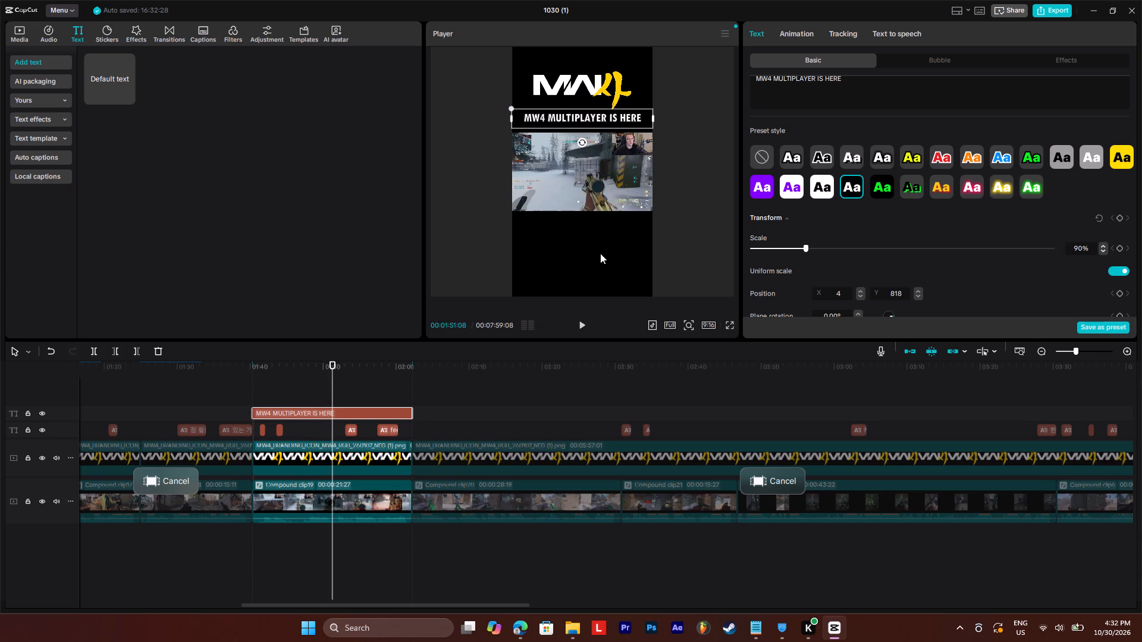
pyautogui.moveTo(850, 82); pyautogui.dragTo(770, 98)
pyautogui.moveTo(770, 98); pyautogui.dragTo(770, 95)
pyautogui.moveTo(771, 78); pyautogui.dragTo(845, 80)
pyautogui.click(851, 75)
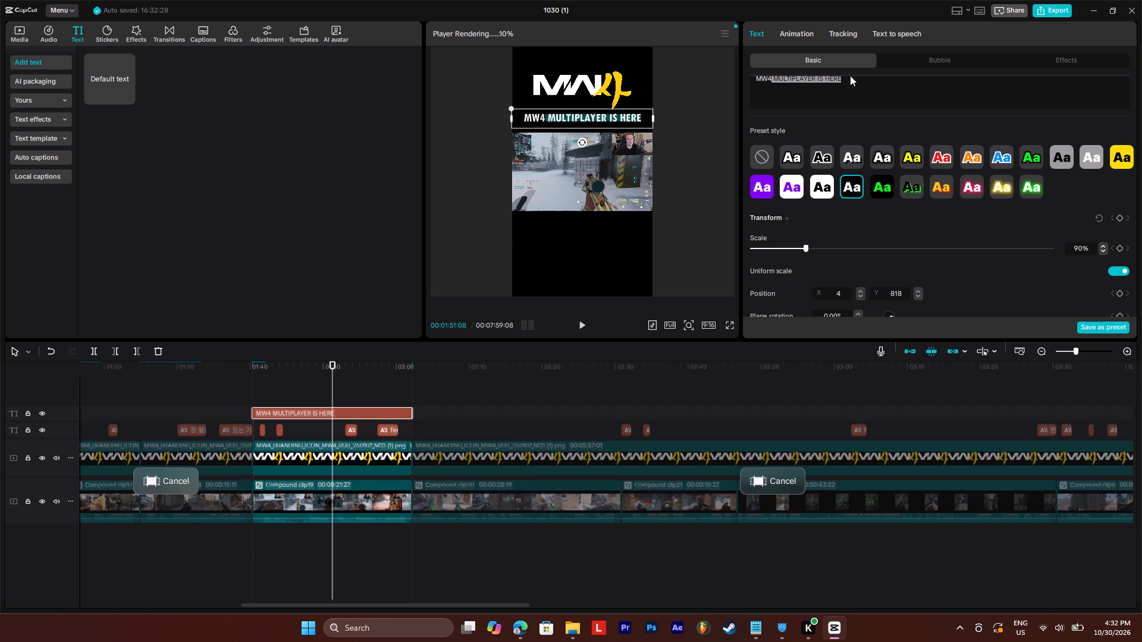
pyautogui.click(841, 78)
pyautogui.moveTo(841, 80); pyautogui.dragTo(810, 84)
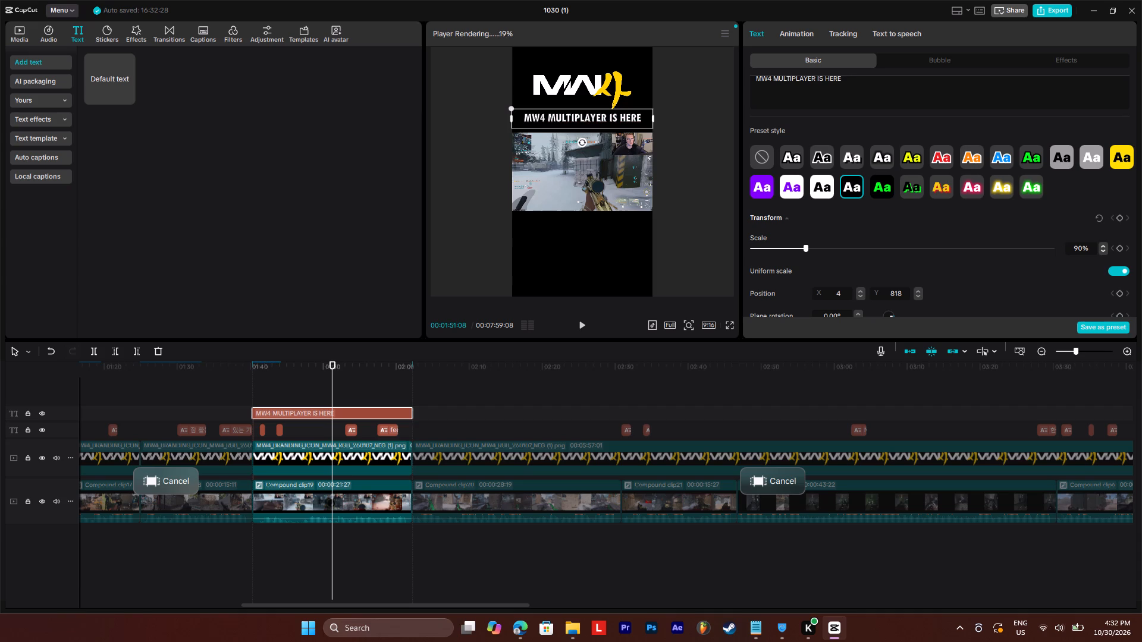
pyautogui.moveTo(816, 76); pyautogui.dragTo(838, 87)
pyautogui.click(848, 77)
pyautogui.moveTo(845, 81); pyautogui.dragTo(818, 89)
pyautogui.moveTo(818, 89); pyautogui.dragTo(815, 90)
pyautogui.moveTo(817, 81); pyautogui.dragTo(848, 82)
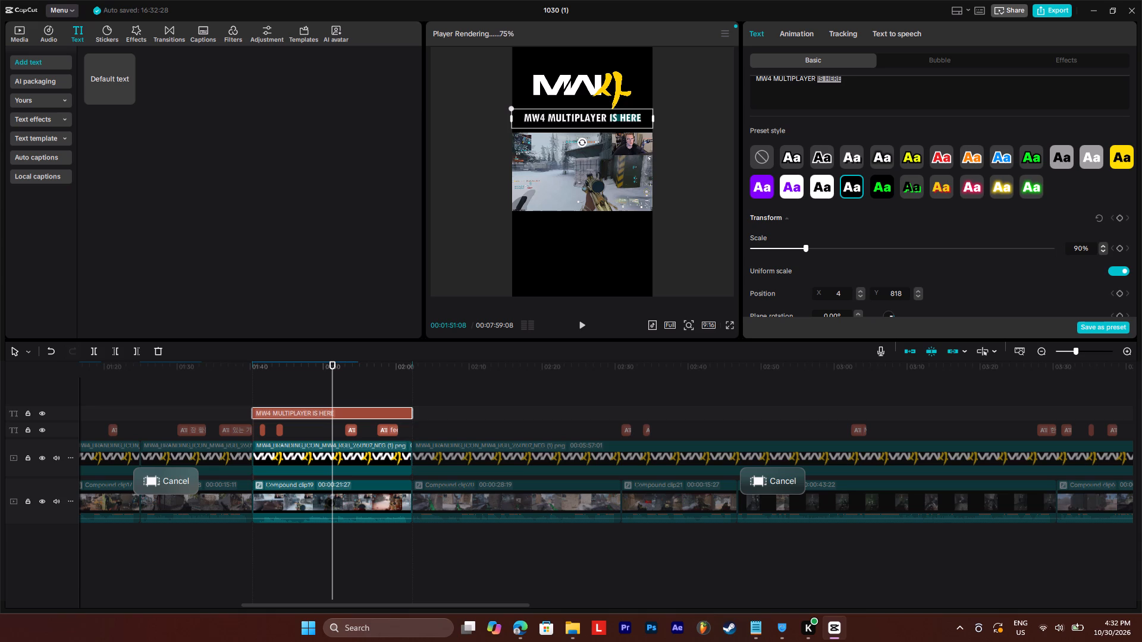
pyautogui.press('BackSpace')
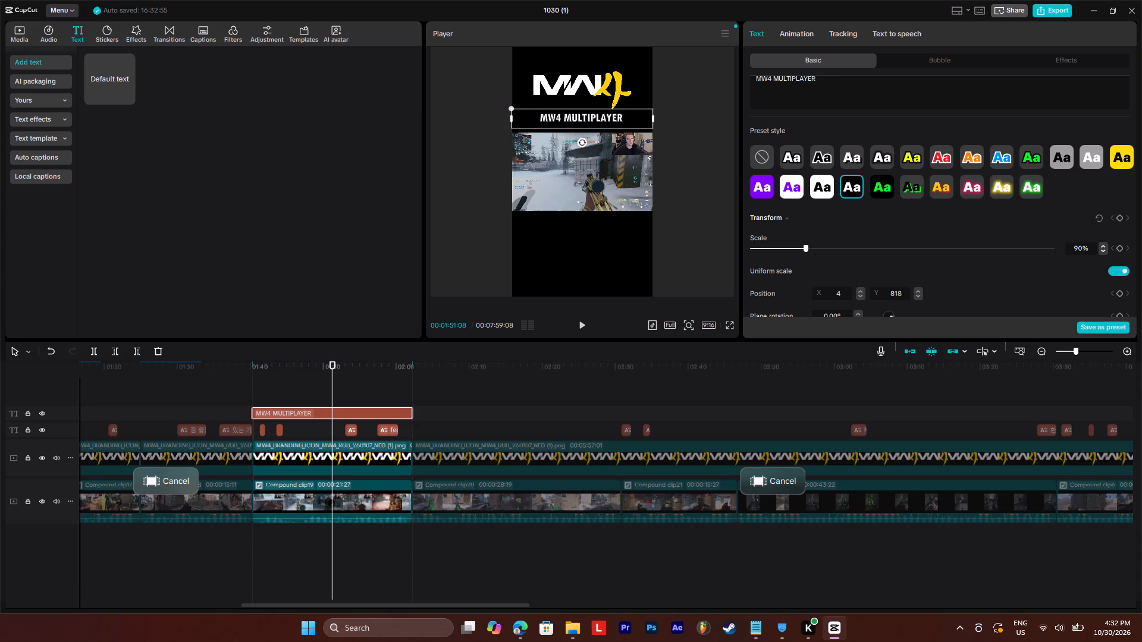
pyautogui.click(310, 366)
pyautogui.press('space')
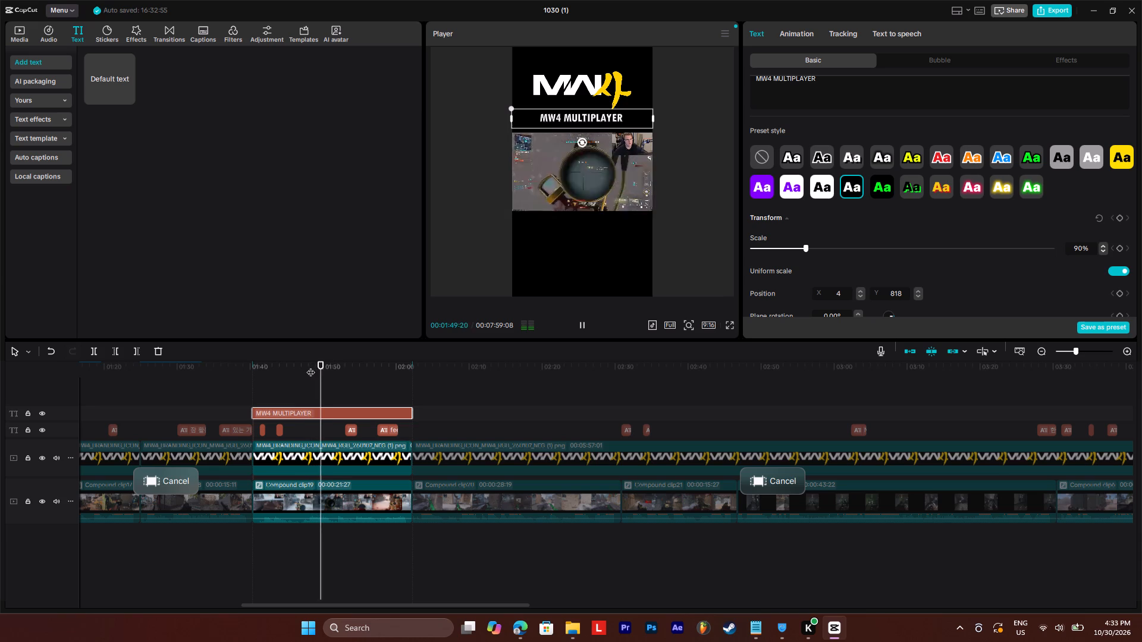
pyautogui.press('space')
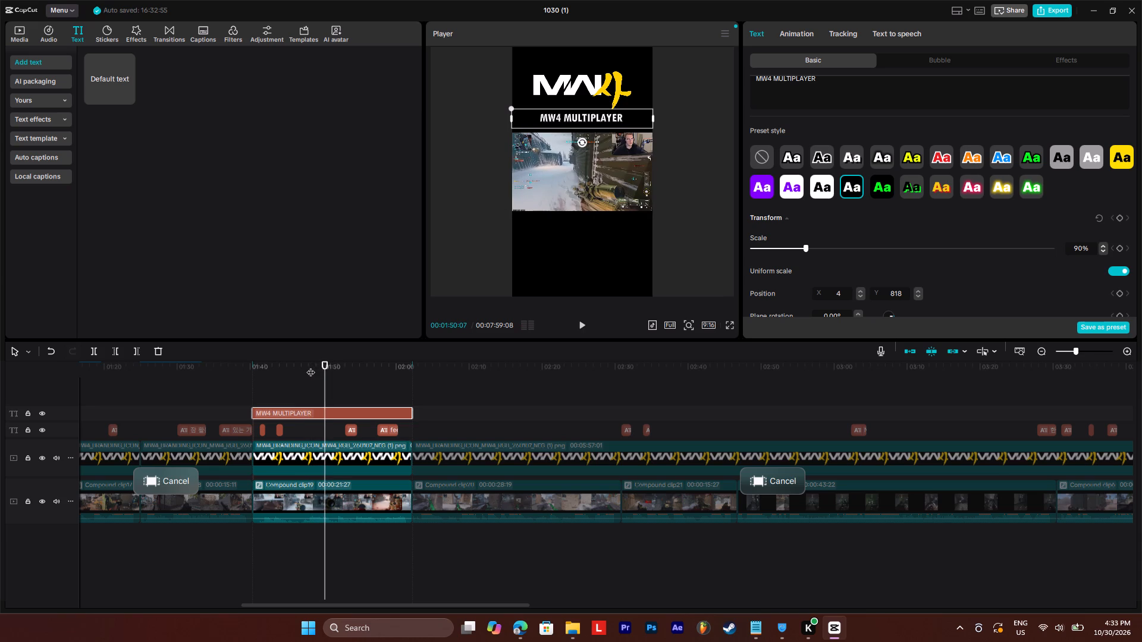
# Try to export the selected range as "MW4 2 CLIP" without replacing any existing file.
pyautogui.click(1047, 15)
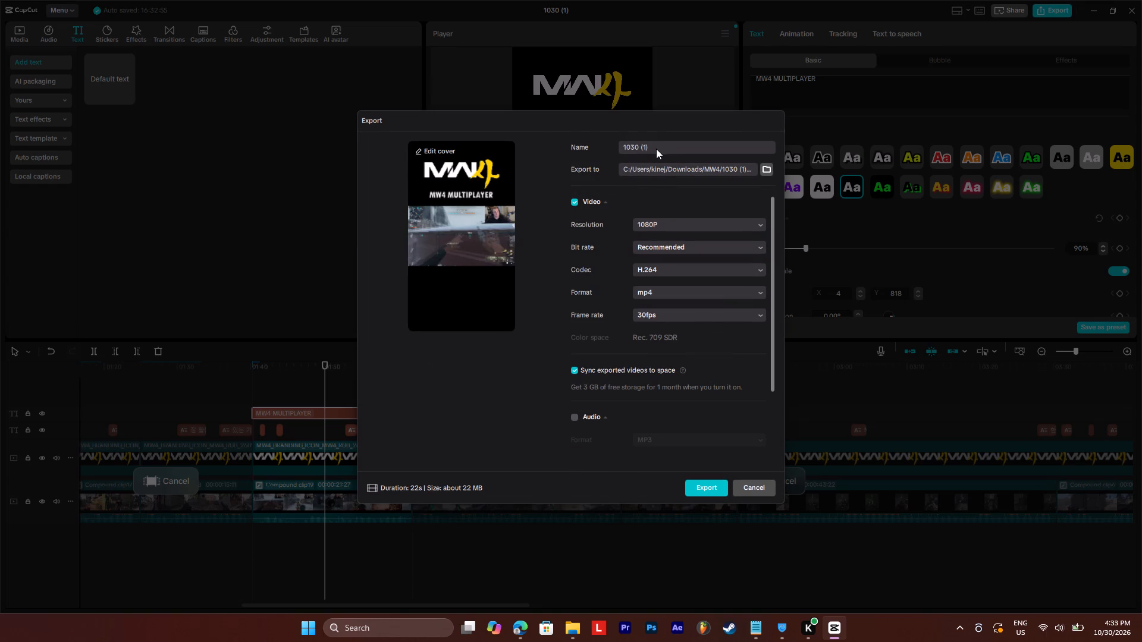
pyautogui.click(662, 148)
pyautogui.moveTo(660, 147); pyautogui.dragTo(579, 155)
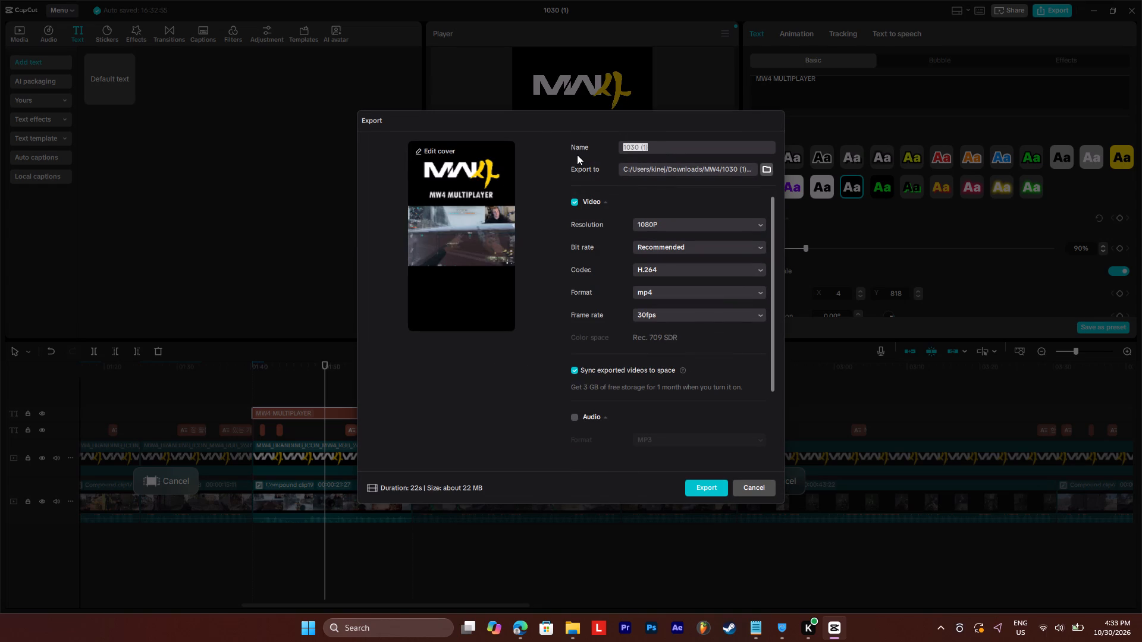
pyautogui.press('m')
pyautogui.press('w')
pyautogui.write('4')
pyautogui.press('space')
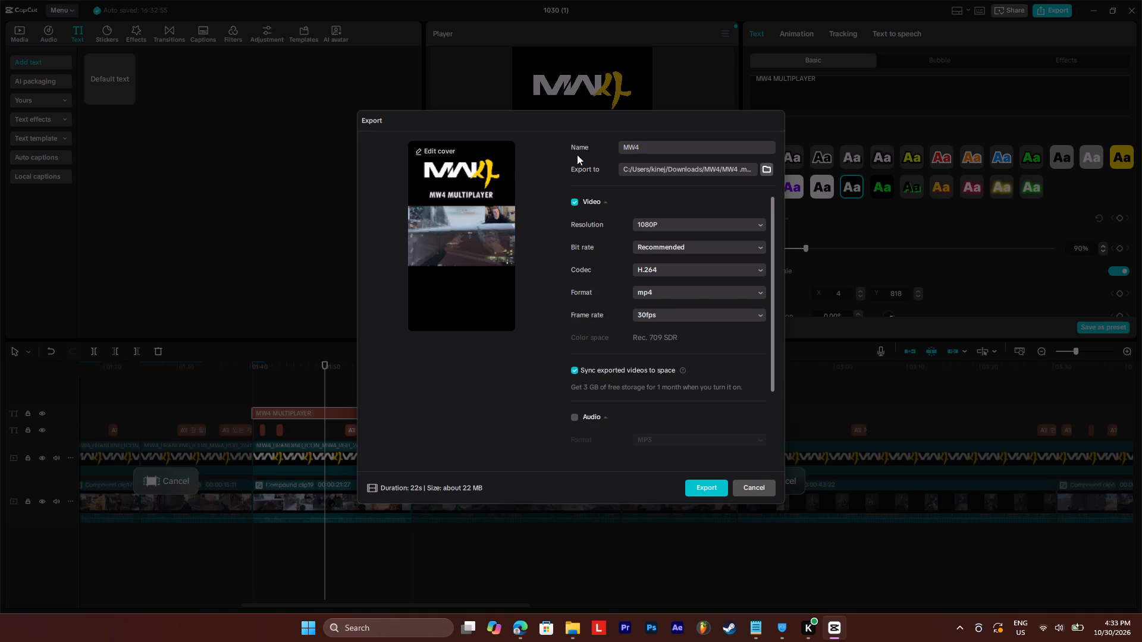
pyautogui.write('2 CLIP')
pyautogui.press('Return')
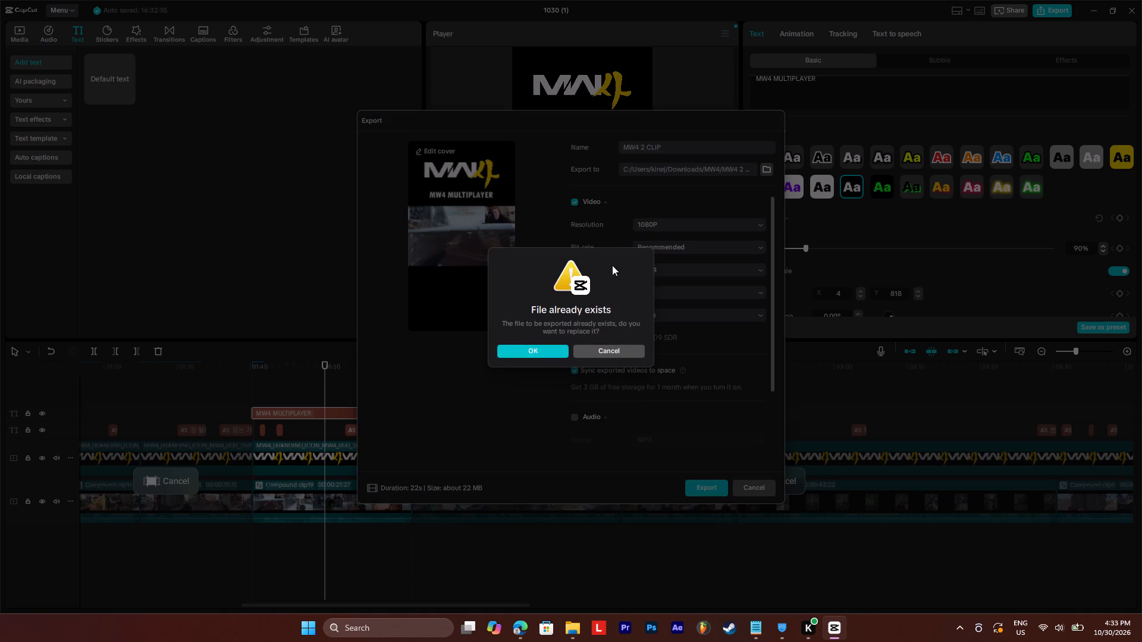
pyautogui.click(614, 355)
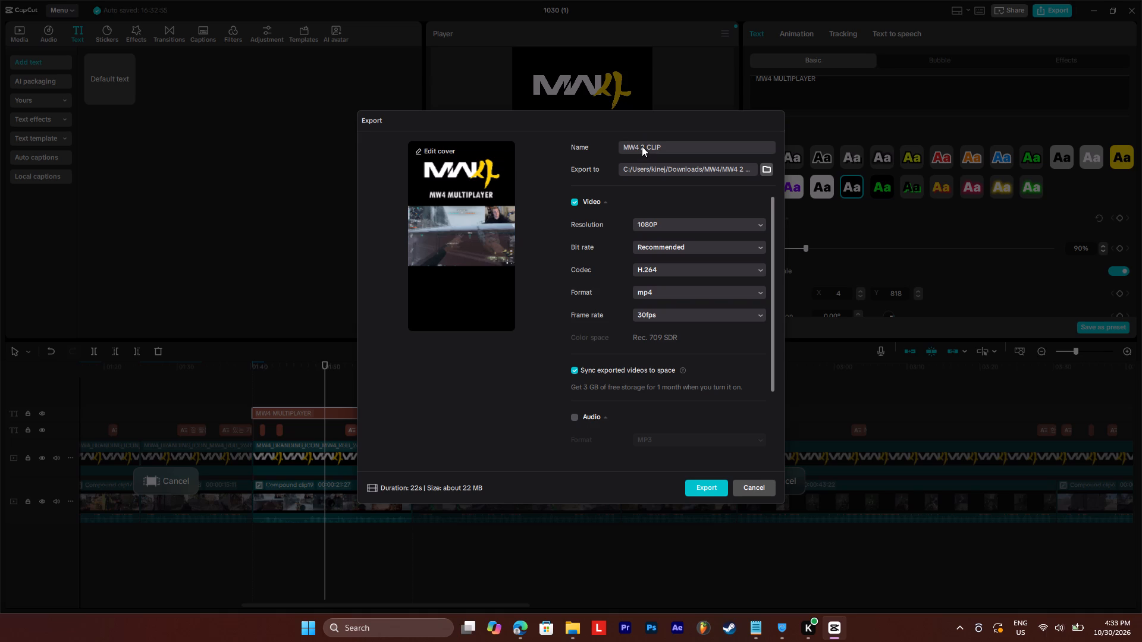
# Change the export name to "MW4 3 CLIP", export the video and dismiss the sharing options.
pyautogui.click(642, 146)
pyautogui.click(642, 146)
pyautogui.click(645, 144)
pyautogui.press('BackSpace')
pyautogui.press('3')
pyautogui.press('Return')
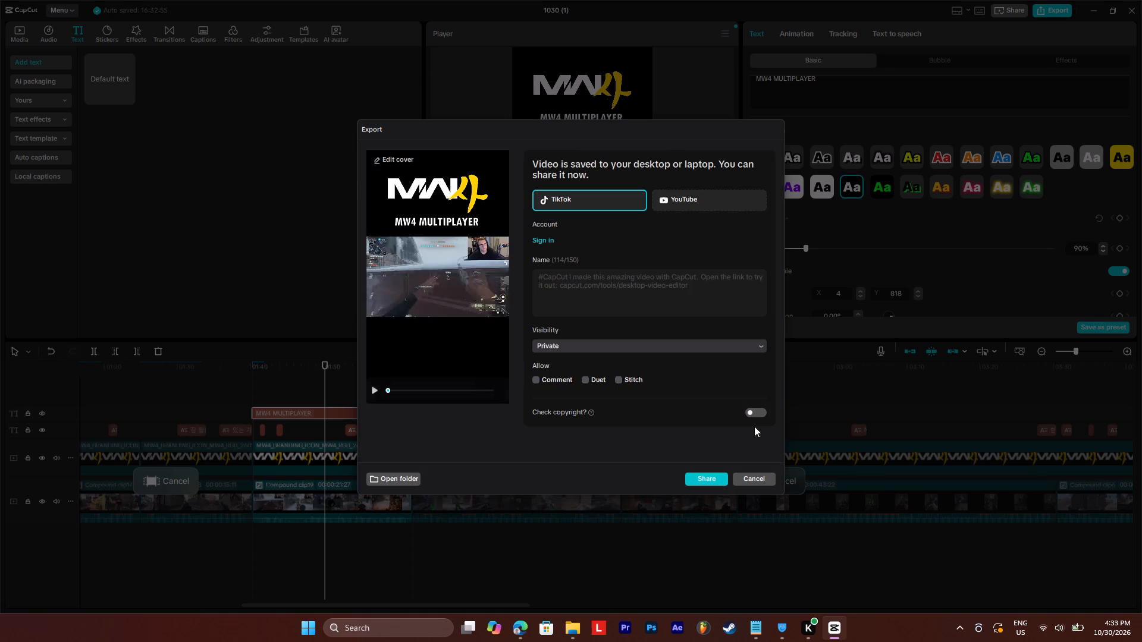
pyautogui.click(750, 476)
# Clear the export range set around Compound clip19 on the timeline.
pyautogui.click(437, 451)
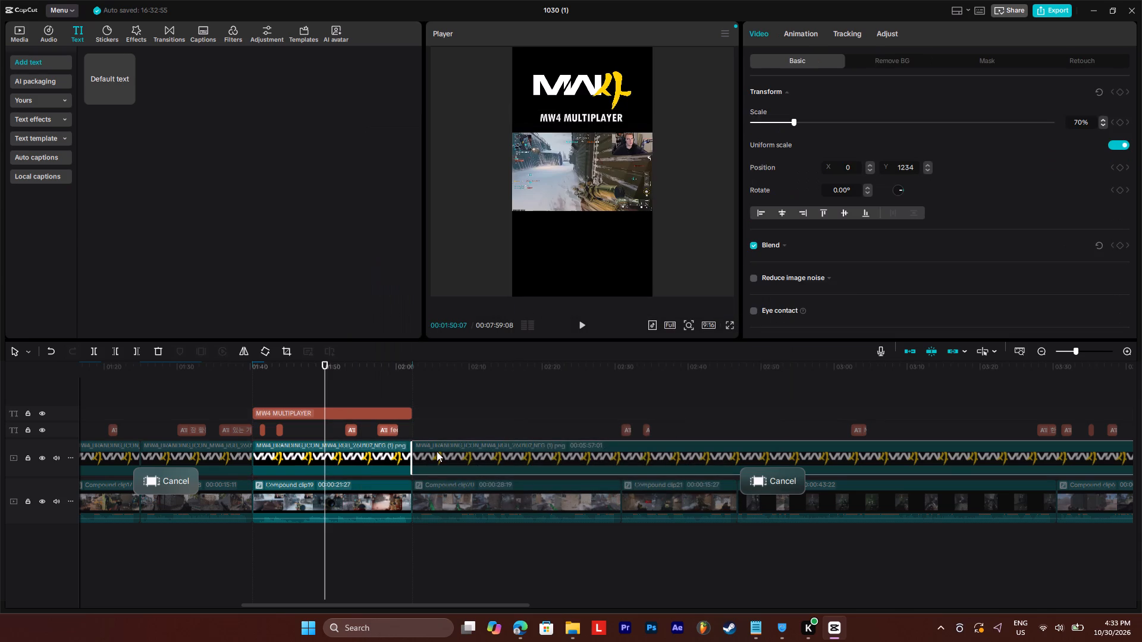
pyautogui.click(782, 484)
# Play through Compound clip20 and split it at 00:02:30:09, separating the black footage at its end.
pyautogui.press('space')
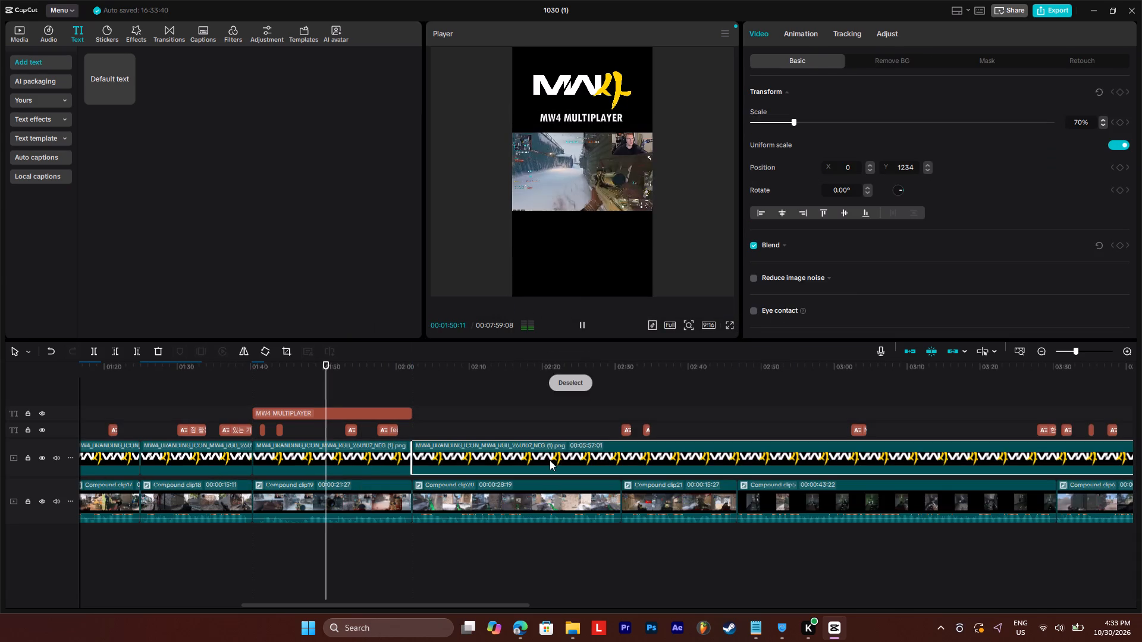
pyautogui.click(415, 366)
pyautogui.press('space')
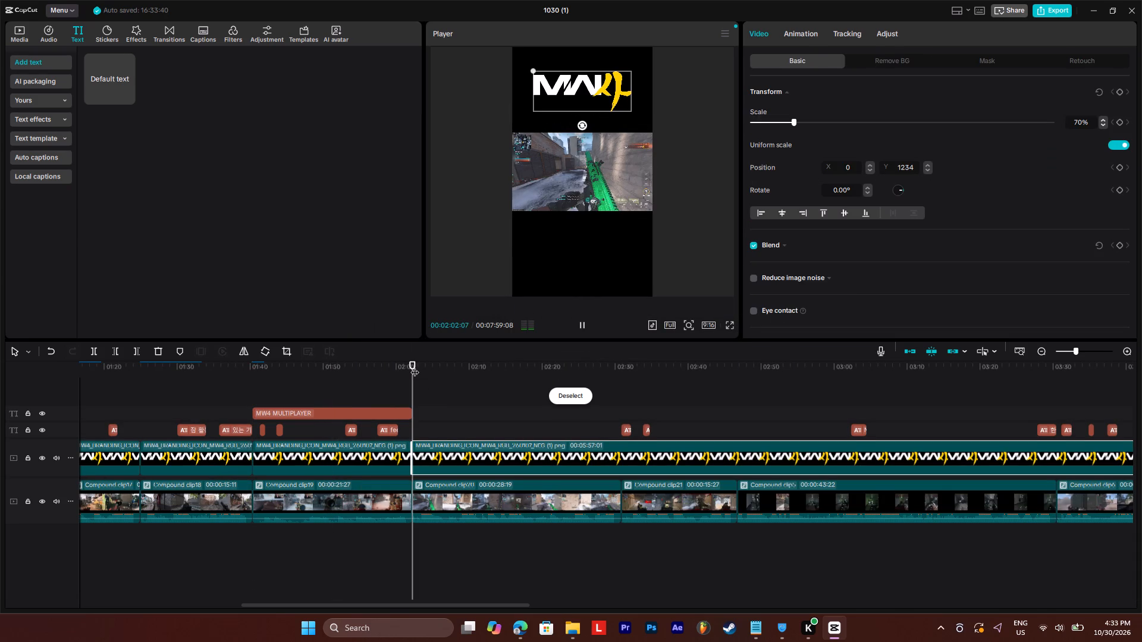
pyautogui.press('space')
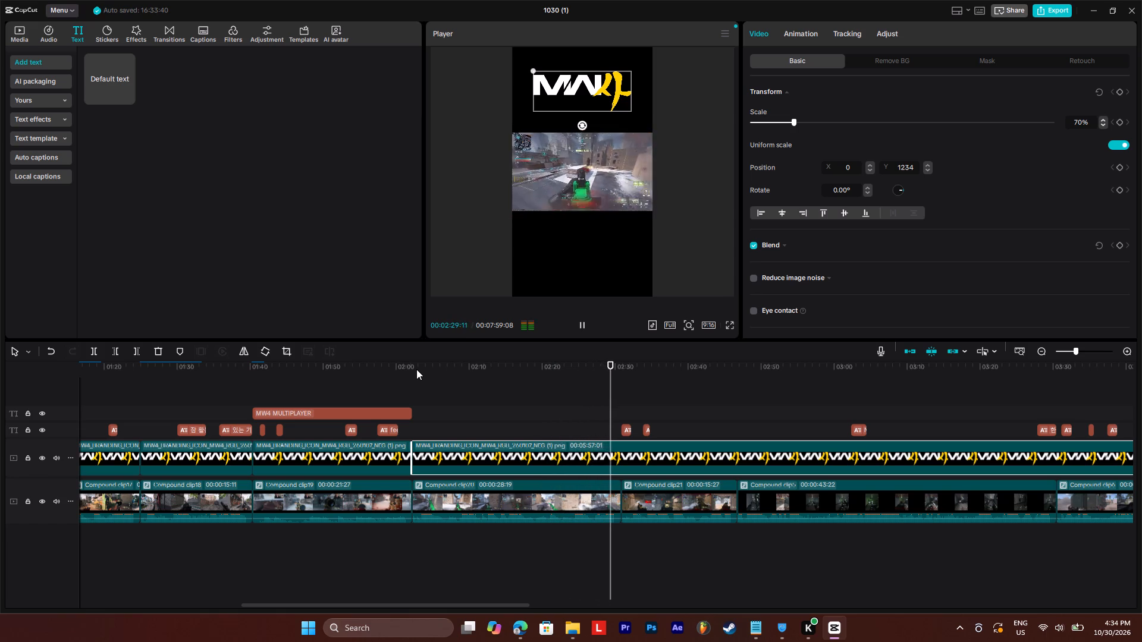
pyautogui.press('space')
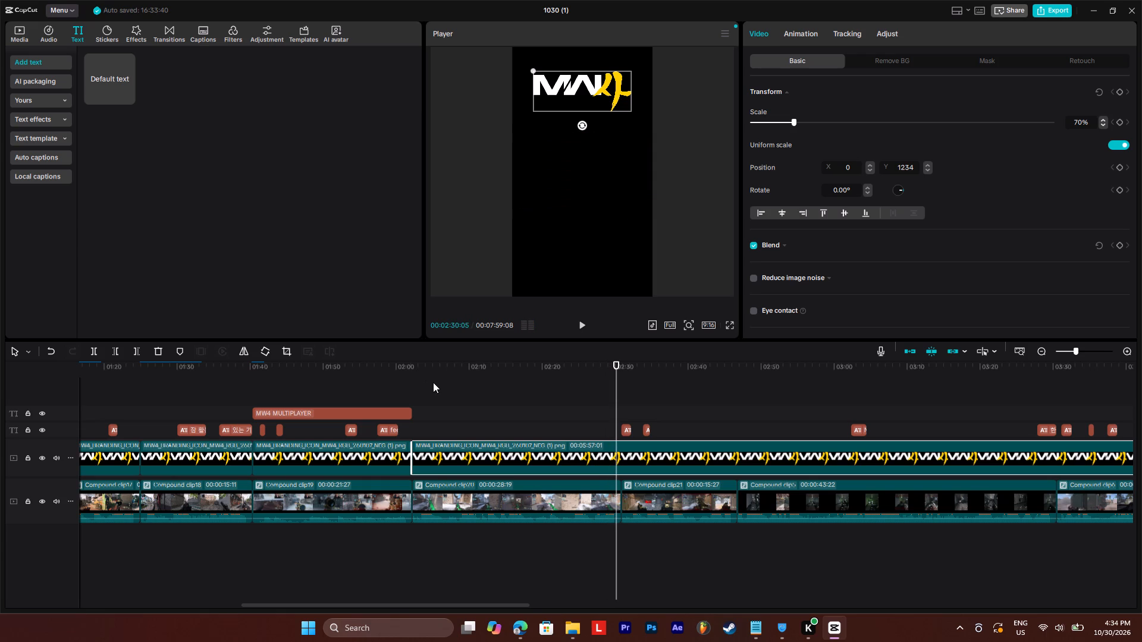
pyautogui.moveTo(622, 366); pyautogui.dragTo(624, 364)
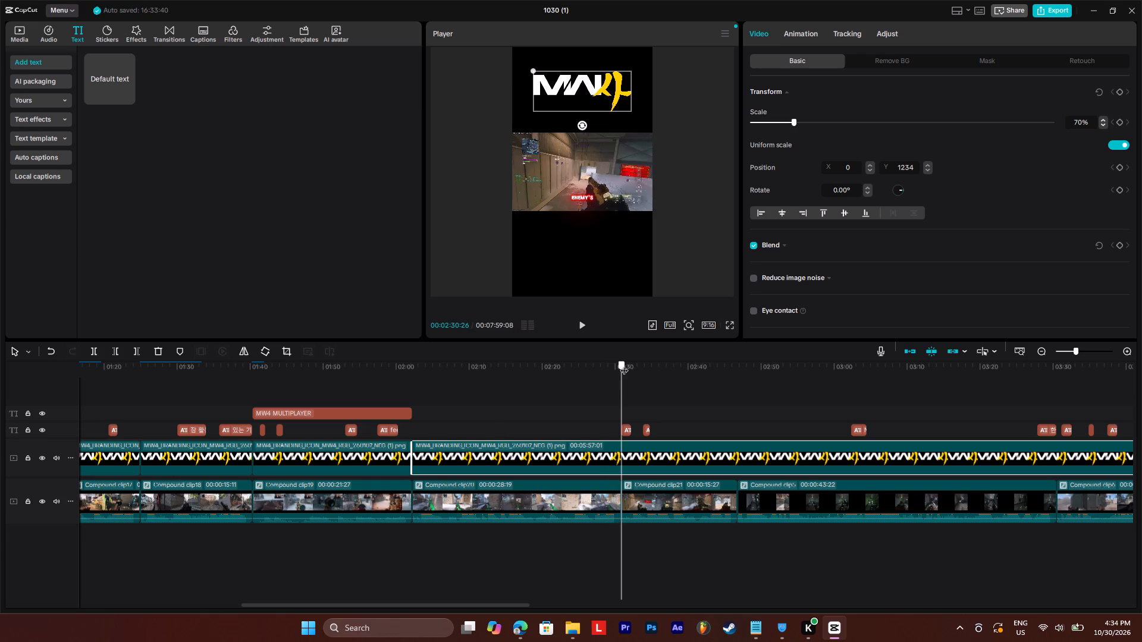
pyautogui.moveTo(624, 364); pyautogui.dragTo(617, 371)
pyautogui.click(604, 486)
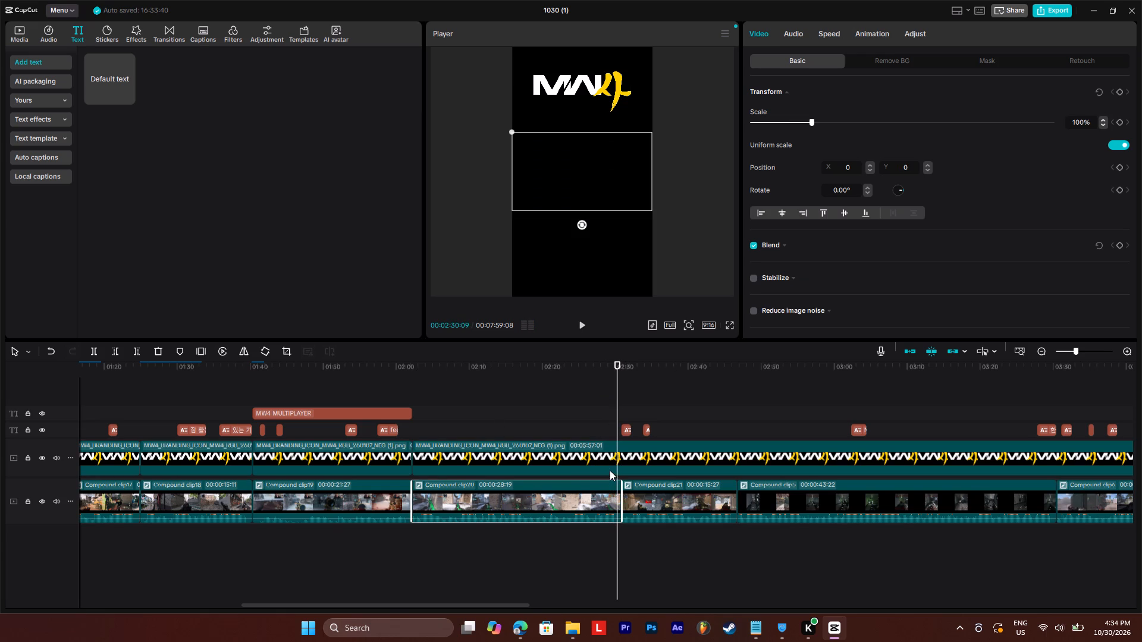
pyautogui.click(91, 351)
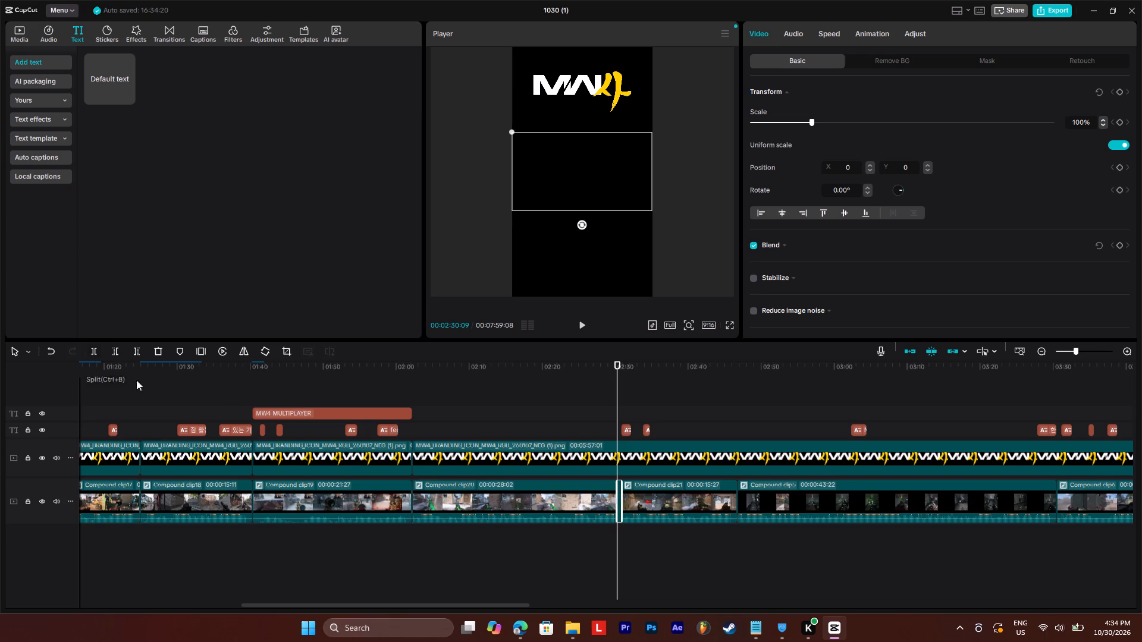
# Combine the short black piece at 00:02:30:09 and the adjoining Compound clip21 into one new compound clip.
pyautogui.moveTo(625, 537); pyautogui.dragTo(658, 520)
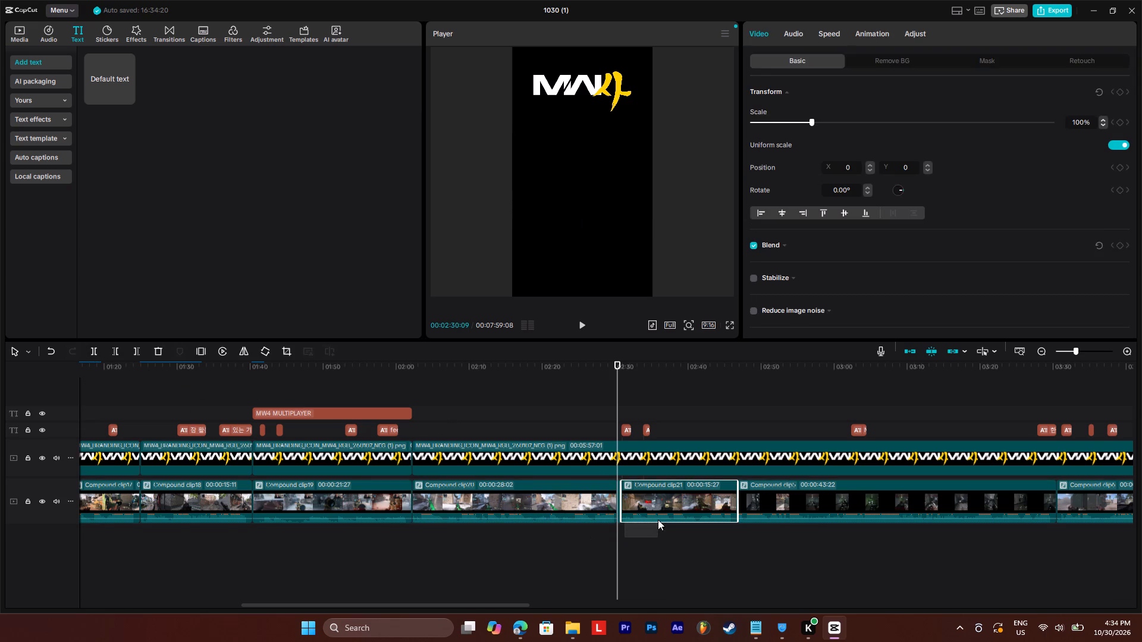
pyautogui.moveTo(658, 520); pyautogui.dragTo(645, 524)
pyautogui.moveTo(620, 533); pyautogui.dragTo(648, 510)
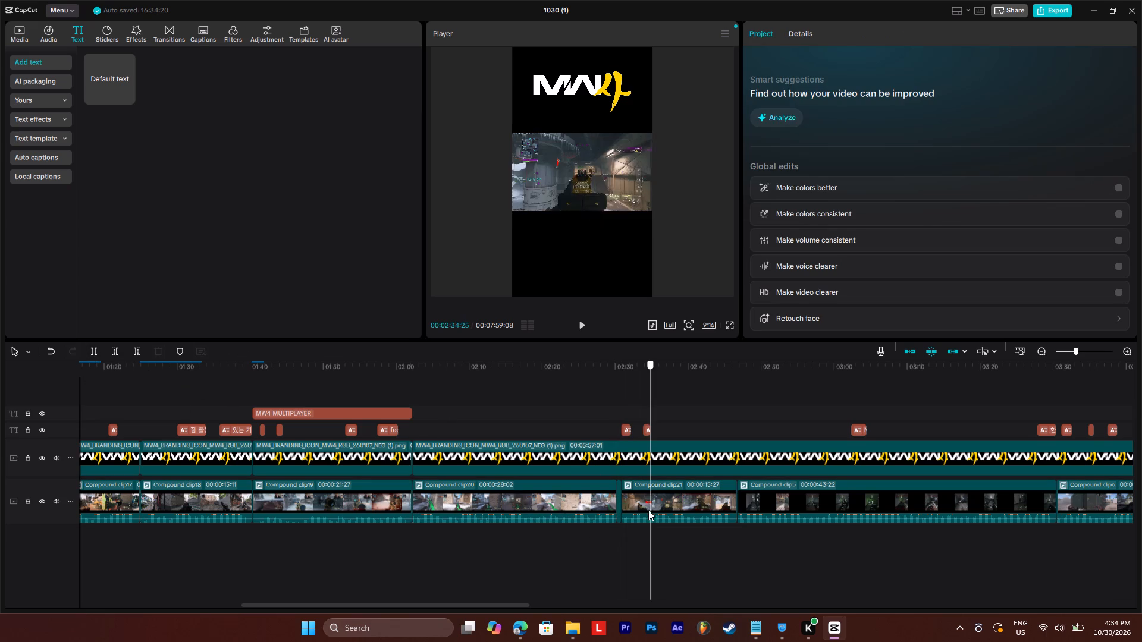
pyautogui.moveTo(648, 510); pyautogui.dragTo(616, 523)
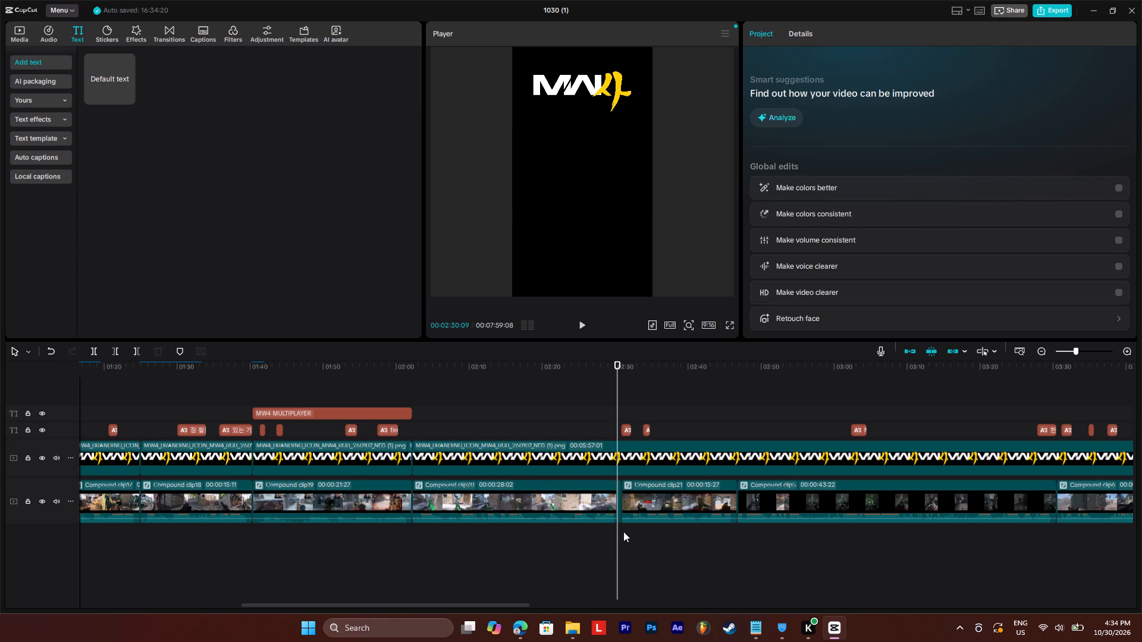
pyautogui.moveTo(614, 533); pyautogui.dragTo(632, 527)
pyautogui.moveTo(617, 531); pyautogui.dragTo(652, 513)
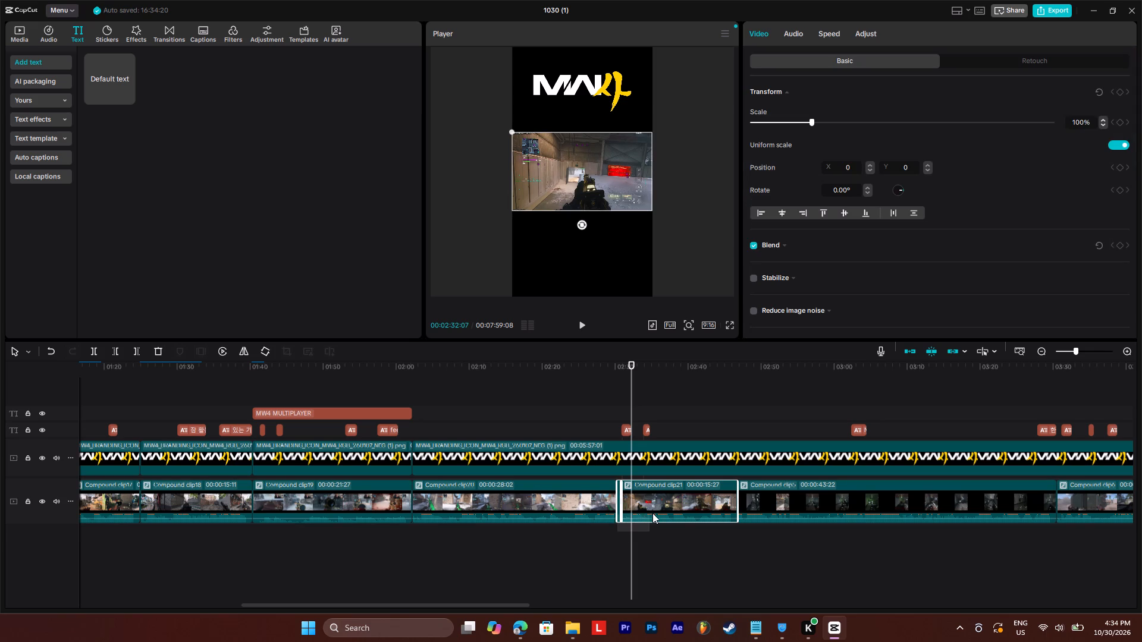
pyautogui.moveTo(652, 513); pyautogui.dragTo(698, 509)
pyautogui.rightClick(698, 509)
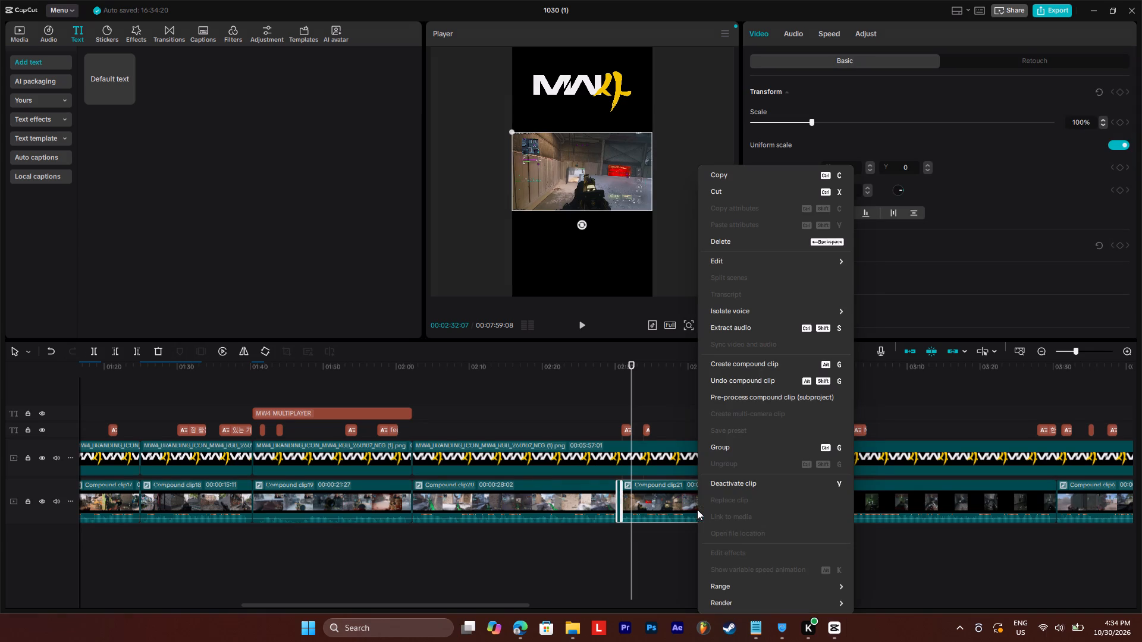
pyautogui.click(748, 366)
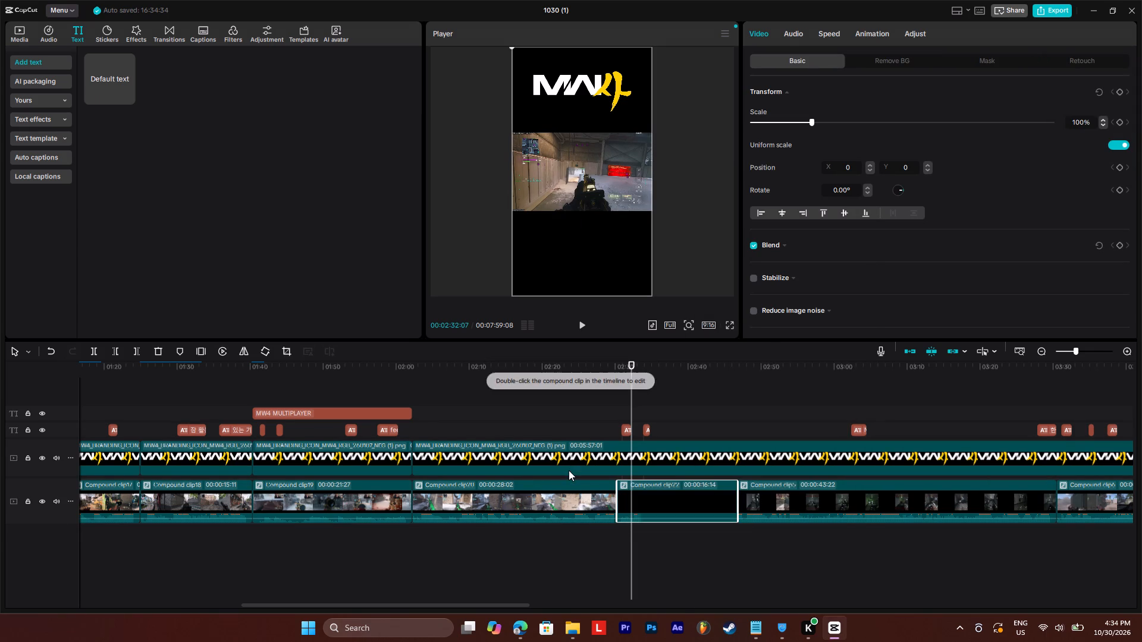
# Split the MW4 logo overlay at 00:02:30:09, where Compound clip20 ends.
pyautogui.click(564, 373)
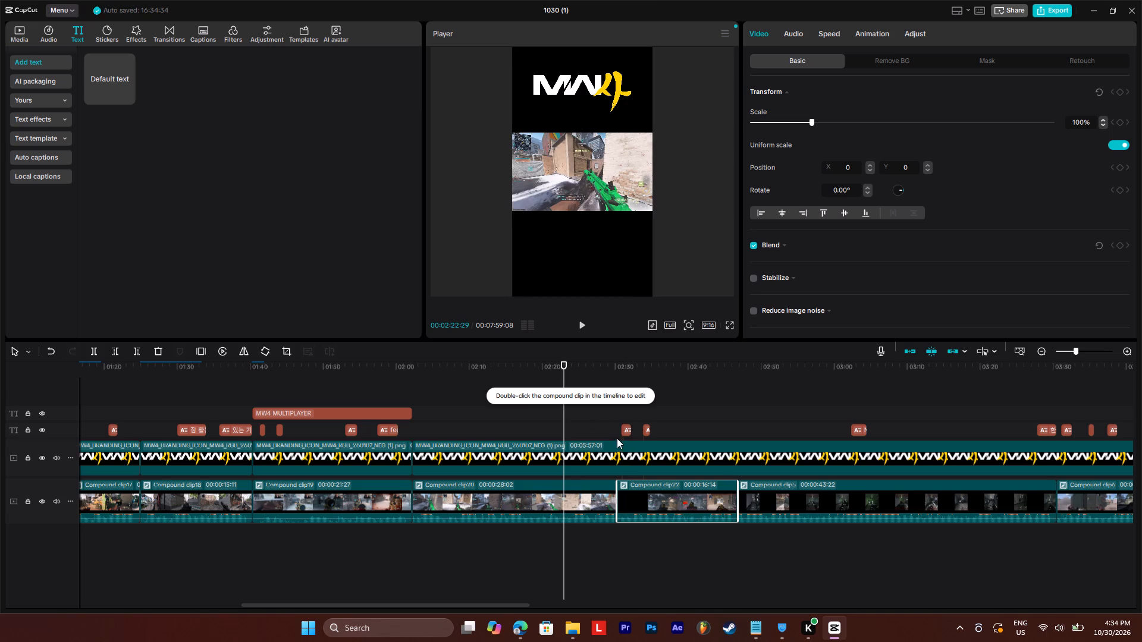
pyautogui.moveTo(608, 386); pyautogui.dragTo(623, 385)
pyautogui.click(616, 369)
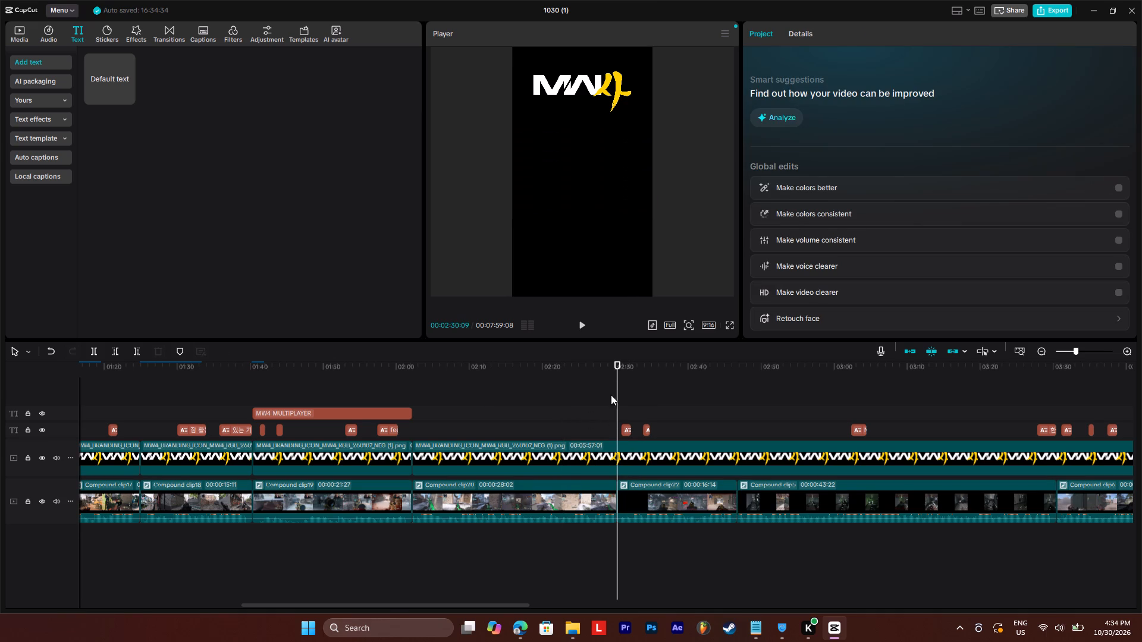
pyautogui.click(612, 462)
pyautogui.press('c')
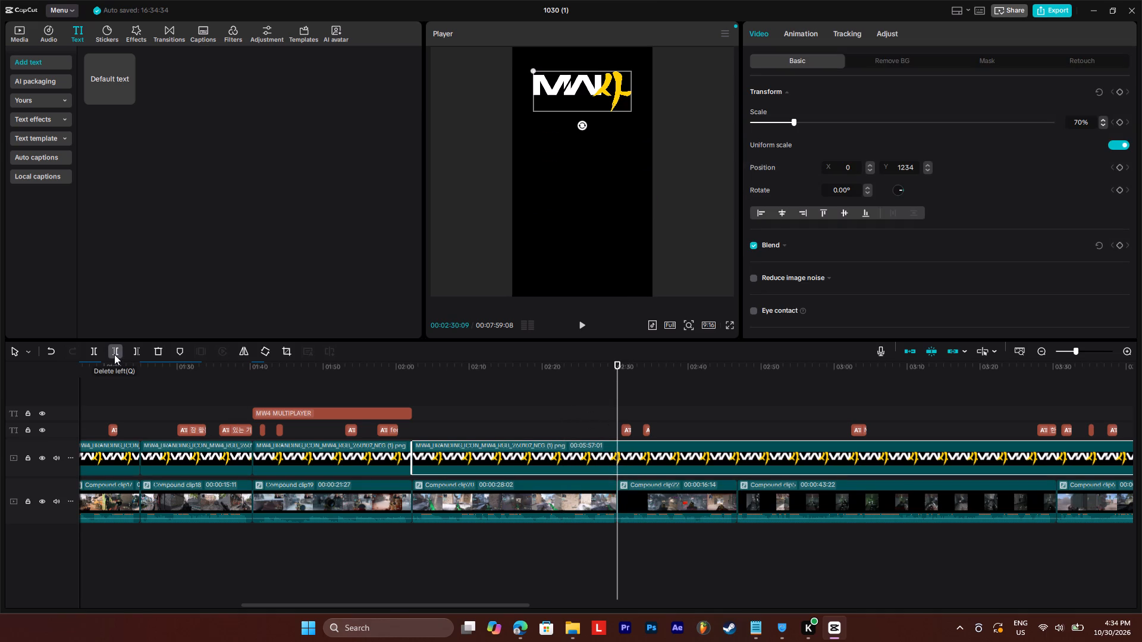
pyautogui.click(96, 353)
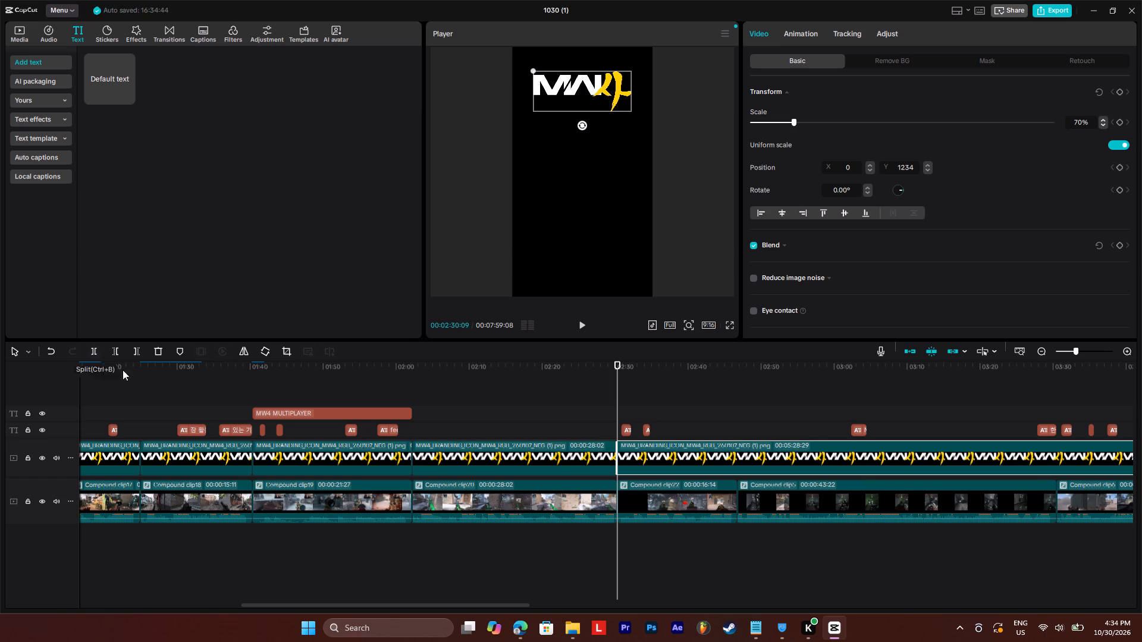
# Duplicate the "MW4 MULTIPLAYER" title and fit the copy over Compound clip20, from 00:02:02:07 to 00:02:30:09.
pyautogui.click(507, 370)
pyautogui.click(391, 411)
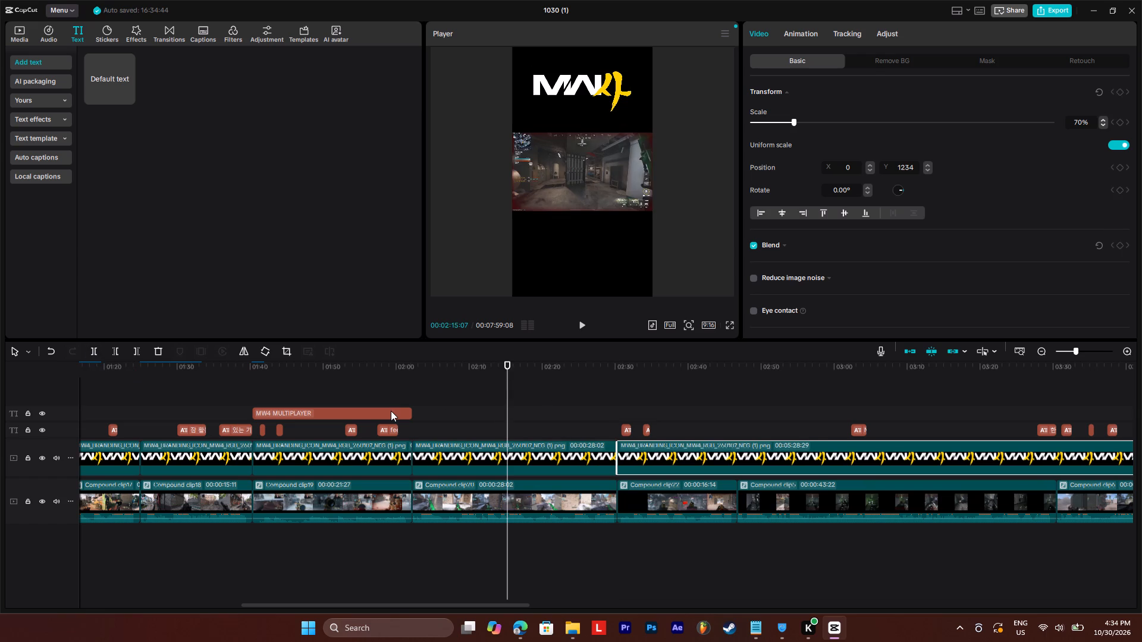
pyautogui.hotkey('ctrl', 'c')
pyautogui.hotkey('ctrl', 'v')
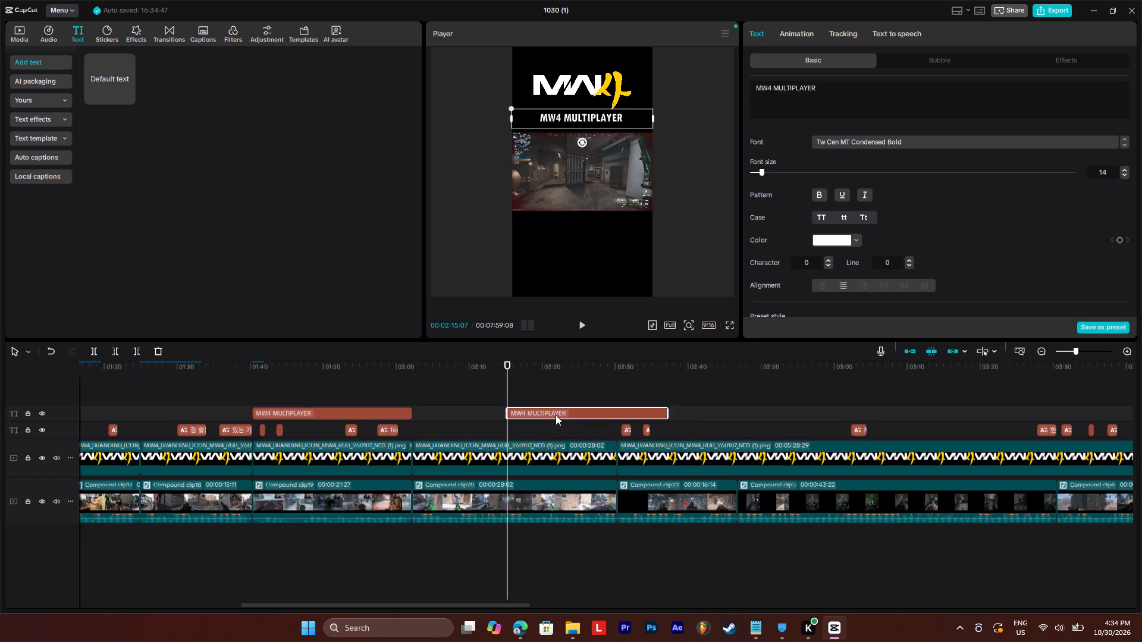
pyautogui.moveTo(553, 415); pyautogui.dragTo(502, 419)
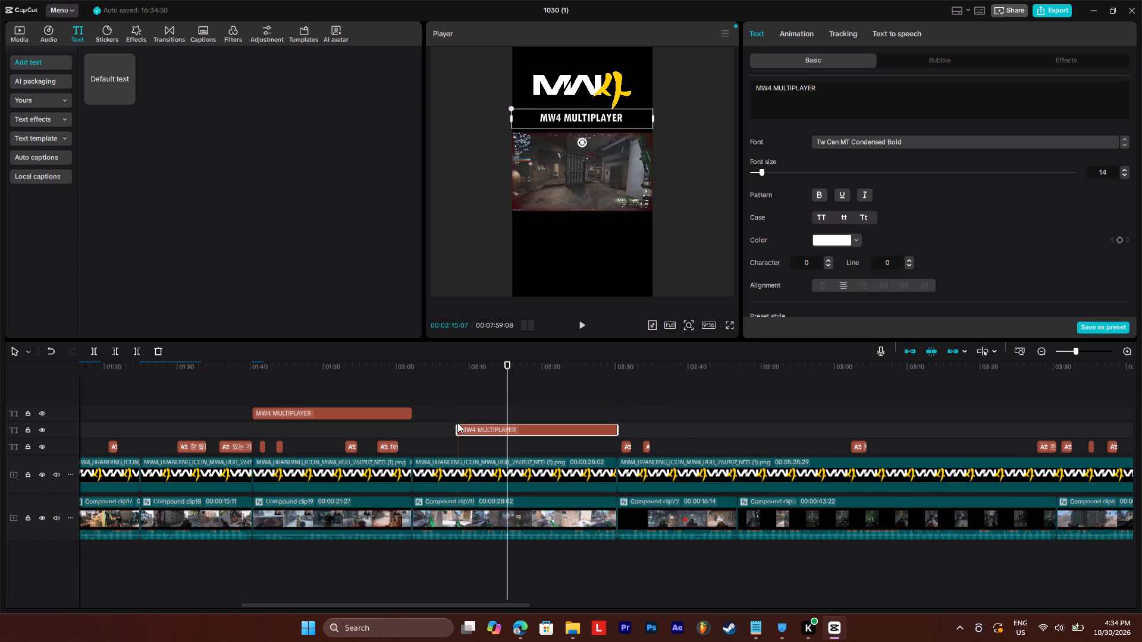
pyautogui.moveTo(457, 429); pyautogui.dragTo(415, 438)
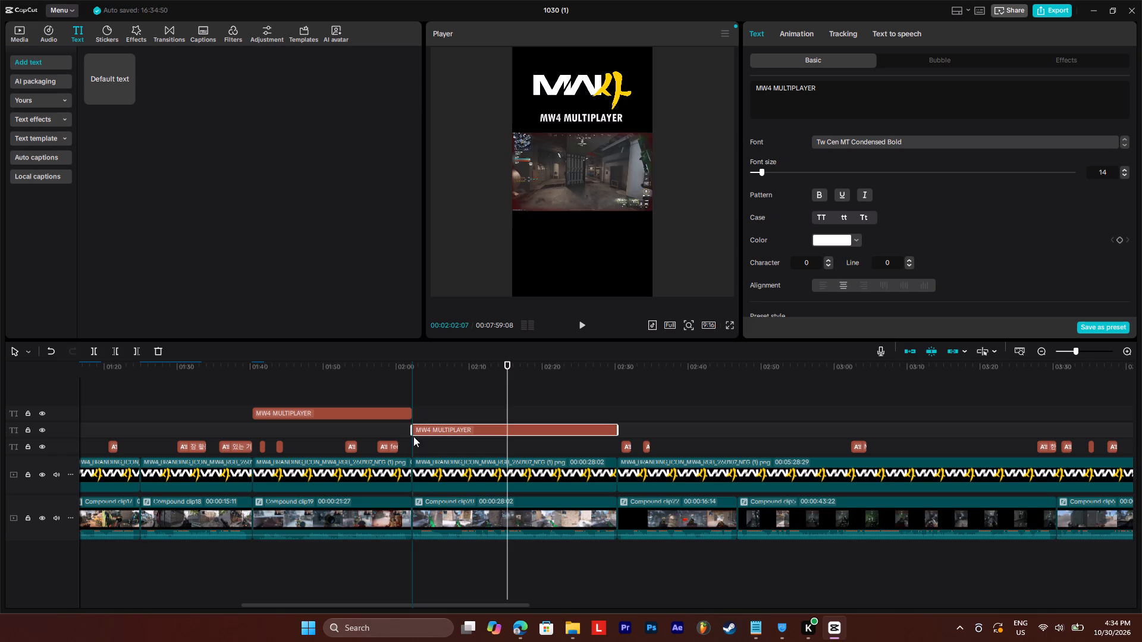
# Change the copied title's text above Compound clip20 to "MW4 NONSTOP ACTION".
pyautogui.moveTo(414, 367); pyautogui.dragTo(421, 371)
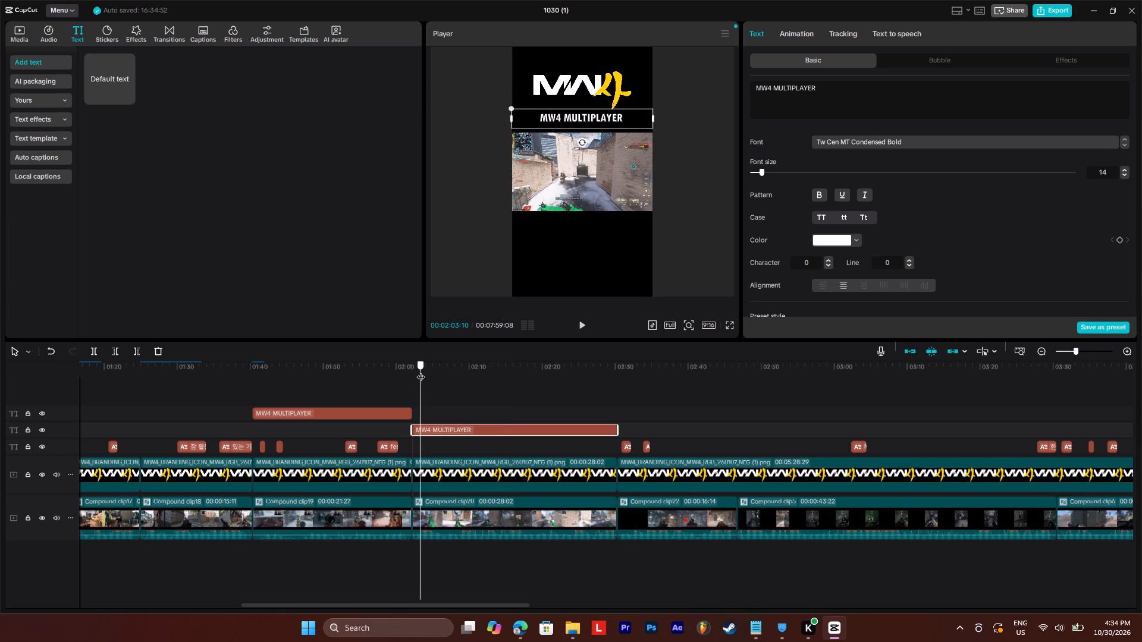
pyautogui.moveTo(421, 371); pyautogui.dragTo(421, 372)
pyautogui.doubleClick(472, 429)
pyautogui.moveTo(822, 92); pyautogui.dragTo(808, 93)
pyautogui.moveTo(817, 89); pyautogui.dragTo(774, 88)
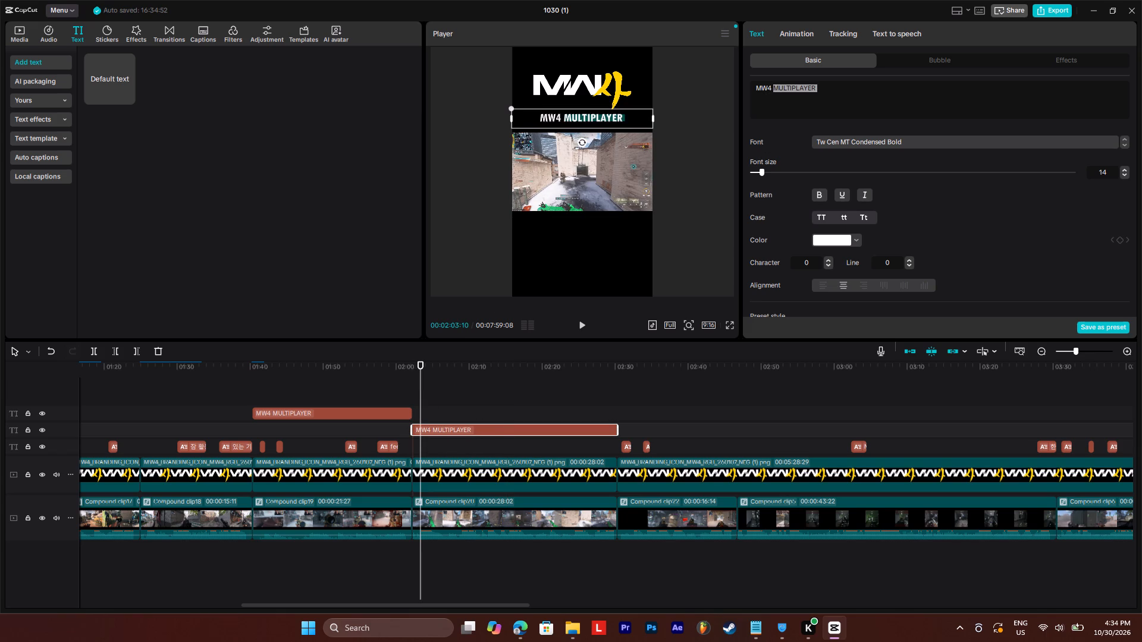
pyautogui.press('n')
pyautogui.press('BackSpace')
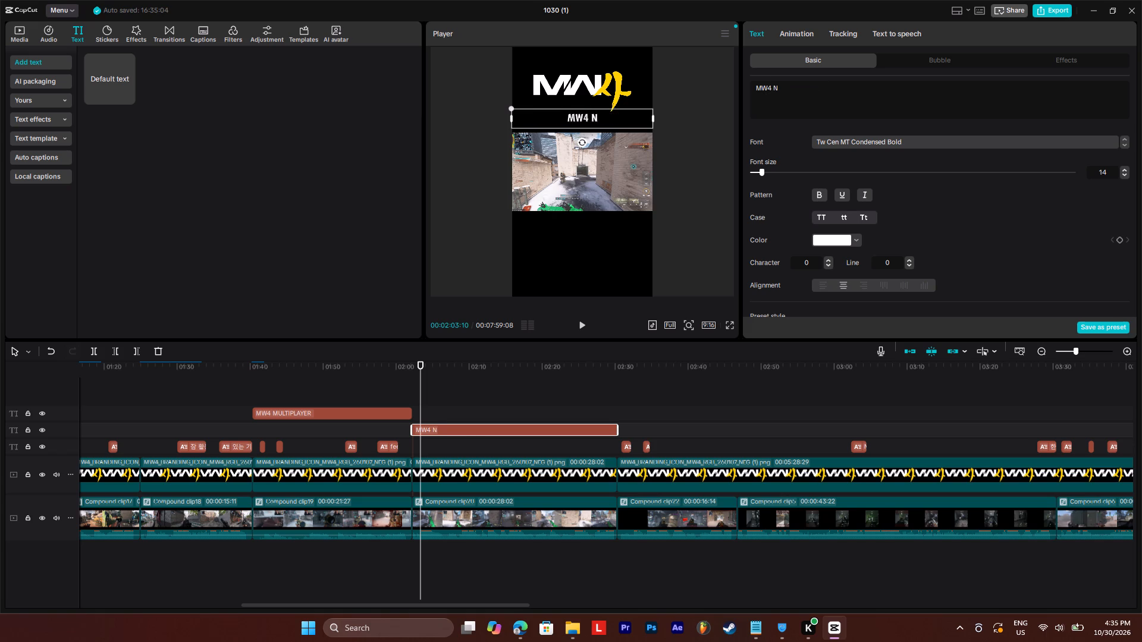
pyautogui.write('on')
pyautogui.write('stop')
pyautogui.press('space')
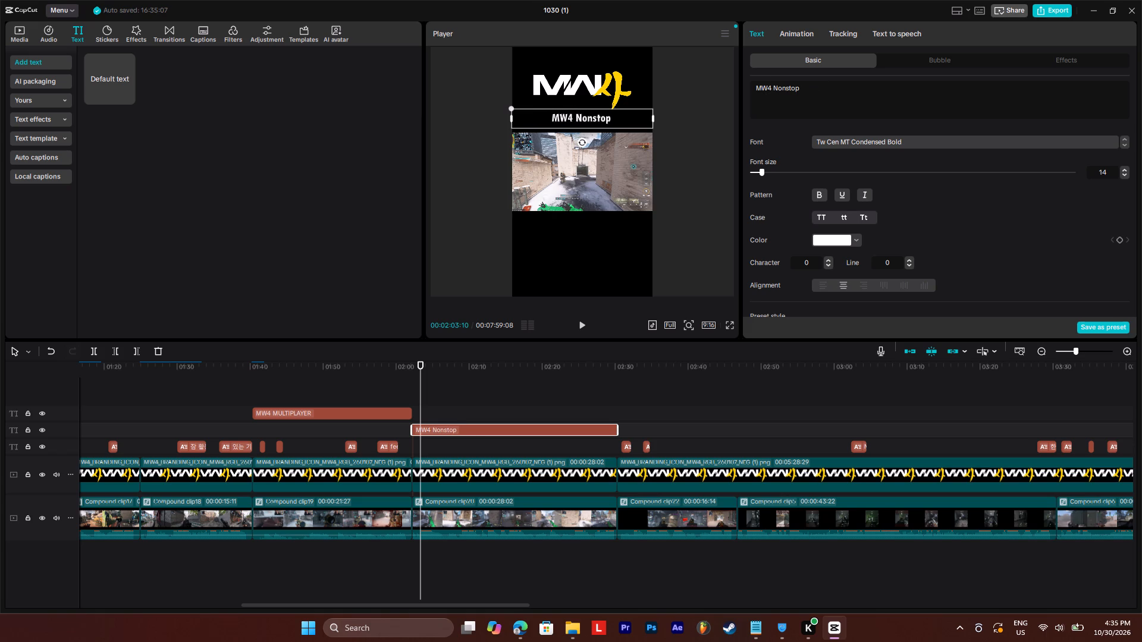
pyautogui.press('BackSpace')
pyautogui.press('BackSpace')
pyautogui.press('BackSpace')
pyautogui.press('BackSpace')
pyautogui.press('BackSpace')
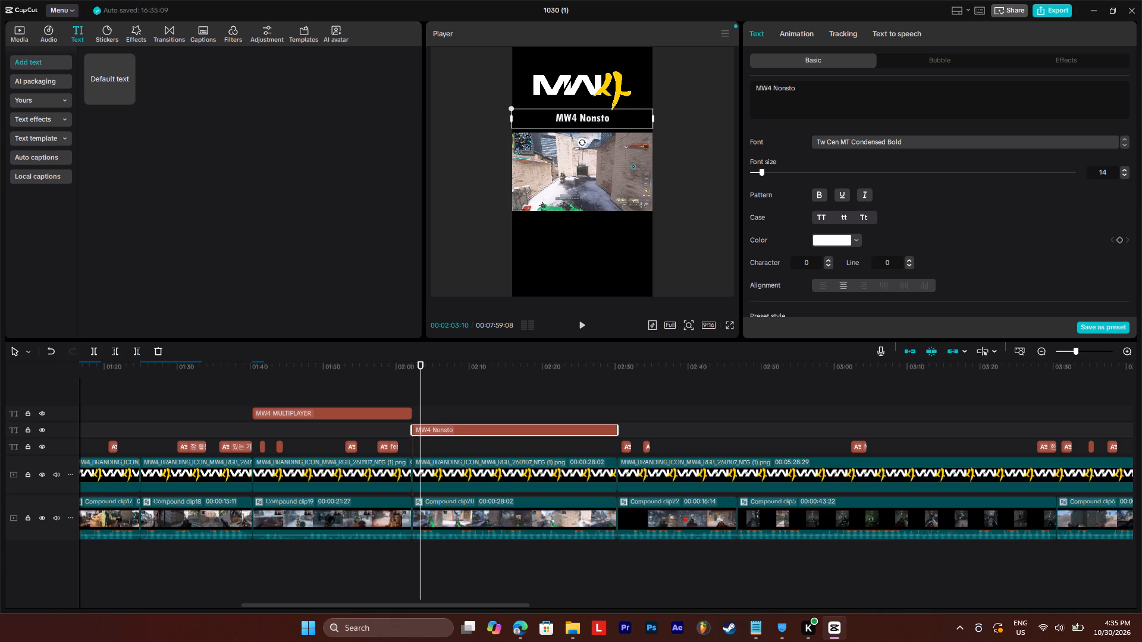
pyautogui.press('BackSpace')
pyautogui.press('BackSpace')
pyautogui.press('BackSpace')
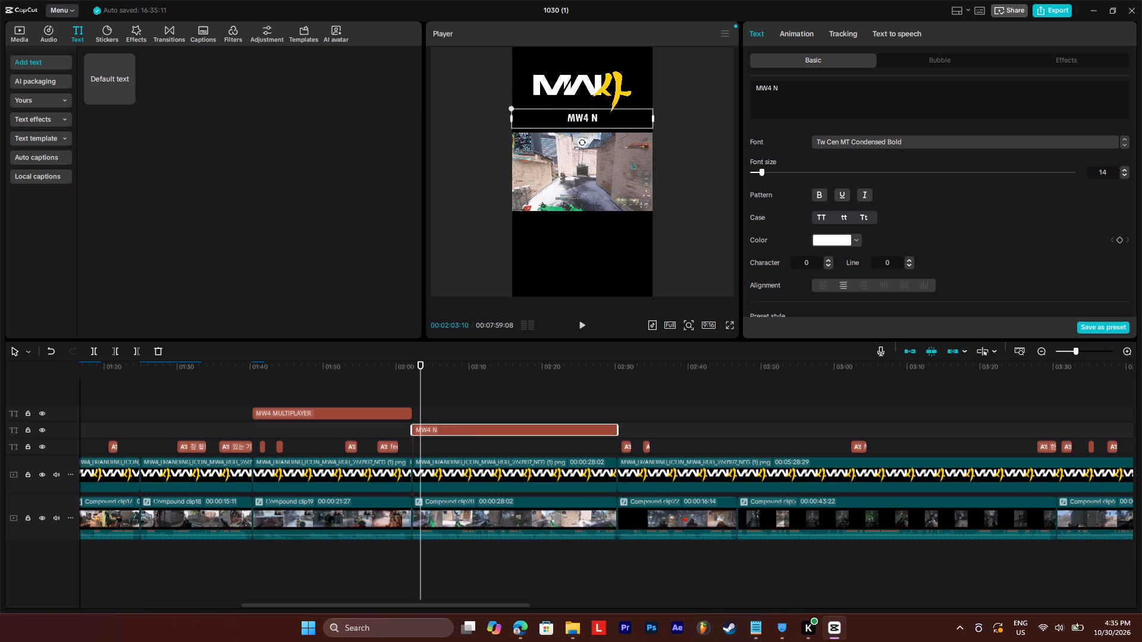
pyautogui.write('ON')
pyautogui.press('s')
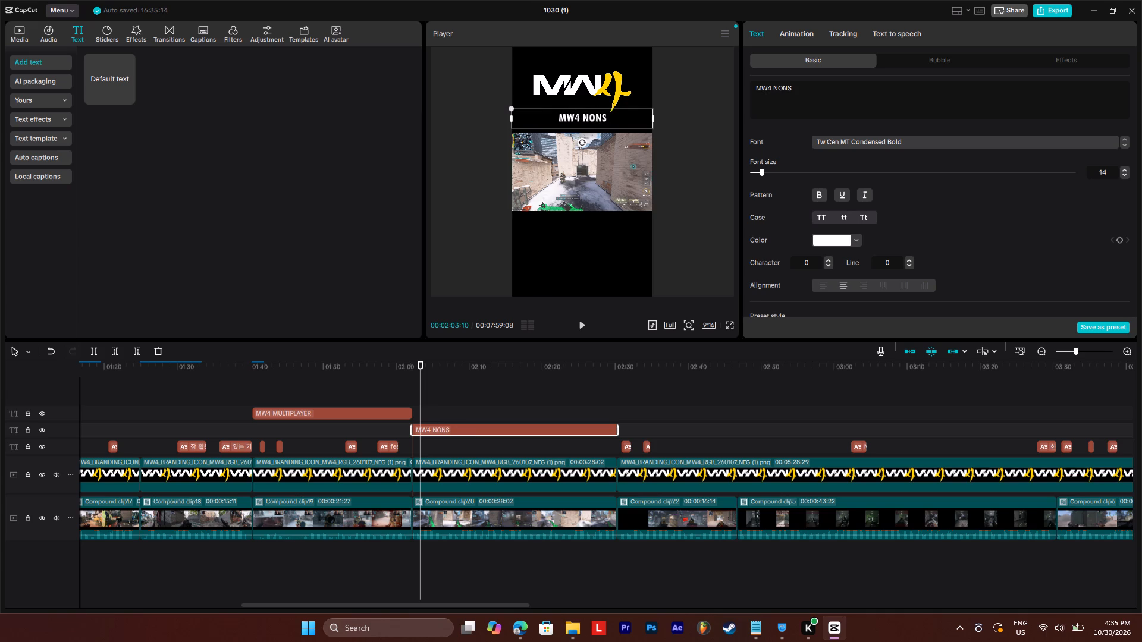
pyautogui.write('TOP A')
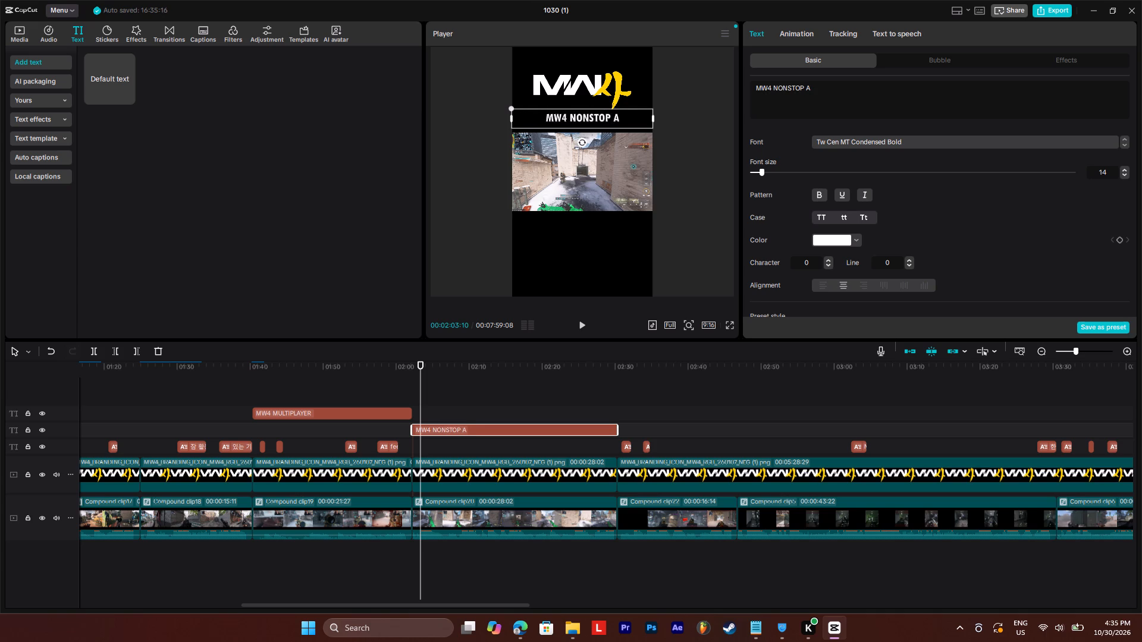
pyautogui.write('CTION')
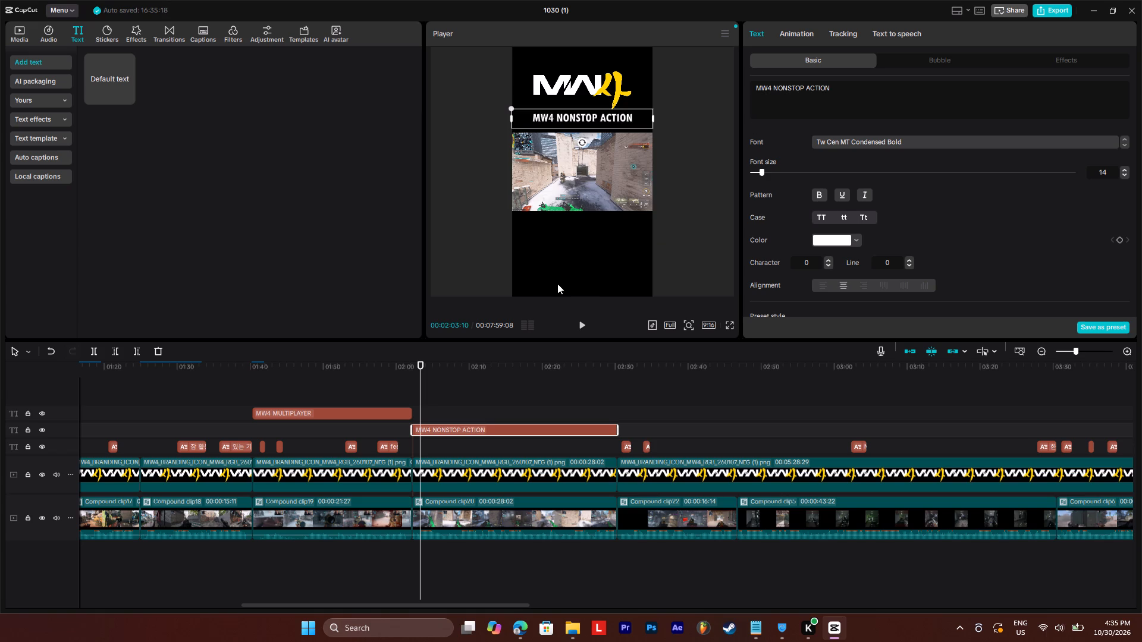
pyautogui.click(419, 363)
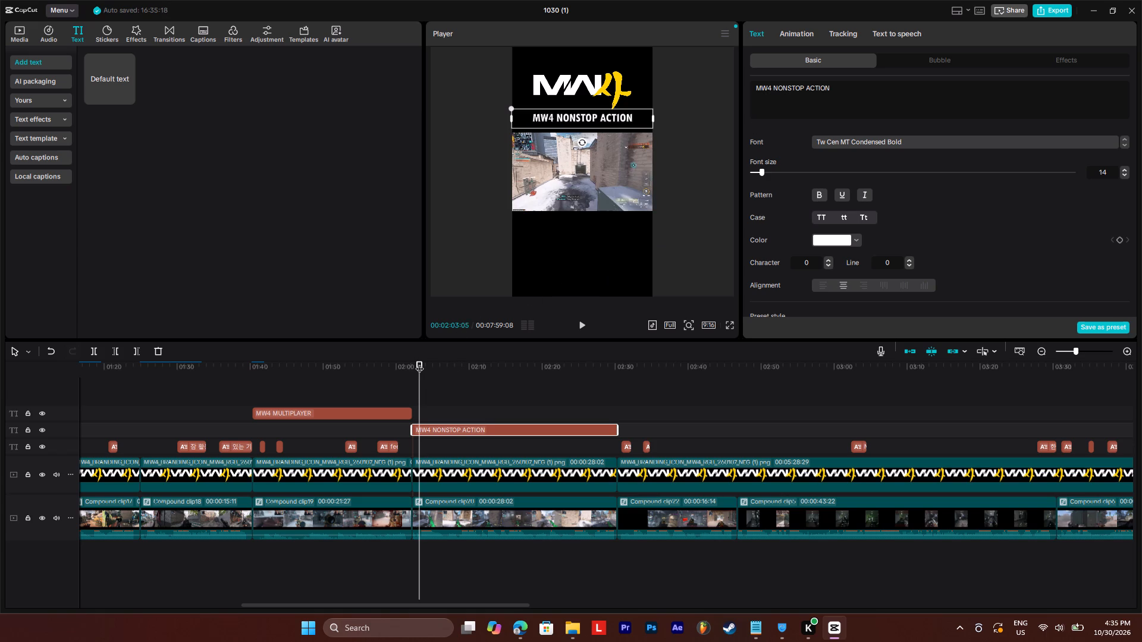
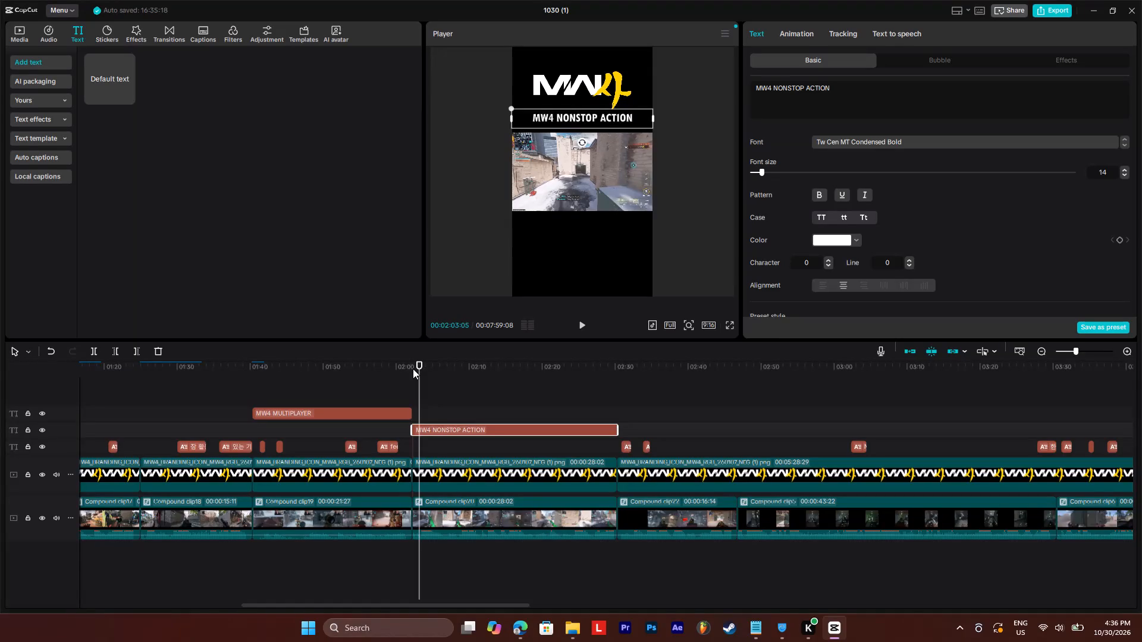
# Set the export range to the "MW4 NONSTOP ACTION" title, logo and video segment from 00:02:02:07 to 00:02:30:09.
pyautogui.press('space')
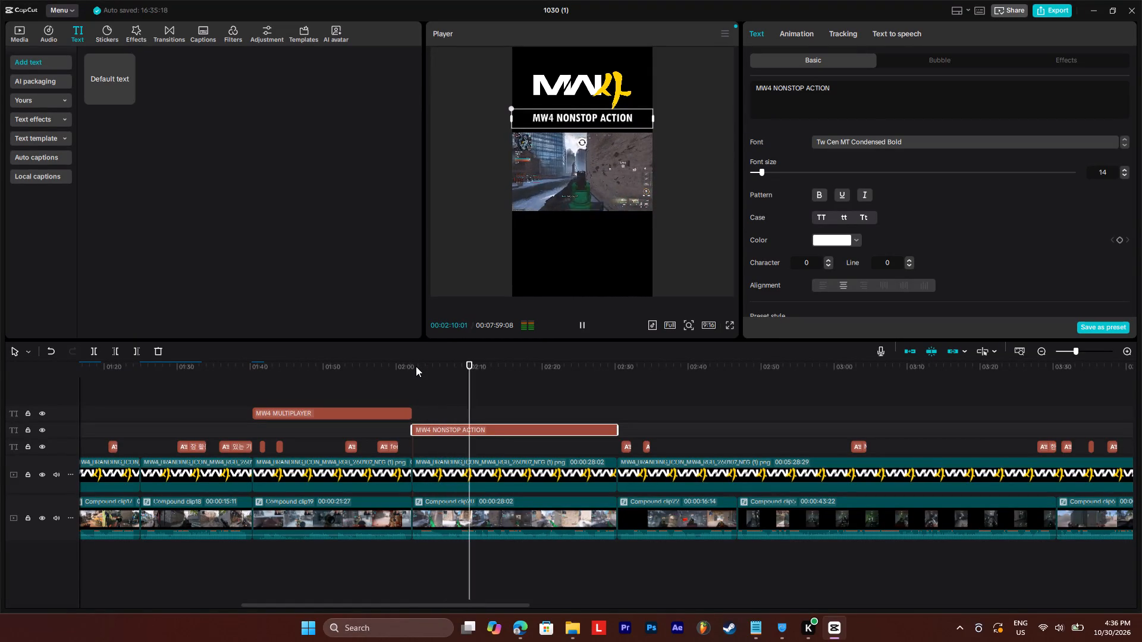
pyautogui.press('space')
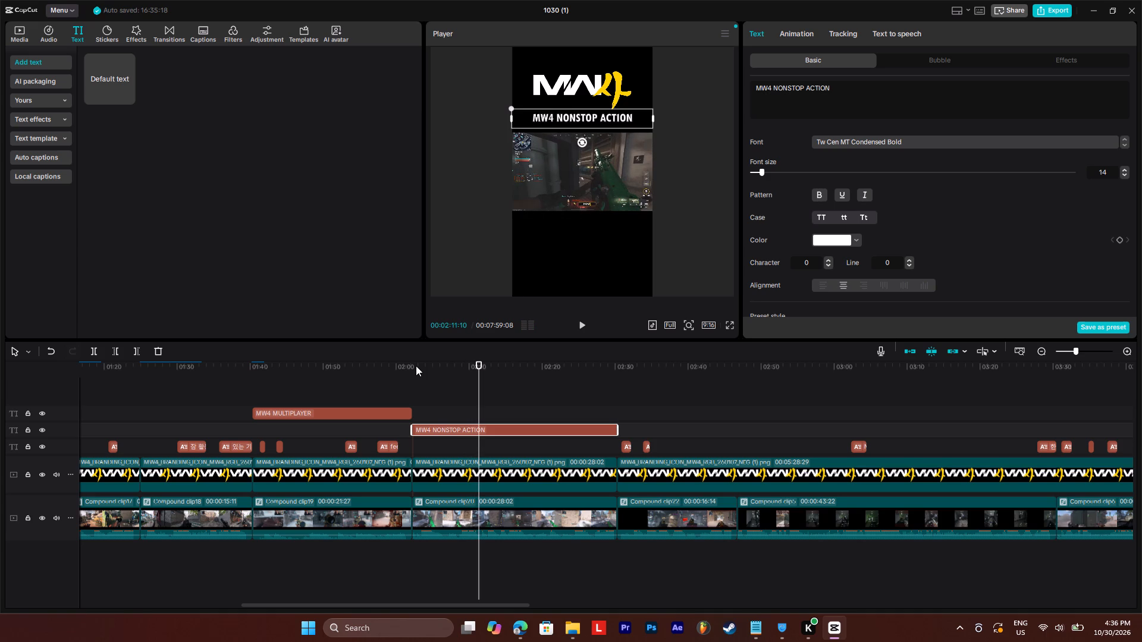
pyautogui.moveTo(465, 402); pyautogui.dragTo(510, 521)
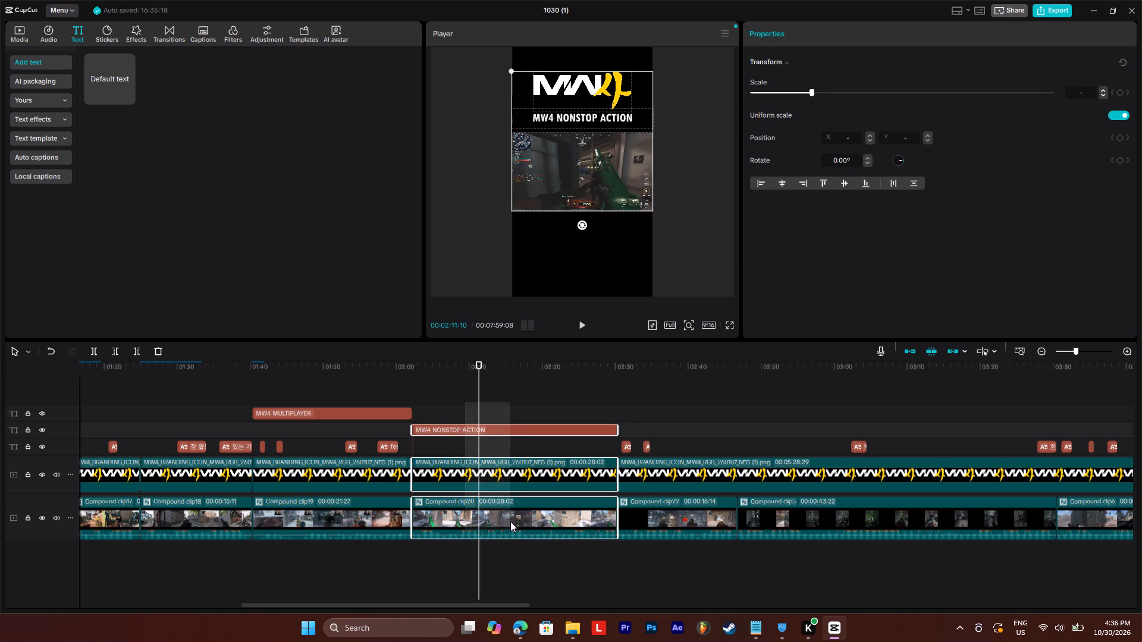
pyautogui.moveTo(510, 521); pyautogui.dragTo(510, 523)
pyautogui.rightClick(514, 462)
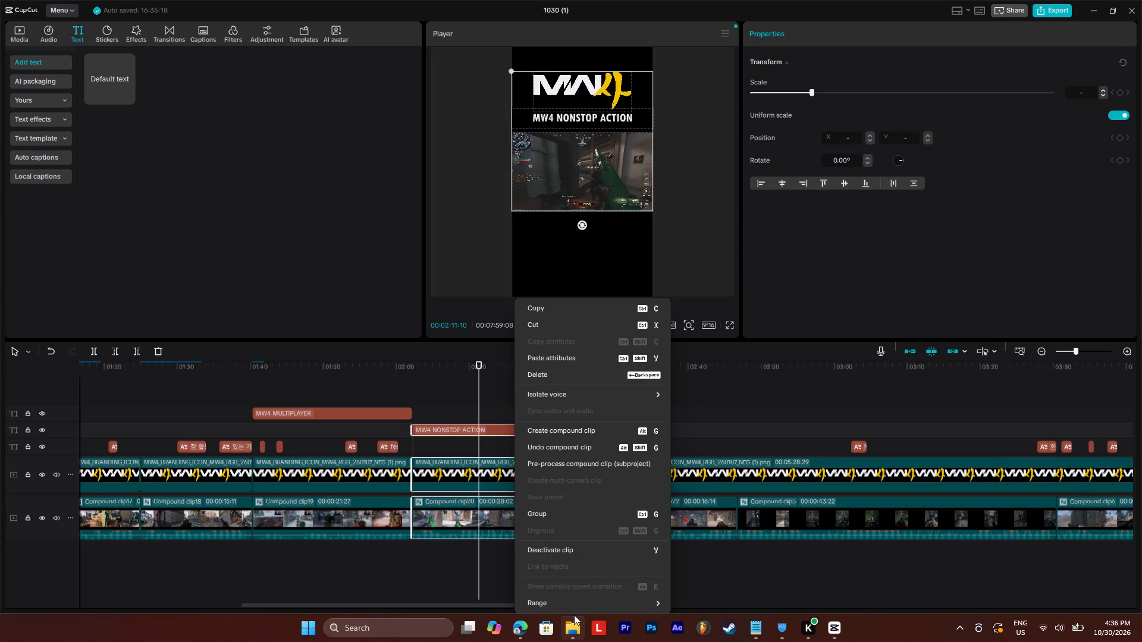
pyautogui.click(732, 588)
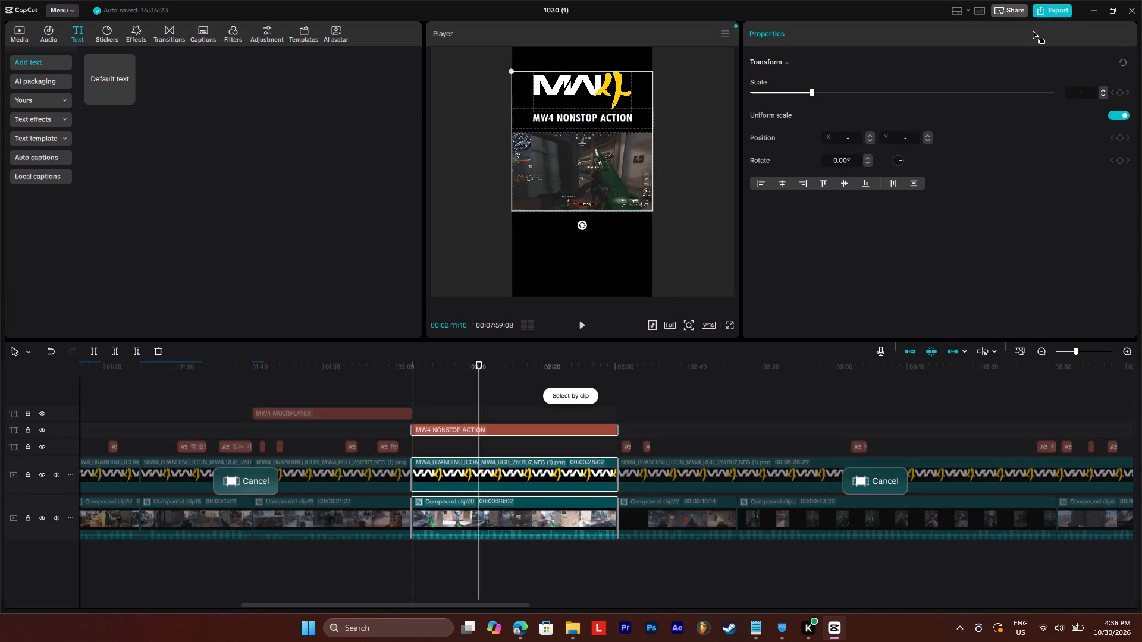
# Export the selected range as a 1080P, 30fps mp4 video named "MW4 4 CLIP".
pyautogui.click(1049, 14)
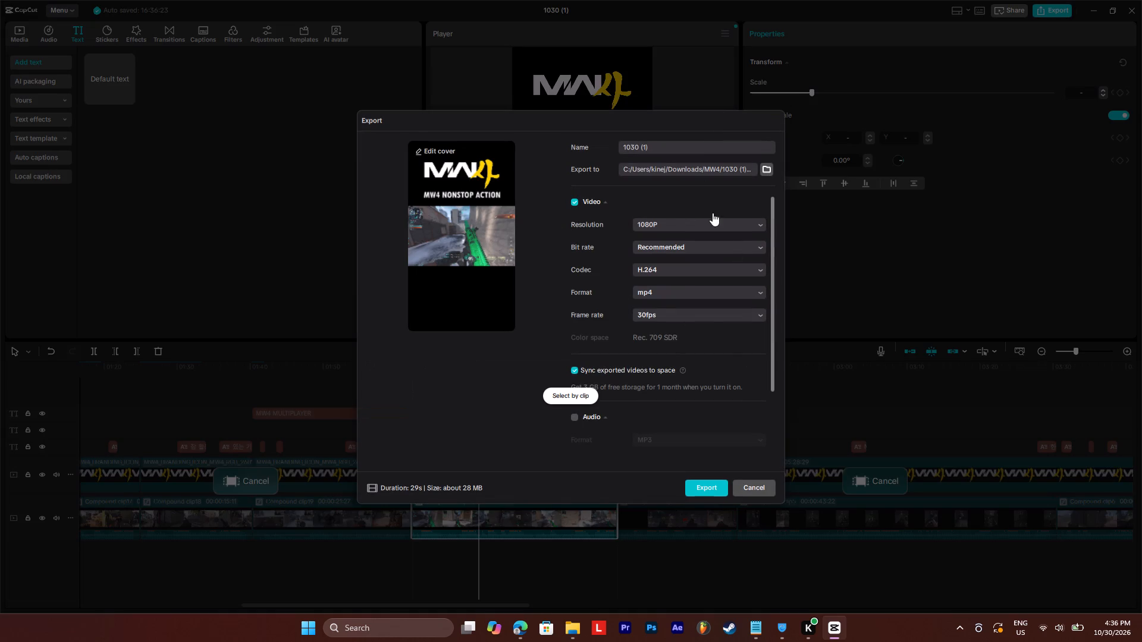
pyautogui.moveTo(652, 147); pyautogui.dragTo(572, 155)
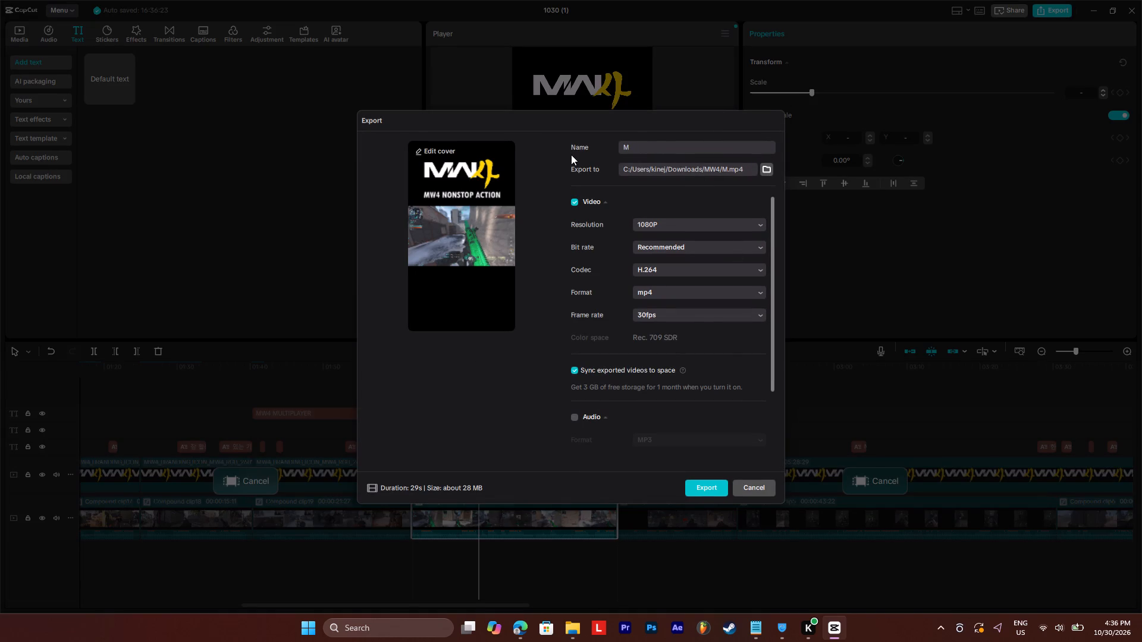
pyautogui.press('w')
pyautogui.write('4 4 CLIP')
pyautogui.press('Return')
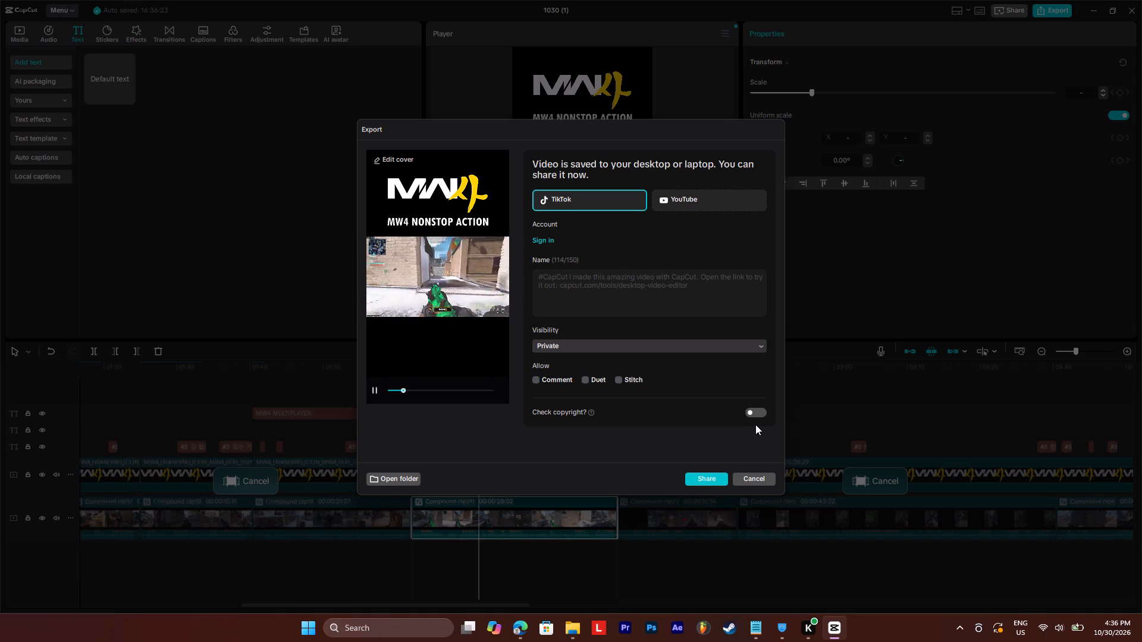
pyautogui.click(750, 480)
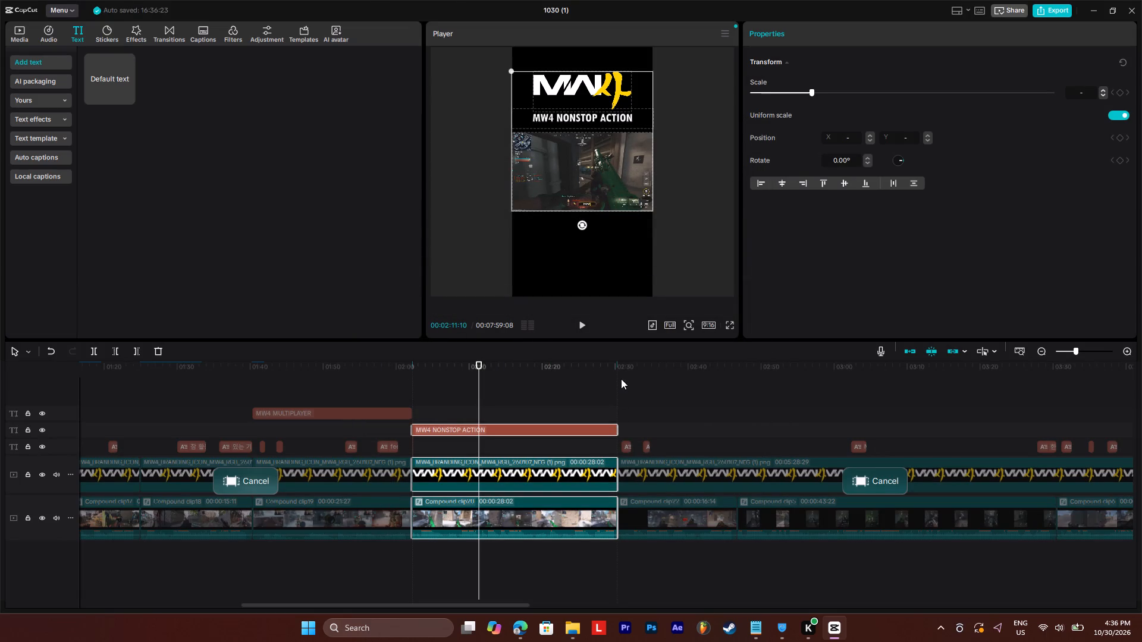
# Split the MW4 logo overlay at 00:02:46:23, where the video segment following the exported one ends.
pyautogui.click(617, 369)
pyautogui.click(660, 452)
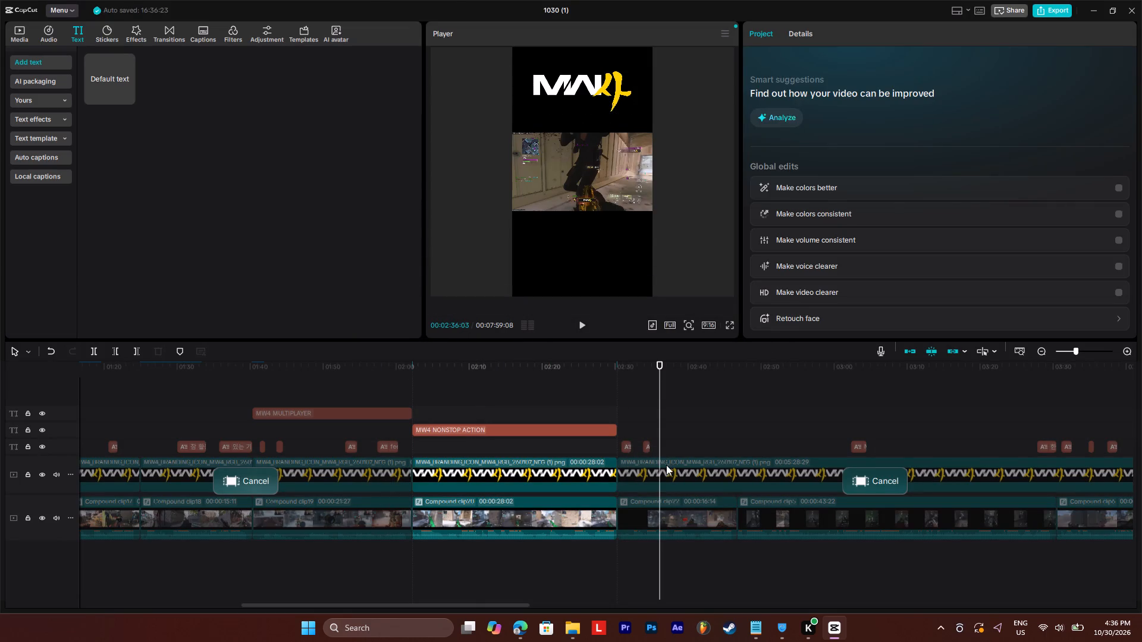
pyautogui.click(666, 465)
pyautogui.click(738, 366)
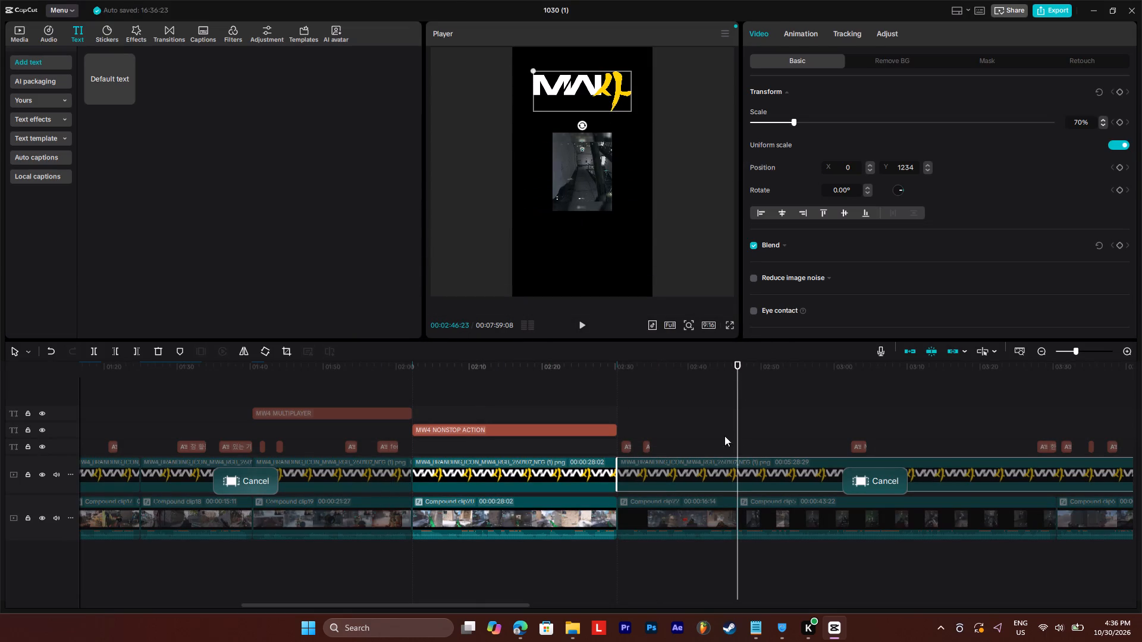
pyautogui.click(84, 344)
pyautogui.click(92, 350)
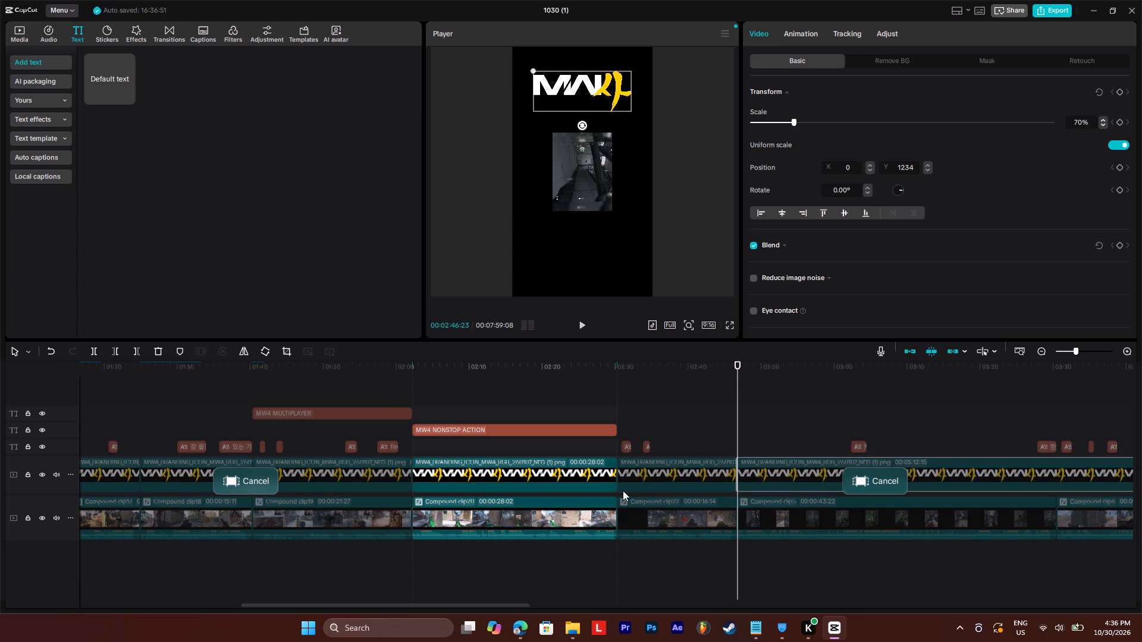
# Replace the old range selection with one covering the logo, captions and video from 00:02:30:09 to 00:02:46:23.
pyautogui.click(683, 484)
pyautogui.click(868, 486)
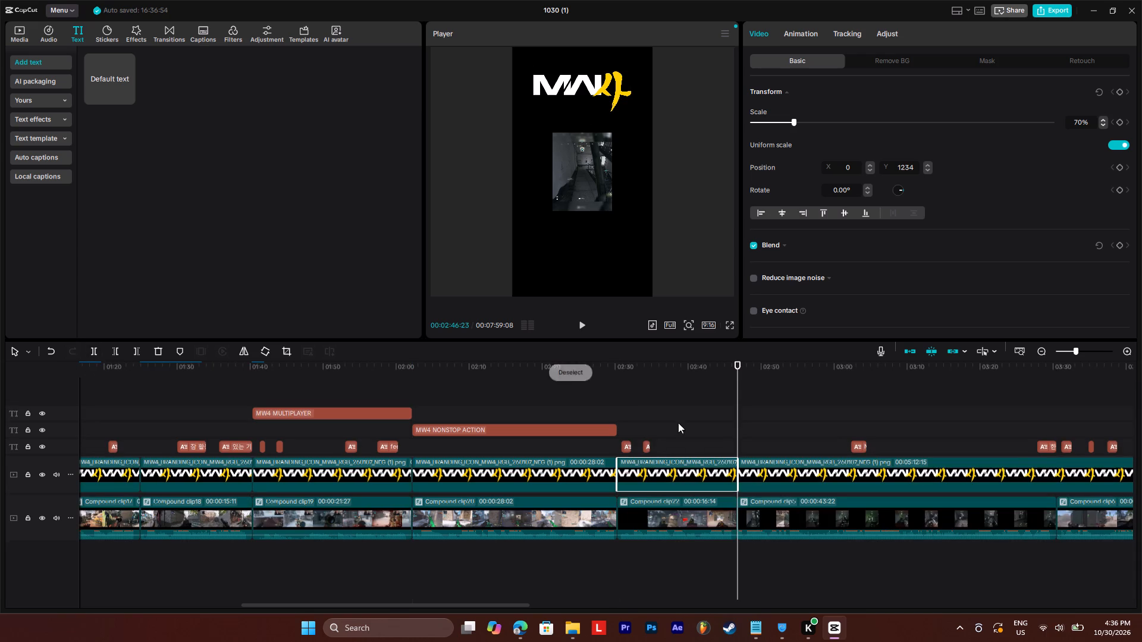
pyautogui.click(617, 367)
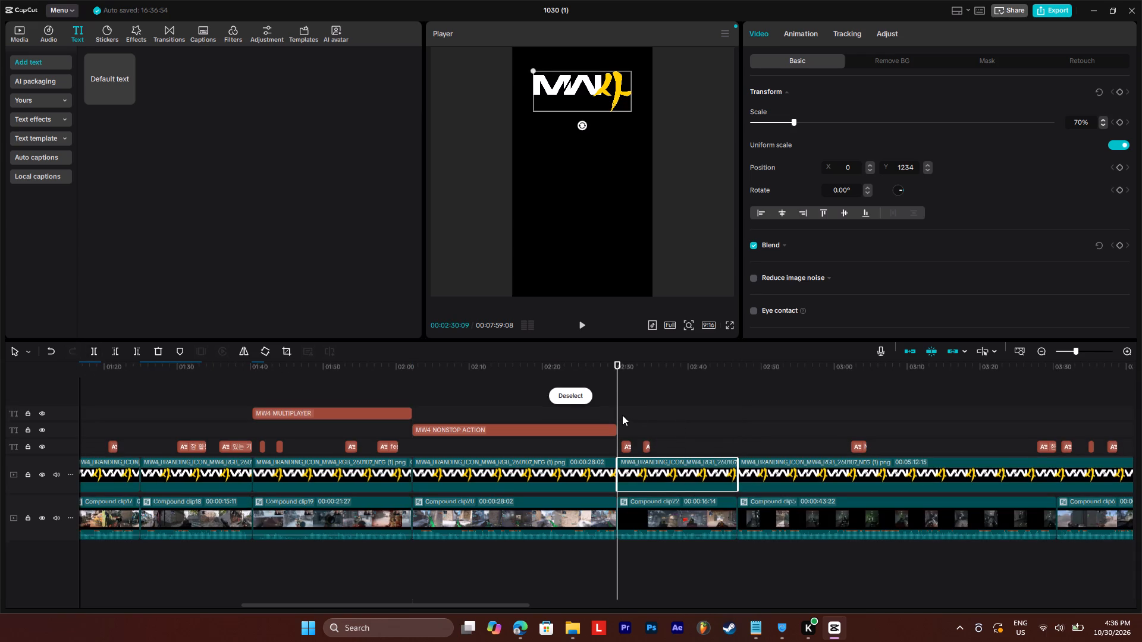
pyautogui.moveTo(622, 415); pyautogui.dragTo(738, 546)
pyautogui.click(738, 545)
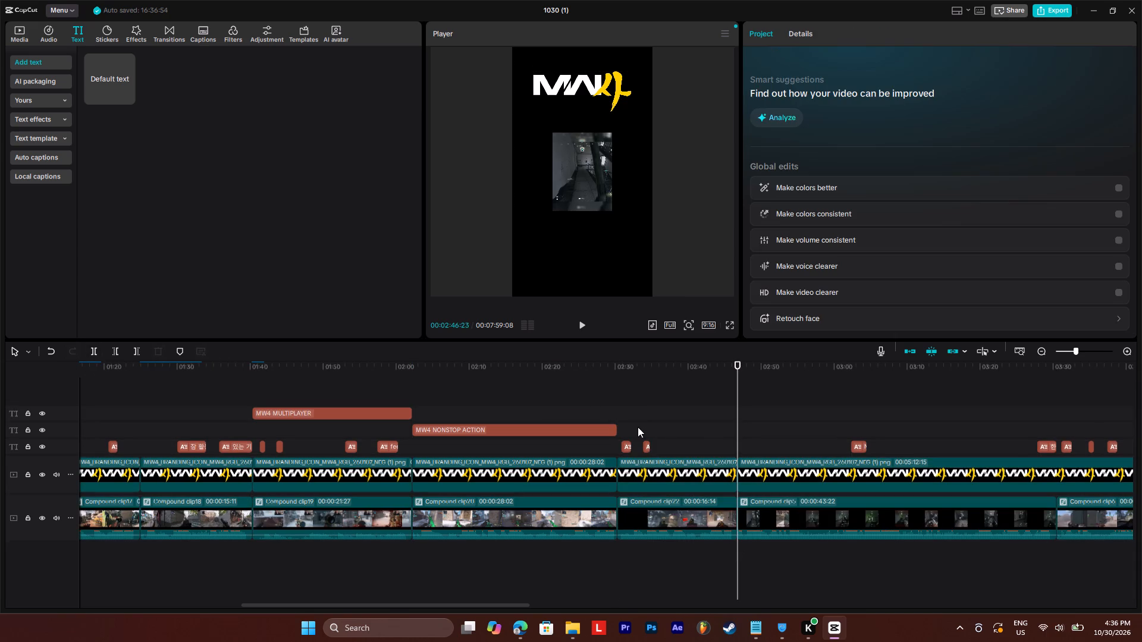
pyautogui.moveTo(624, 420); pyautogui.dragTo(714, 556)
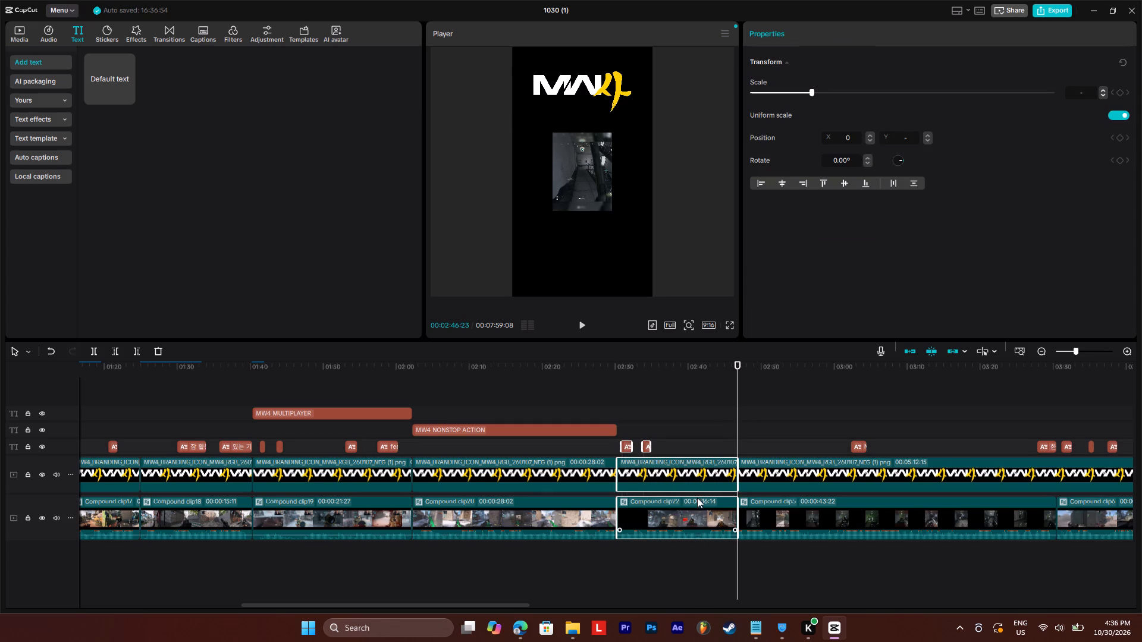
pyautogui.rightClick(698, 479)
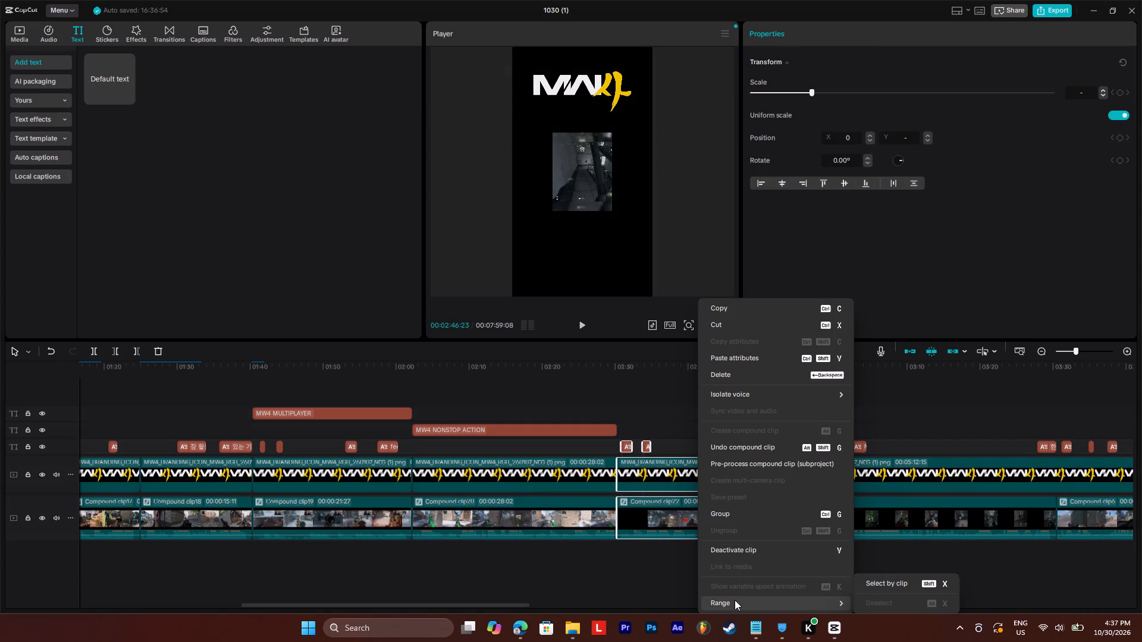
pyautogui.click(896, 583)
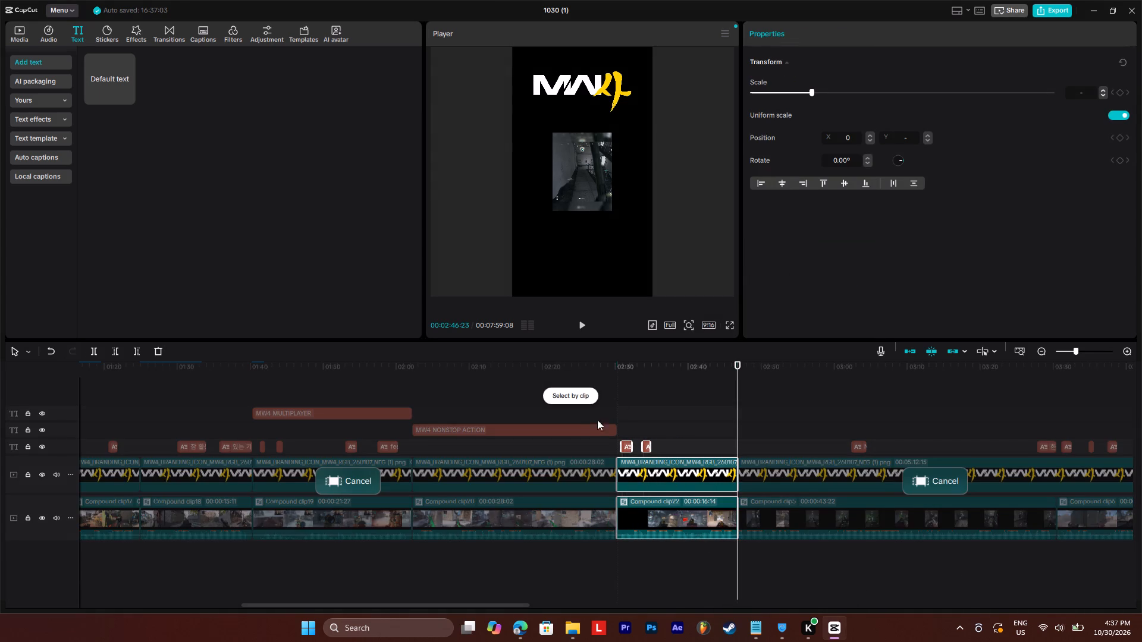
# Duplicate the "MW4 NONSTOP ACTION" title and fit the copy over the segment from 00:02:30:09 to 00:02:46:23.
pyautogui.click(583, 424)
pyautogui.hotkey('ctrl', 'c')
pyautogui.hotkey('ctrl', 'v')
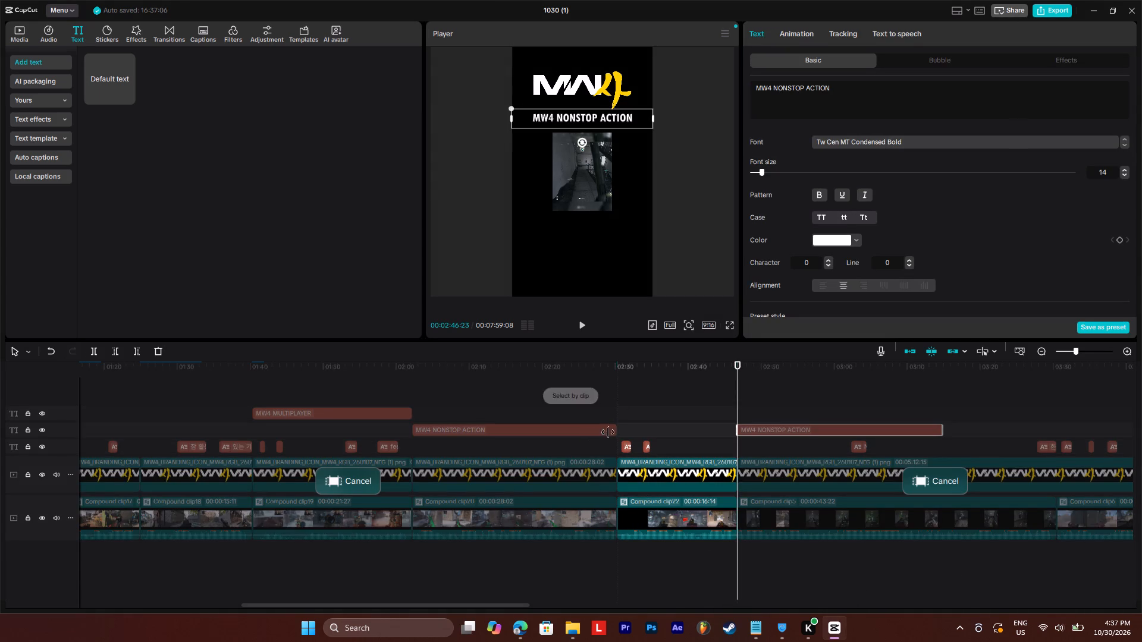
pyautogui.moveTo(790, 430); pyautogui.dragTo(669, 433)
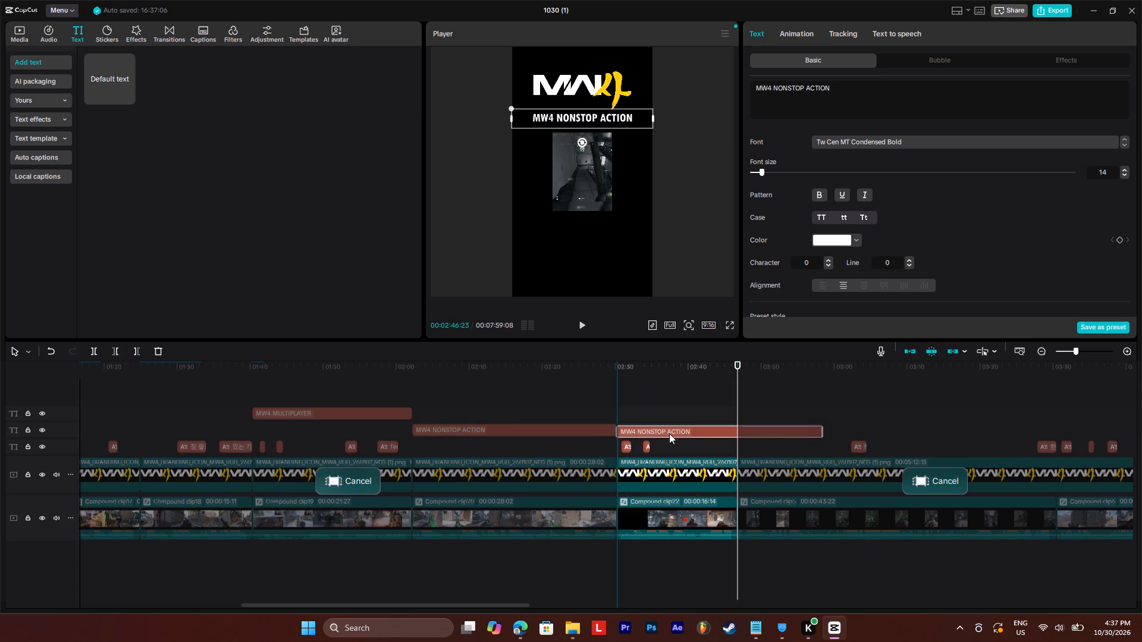
pyautogui.moveTo(669, 433); pyautogui.dragTo(668, 433)
pyautogui.moveTo(823, 430); pyautogui.dragTo(751, 443)
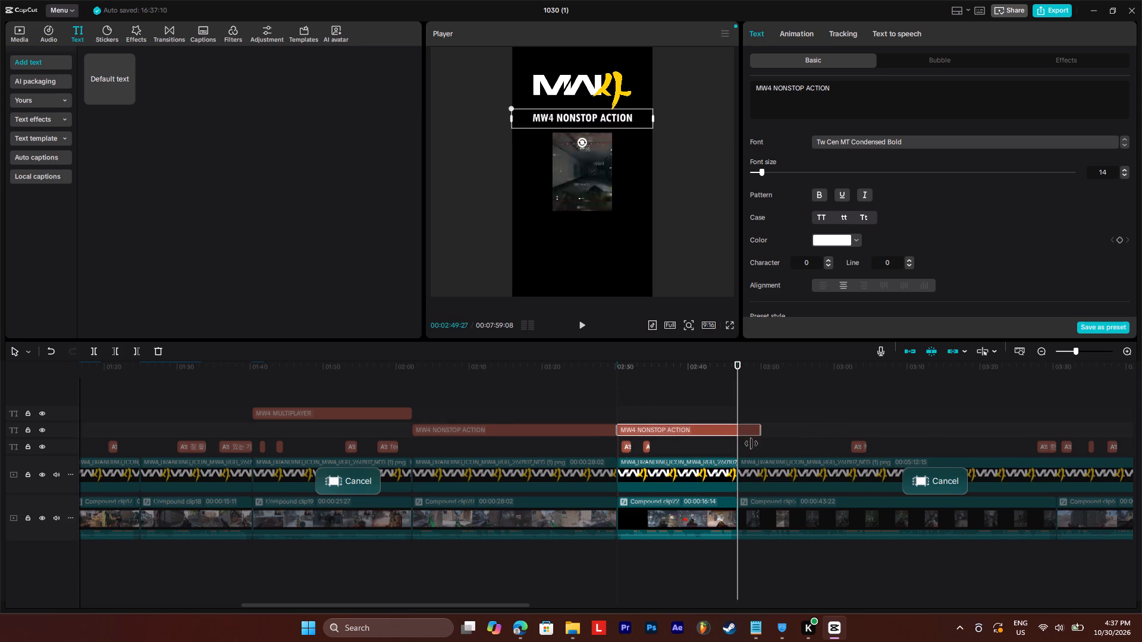
pyautogui.moveTo(751, 443); pyautogui.dragTo(736, 451)
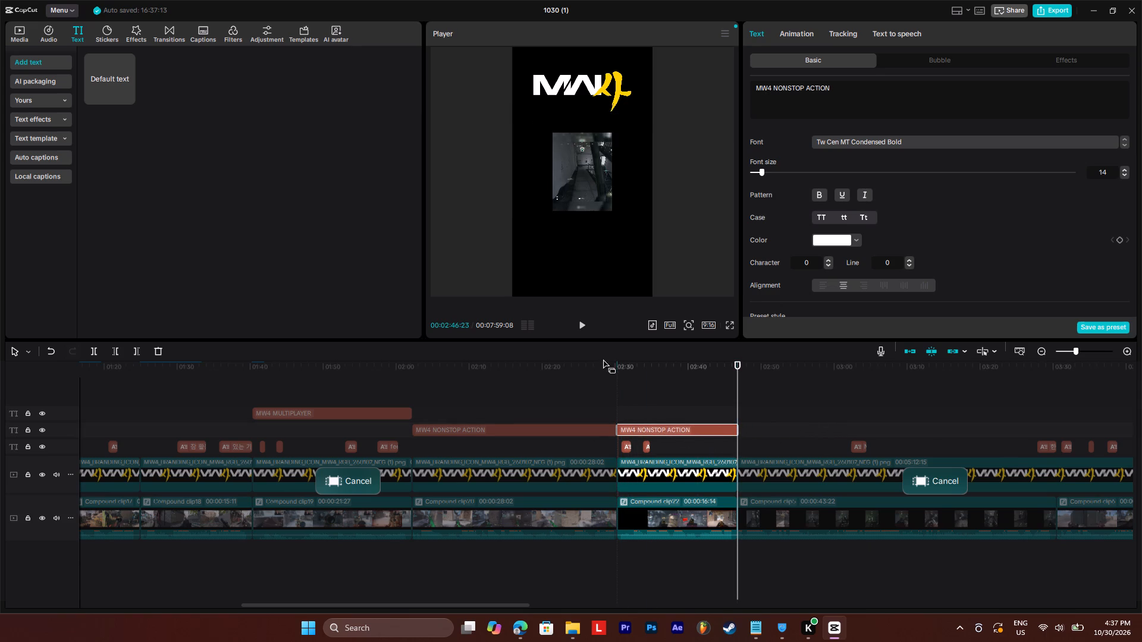
# Play back the segment starting at 00:02:30:09 to review its gameplay footage for a fitting title.
pyautogui.click(618, 362)
pyautogui.click(618, 364)
pyautogui.click(618, 369)
pyautogui.press('space')
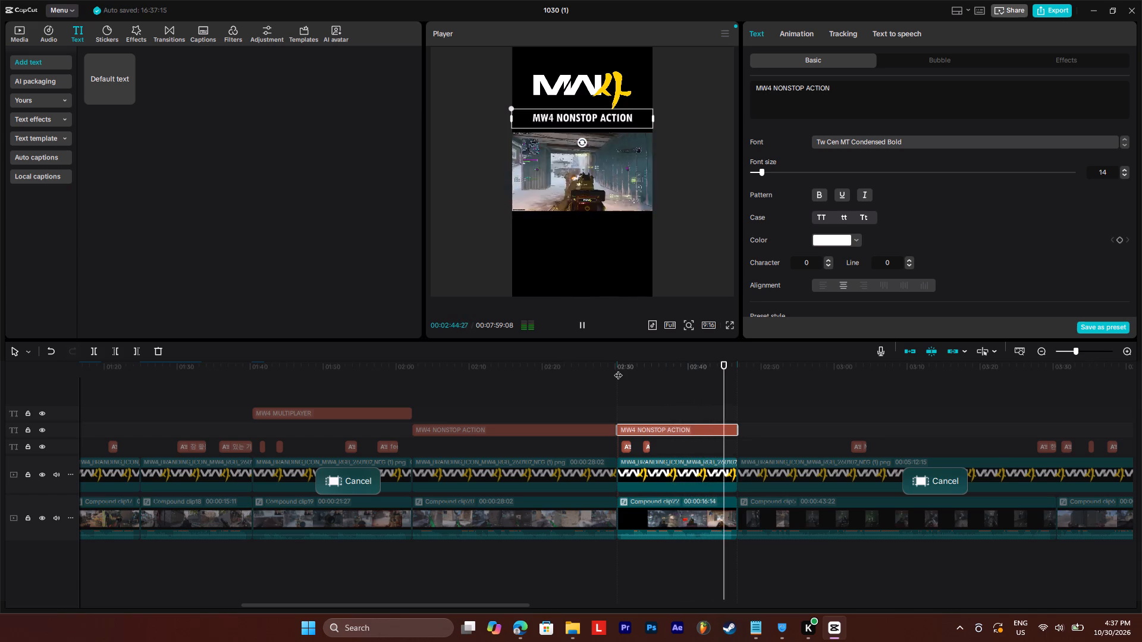
pyautogui.press('space')
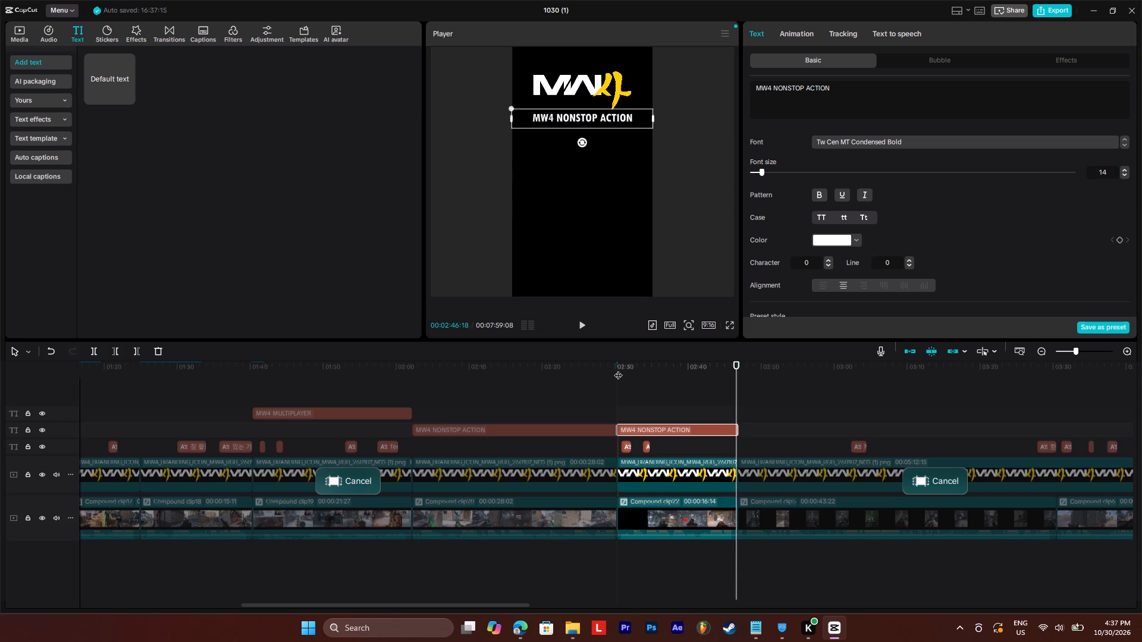
pyautogui.click(623, 367)
pyautogui.press('space')
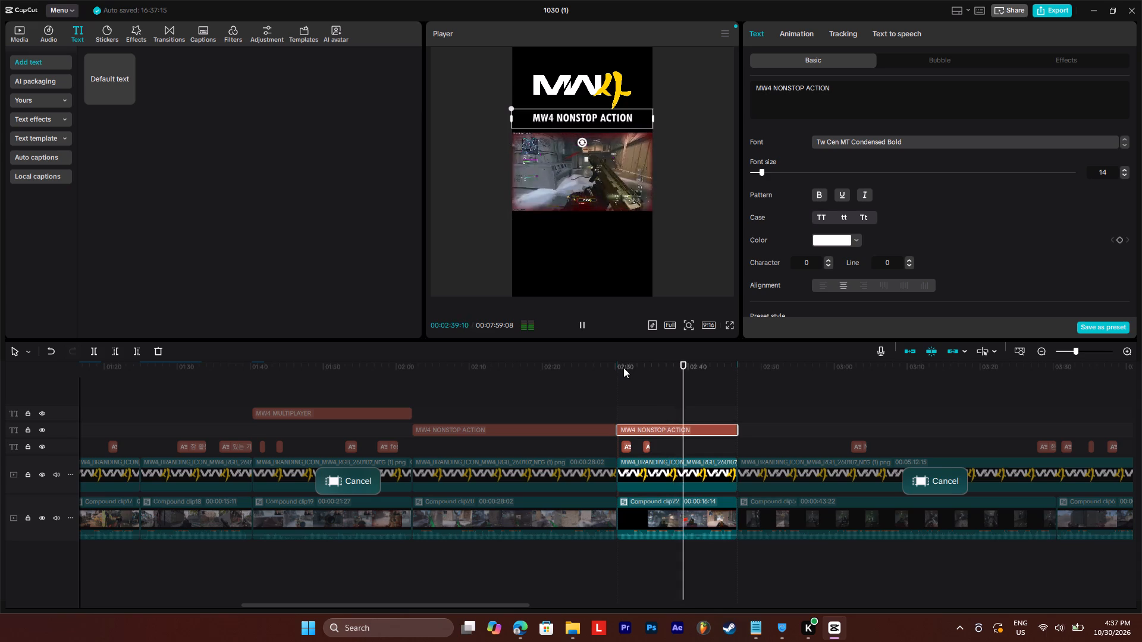
pyautogui.press('space')
# Change the title over the segment from 00:02:30:09 to 00:02:46:23 to "MW4 ADRENALINE RUSH".
pyautogui.doubleClick(664, 427)
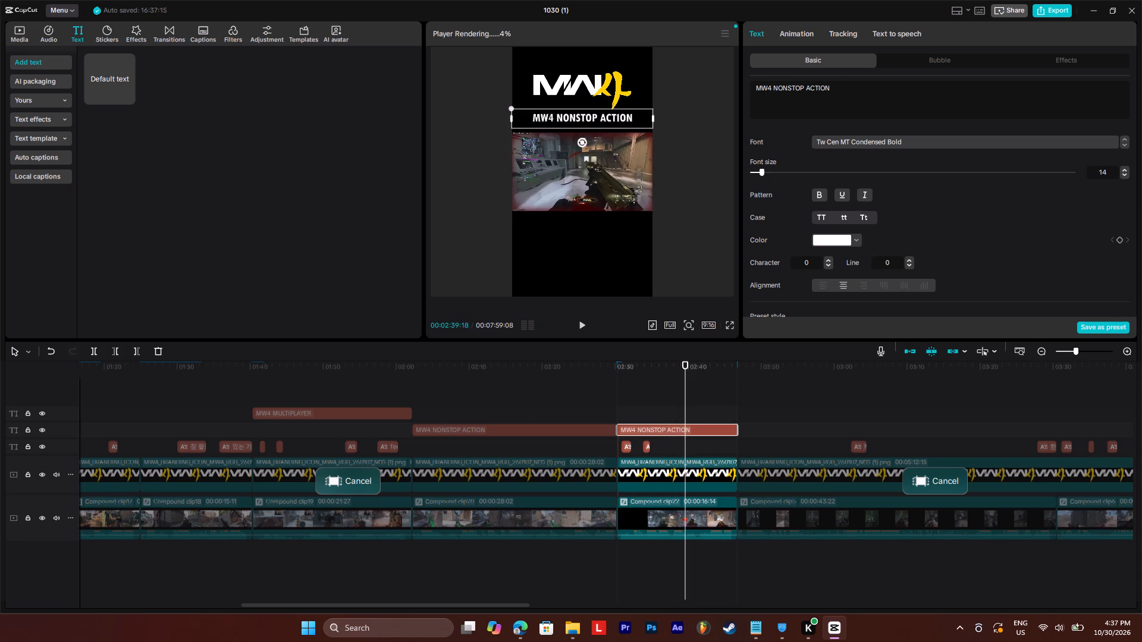
pyautogui.moveTo(832, 89); pyautogui.dragTo(771, 90)
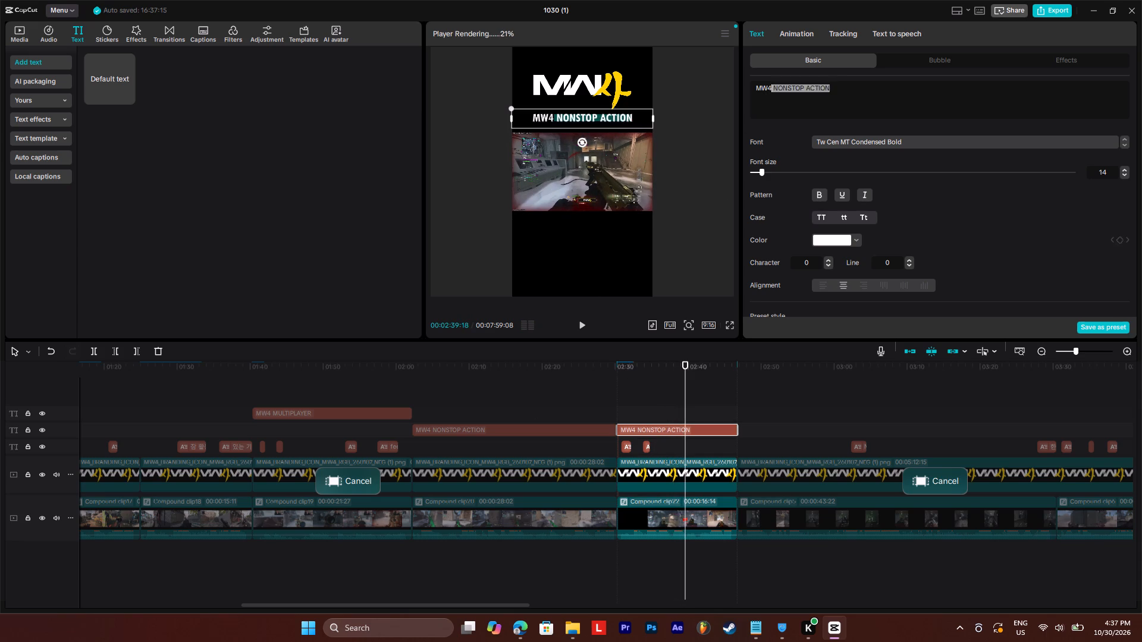
pyautogui.moveTo(771, 90); pyautogui.dragTo(773, 89)
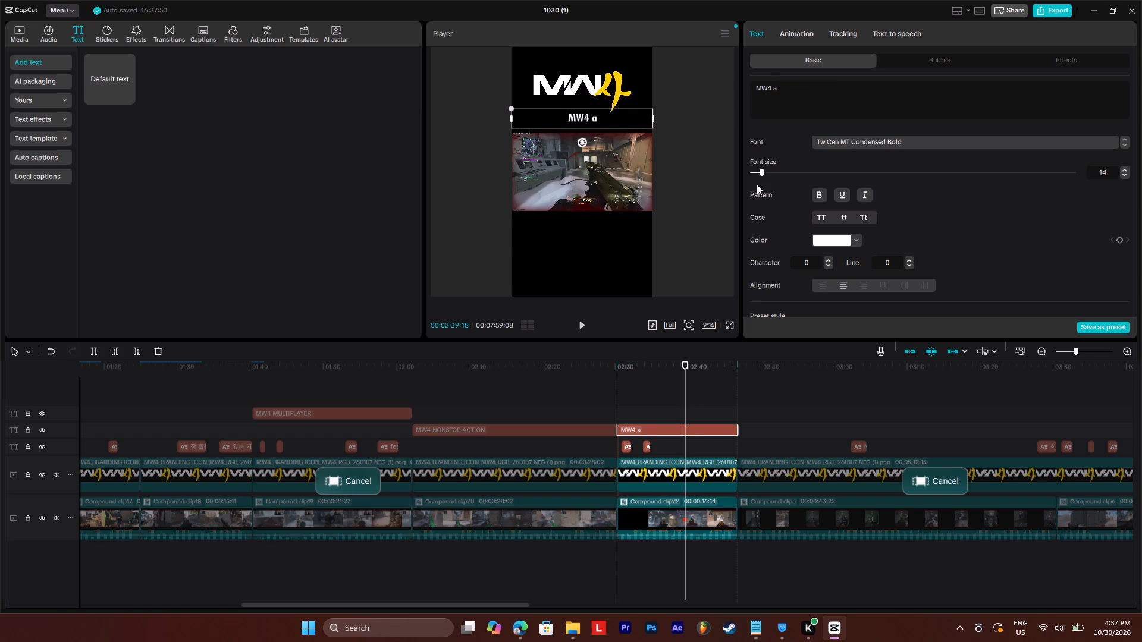
pyautogui.press('BackSpace')
pyautogui.write('AD')
pyautogui.write('REN')
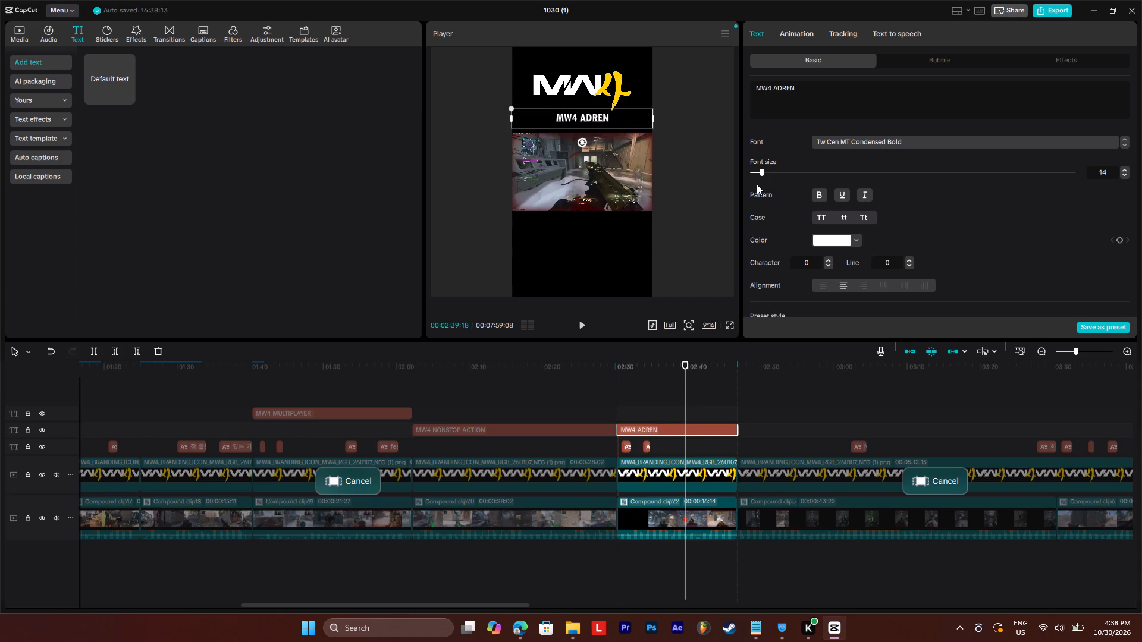
pyautogui.write('ALINE')
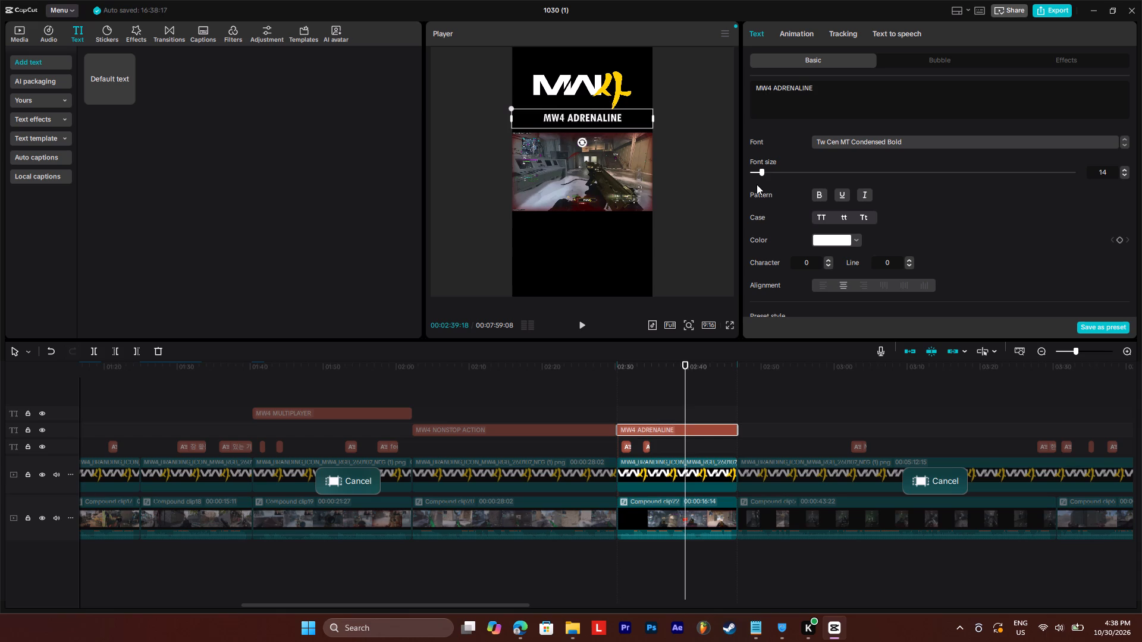
pyautogui.press('space')
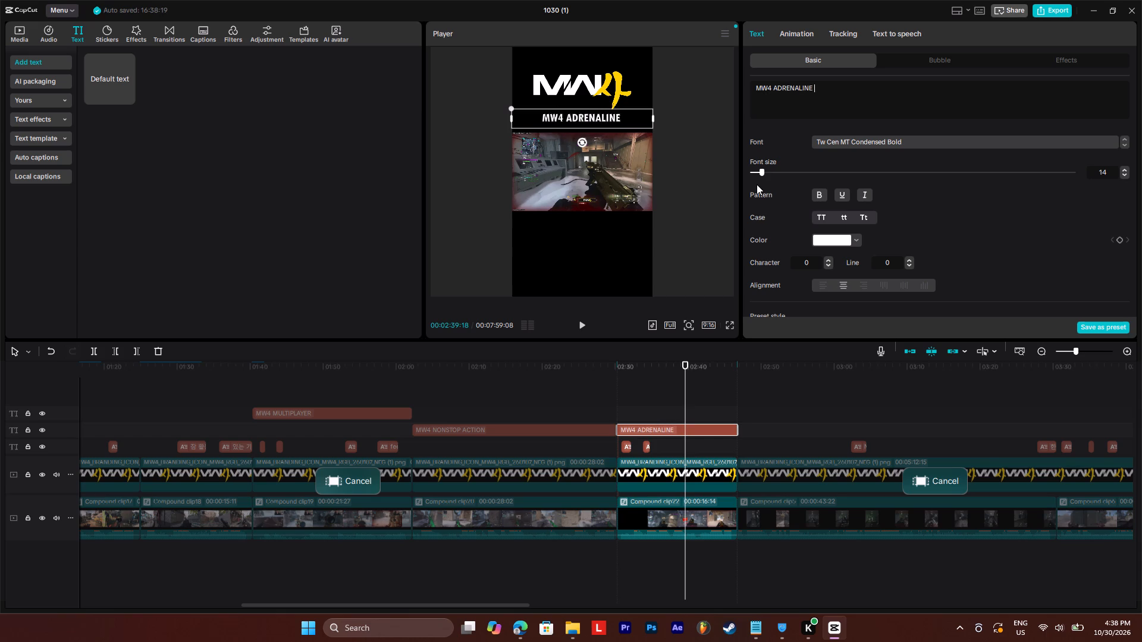
pyautogui.write('PEAK')
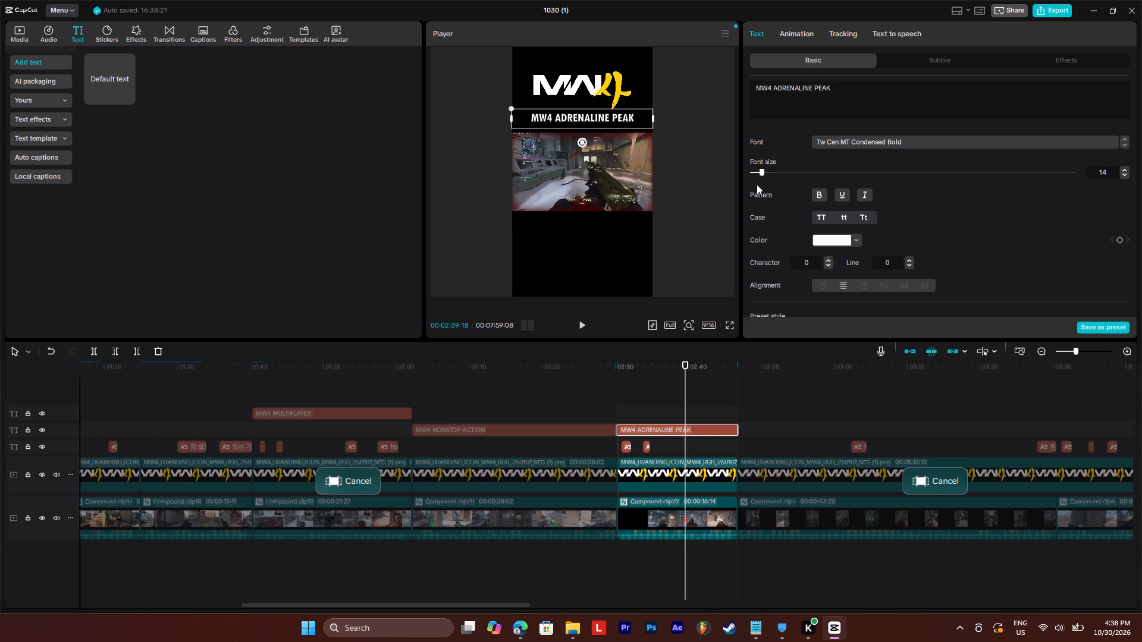
pyautogui.press('space')
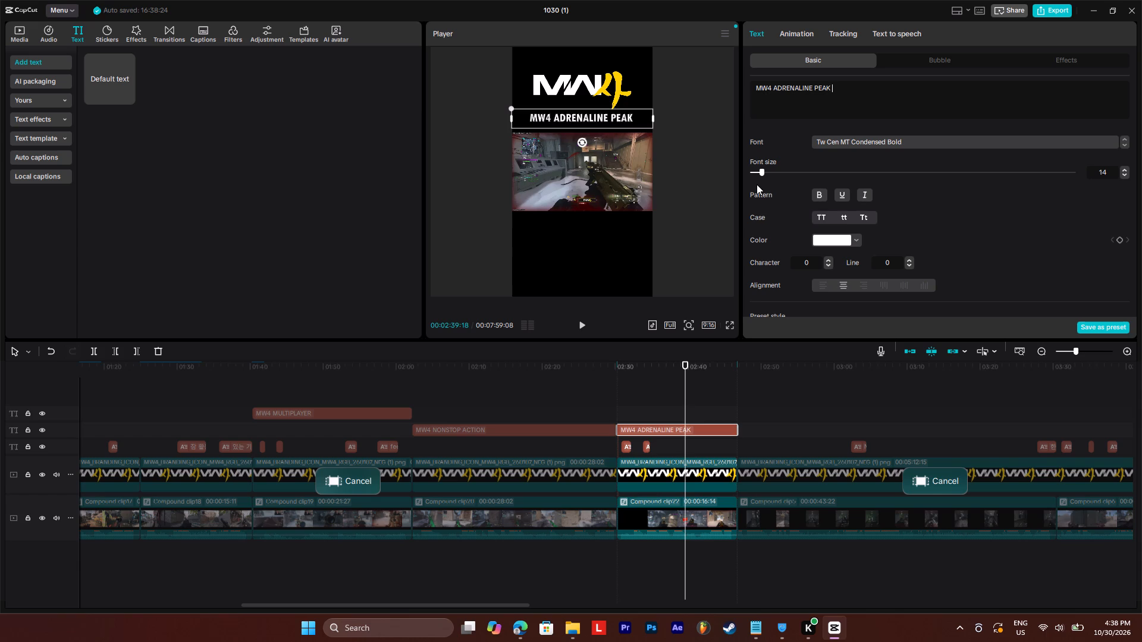
pyautogui.press('a')
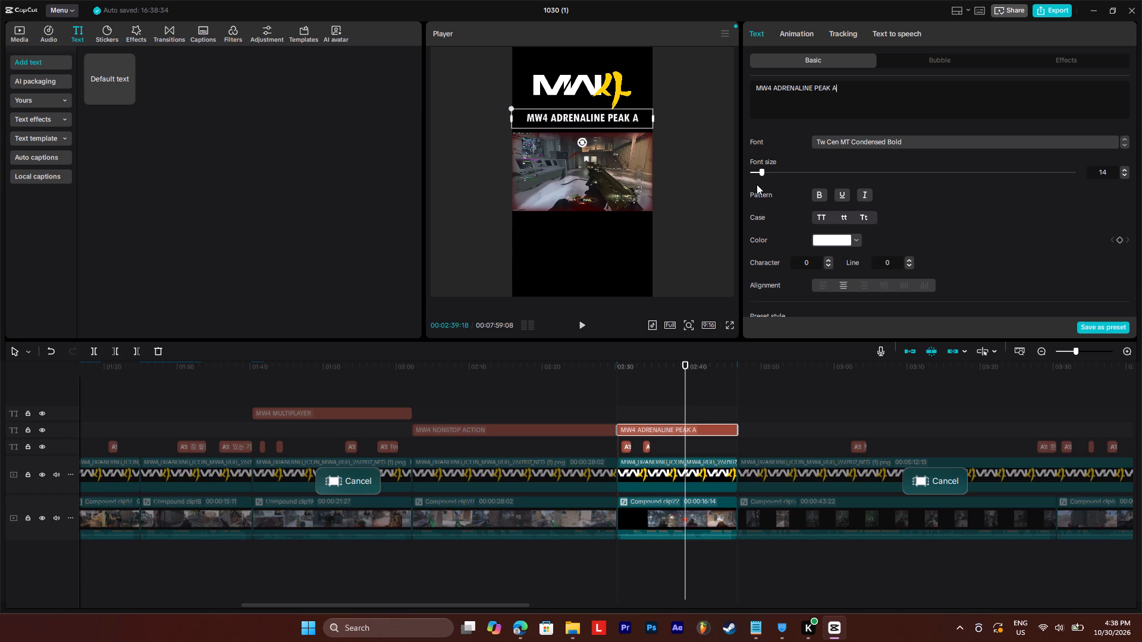
pyautogui.write('CTIOM')
pyautogui.press('BackSpace')
pyautogui.press('BackSpace')
pyautogui.press('BackSpace')
pyautogui.press('BackSpace')
pyautogui.press('BackSpace')
pyautogui.press('BackSpace')
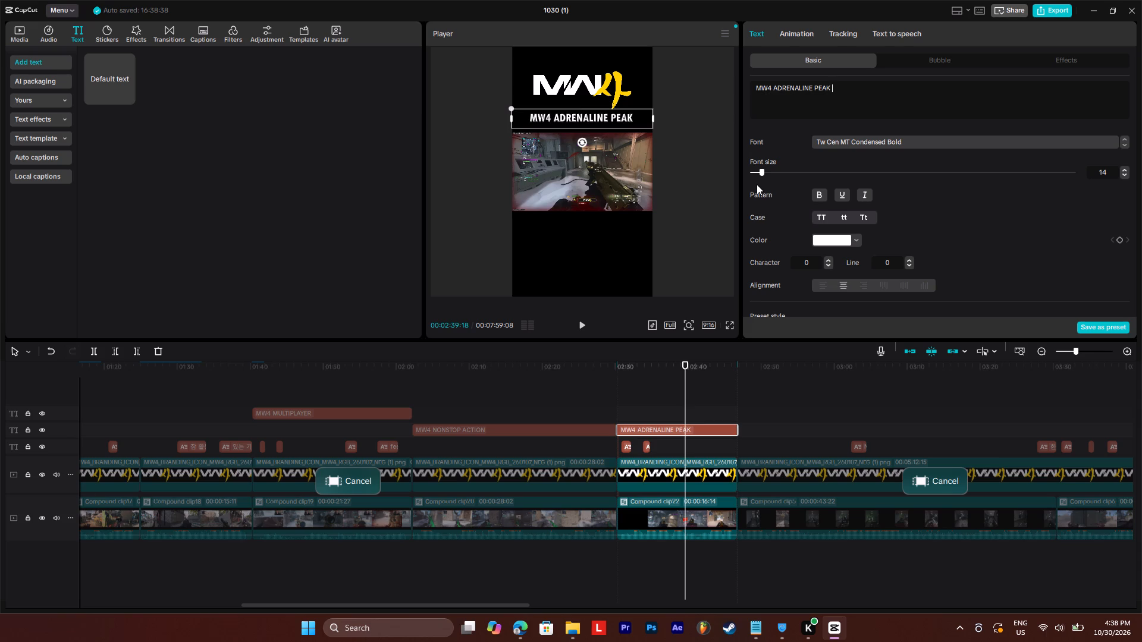
pyautogui.press('BackSpace')
pyautogui.press('BackSpace')
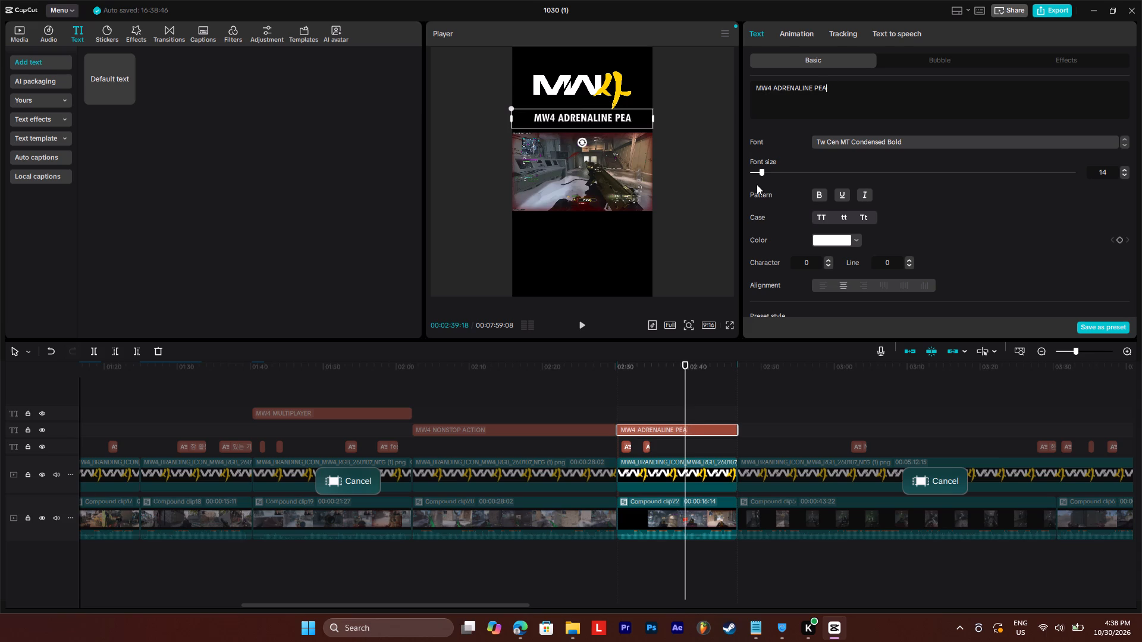
pyautogui.press('BackSpace')
pyautogui.press('BackSpace')
pyautogui.press('BackSpace')
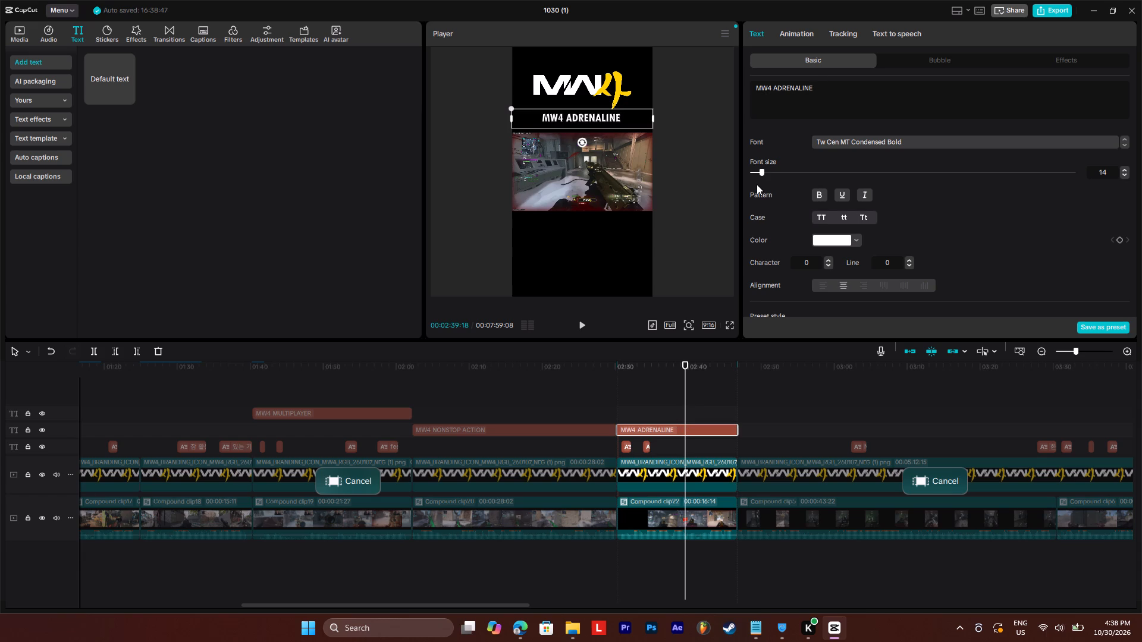
pyautogui.write('RUSH')
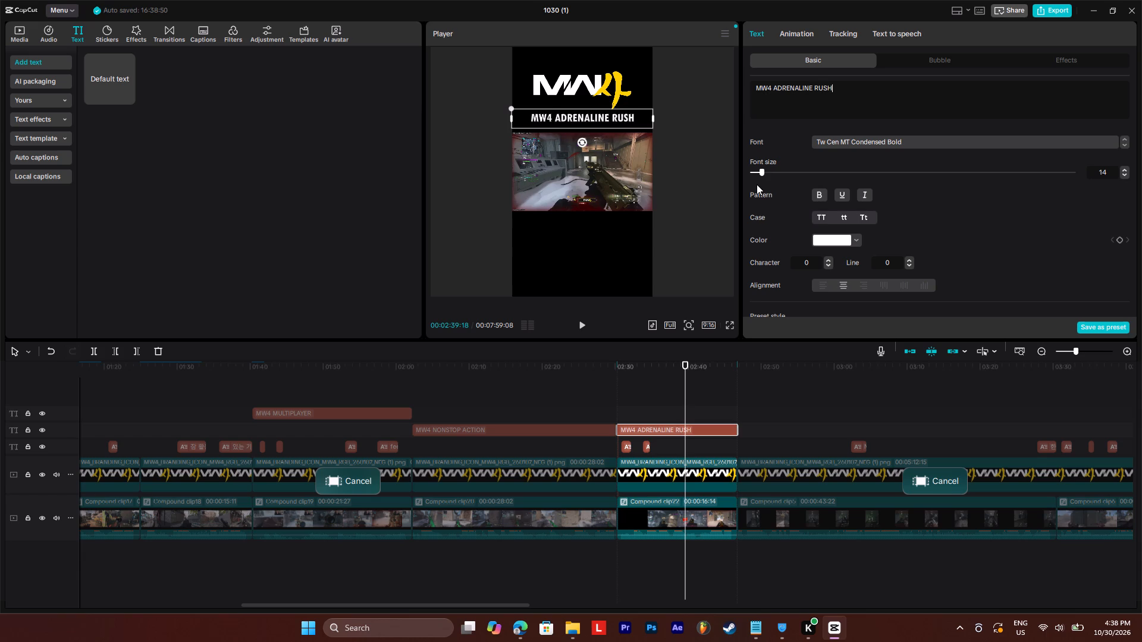
# Play back the segment from 00:02:30:09 to check its footage together with the new title.
pyautogui.click(617, 364)
pyautogui.click(621, 364)
pyautogui.press('space')
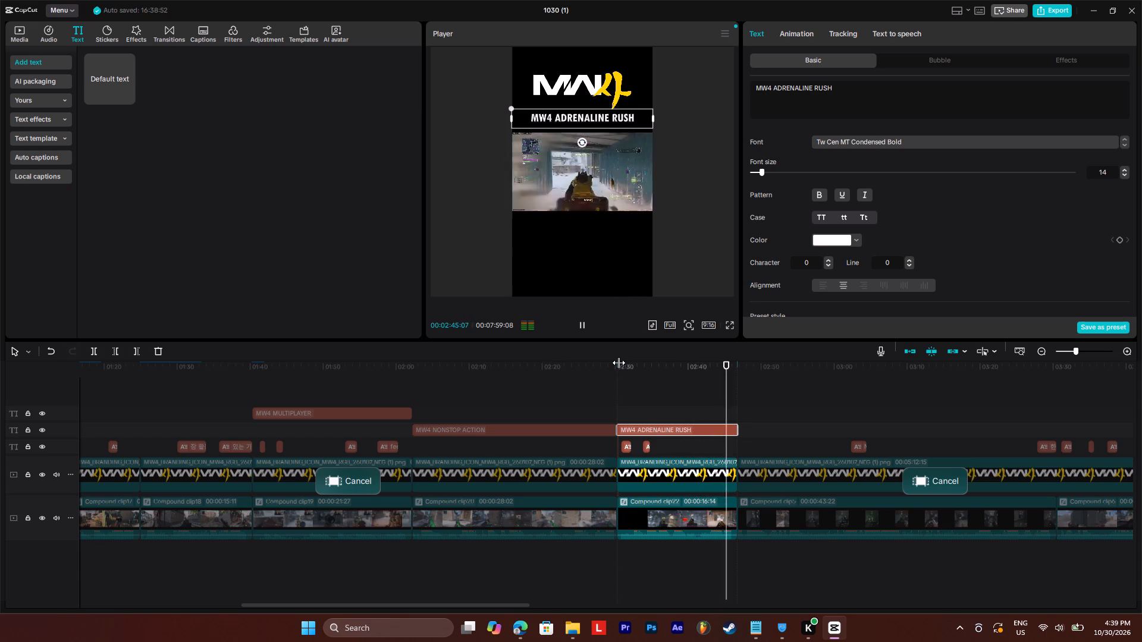
pyautogui.press('space')
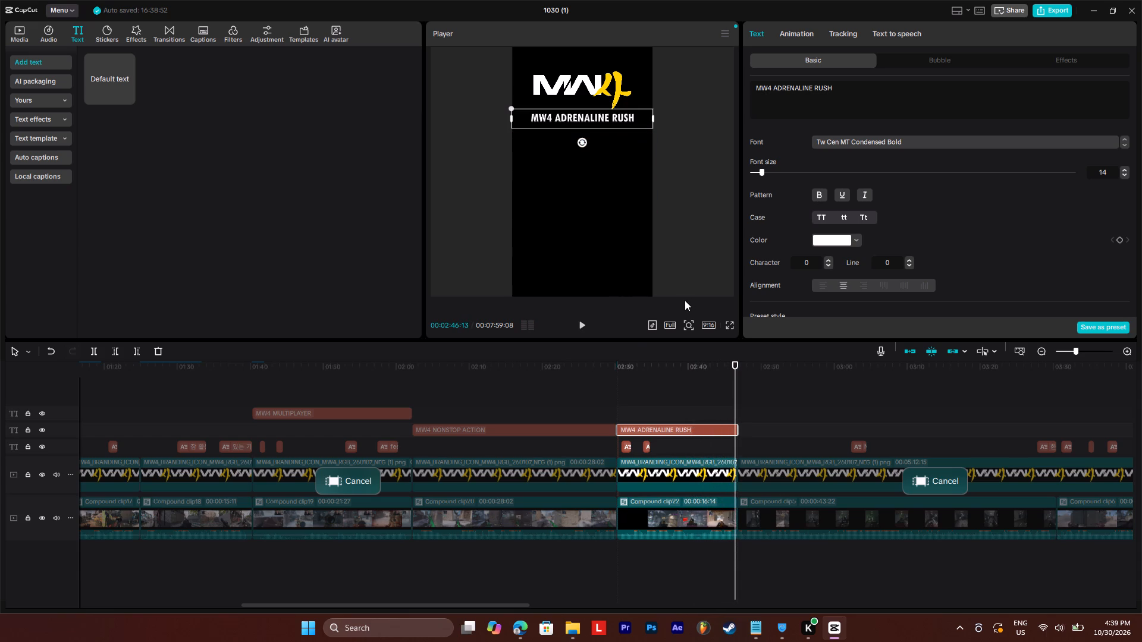
# Export the selected range as "MW4 CLIP 5" at 1080P, H.264, mp4 and 30fps, without sharing it online.
pyautogui.click(1047, 14)
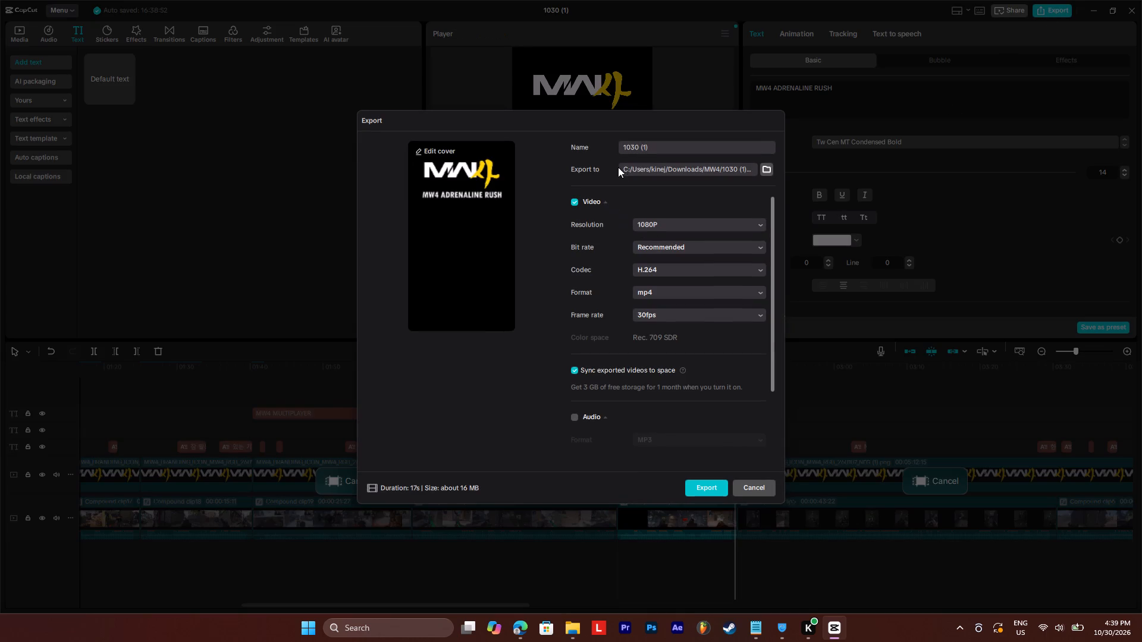
pyautogui.moveTo(660, 146); pyautogui.dragTo(600, 149)
pyautogui.press('BackSpace')
pyautogui.press('m')
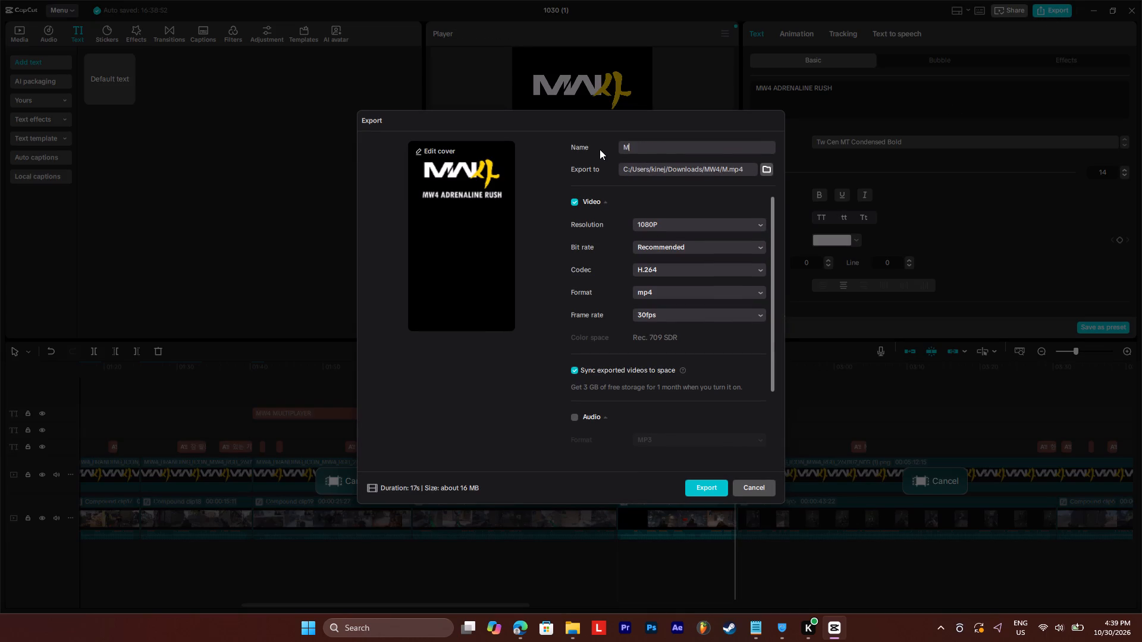
pyautogui.write('W4')
pyautogui.press('space')
pyautogui.write('CLIP 5')
pyautogui.press('Return')
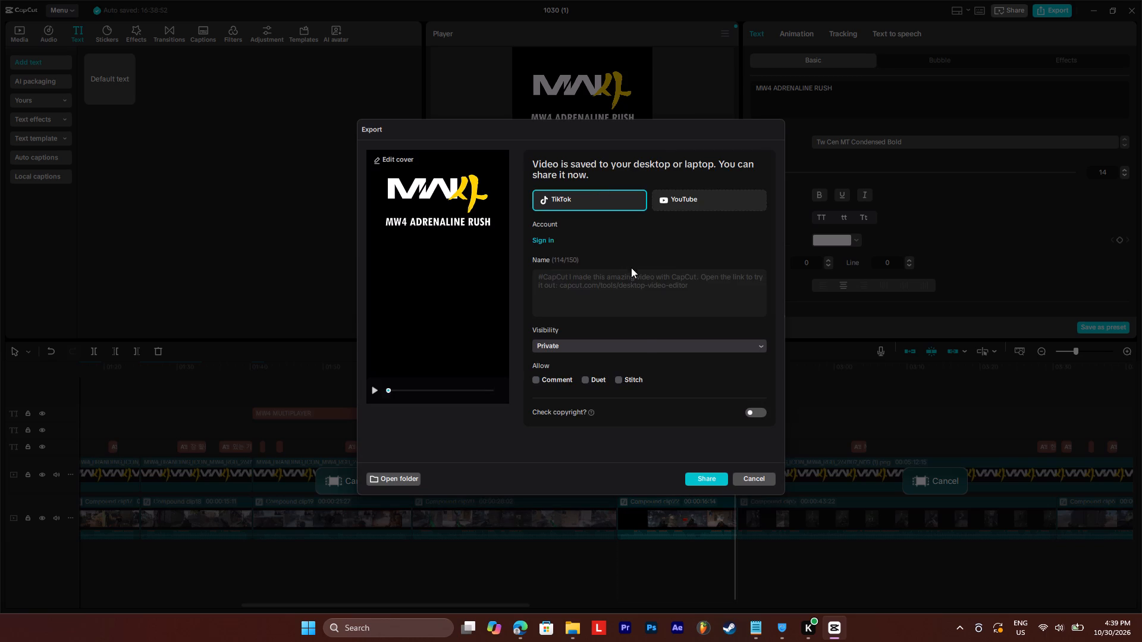
pyautogui.click(750, 483)
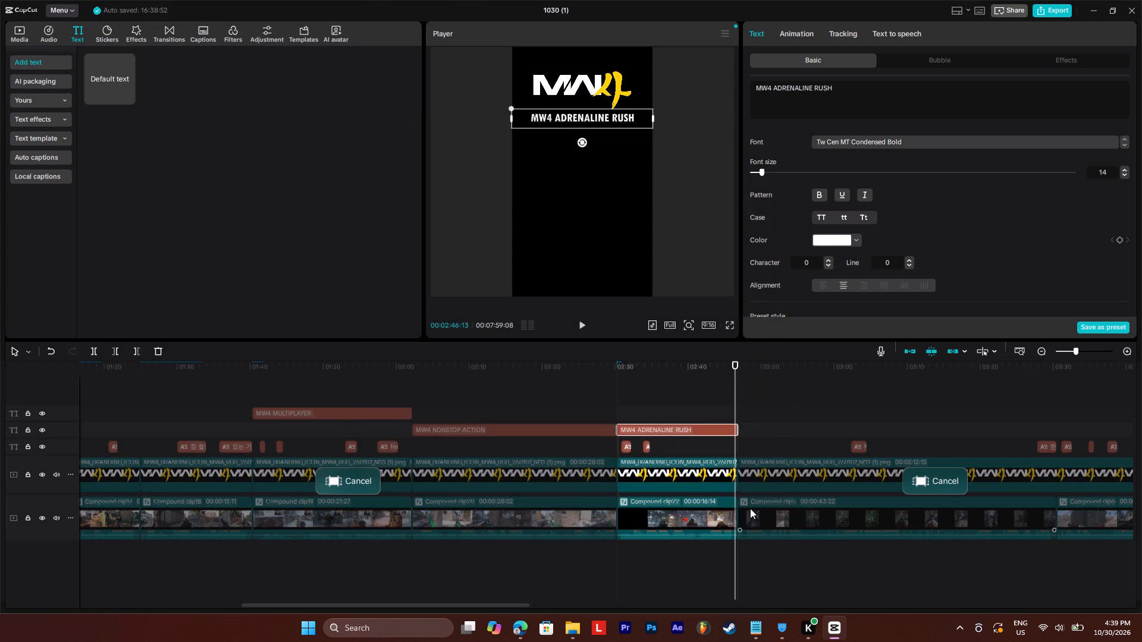
# Clear the export range covering the segment from 00:02:30:09 to 00:02:46:23.
pyautogui.click(766, 529)
pyautogui.click(942, 482)
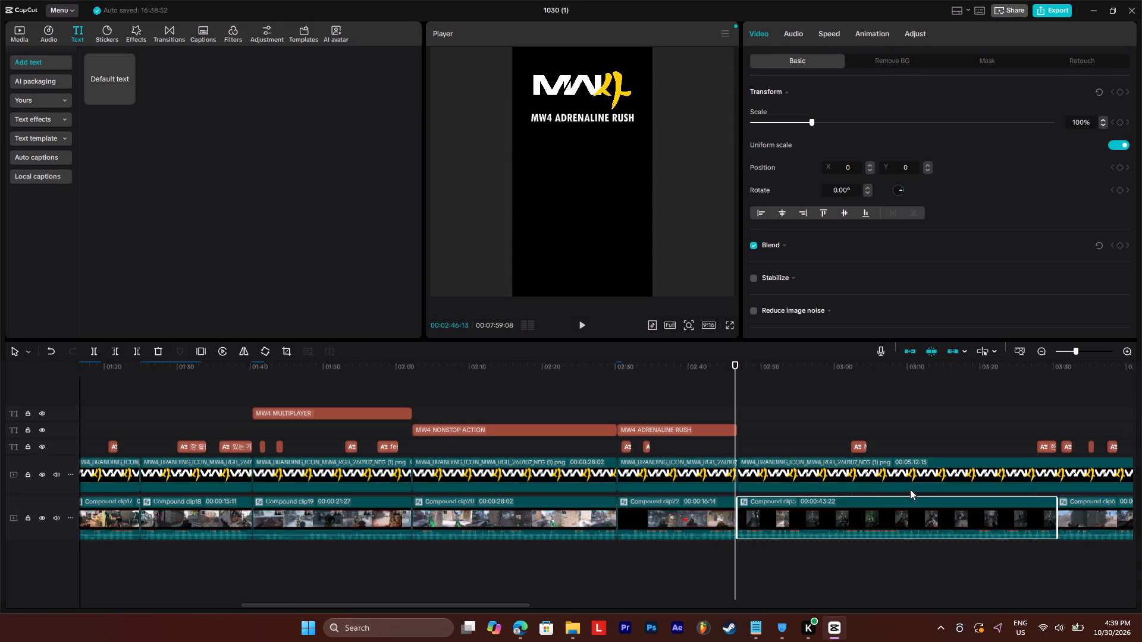
# Preview the video segment starting at 00:02:46:23 and enlarge its footage to a scale of 247%.
pyautogui.press('space')
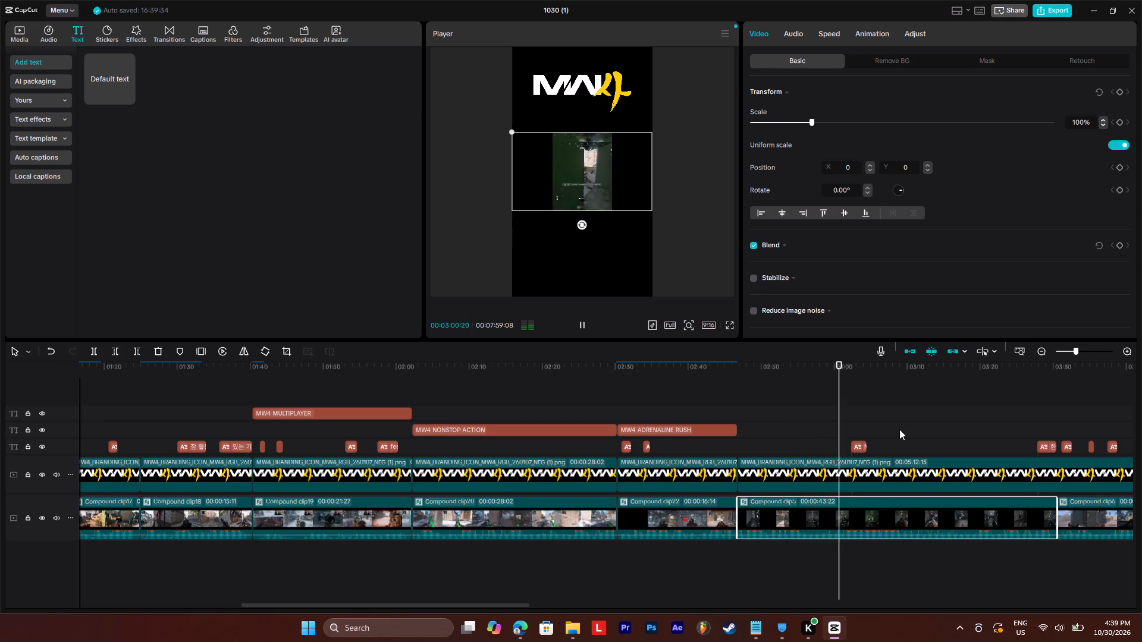
pyautogui.press('space')
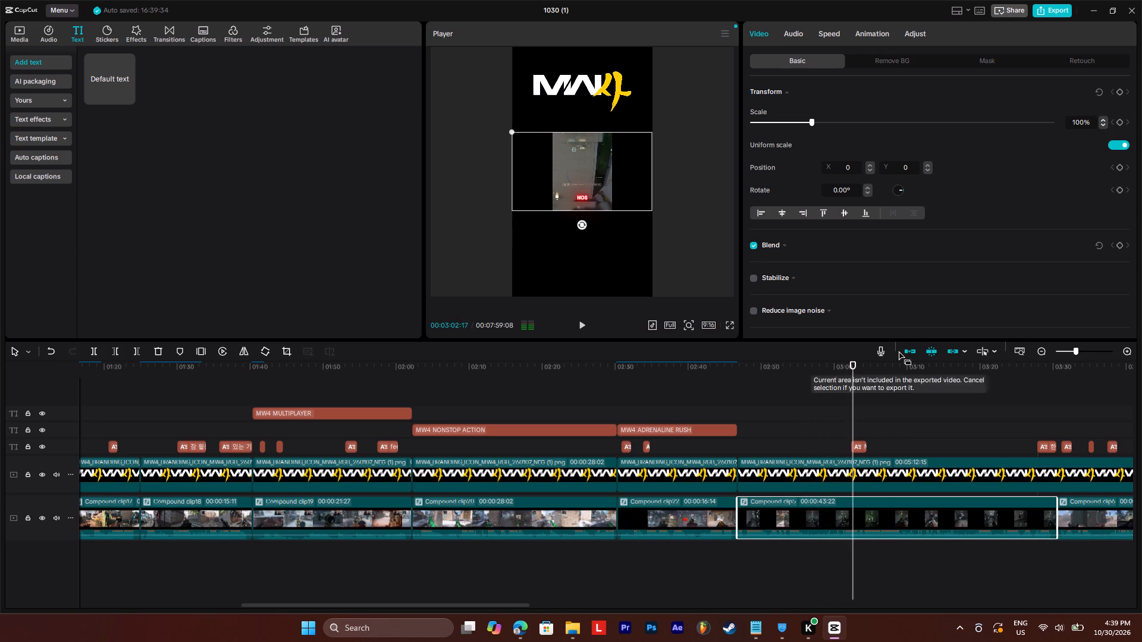
pyautogui.moveTo(811, 123); pyautogui.dragTo(839, 125)
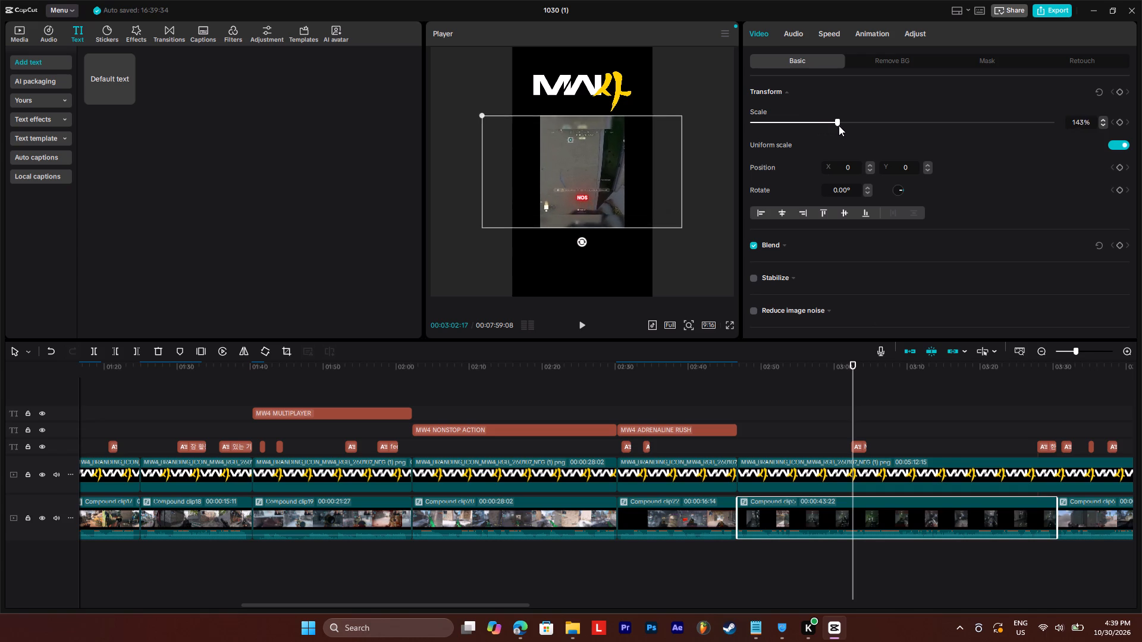
pyautogui.moveTo(839, 125); pyautogui.dragTo(893, 125)
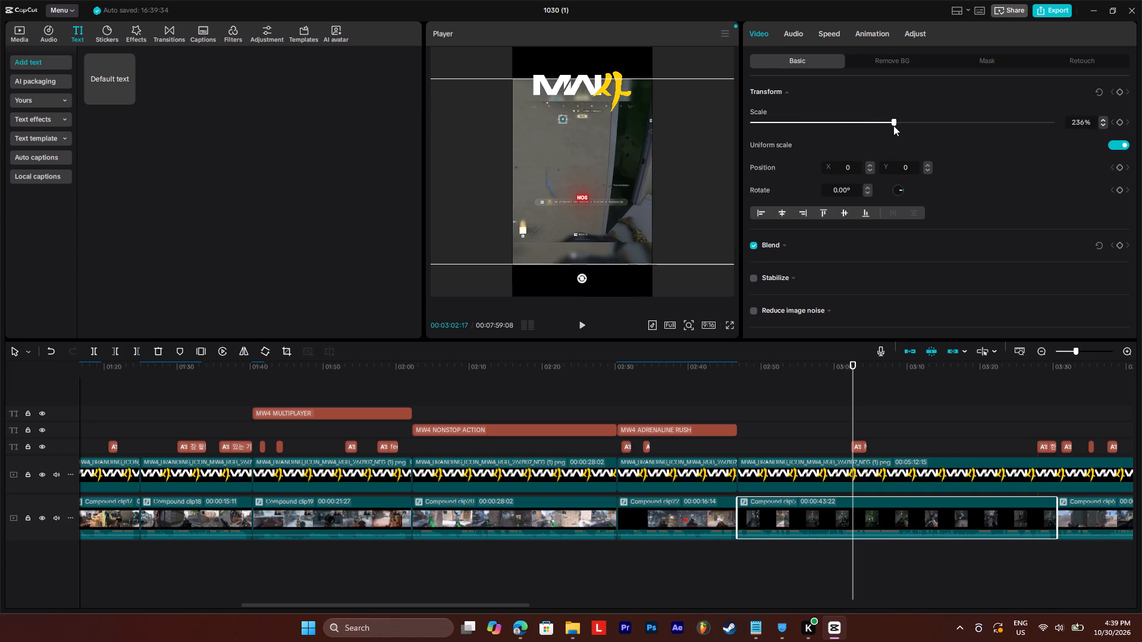
pyautogui.moveTo(893, 125); pyautogui.dragTo(899, 125)
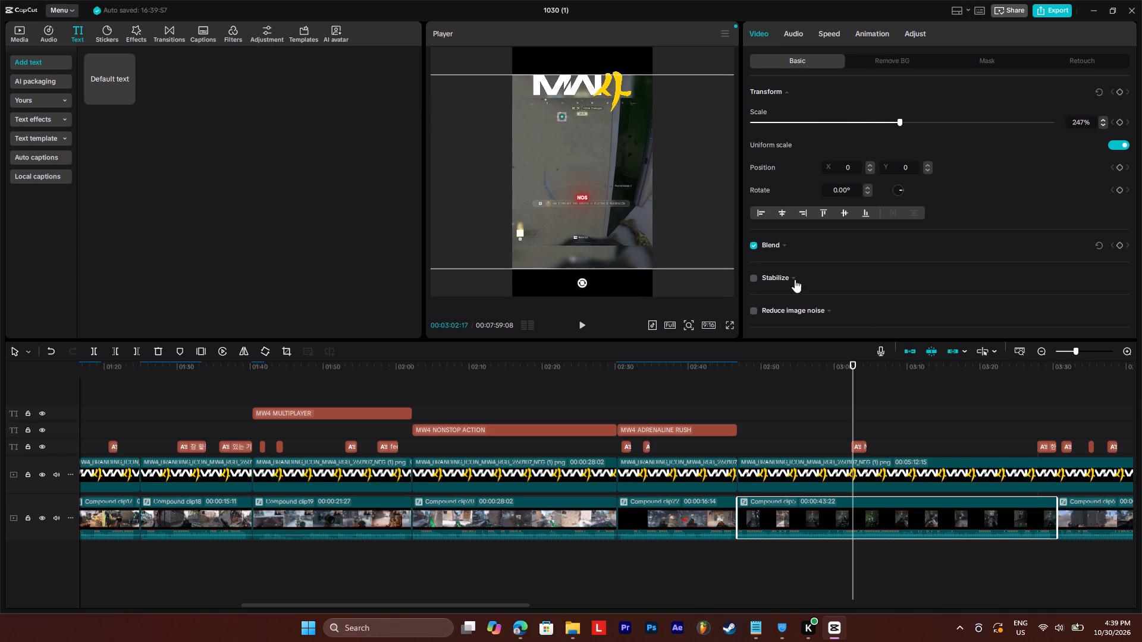
# Play through the enlarged segment and split the MW4 logo overlay at its end, 00:03:30:15.
pyautogui.press('space')
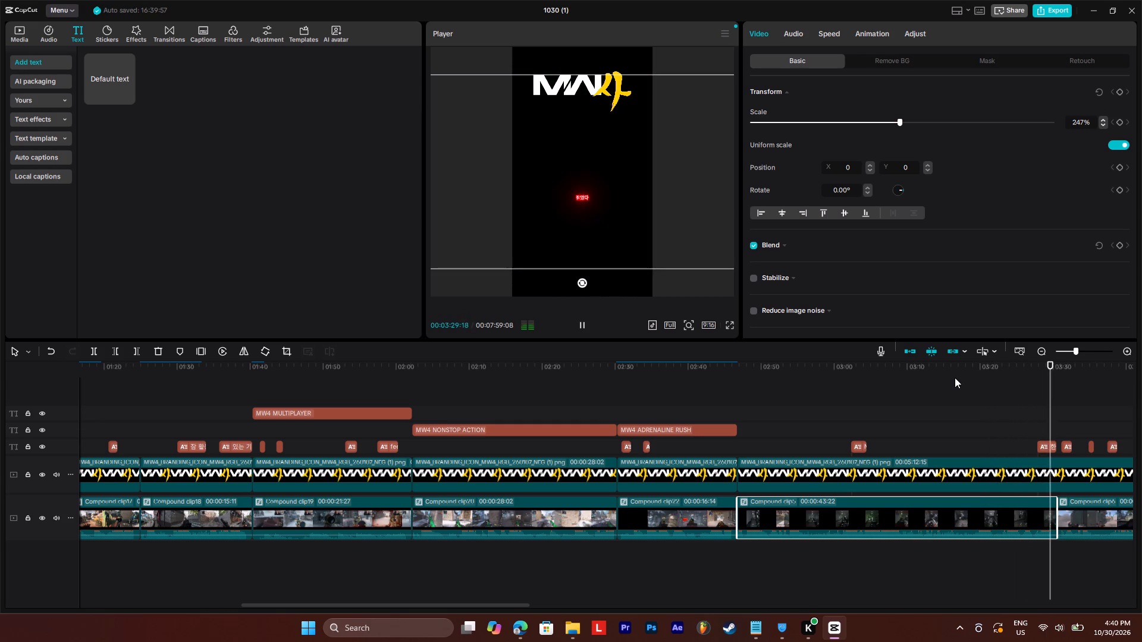
pyautogui.press('space')
pyautogui.moveTo(1052, 362); pyautogui.dragTo(1055, 366)
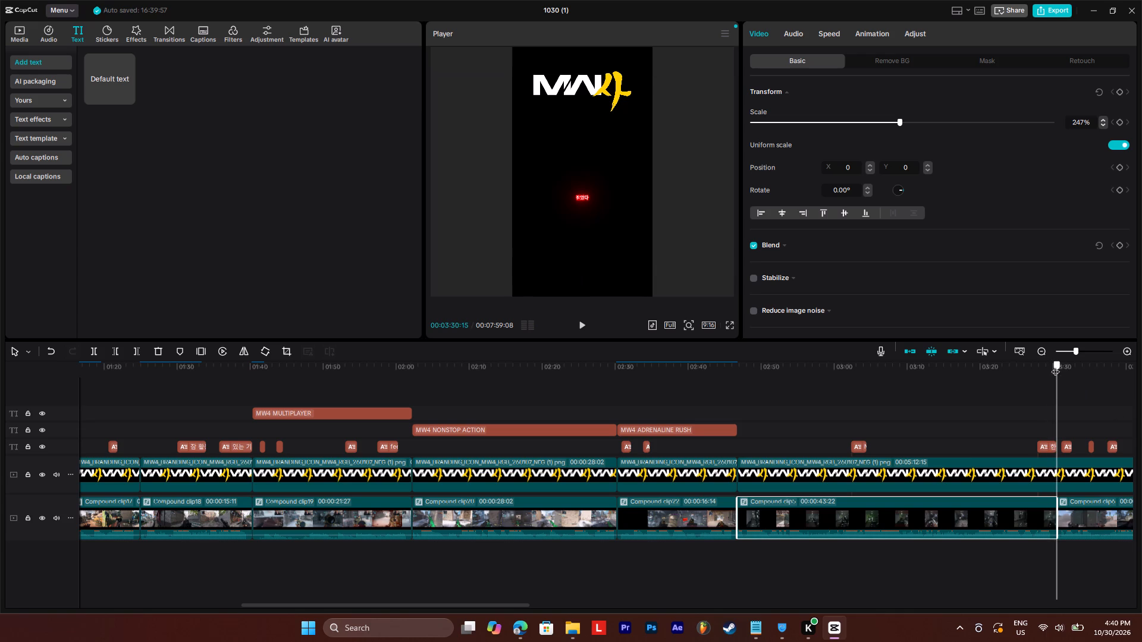
pyautogui.moveTo(1055, 366); pyautogui.dragTo(1058, 367)
pyautogui.click(1003, 459)
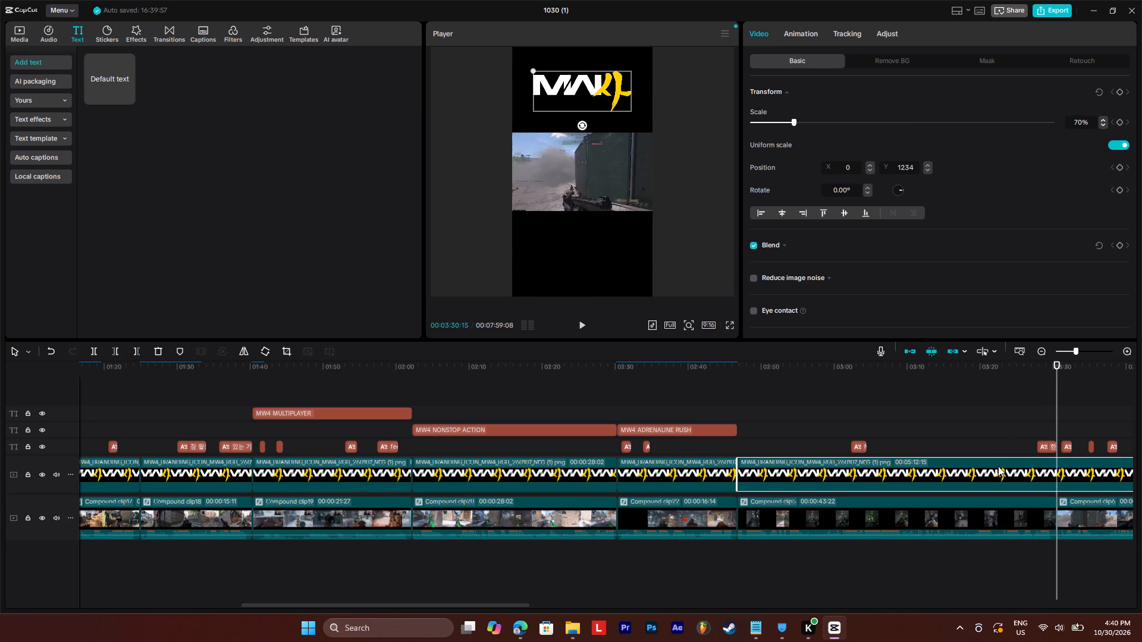
pyautogui.click(94, 351)
# Shrink the MW4 logo overlay ending at 00:03:30:15 to 40% and place it at the footage's upper-left corner, about X -577, Y 1253.
pyautogui.click(952, 364)
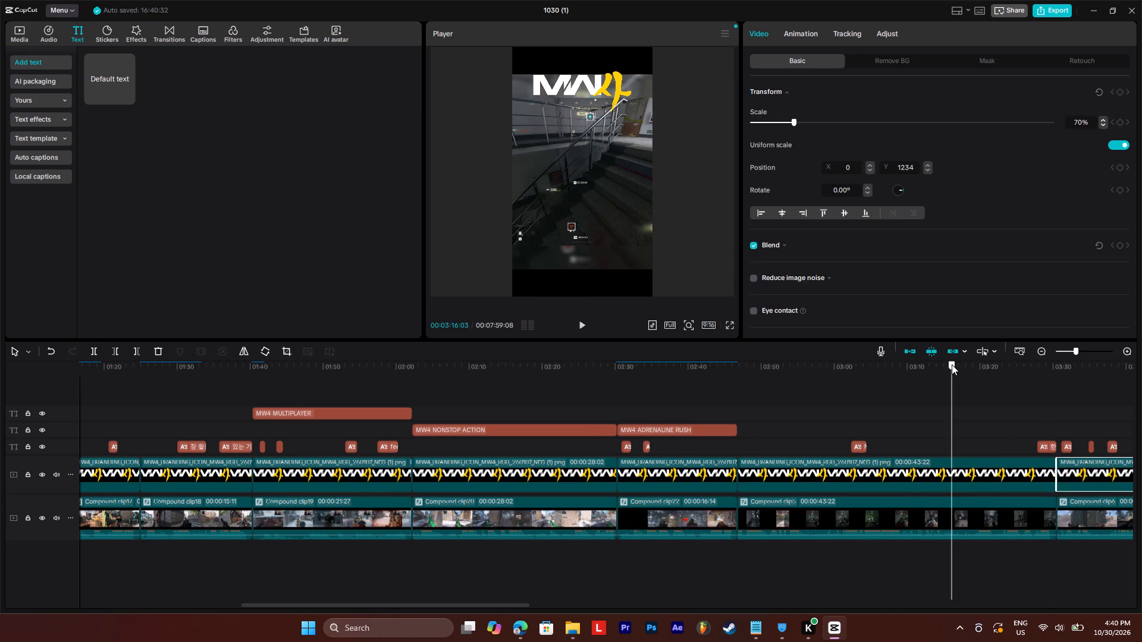
pyautogui.click(909, 467)
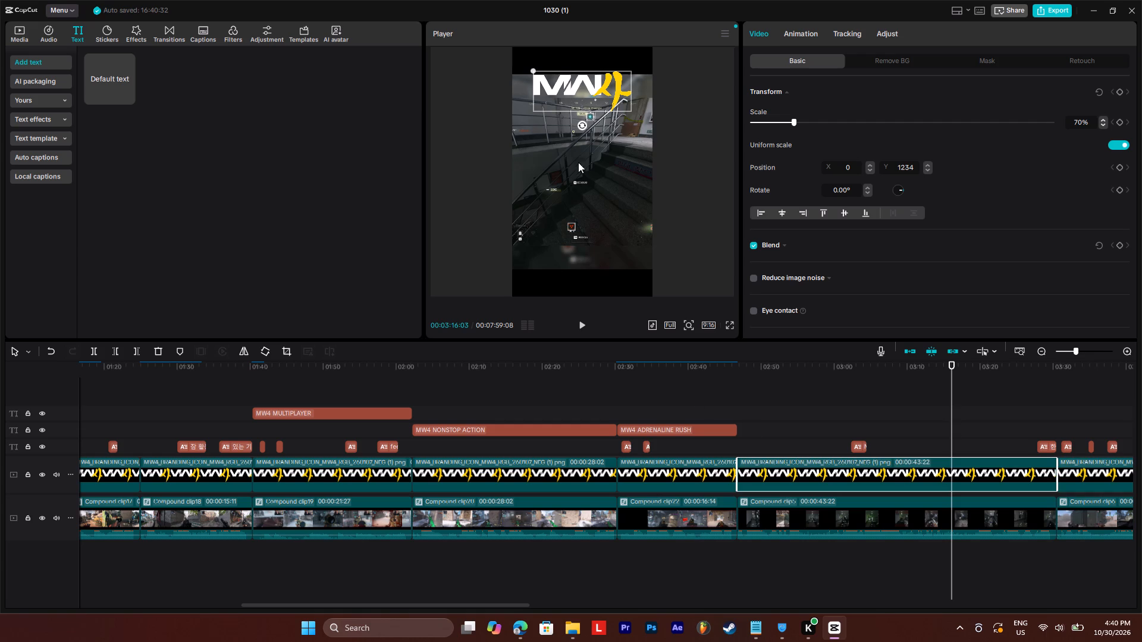
pyautogui.click(629, 110)
pyautogui.doubleClick(622, 99)
pyautogui.moveTo(629, 108); pyautogui.dragTo(618, 139)
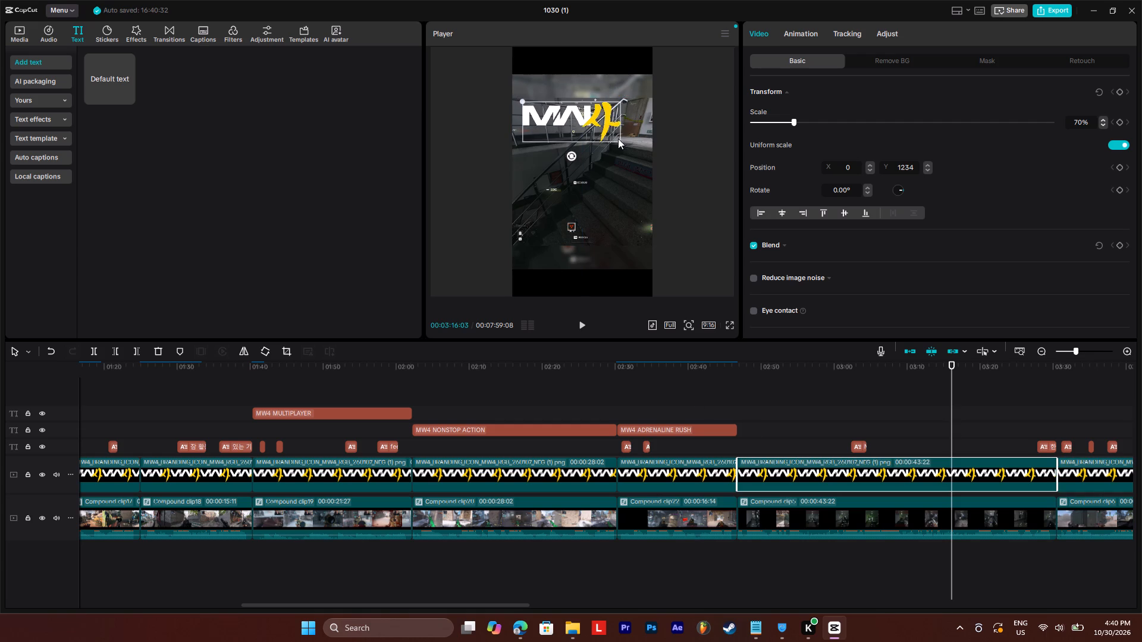
pyautogui.moveTo(618, 139); pyautogui.dragTo(623, 139)
pyautogui.moveTo(626, 141); pyautogui.dragTo(619, 138)
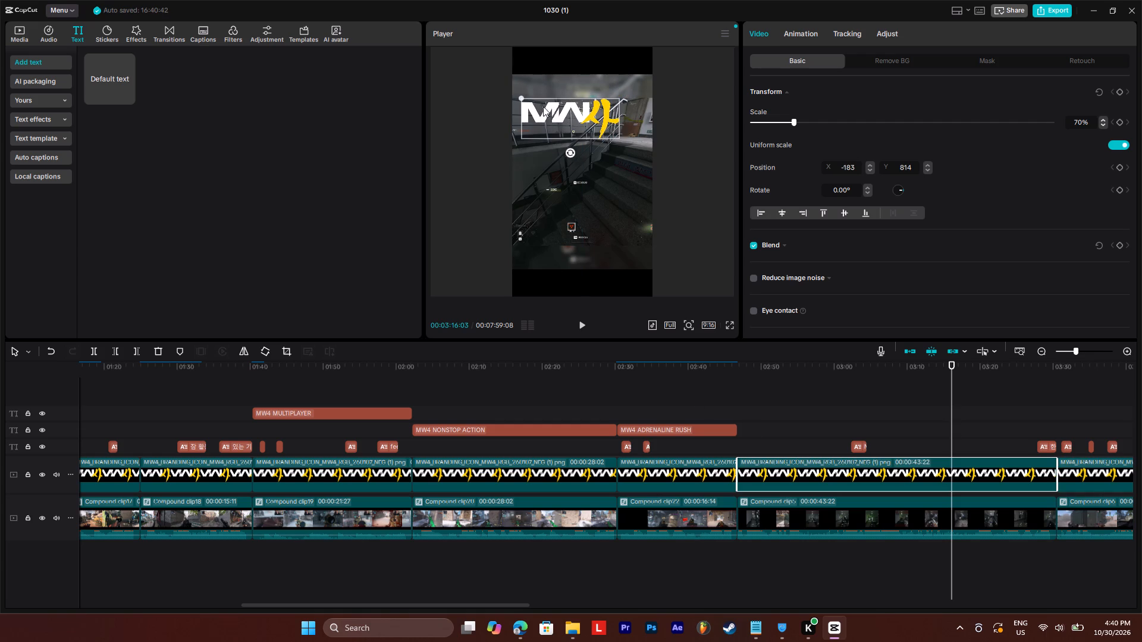
pyautogui.moveTo(520, 100); pyautogui.dragTo(541, 115)
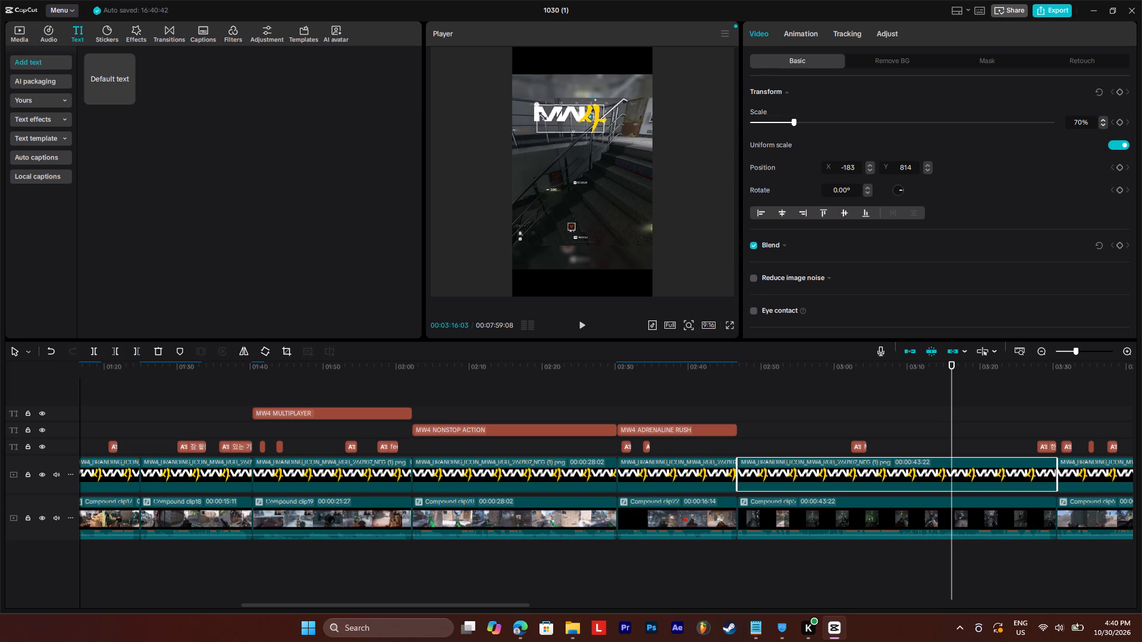
pyautogui.moveTo(541, 115); pyautogui.dragTo(543, 108)
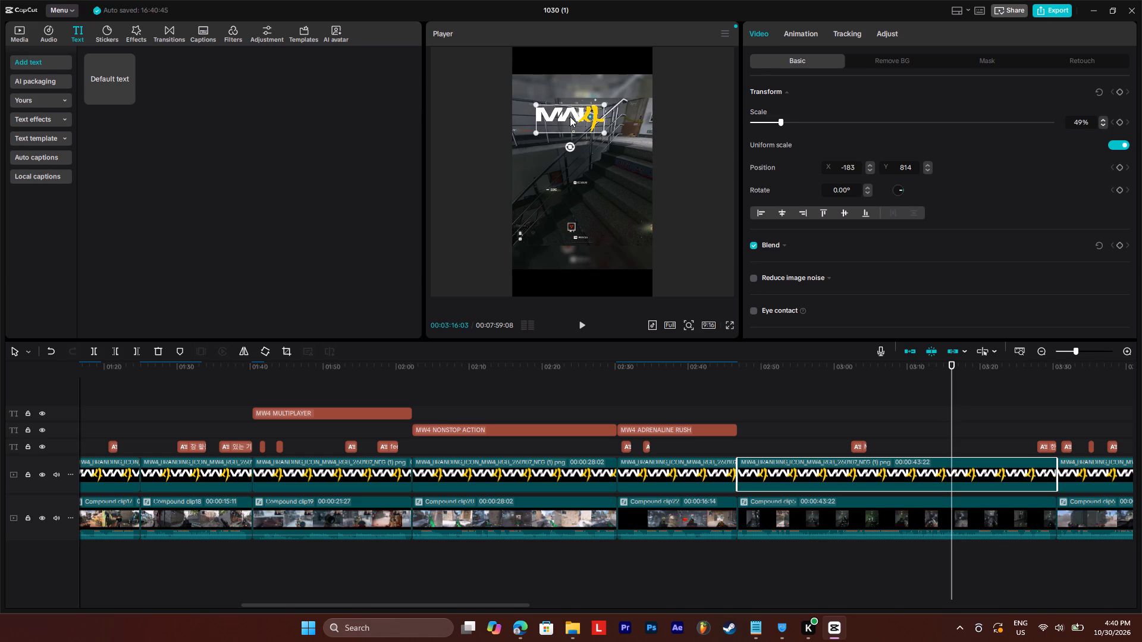
pyautogui.moveTo(575, 118); pyautogui.dragTo(566, 96)
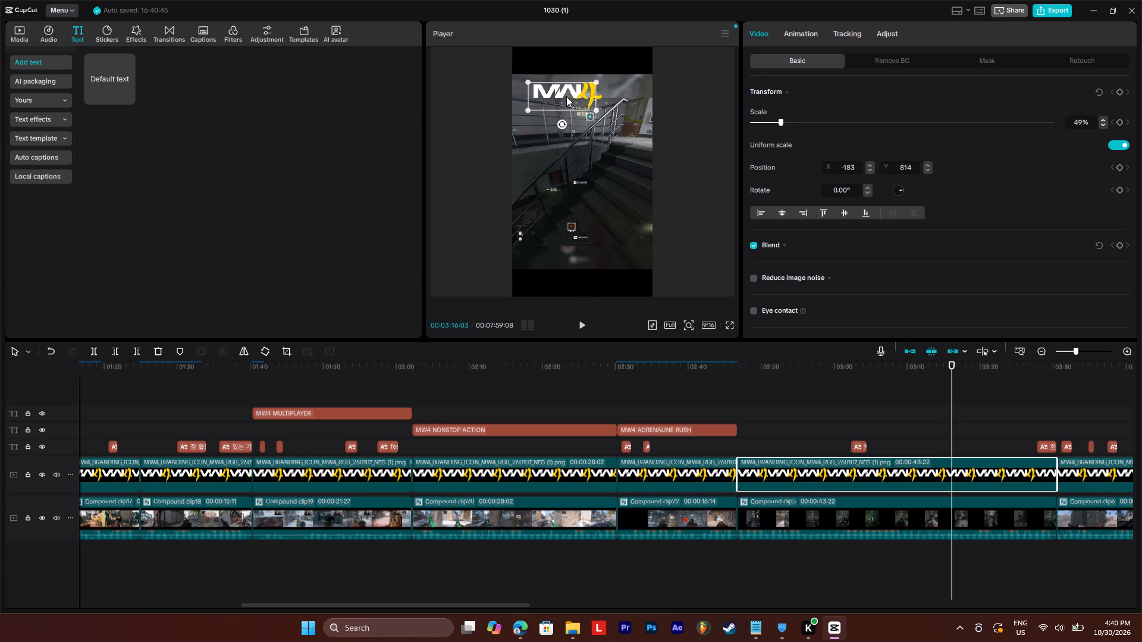
pyautogui.moveTo(566, 96); pyautogui.dragTo(557, 92)
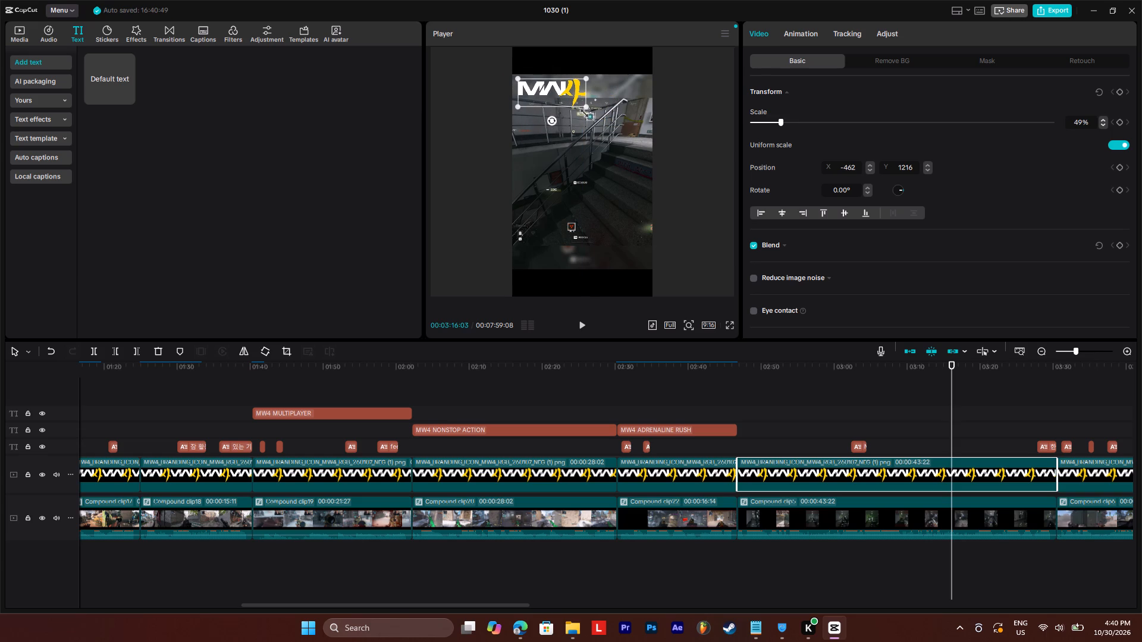
pyautogui.moveTo(583, 105); pyautogui.dragTo(559, 99)
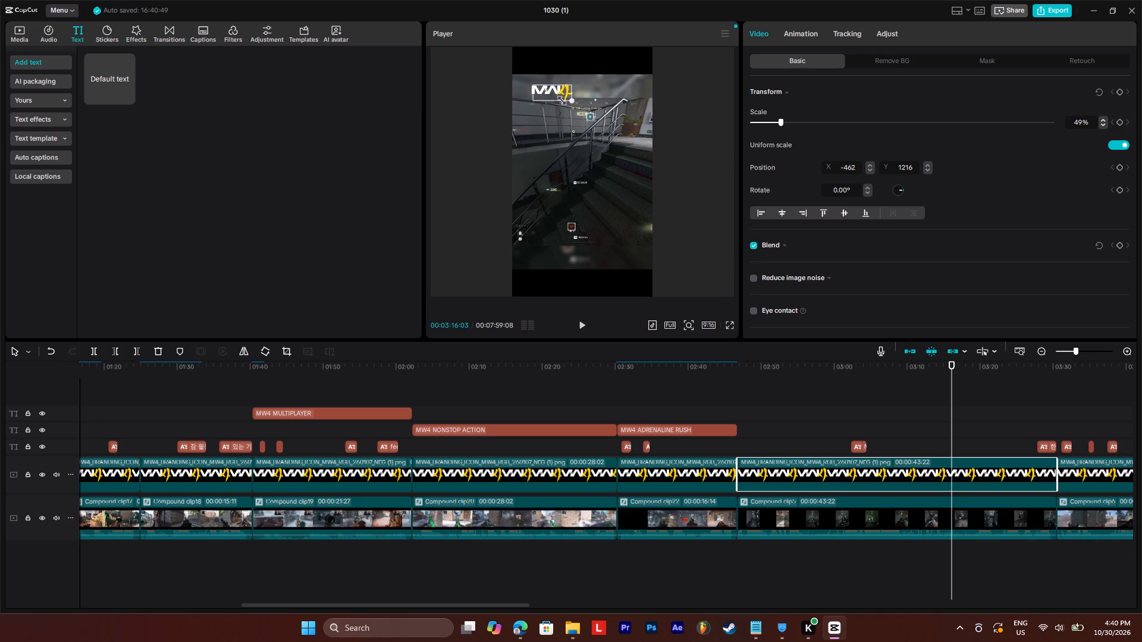
pyautogui.moveTo(559, 99); pyautogui.dragTo(572, 105)
pyautogui.moveTo(559, 100); pyautogui.dragTo(554, 100)
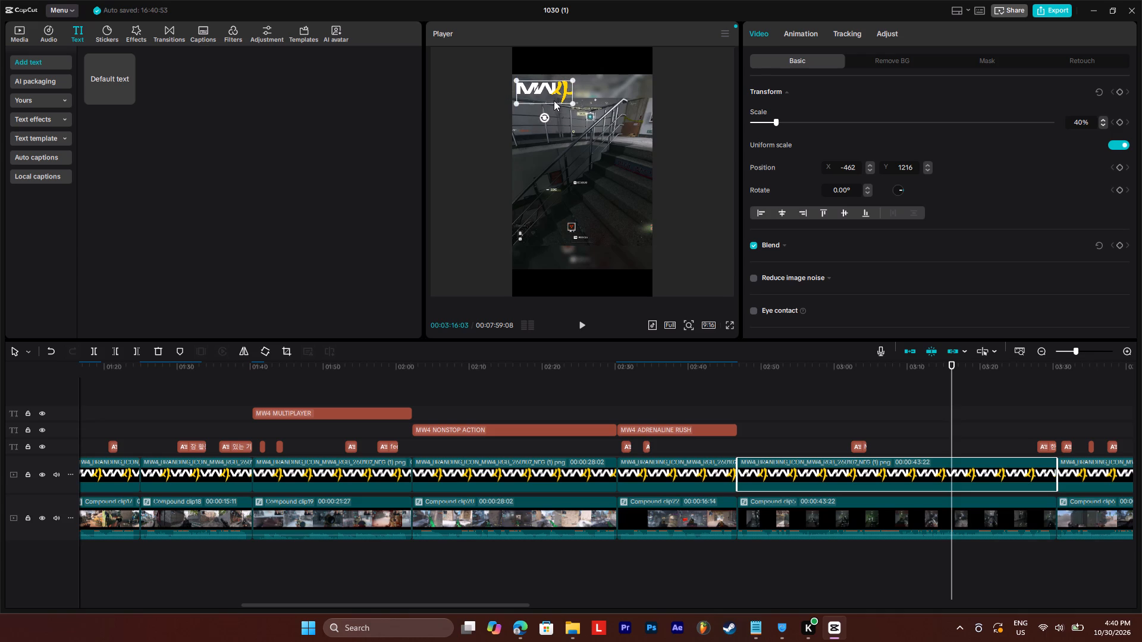
pyautogui.moveTo(554, 100); pyautogui.dragTo(551, 98)
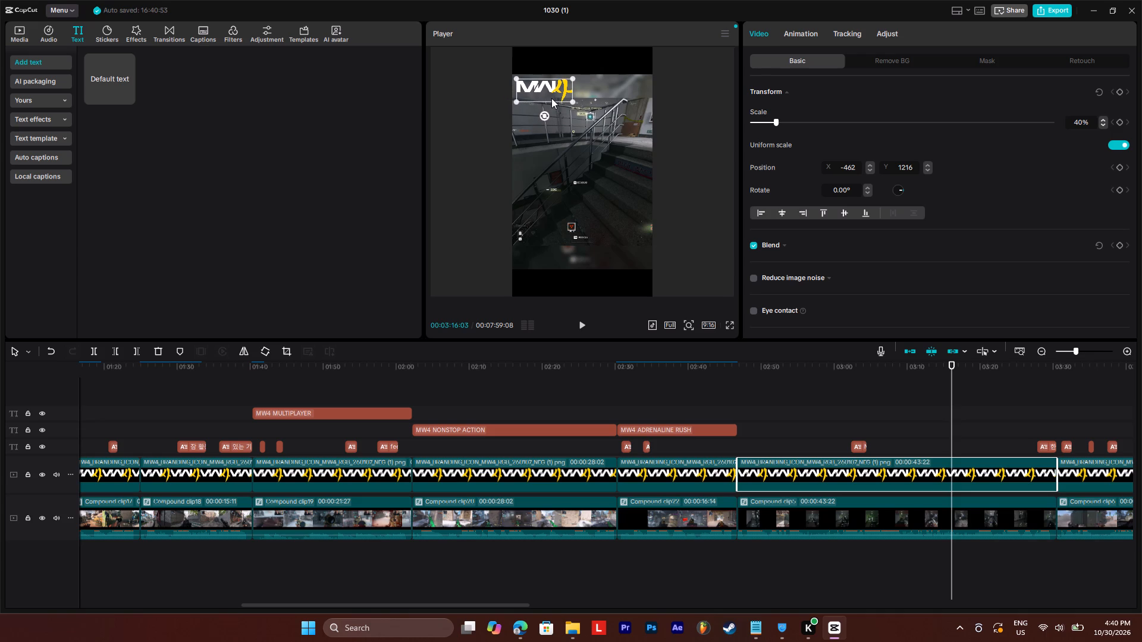
# Play the segment from its start and lower its MW4 logo to about X -590, Y 905, over the sharp gameplay area.
pyautogui.click(741, 362)
pyautogui.press('space')
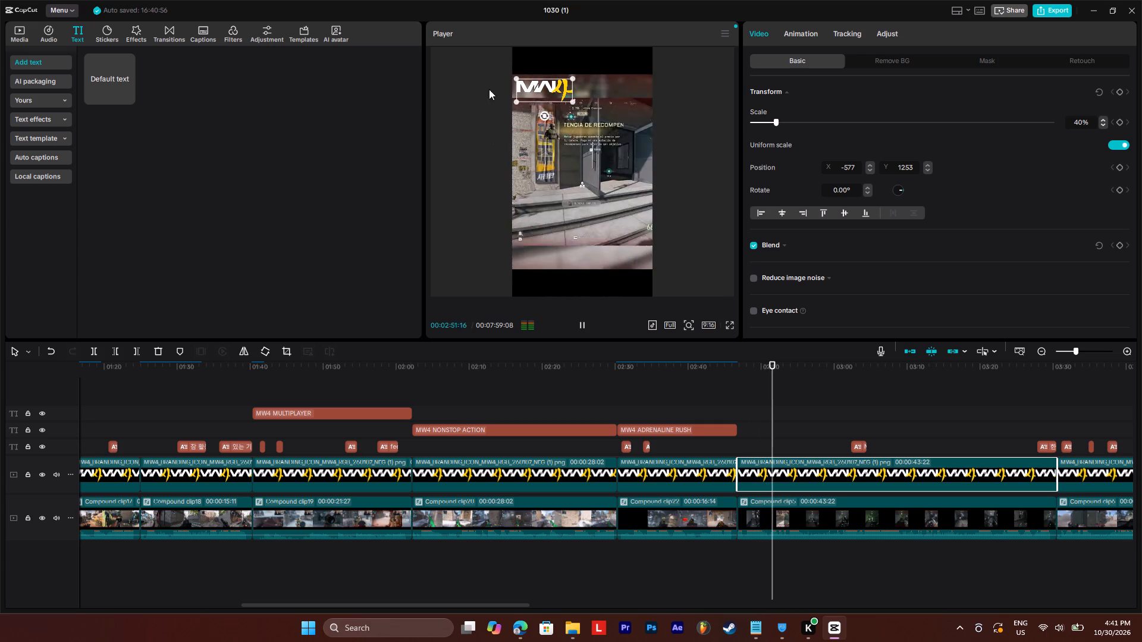
pyautogui.moveTo(557, 90); pyautogui.dragTo(557, 114)
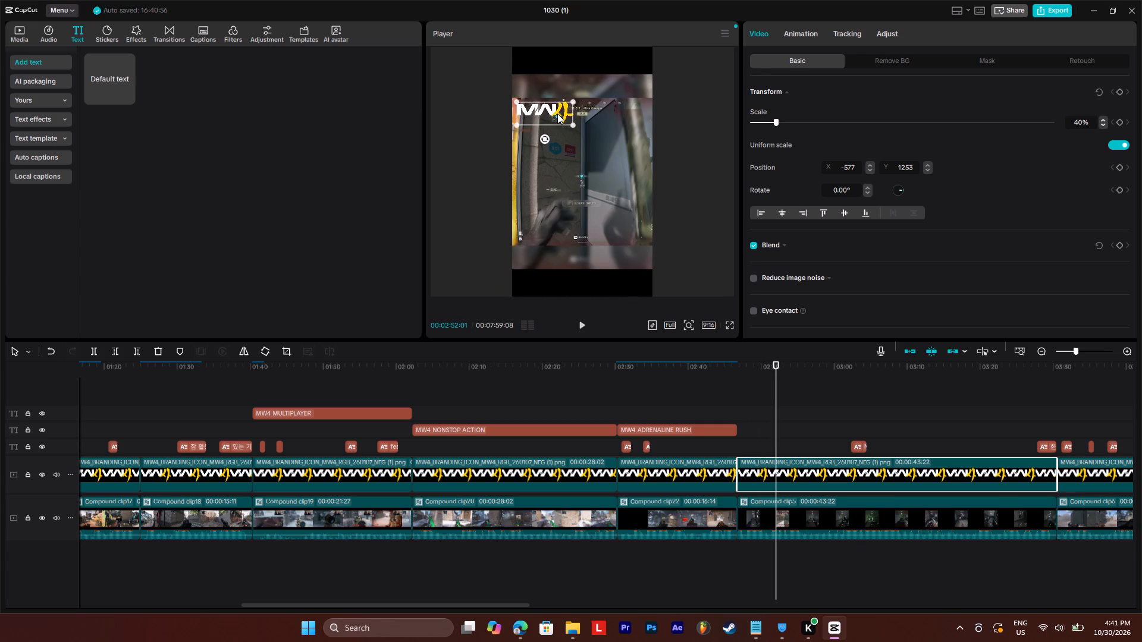
pyautogui.moveTo(557, 114); pyautogui.dragTo(556, 113)
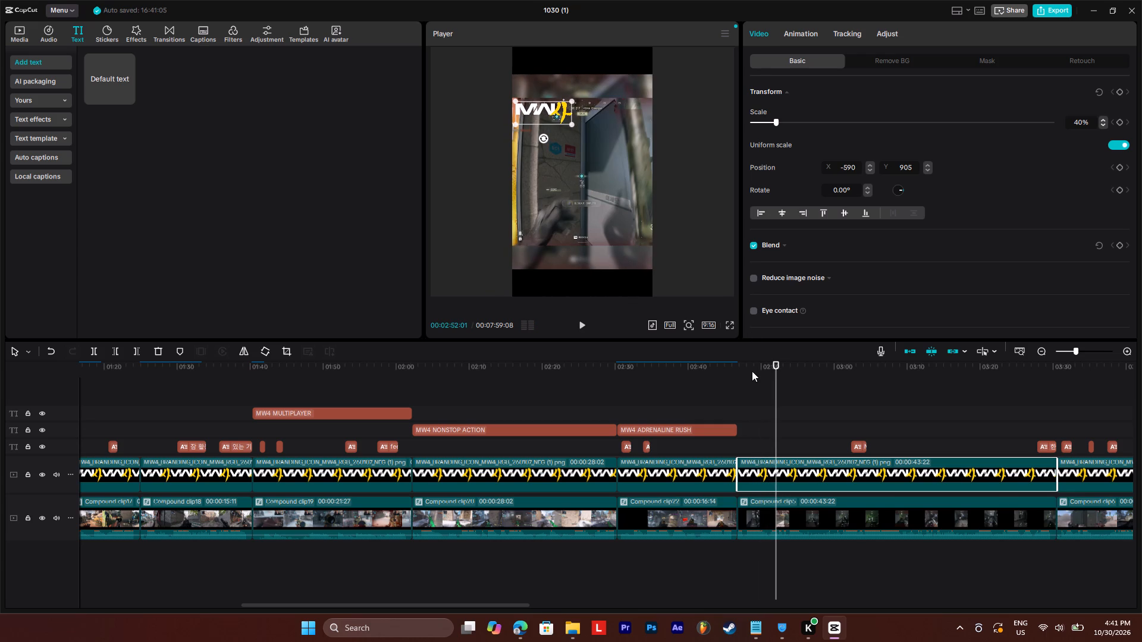
pyautogui.click(752, 371)
pyautogui.press('space')
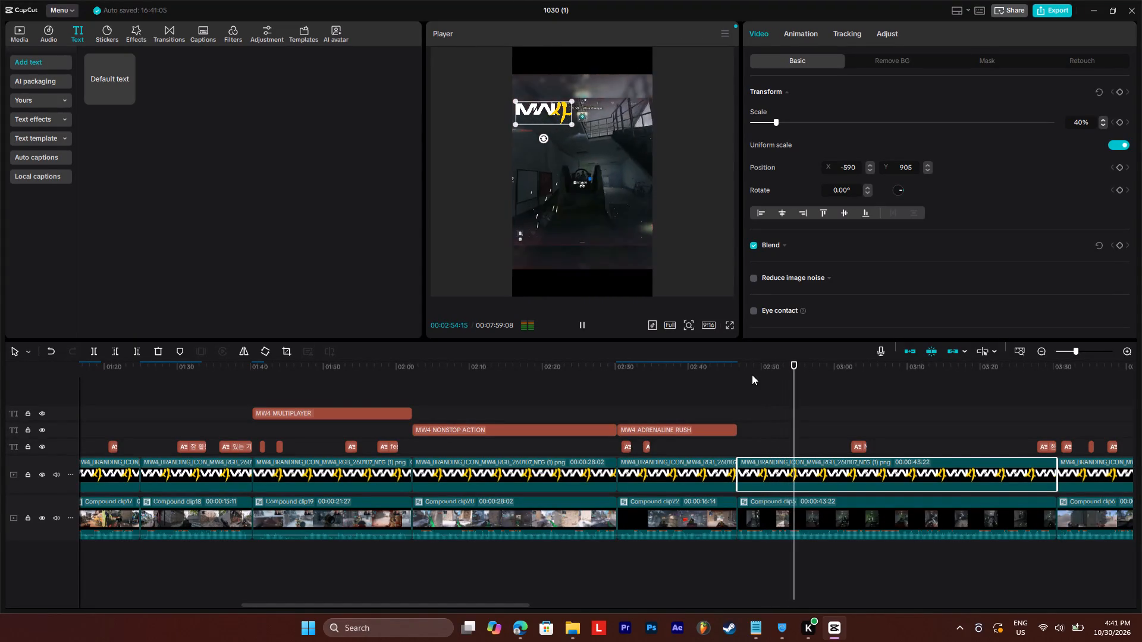
pyautogui.press('space')
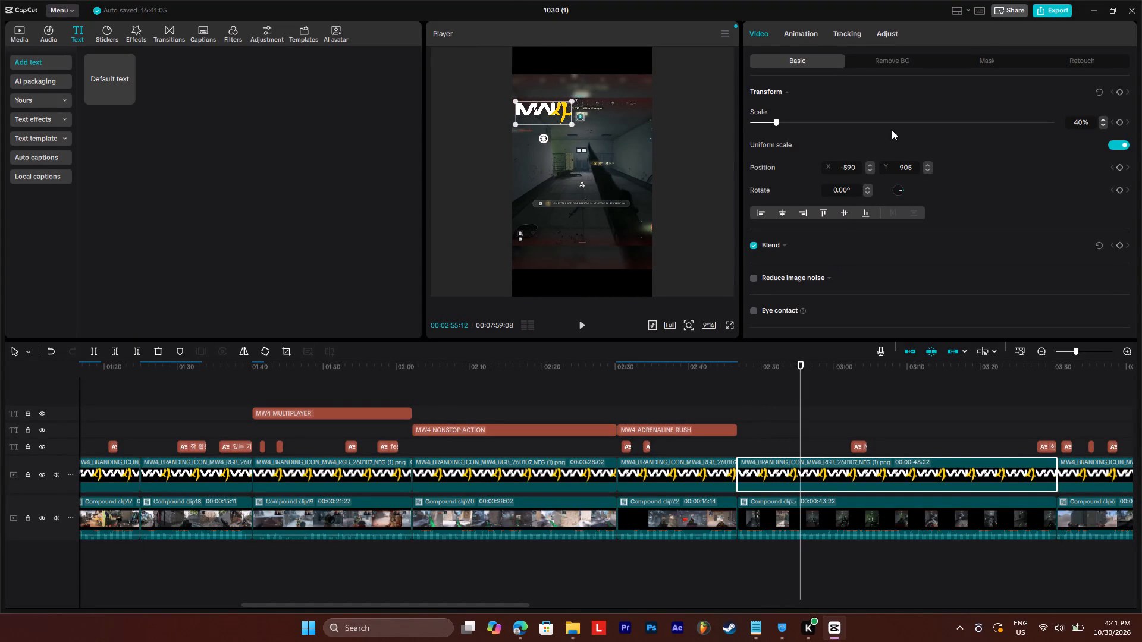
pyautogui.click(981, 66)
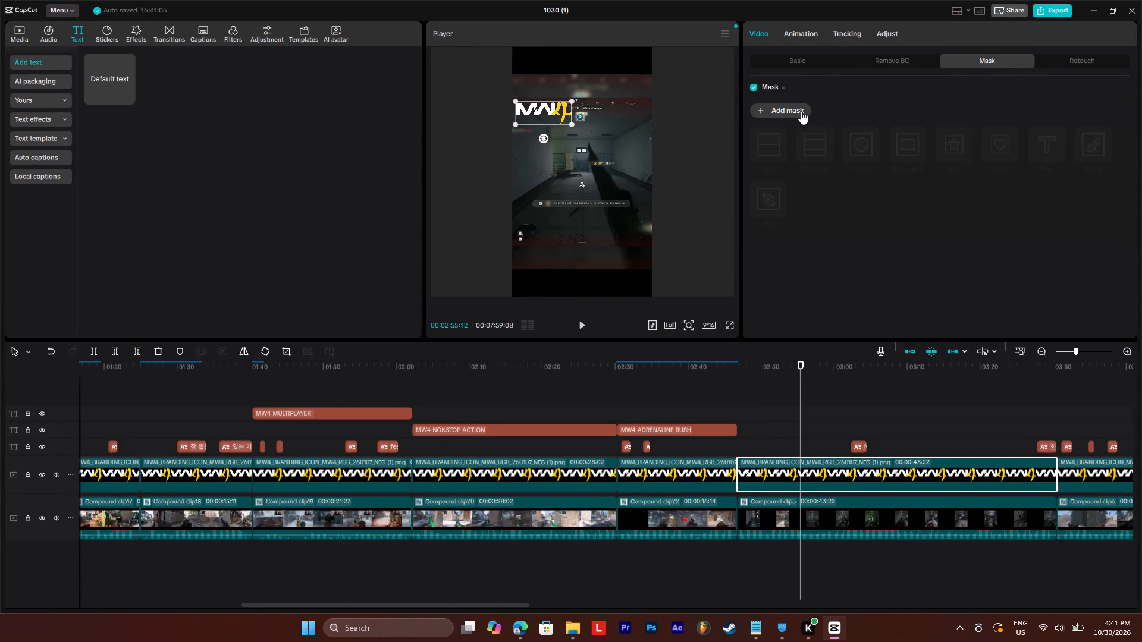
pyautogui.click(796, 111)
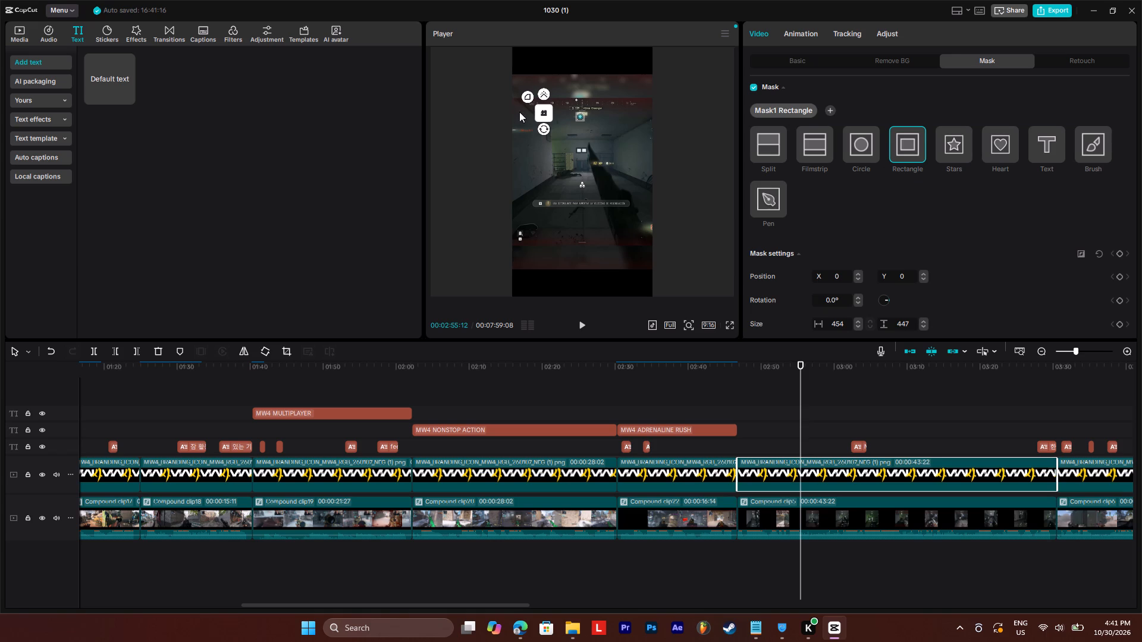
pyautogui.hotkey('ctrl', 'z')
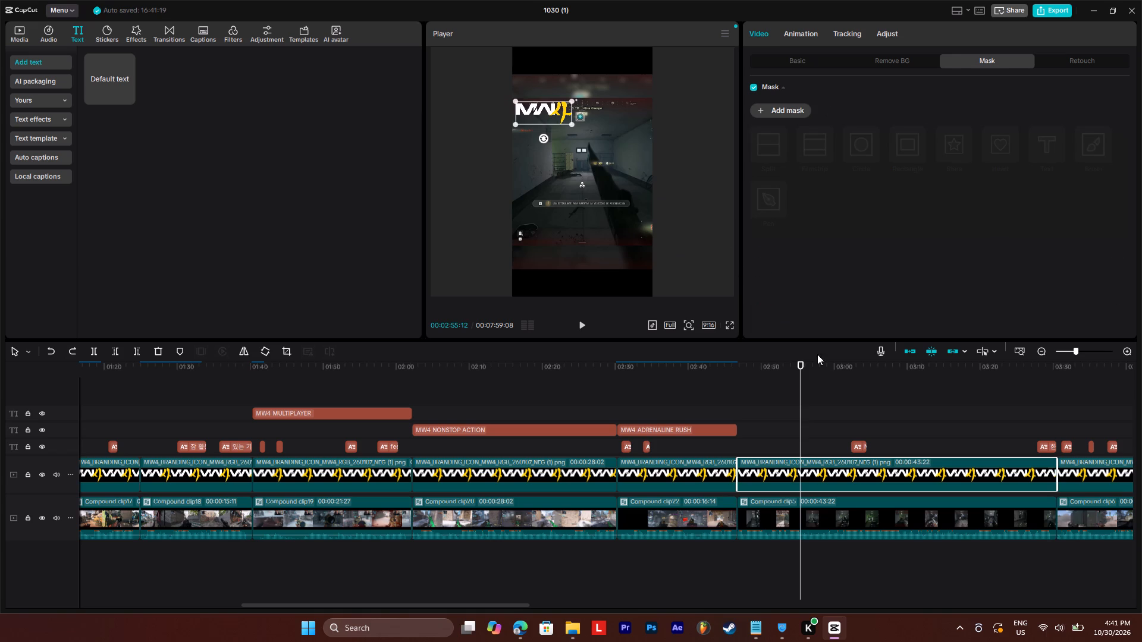
# Add a rectangle mask of about 765 × 794 to the segment's gameplay footage and round its corners.
pyautogui.click(821, 523)
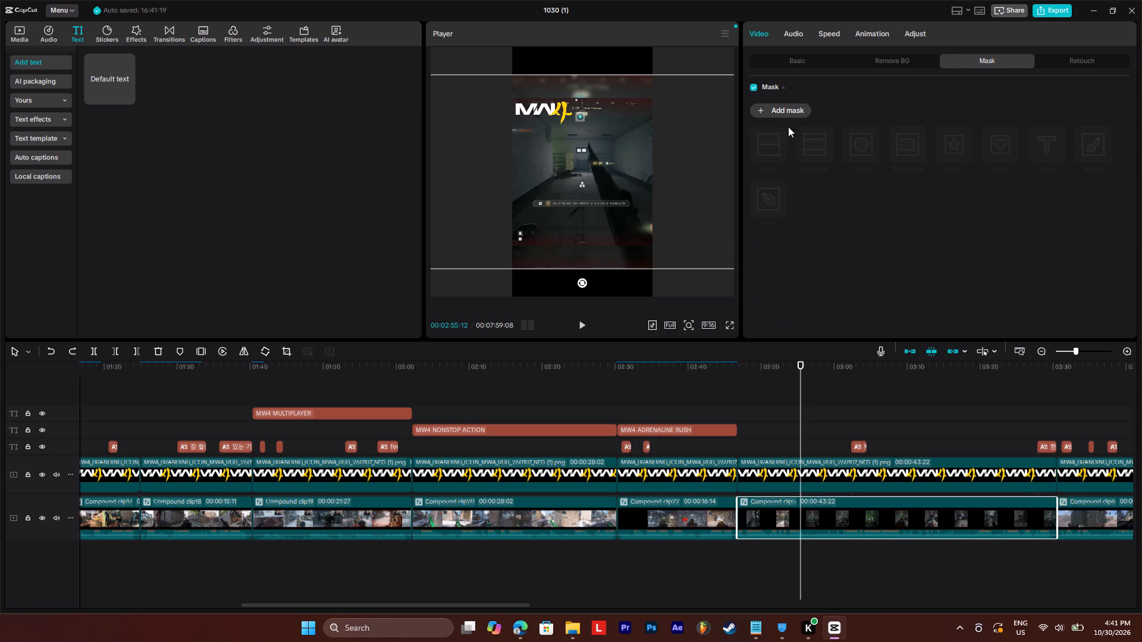
pyautogui.click(786, 113)
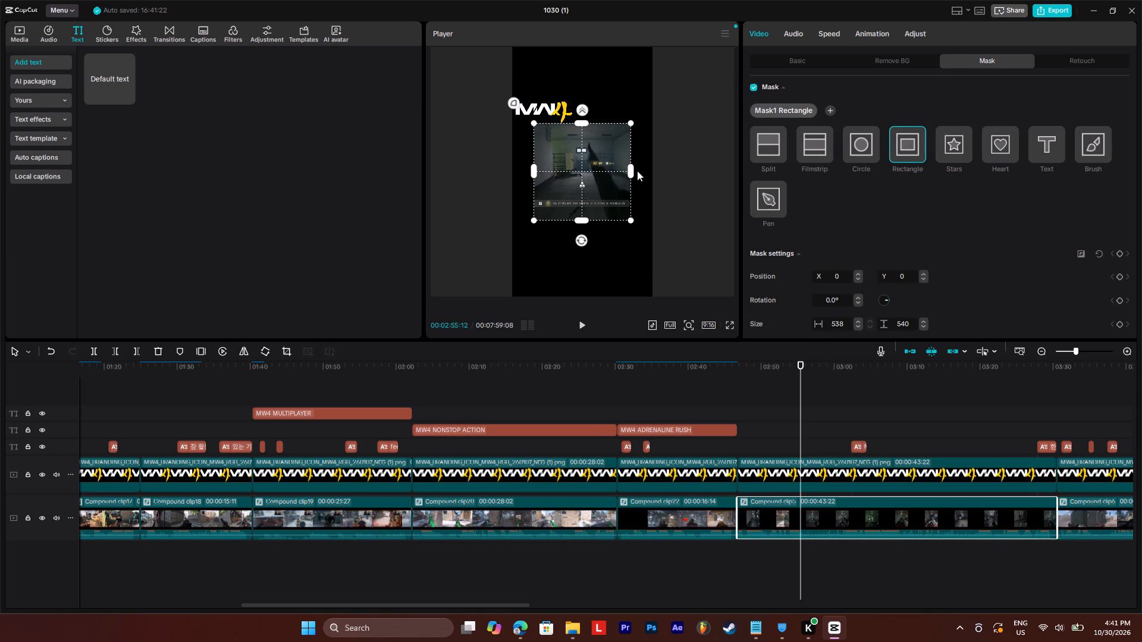
pyautogui.moveTo(630, 169); pyautogui.dragTo(639, 175)
pyautogui.moveTo(579, 121); pyautogui.dragTo(582, 107)
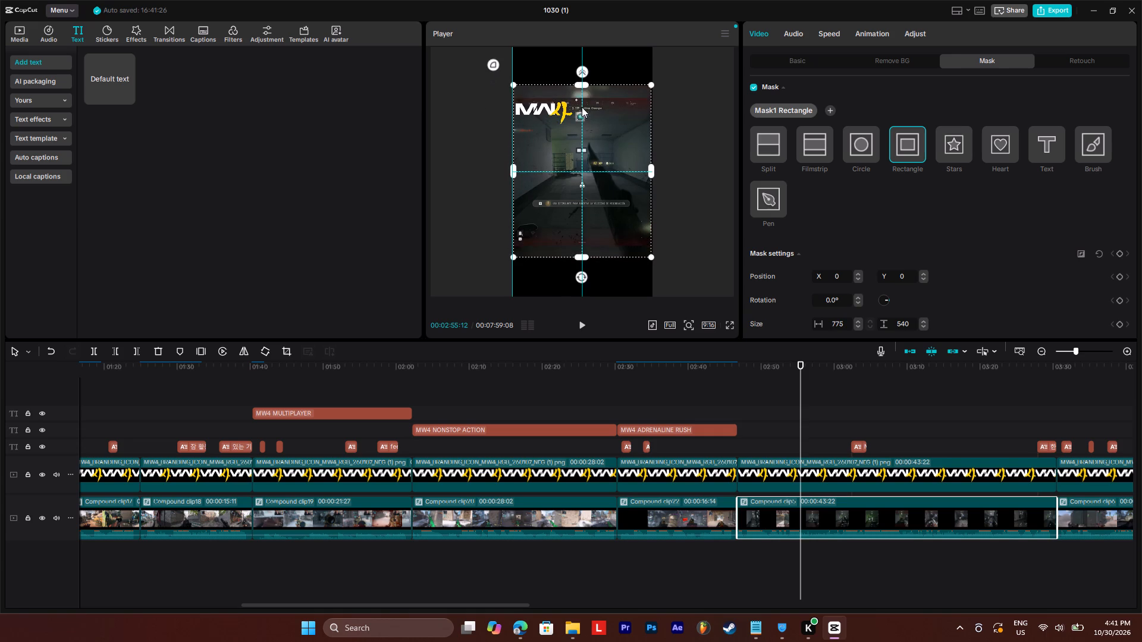
pyautogui.moveTo(582, 107); pyautogui.dragTo(591, 112)
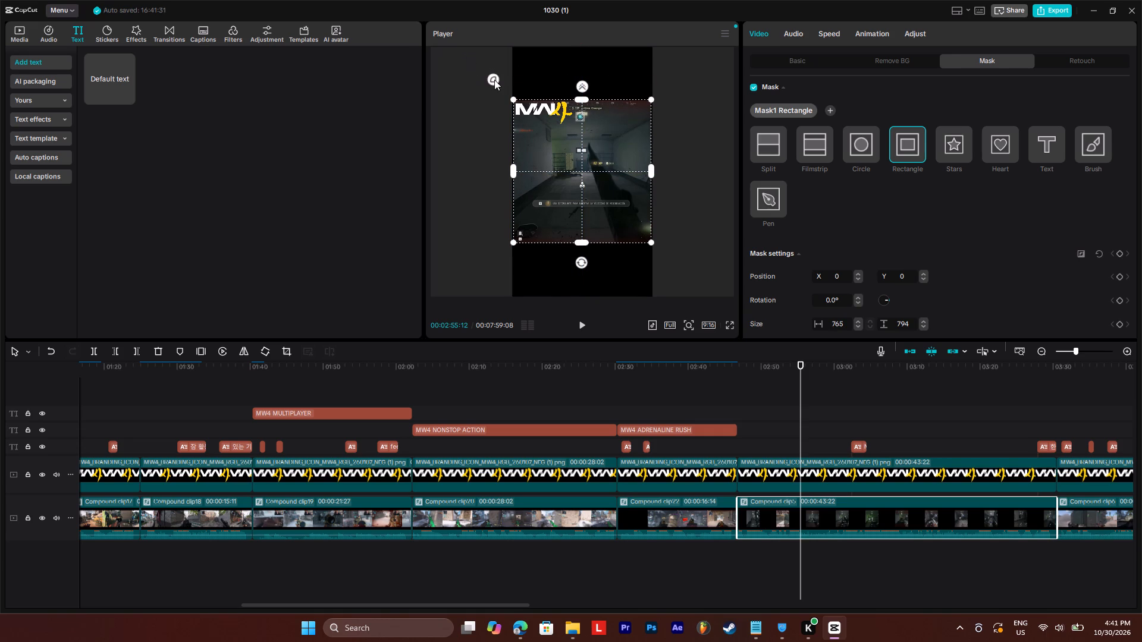
pyautogui.moveTo(494, 79); pyautogui.dragTo(492, 65)
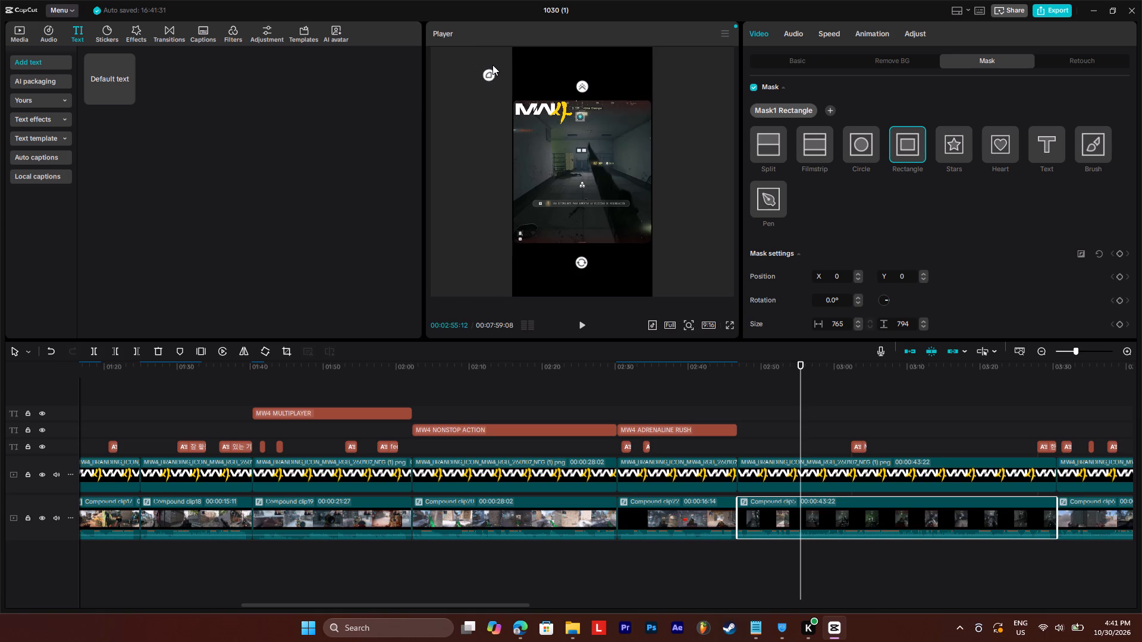
pyautogui.moveTo(492, 65); pyautogui.dragTo(488, 59)
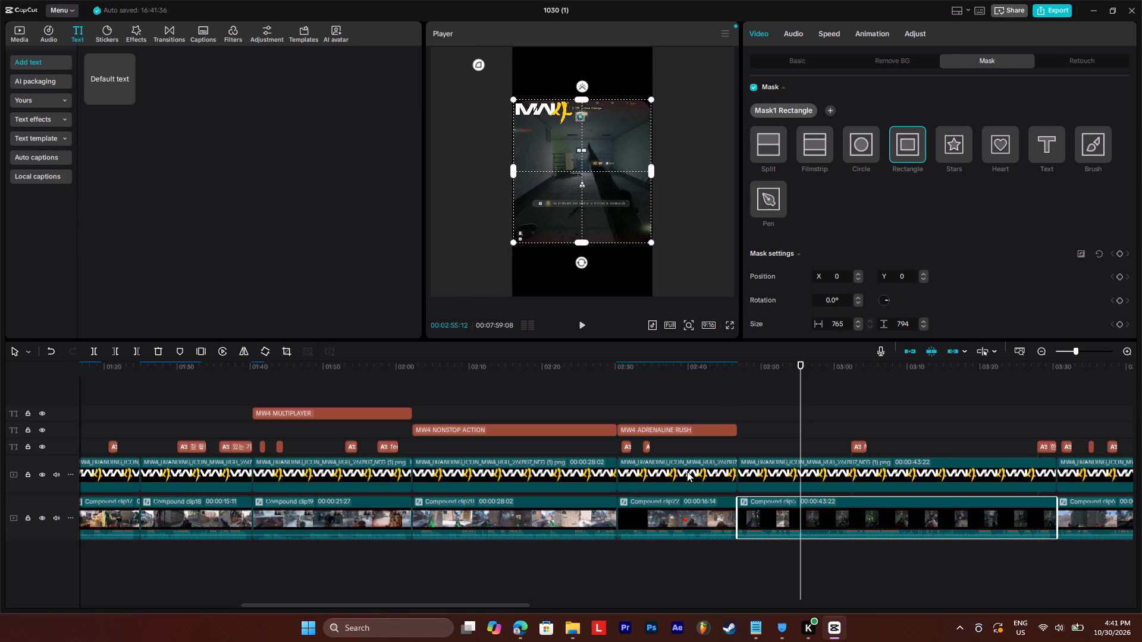
# Shrink the segment's MW4 logo slightly so it sits inside the rounded upper-left corner of the masked footage.
pyautogui.click(798, 468)
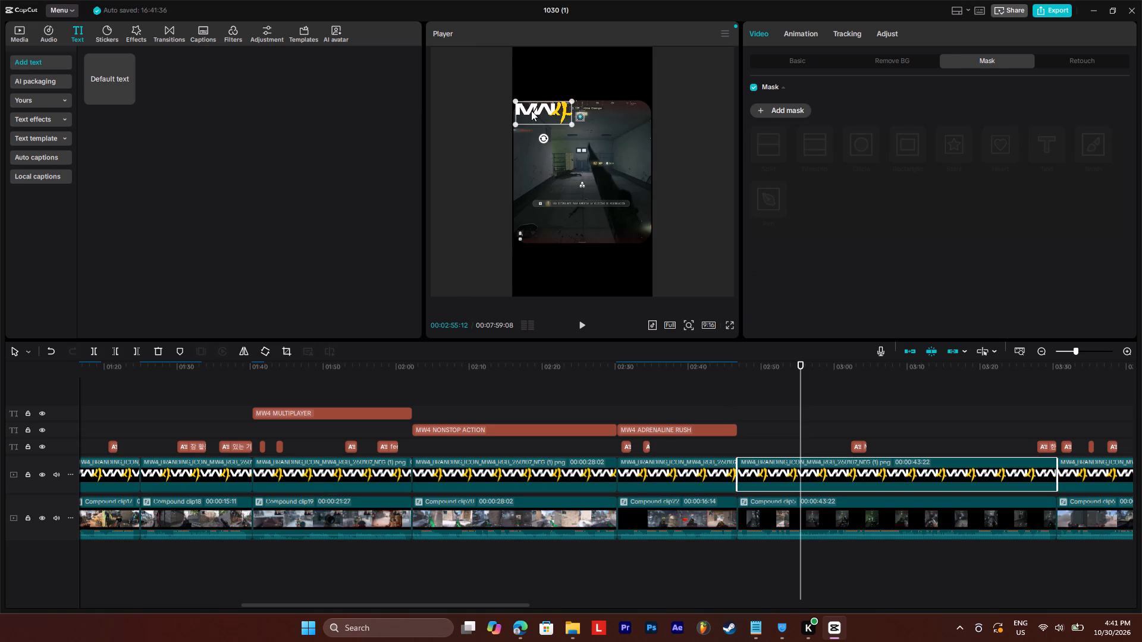
pyautogui.click(531, 111)
pyautogui.click(574, 128)
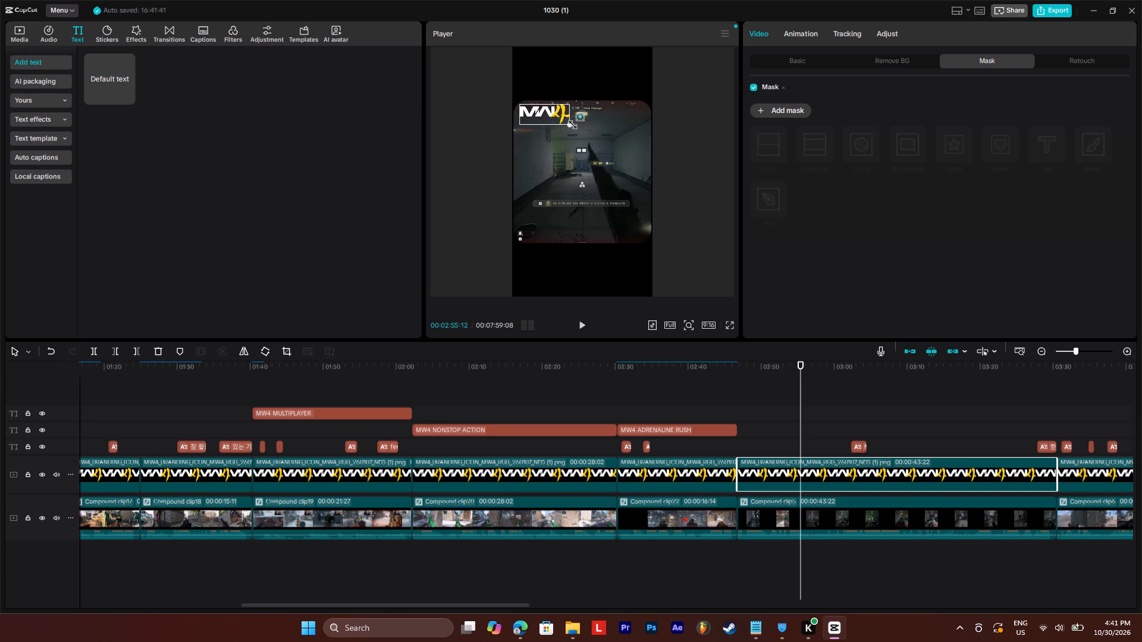
pyautogui.click(529, 114)
# Select the segment's logo, footage and caption clips from 00:02:46:23 to 00:03:30:15, set them as the range, and play it.
pyautogui.click(739, 363)
pyautogui.moveTo(776, 414); pyautogui.dragTo(972, 556)
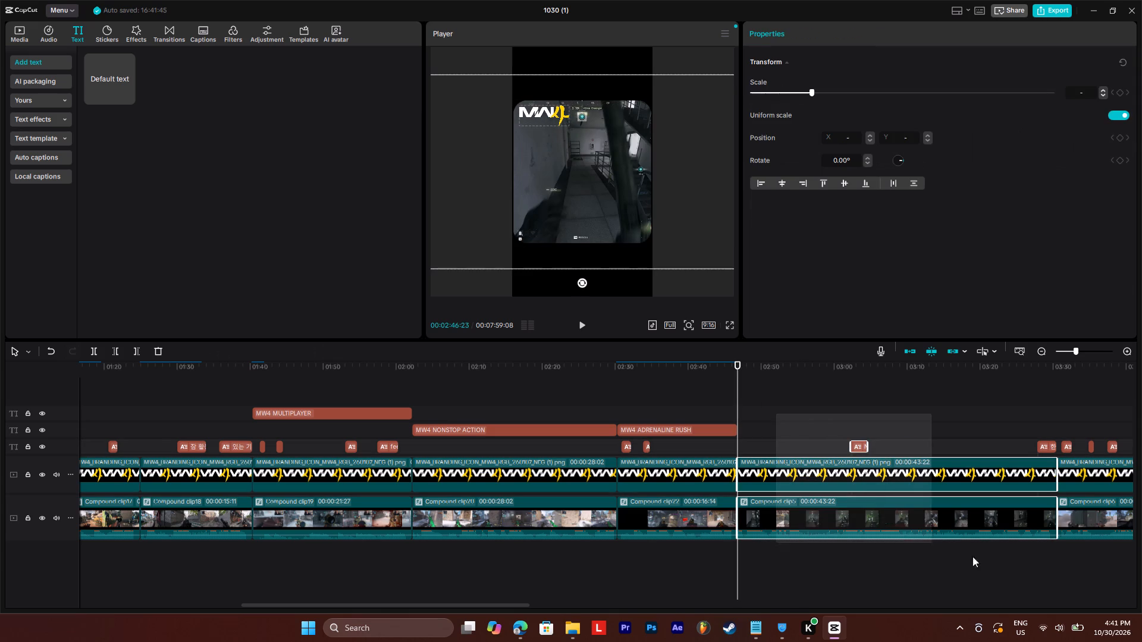
pyautogui.moveTo(972, 556); pyautogui.dragTo(1045, 540)
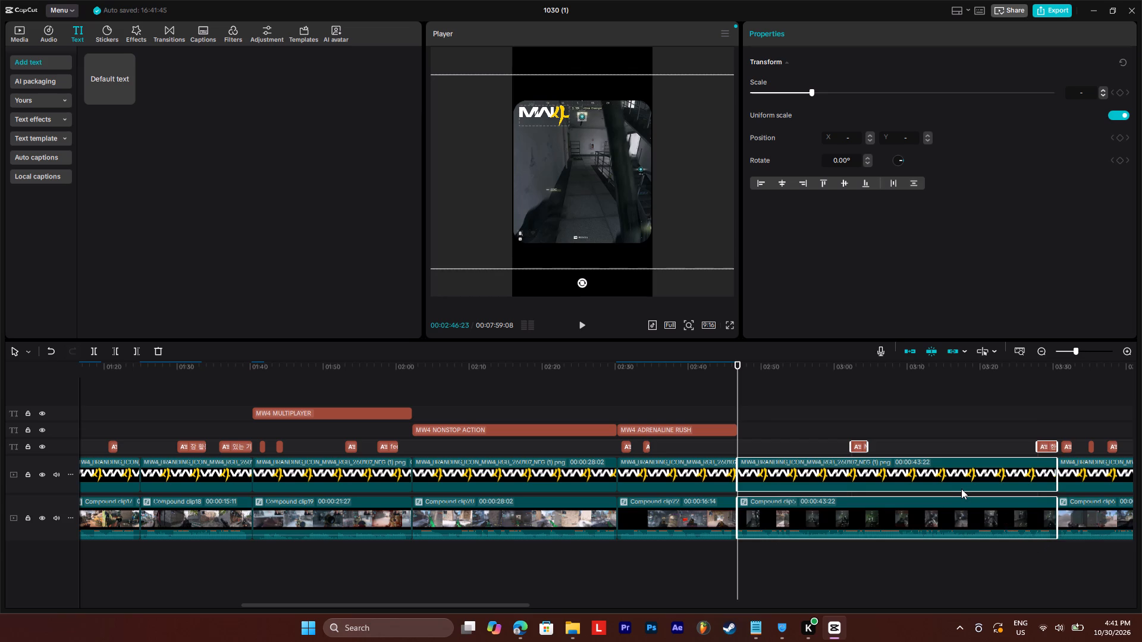
pyautogui.rightClick(961, 489)
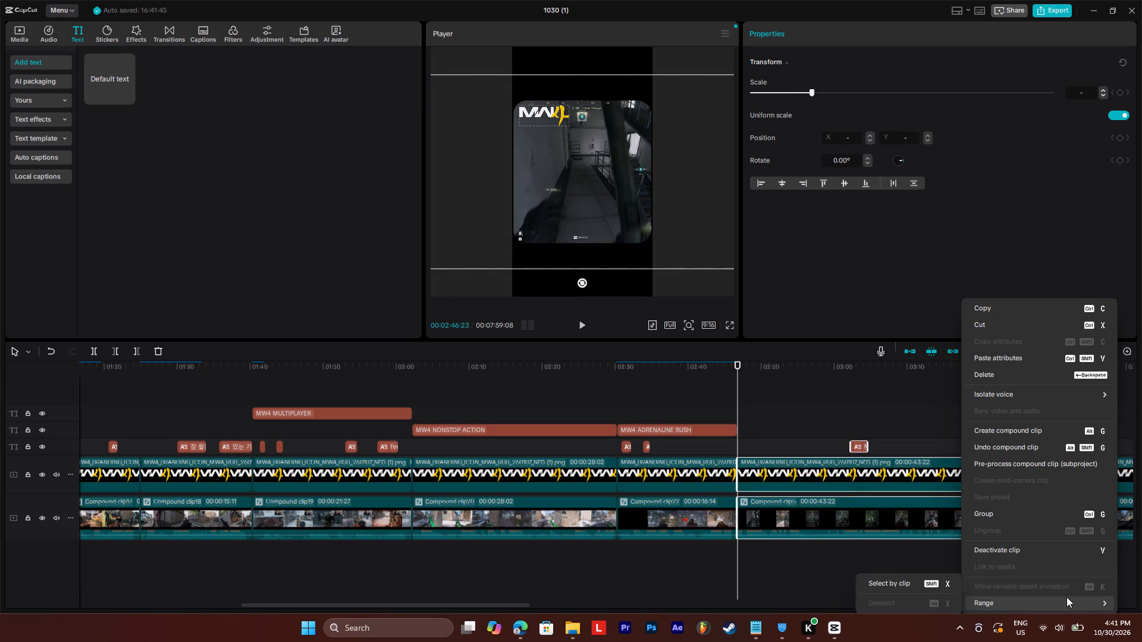
pyautogui.click(939, 578)
pyautogui.press('space')
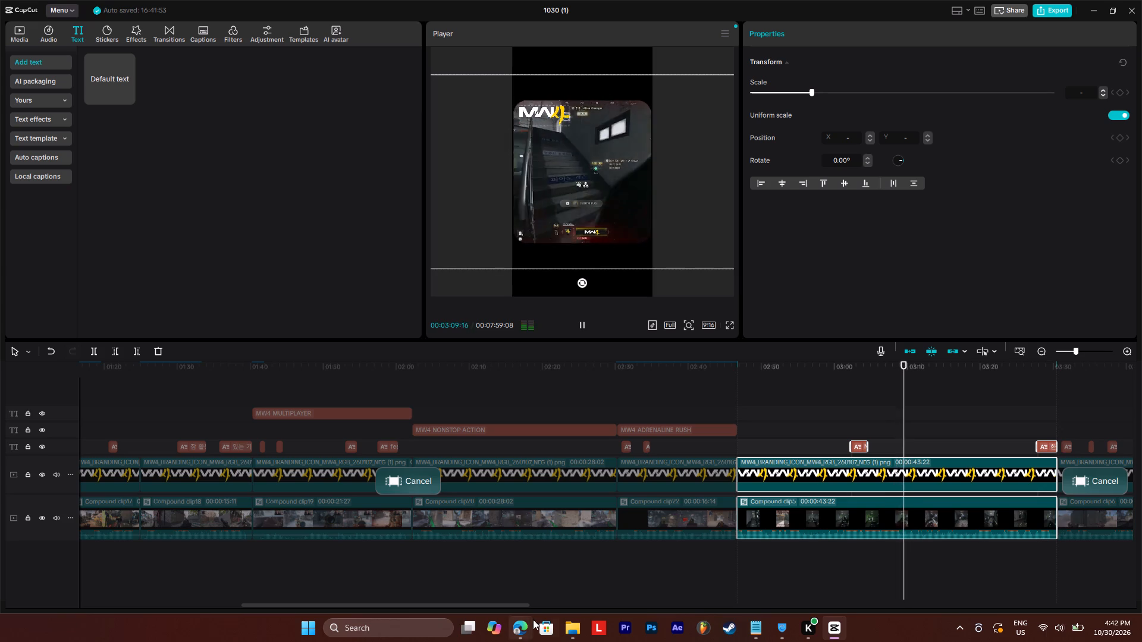
# Switch to the AI assistant chat in Edge and send "BEST 10 QUOTE HEADLINES FOR MW4 MULTIPLAYER FOR ATENTION GRAB".
pyautogui.click(520, 641)
pyautogui.click(68, 11)
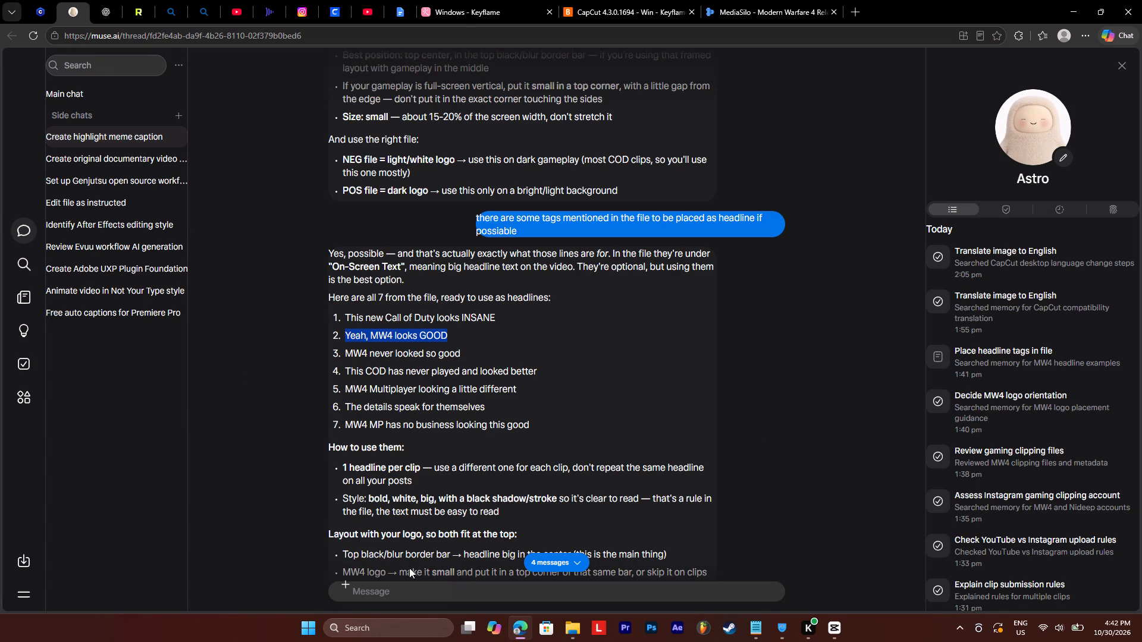
pyautogui.click(406, 587)
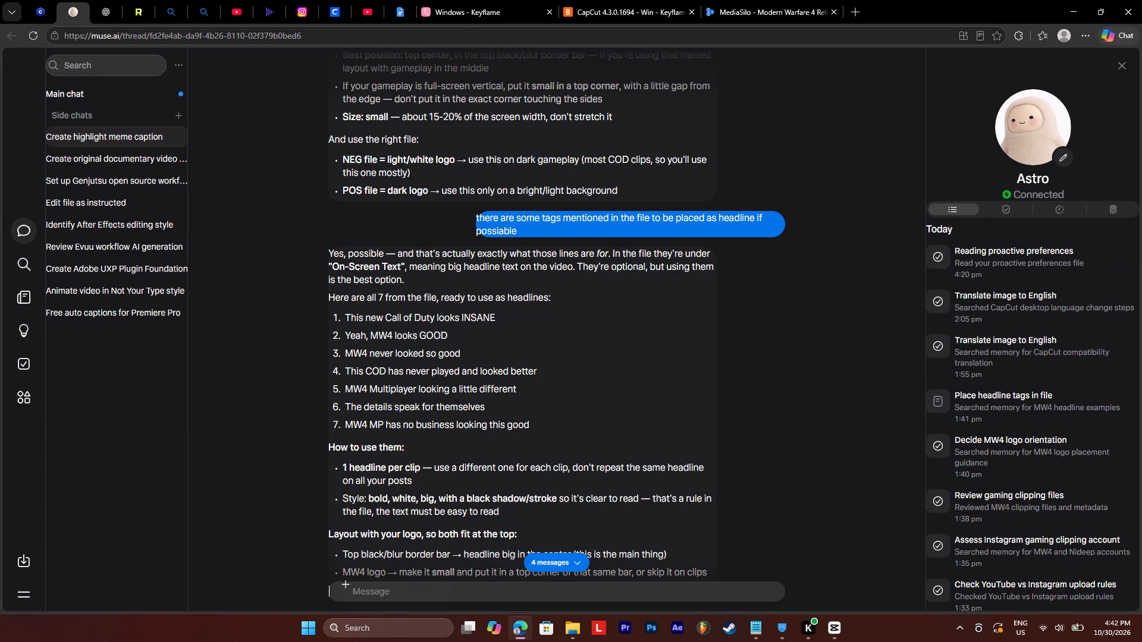
pyautogui.write('BEST 10 QUOTE')
pyautogui.press('space')
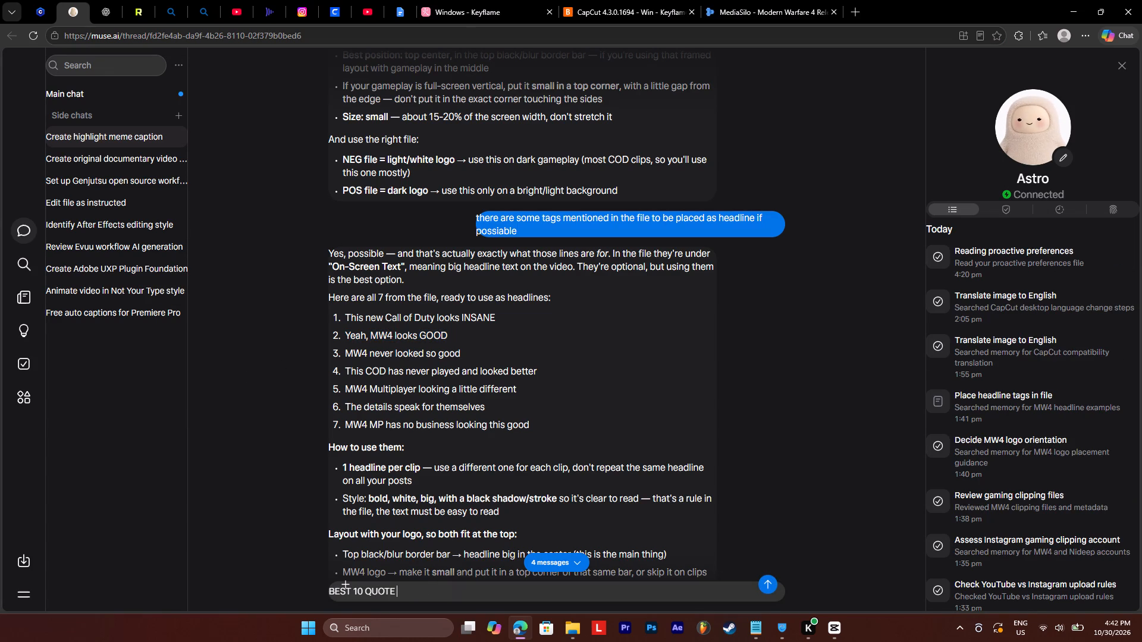
pyautogui.write('HEADLINES FOR M')
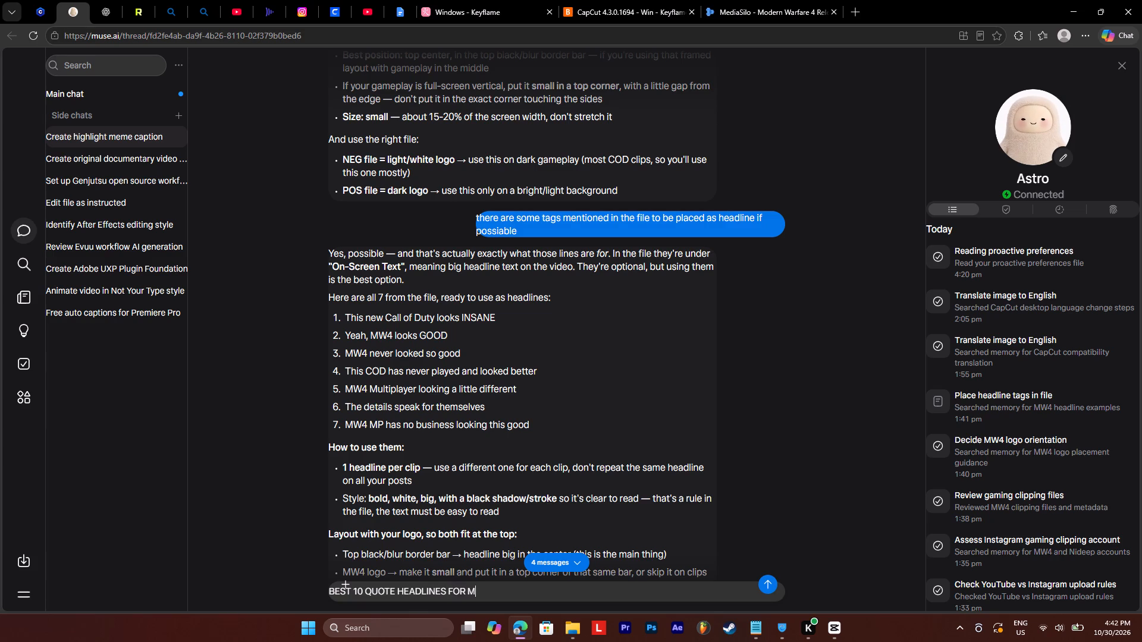
pyautogui.write('W4')
pyautogui.press('space')
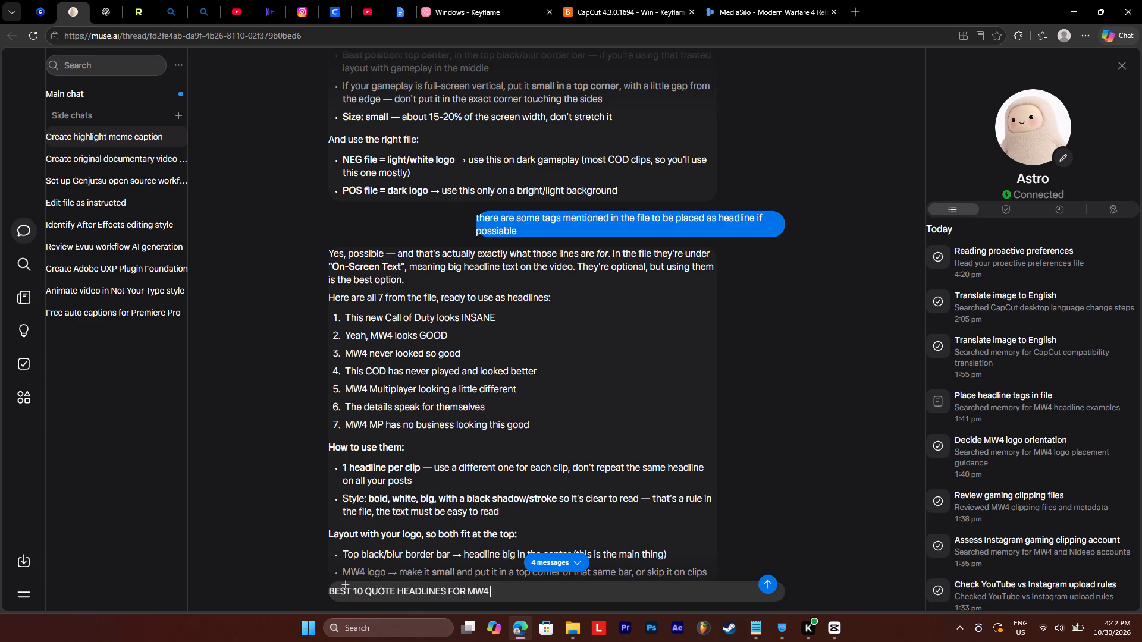
pyautogui.write('FOR A')
pyautogui.write('TENTION GRAB')
pyautogui.press('space')
pyautogui.press('space')
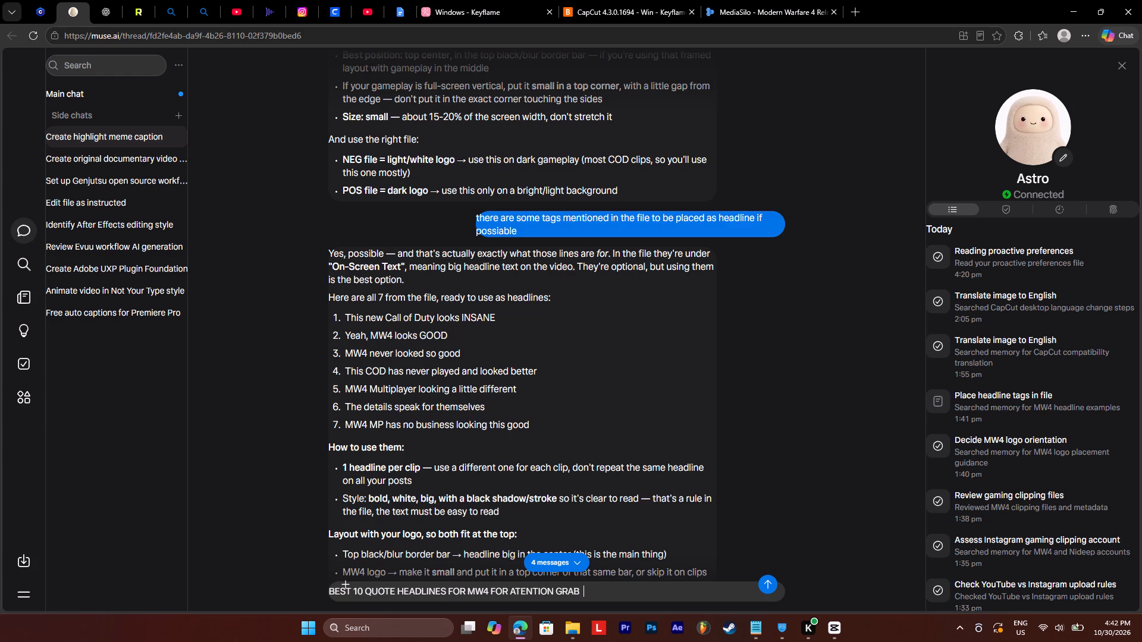
pyautogui.press('Left')
pyautogui.press('Left')
pyautogui.press('Left')
pyautogui.press('Left')
pyautogui.press('Left')
pyautogui.press('Left')
pyautogui.press('Left')
pyautogui.press('Left')
pyautogui.press('Left')
pyautogui.press('Left')
pyautogui.press('Left')
pyautogui.press('Left')
pyautogui.press('Left')
pyautogui.press('Left')
pyautogui.press('Left')
pyautogui.press('Left')
pyautogui.press('Left')
pyautogui.press('Left')
pyautogui.press('Left')
pyautogui.press('Left')
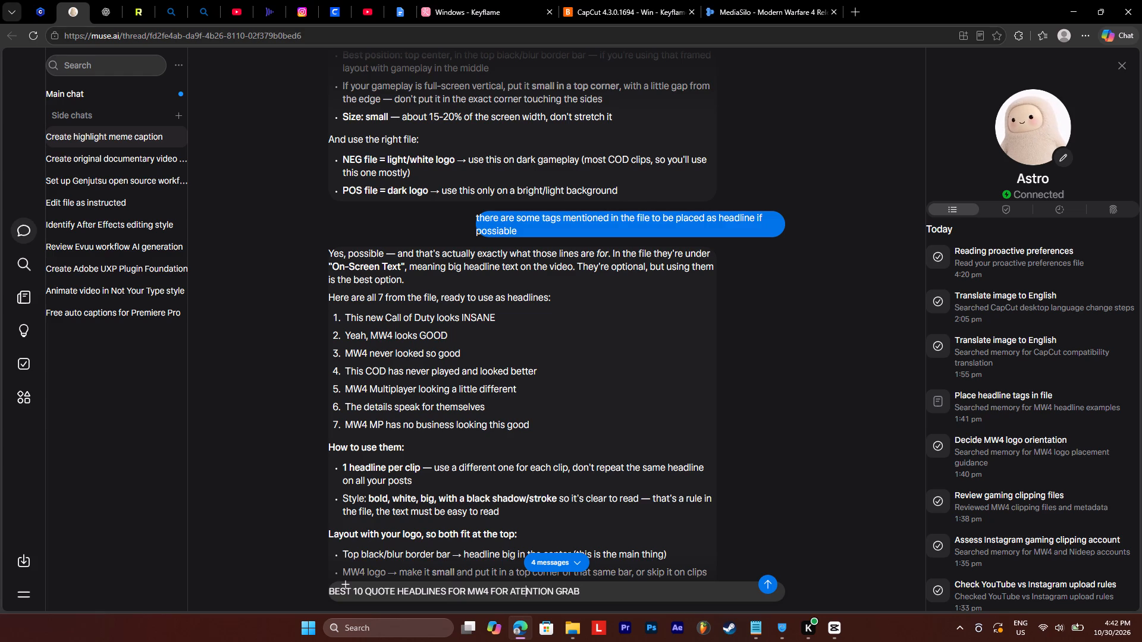
pyautogui.press('Right')
pyautogui.press('Right')
pyautogui.press('Left')
pyautogui.press('space')
pyautogui.write('MULTIPLAYER')
pyautogui.press('Return')
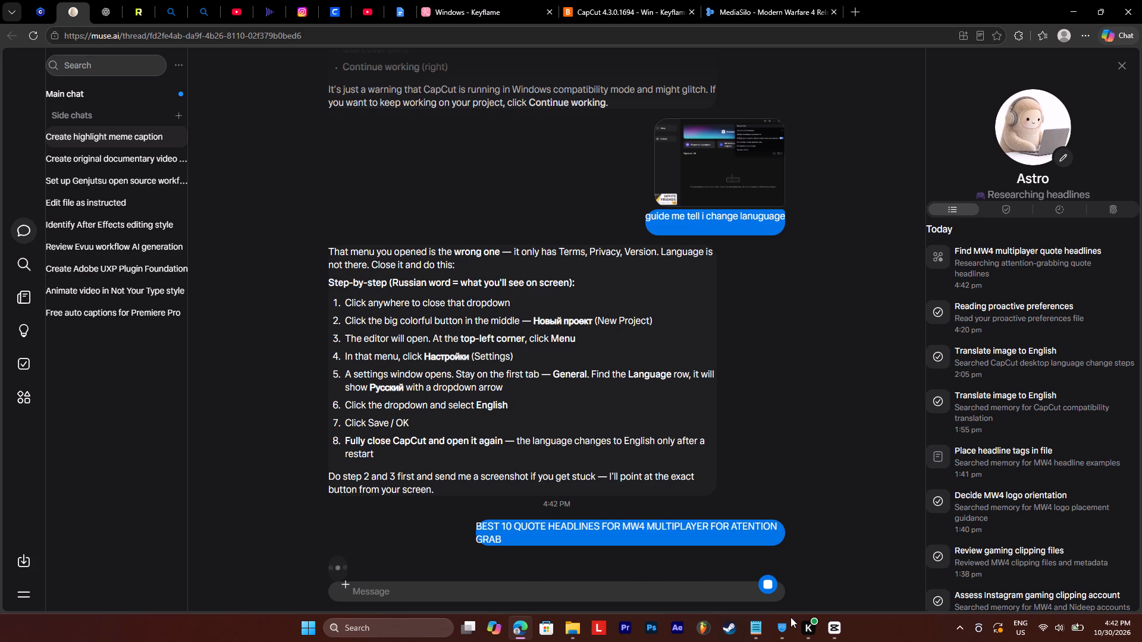
# Return to CapCut and move the playhead to about 00:02:48, near the start of the selected segment.
pyautogui.click(835, 630)
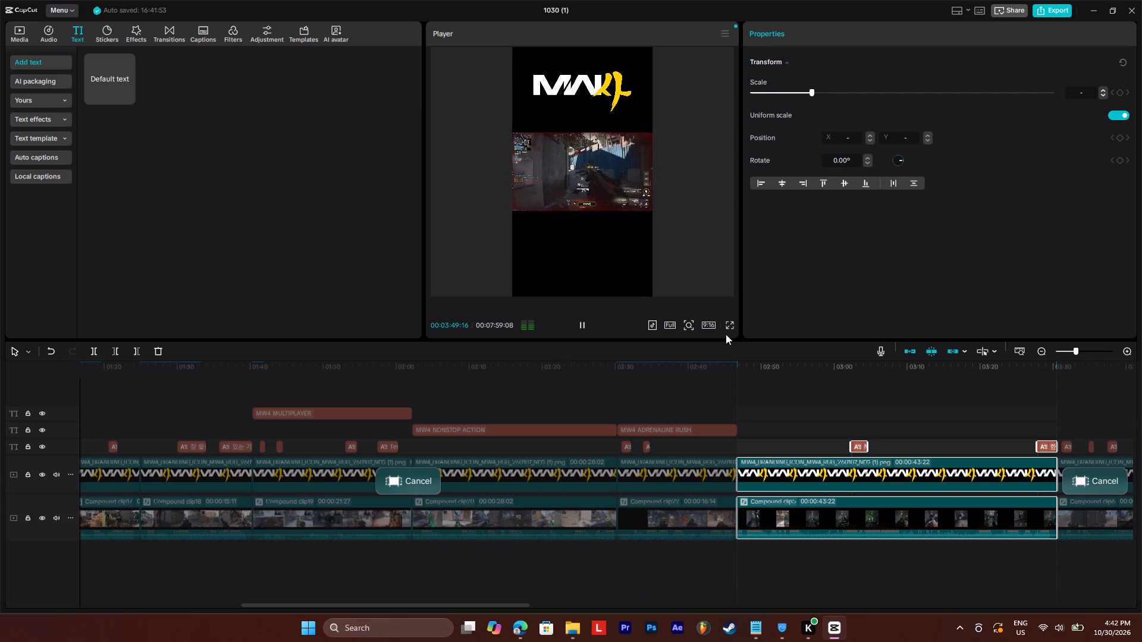
pyautogui.click(752, 372)
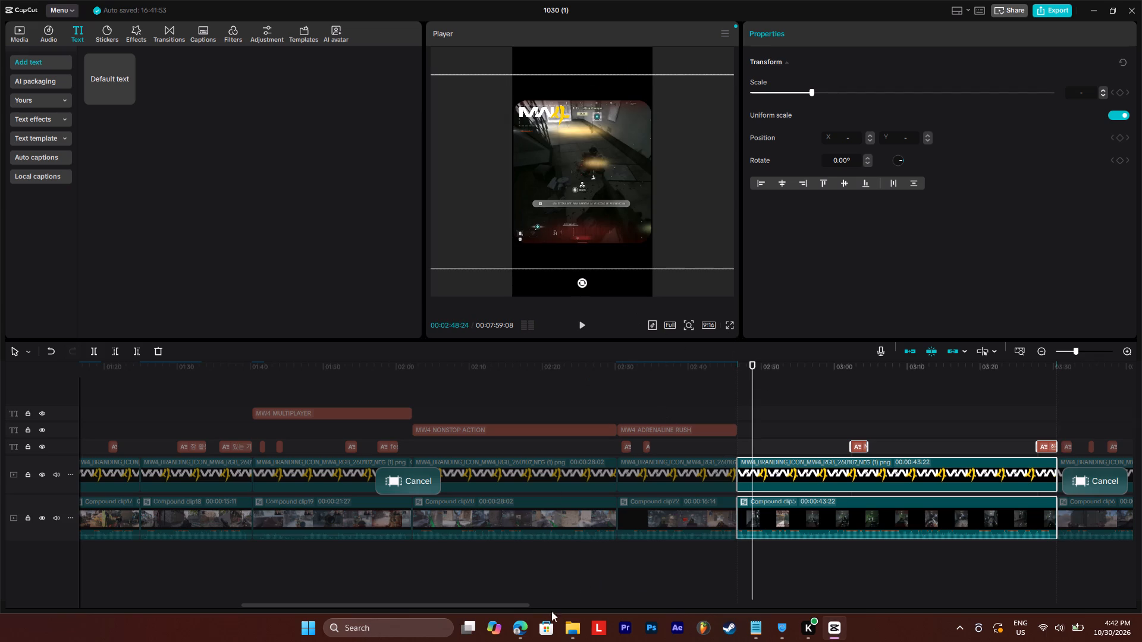
# Switch back to the chat in Edge and send the follow-up "NAAH GAMEPLAY PEAK MULTIPLAYER ACTION QUOTE".
pyautogui.click(528, 628)
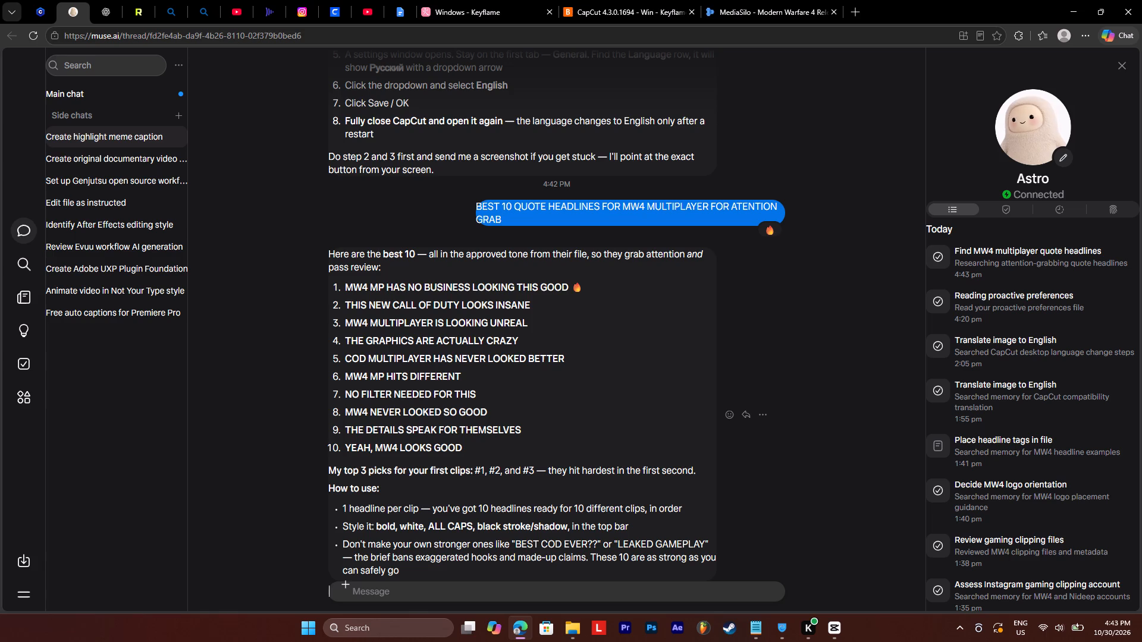
pyautogui.click(397, 591)
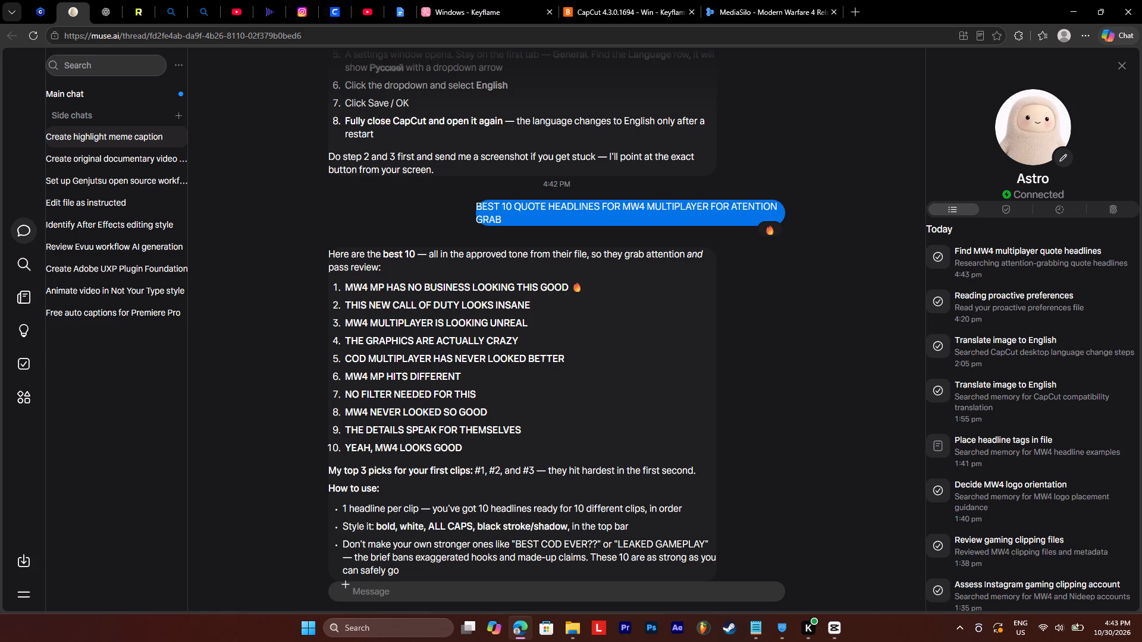
pyautogui.write('NAAH')
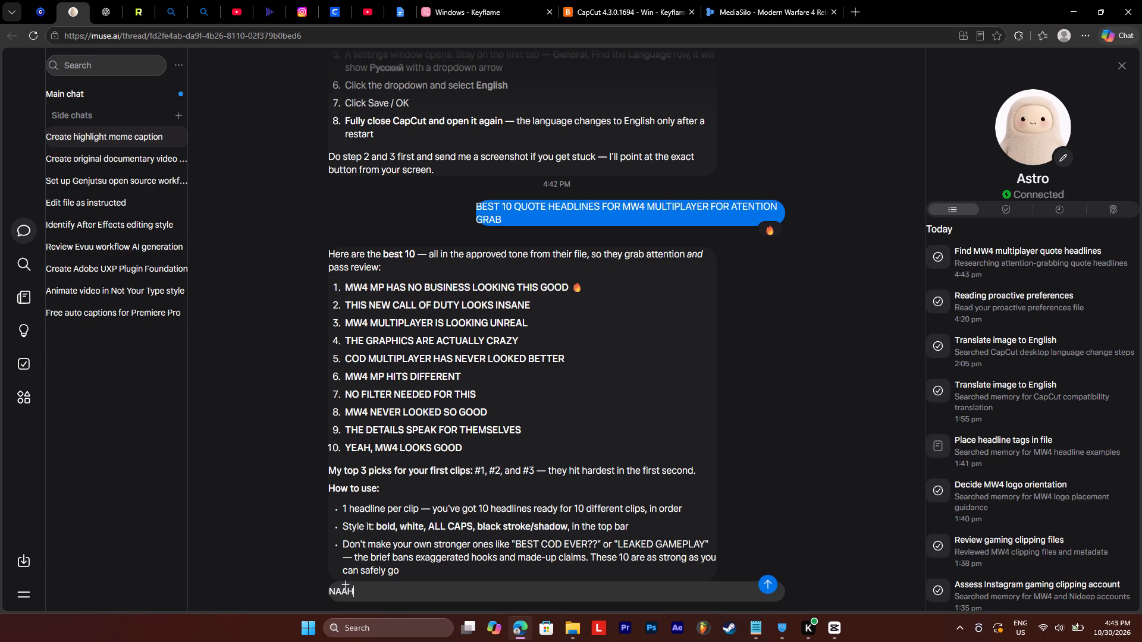
pyautogui.press('space')
pyautogui.write('GAMEPLAYU')
pyautogui.press('space')
pyautogui.press('BackSpace')
pyautogui.press('BackSpace')
pyautogui.press('space')
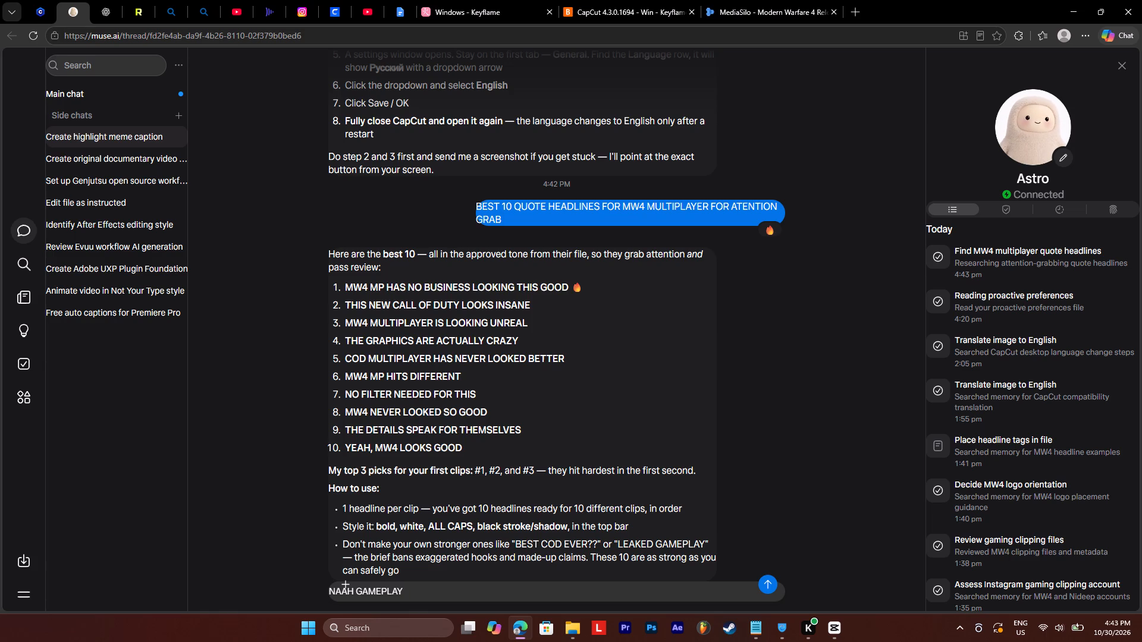
pyautogui.write('PWE')
pyautogui.press('BackSpace')
pyautogui.press('BackSpace')
pyautogui.write('WA')
pyautogui.press('BackSpace')
pyautogui.press('BackSpace')
pyautogui.write('AK')
pyautogui.press('space')
pyautogui.press('BackSpace')
pyautogui.press('BackSpace')
pyautogui.press('BackSpace')
pyautogui.write('EA')
pyautogui.write('K MULTIPLAYER ACR')
pyautogui.press('BackSpace')
pyautogui.write('TION QU')
pyautogui.write('OTE')
pyautogui.press('space')
pyautogui.press('Return')
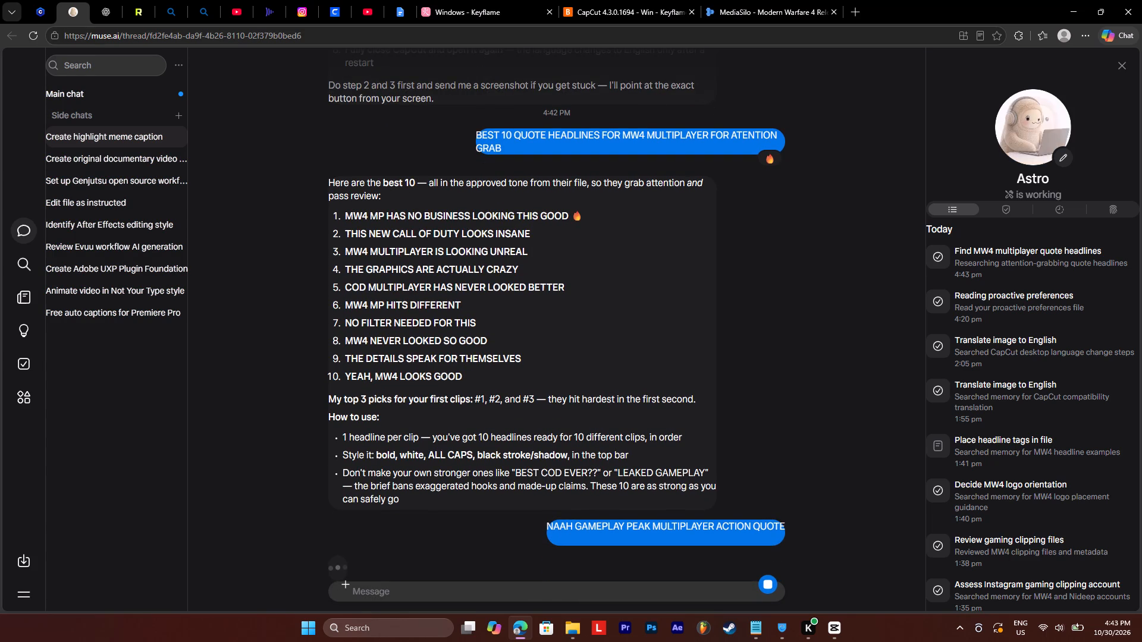
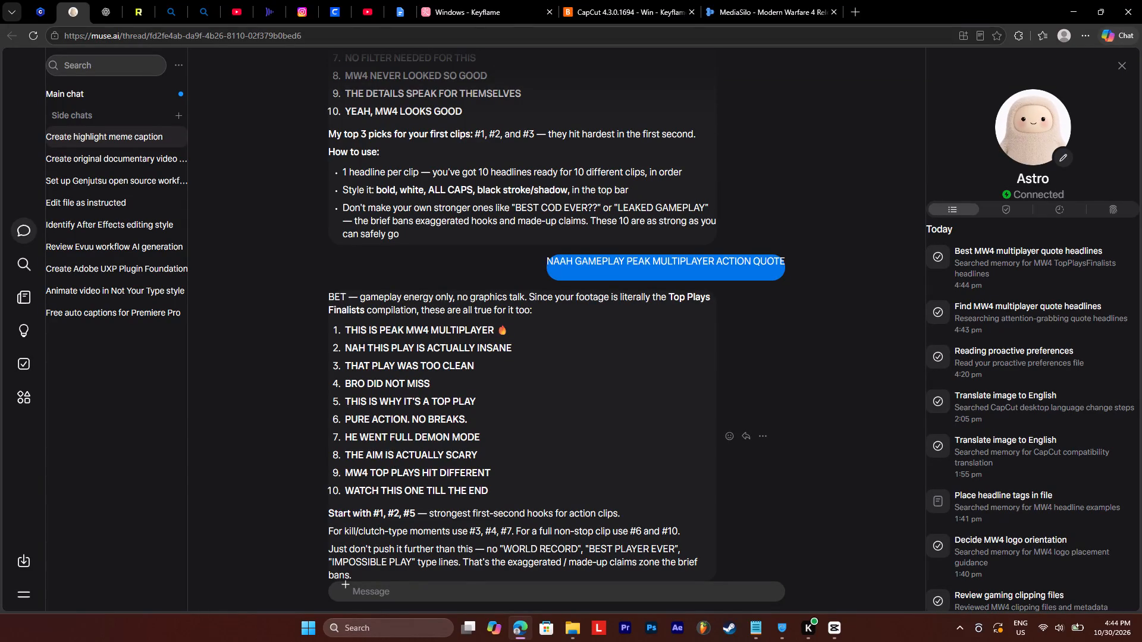
# Copy the headline "PURE ACTION. NO BREAKS." from the assistant's latest list and return to CapCut.
pyautogui.moveTo(345, 420); pyautogui.dragTo(466, 413)
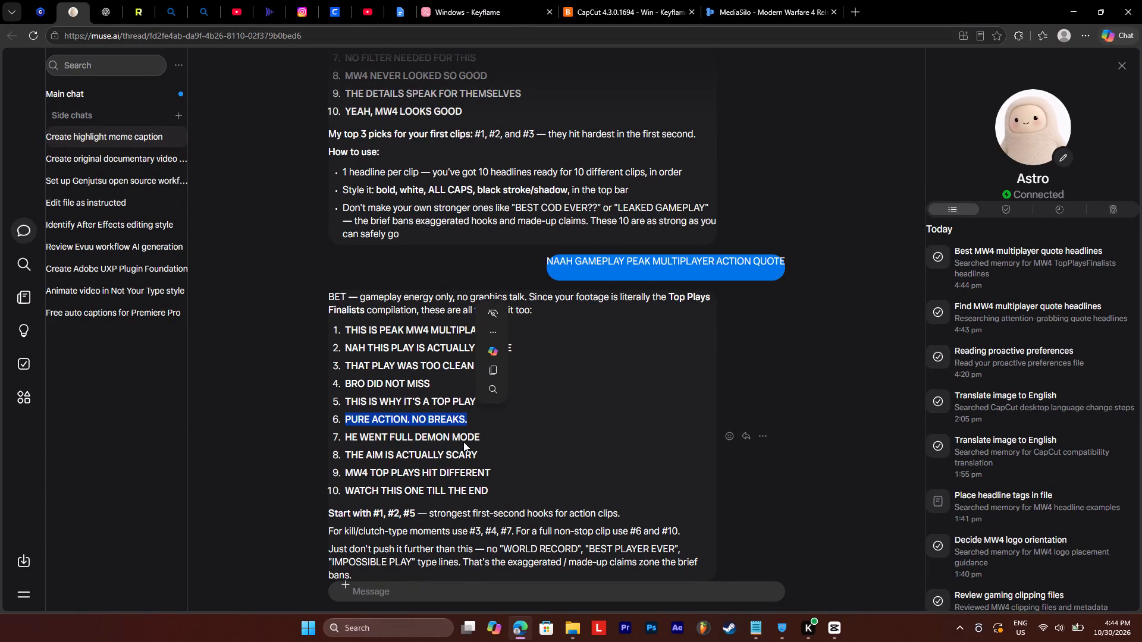
pyautogui.hotkey('ctrl', 'c')
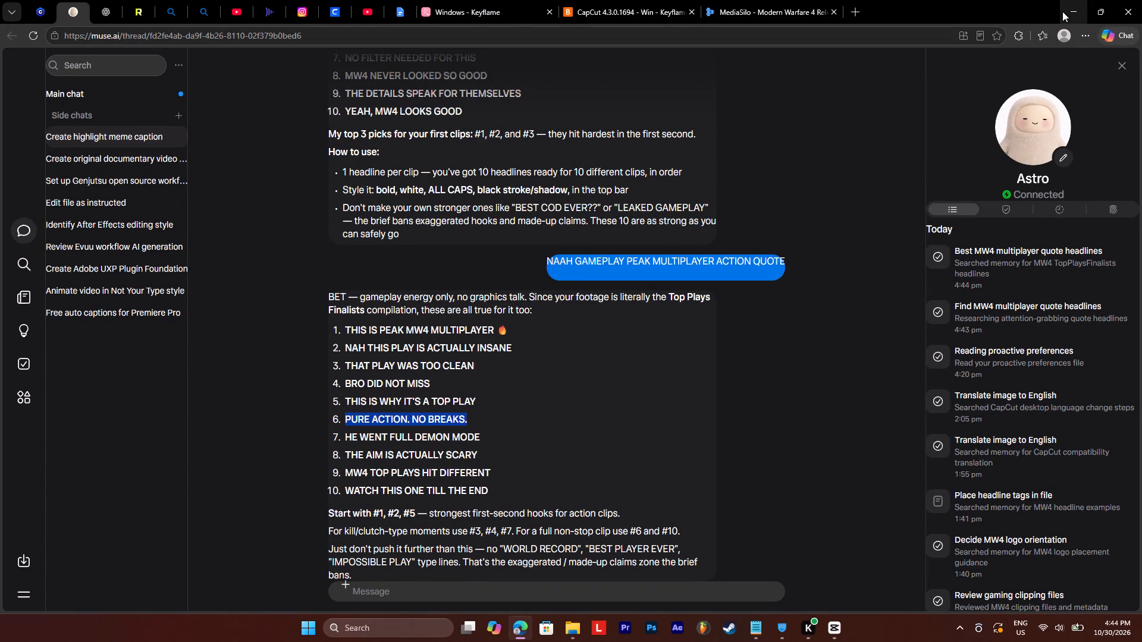
pyautogui.click(1062, 11)
# Duplicate the "MW4 ADRENALINE RUSH" title onto the start of the following segment and extend the copy to that segment's end.
pyautogui.click(679, 428)
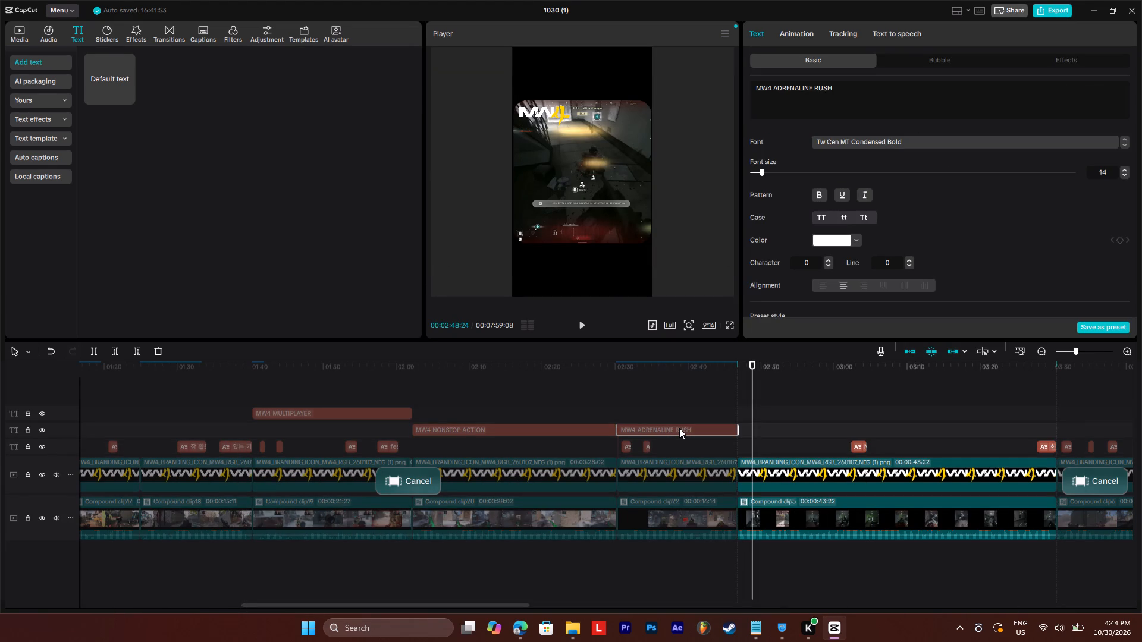
pyautogui.hotkey('ctrl', 'c')
pyautogui.hotkey('ctrl', 'v')
pyautogui.moveTo(775, 430); pyautogui.dragTo(763, 430)
pyautogui.moveTo(858, 427); pyautogui.dragTo(1021, 433)
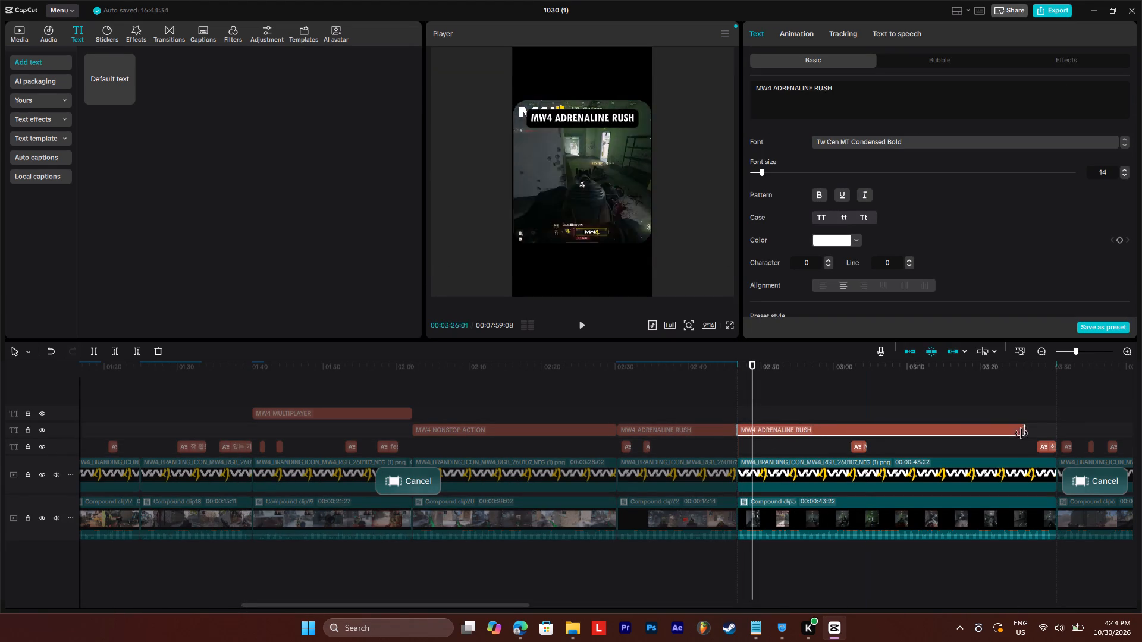
pyautogui.moveTo(1021, 433); pyautogui.dragTo(1057, 432)
# Replace the duplicated title's text with the copied headline "PURE ACTION. NO BREAKS.".
pyautogui.doubleClick(859, 428)
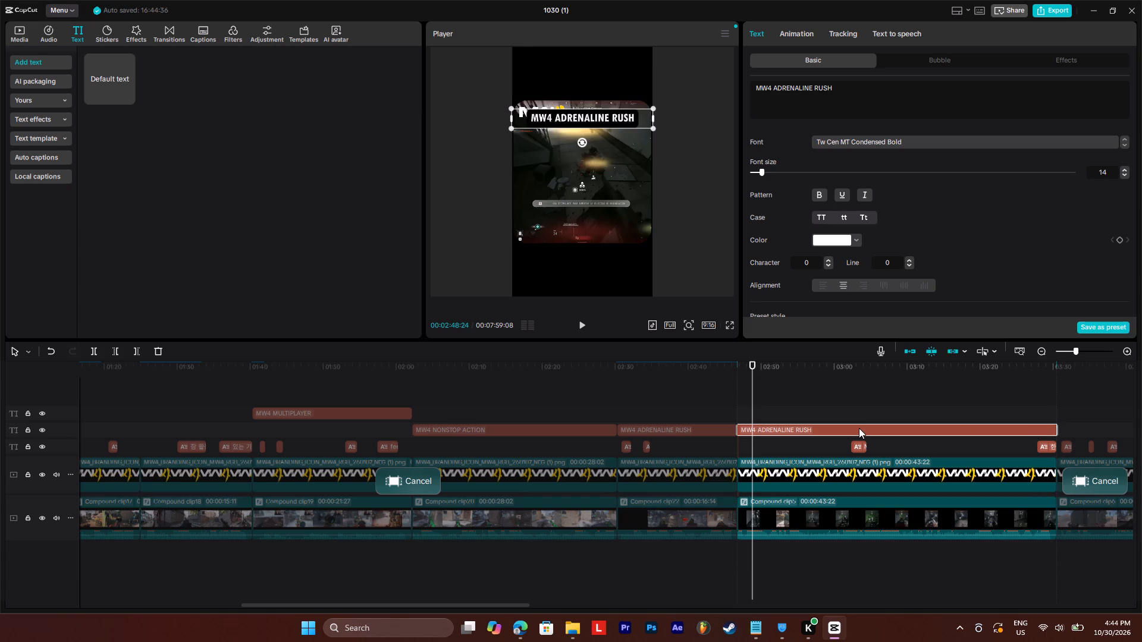
pyautogui.doubleClick(859, 428)
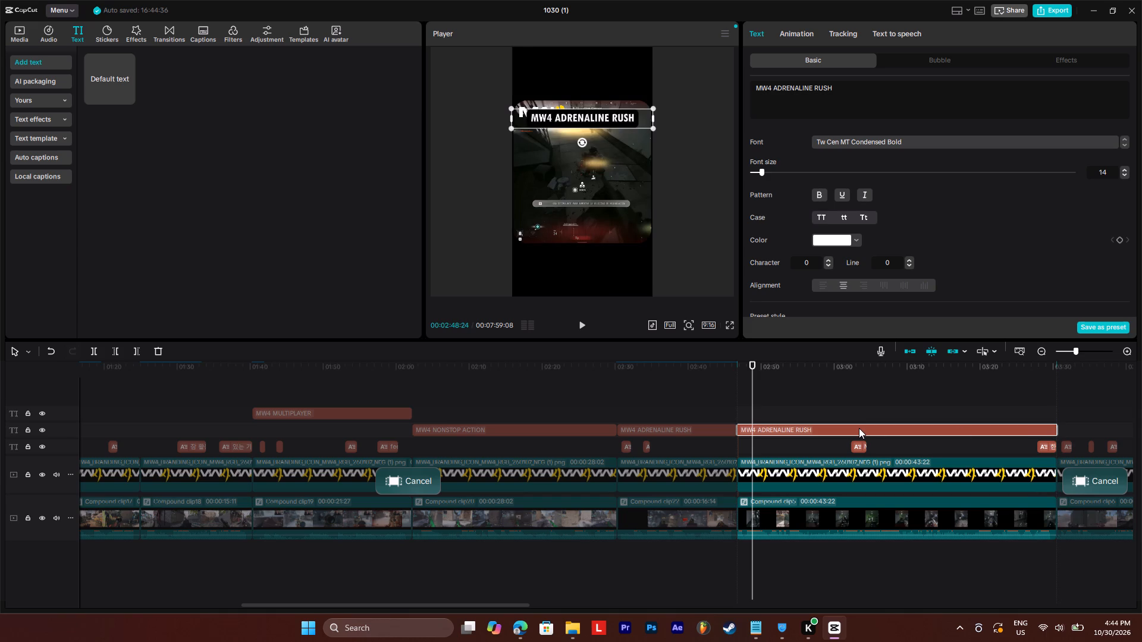
pyautogui.doubleClick(859, 428)
pyautogui.doubleClick(620, 118)
pyautogui.hotkey('ctrl', 'v')
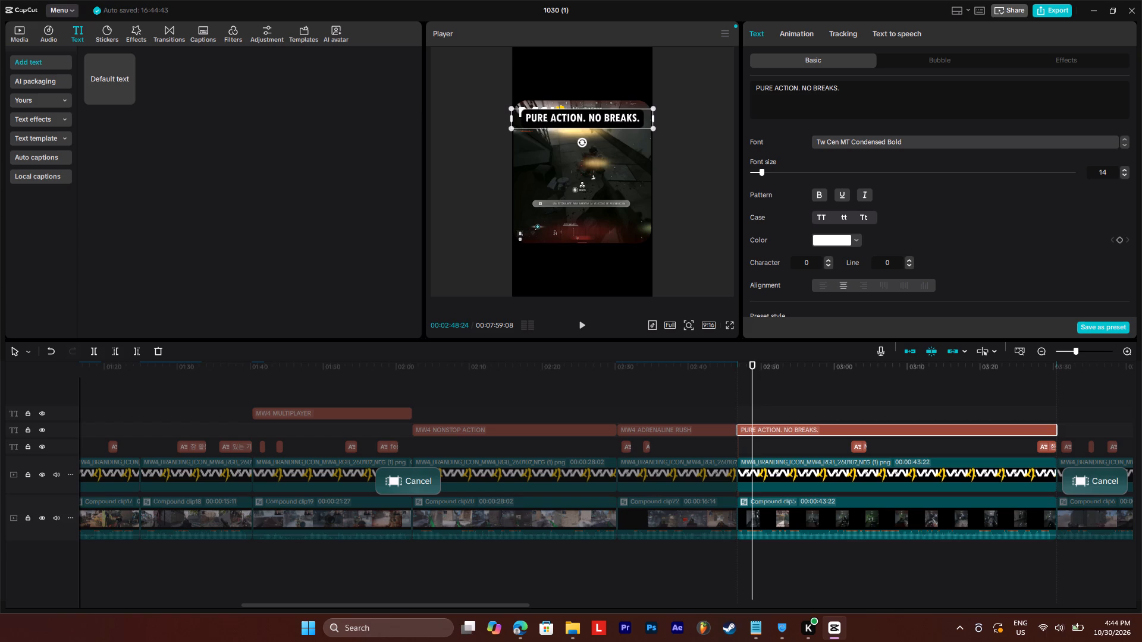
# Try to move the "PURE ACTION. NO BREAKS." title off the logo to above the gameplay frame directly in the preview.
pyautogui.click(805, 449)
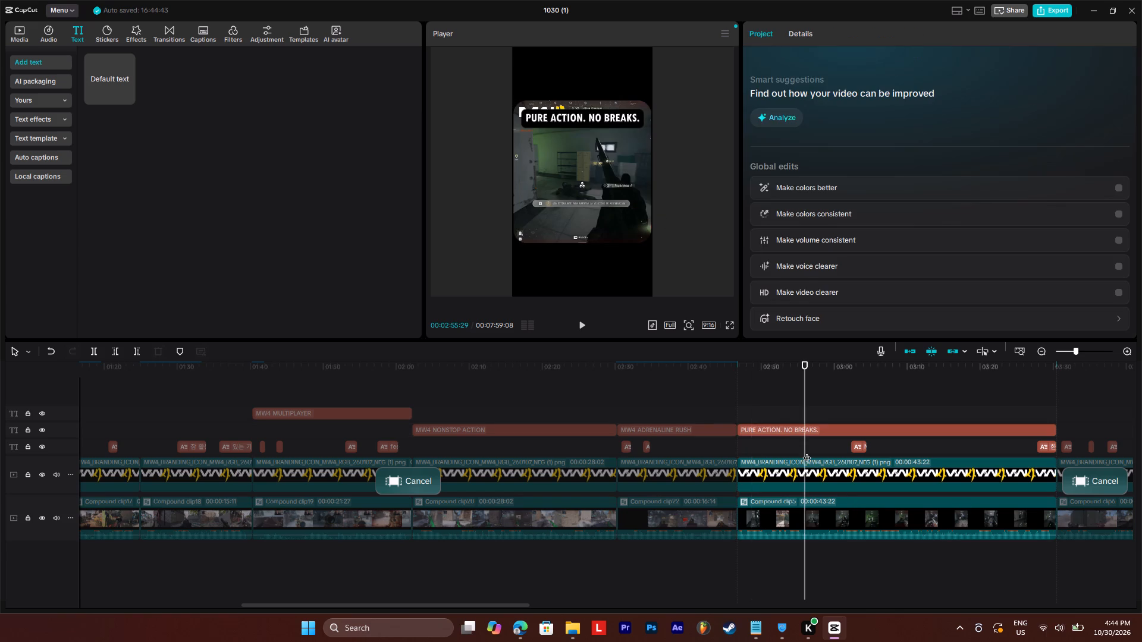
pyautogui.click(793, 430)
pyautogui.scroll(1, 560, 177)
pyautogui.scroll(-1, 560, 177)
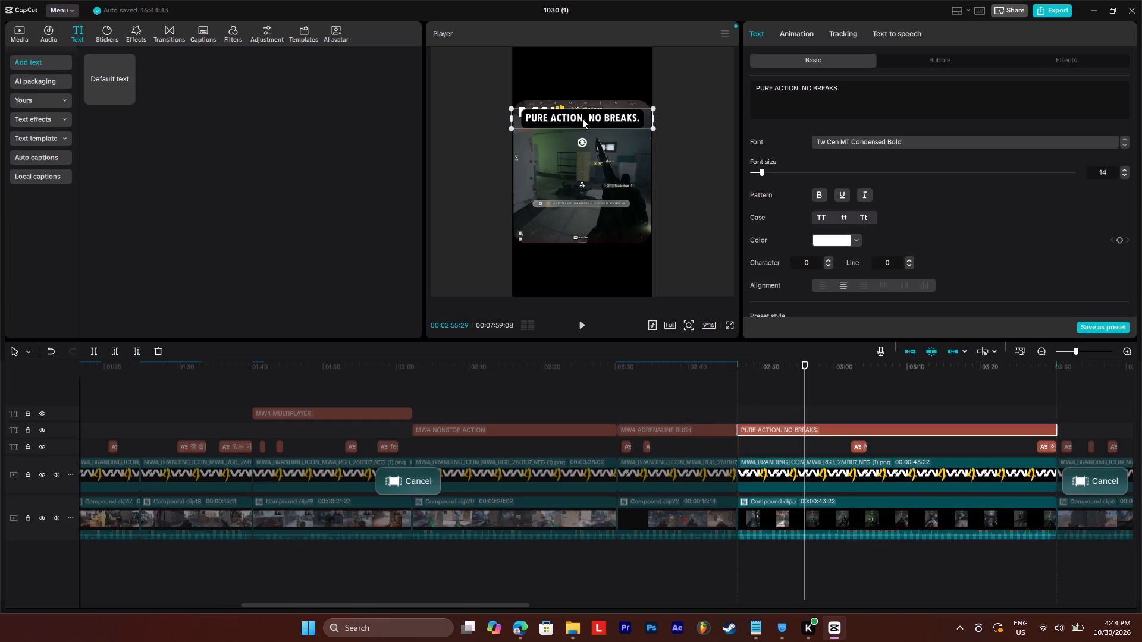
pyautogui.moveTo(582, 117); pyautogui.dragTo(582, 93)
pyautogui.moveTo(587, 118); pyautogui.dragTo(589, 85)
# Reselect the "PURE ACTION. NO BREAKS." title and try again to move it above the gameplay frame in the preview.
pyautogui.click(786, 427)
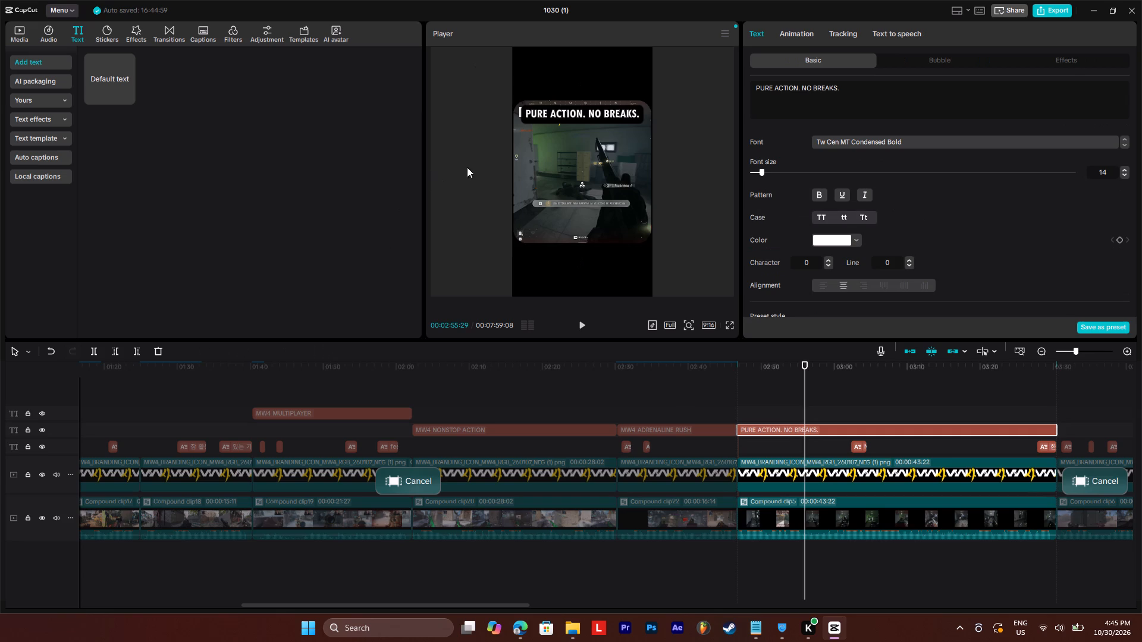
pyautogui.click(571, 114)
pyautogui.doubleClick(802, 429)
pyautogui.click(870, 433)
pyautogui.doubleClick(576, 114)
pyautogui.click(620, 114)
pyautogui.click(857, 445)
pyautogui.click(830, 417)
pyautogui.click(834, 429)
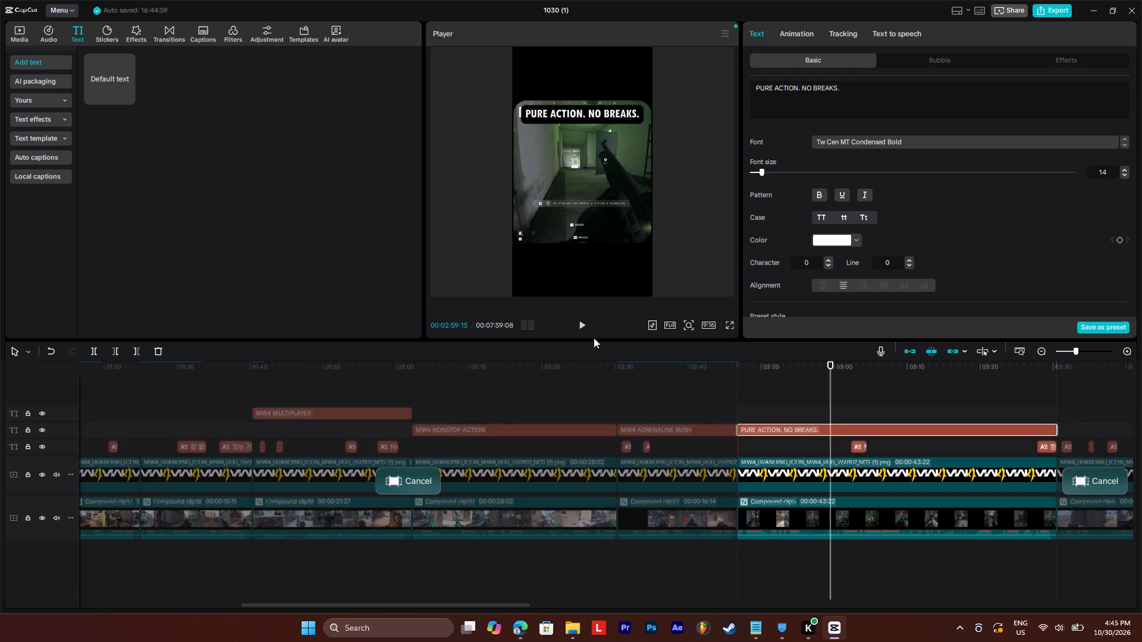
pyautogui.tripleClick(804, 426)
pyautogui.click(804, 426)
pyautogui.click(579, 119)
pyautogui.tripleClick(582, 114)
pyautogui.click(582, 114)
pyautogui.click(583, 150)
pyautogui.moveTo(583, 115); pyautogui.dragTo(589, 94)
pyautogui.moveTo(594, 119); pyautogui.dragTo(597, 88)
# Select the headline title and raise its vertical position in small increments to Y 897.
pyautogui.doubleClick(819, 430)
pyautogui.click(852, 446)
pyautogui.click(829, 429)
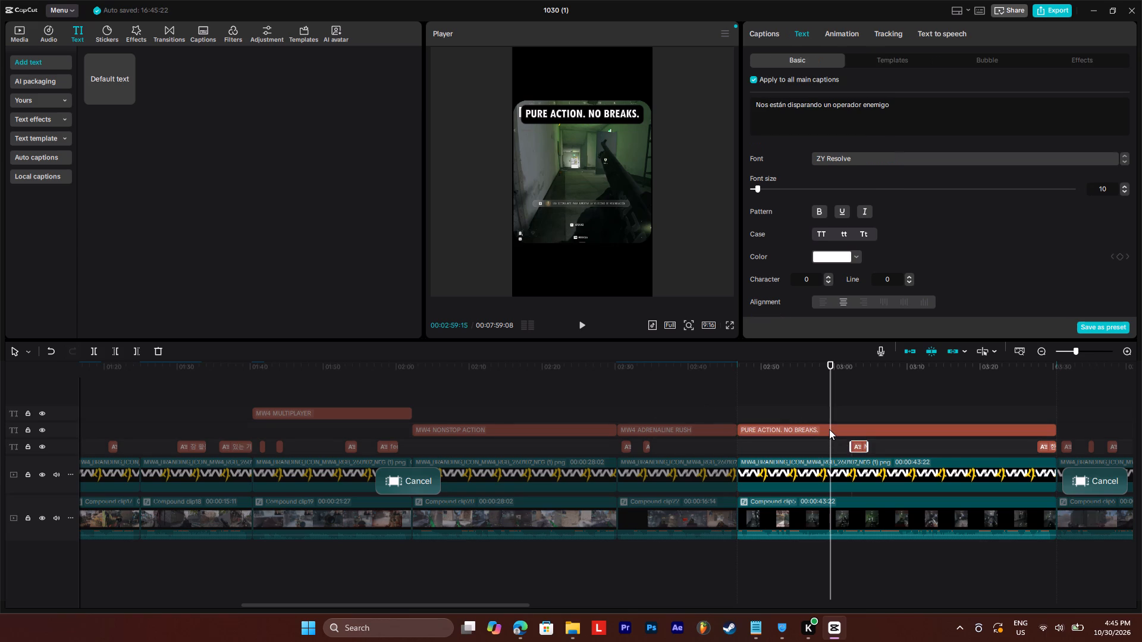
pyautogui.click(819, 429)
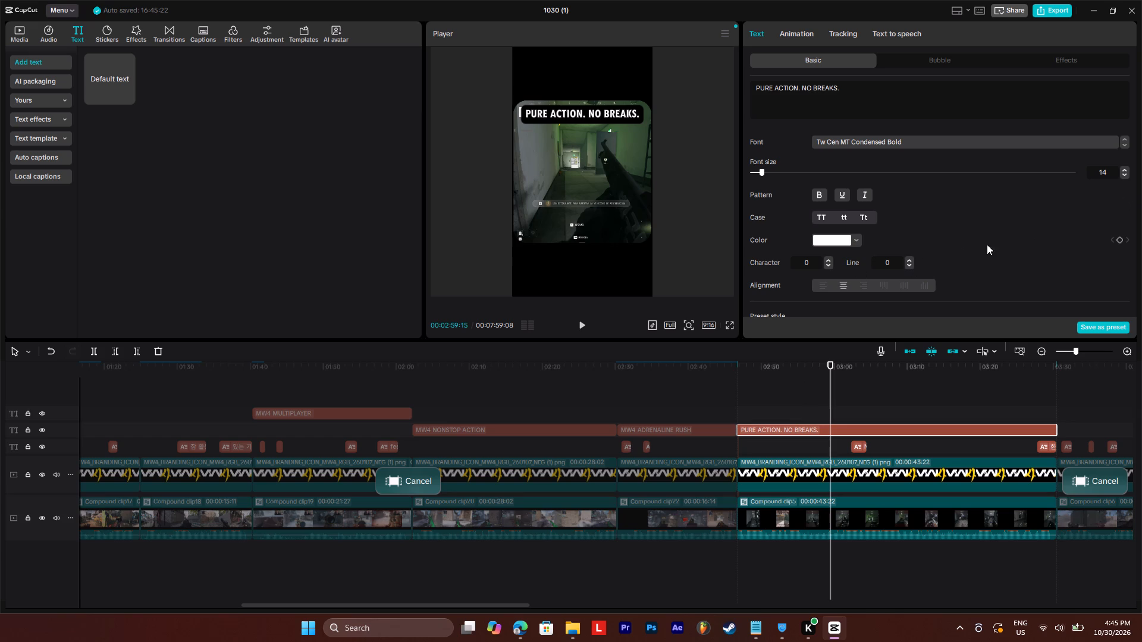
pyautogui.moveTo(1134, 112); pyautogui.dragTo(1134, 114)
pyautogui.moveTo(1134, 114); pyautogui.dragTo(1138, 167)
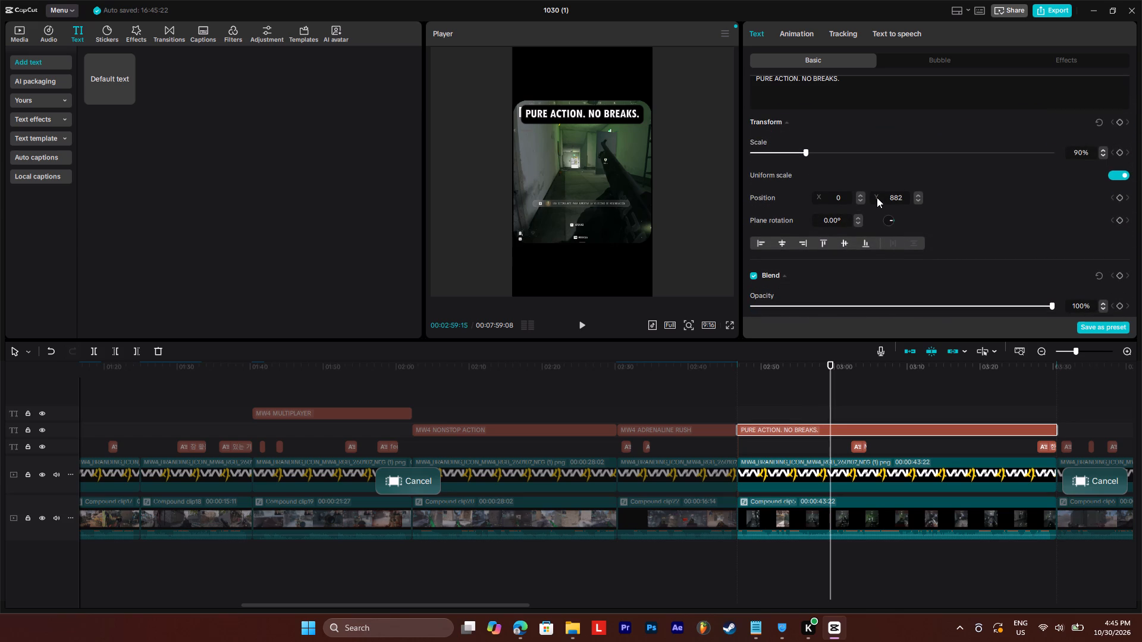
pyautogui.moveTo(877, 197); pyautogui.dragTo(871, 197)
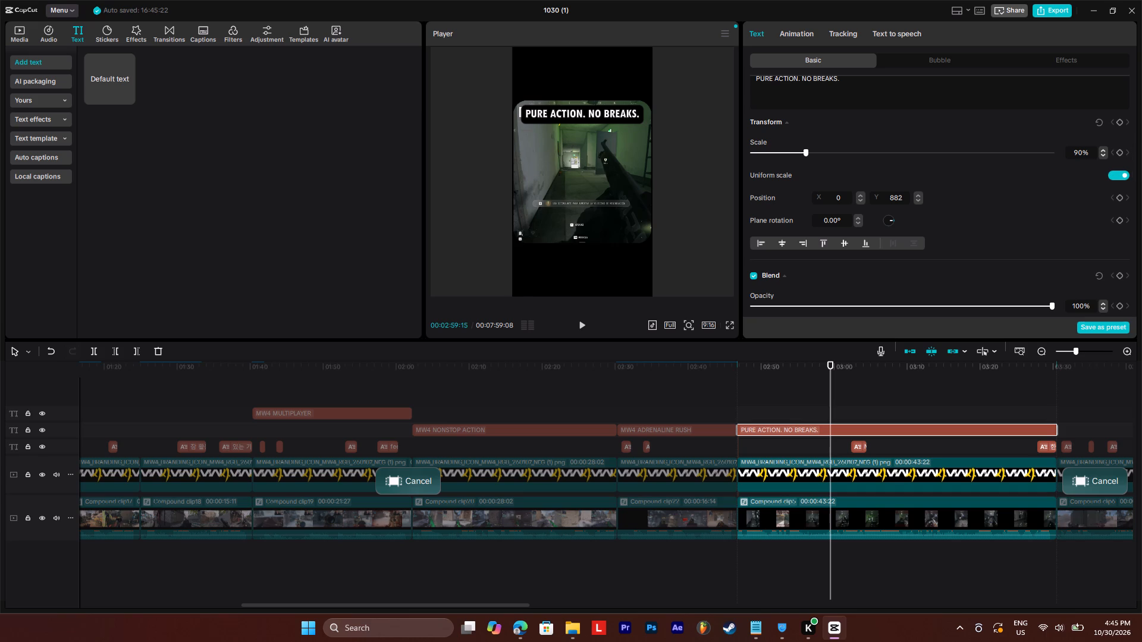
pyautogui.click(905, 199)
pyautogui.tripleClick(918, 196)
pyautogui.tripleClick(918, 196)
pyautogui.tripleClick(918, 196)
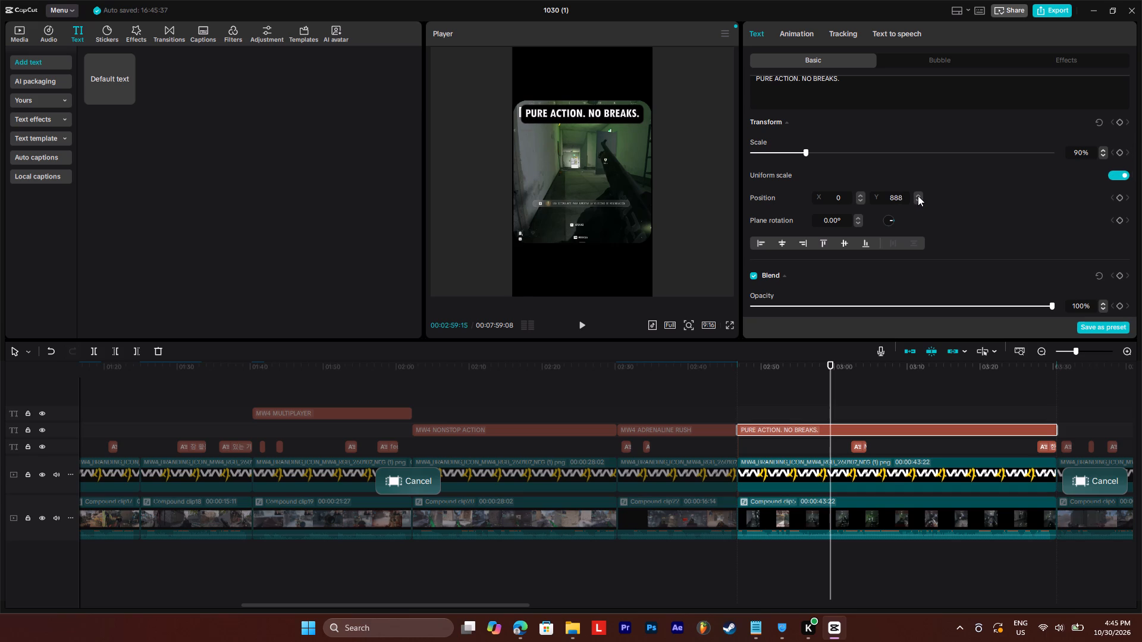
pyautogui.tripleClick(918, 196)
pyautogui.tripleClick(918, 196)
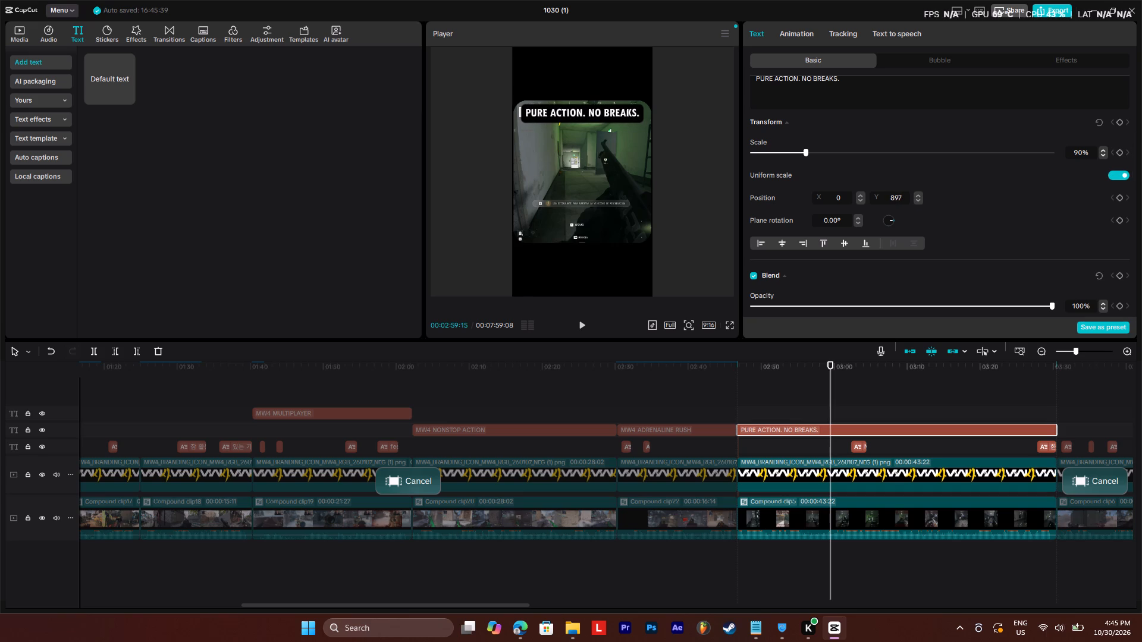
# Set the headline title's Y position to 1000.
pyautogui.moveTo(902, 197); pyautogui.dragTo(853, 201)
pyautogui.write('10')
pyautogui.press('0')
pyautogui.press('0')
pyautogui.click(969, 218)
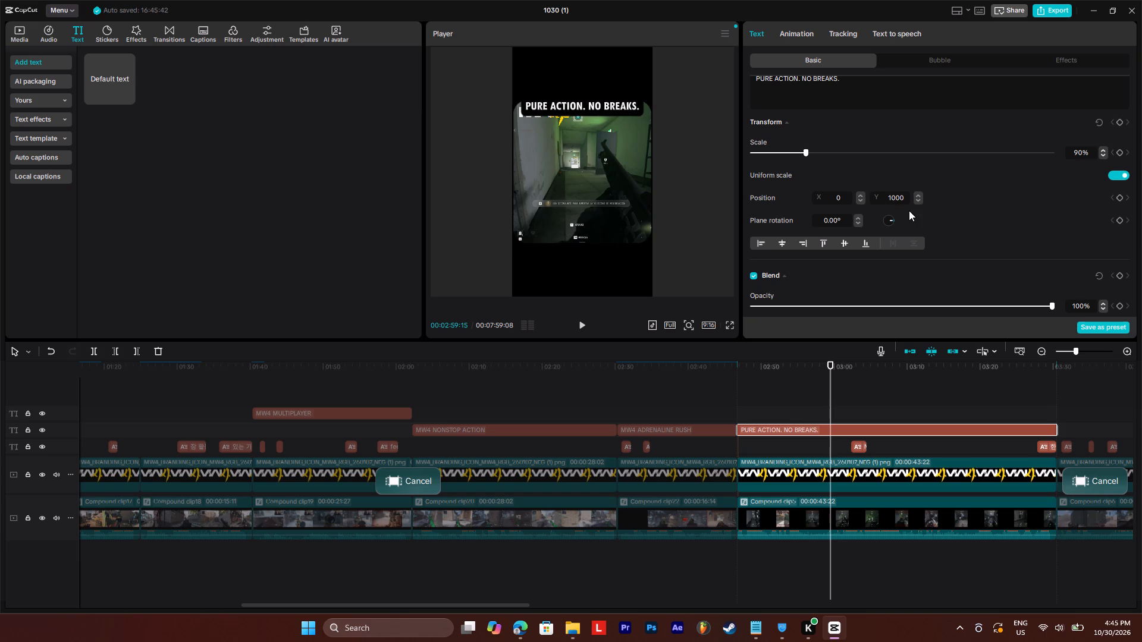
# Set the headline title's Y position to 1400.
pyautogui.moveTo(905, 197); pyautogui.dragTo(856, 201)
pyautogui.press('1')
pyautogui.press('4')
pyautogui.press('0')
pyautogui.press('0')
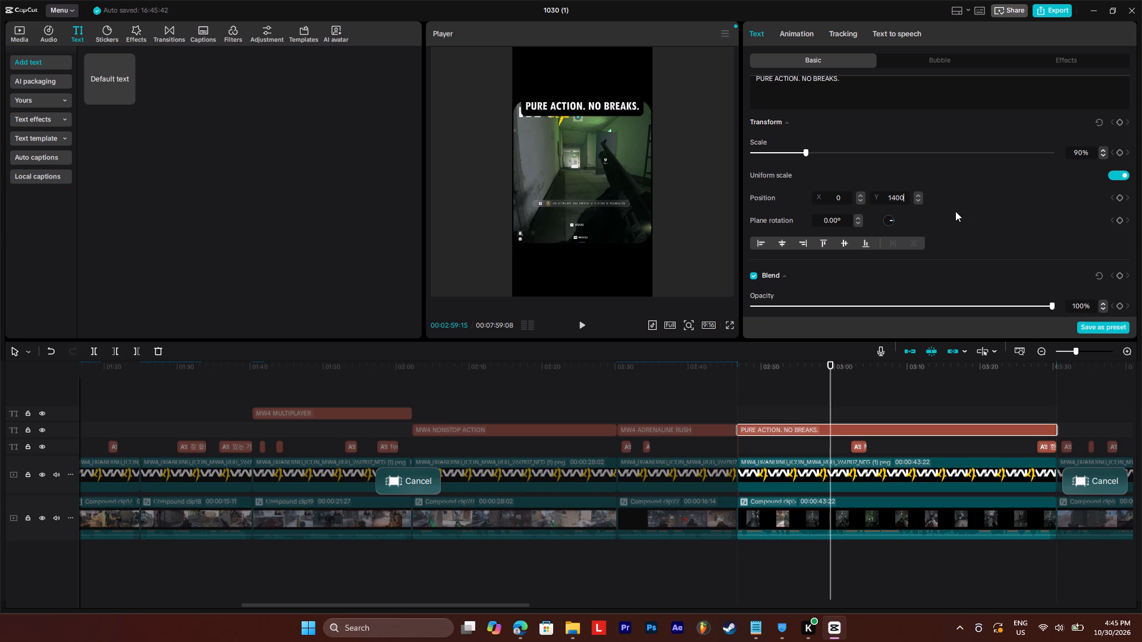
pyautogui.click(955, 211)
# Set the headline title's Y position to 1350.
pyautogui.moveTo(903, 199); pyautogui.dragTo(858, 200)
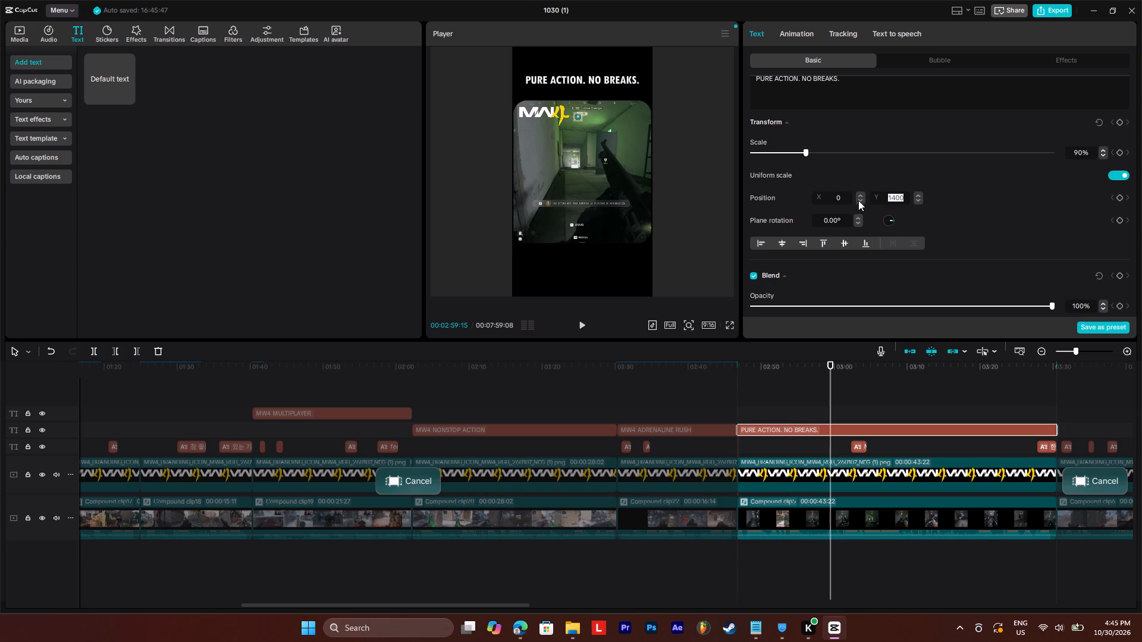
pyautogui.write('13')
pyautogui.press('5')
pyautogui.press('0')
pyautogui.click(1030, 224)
# Set the headline title's Y position to 1250 so it sits just above the gameplay frame.
pyautogui.moveTo(903, 197); pyautogui.dragTo(857, 197)
pyautogui.press('1')
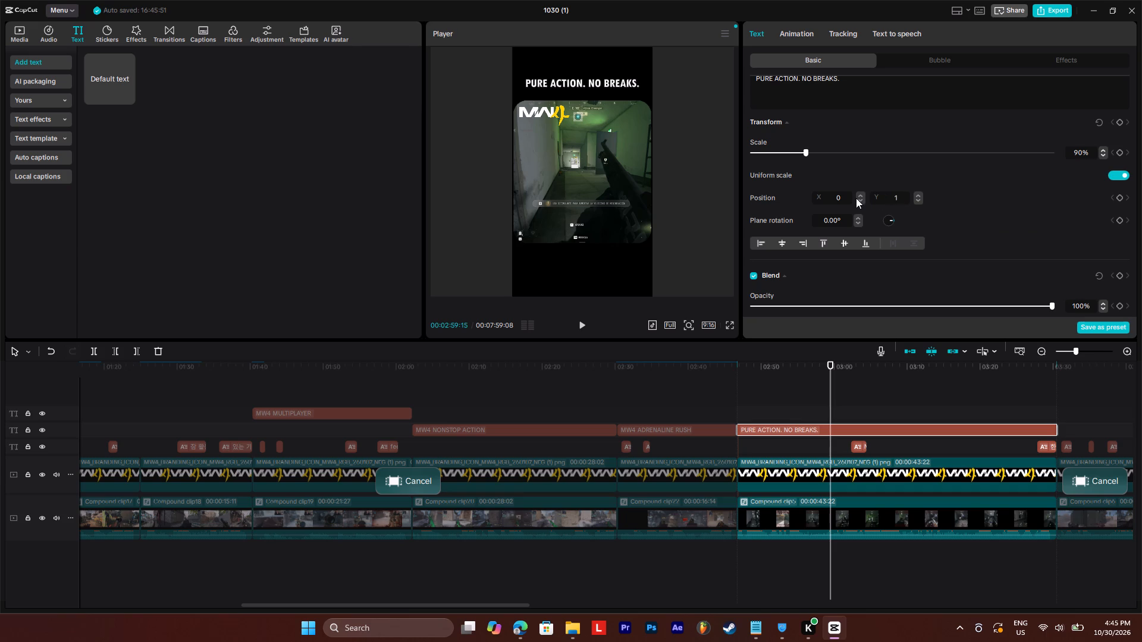
pyautogui.press('2')
pyautogui.press('5')
pyautogui.press('0')
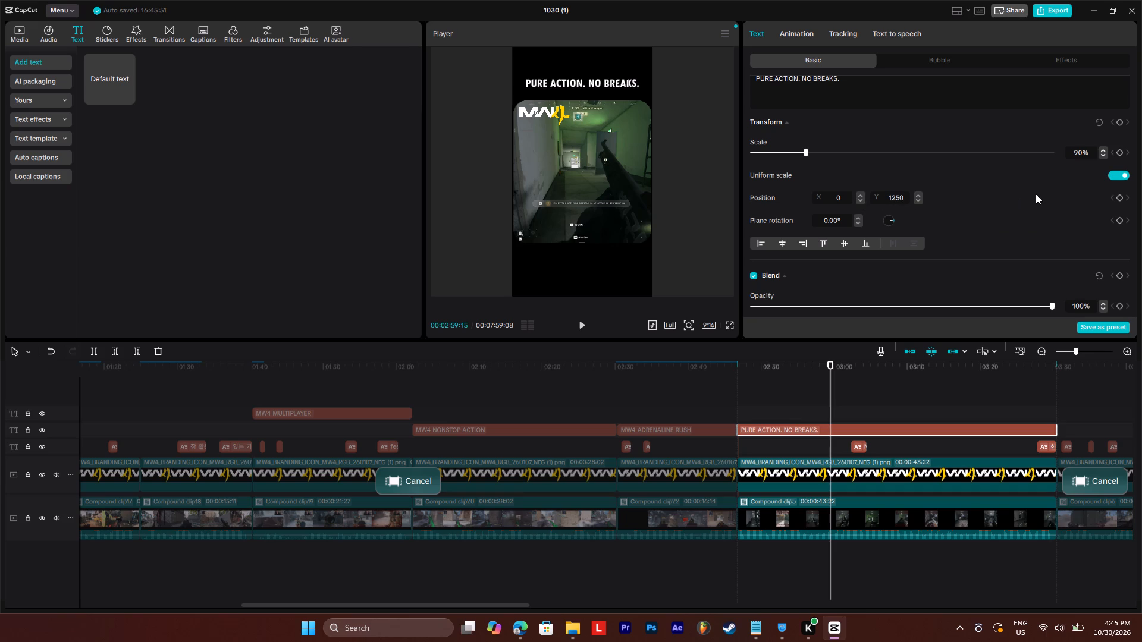
pyautogui.click(1036, 194)
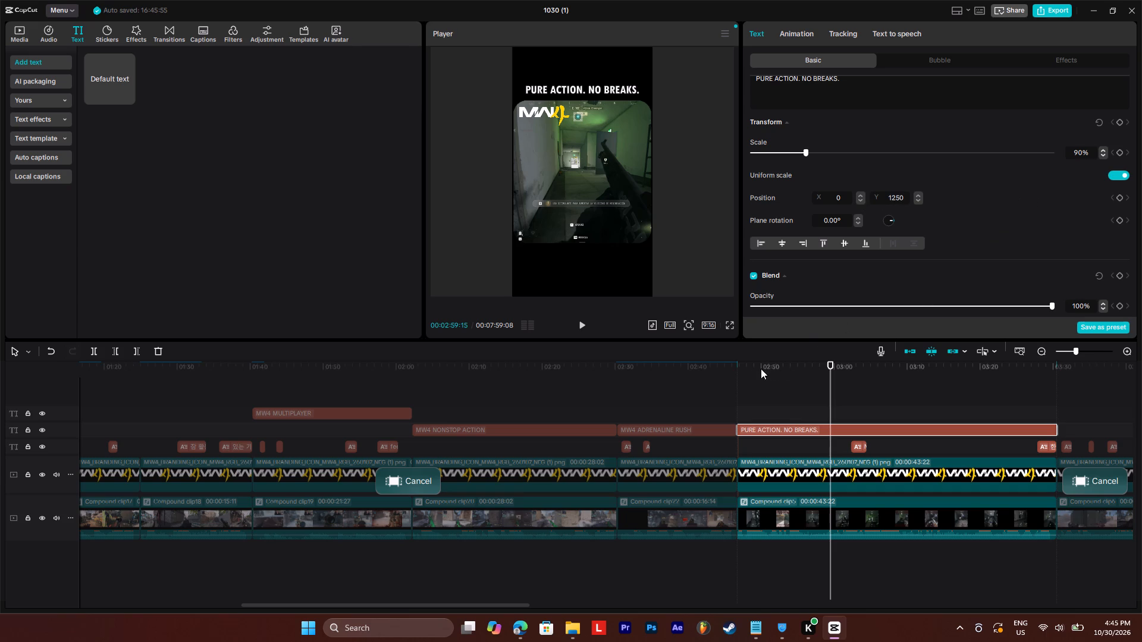
# Play back the start, middle and end of the "PURE ACTION. NO BREAKS." segment to check its title, logo and framing.
pyautogui.click(741, 361)
pyautogui.press('space')
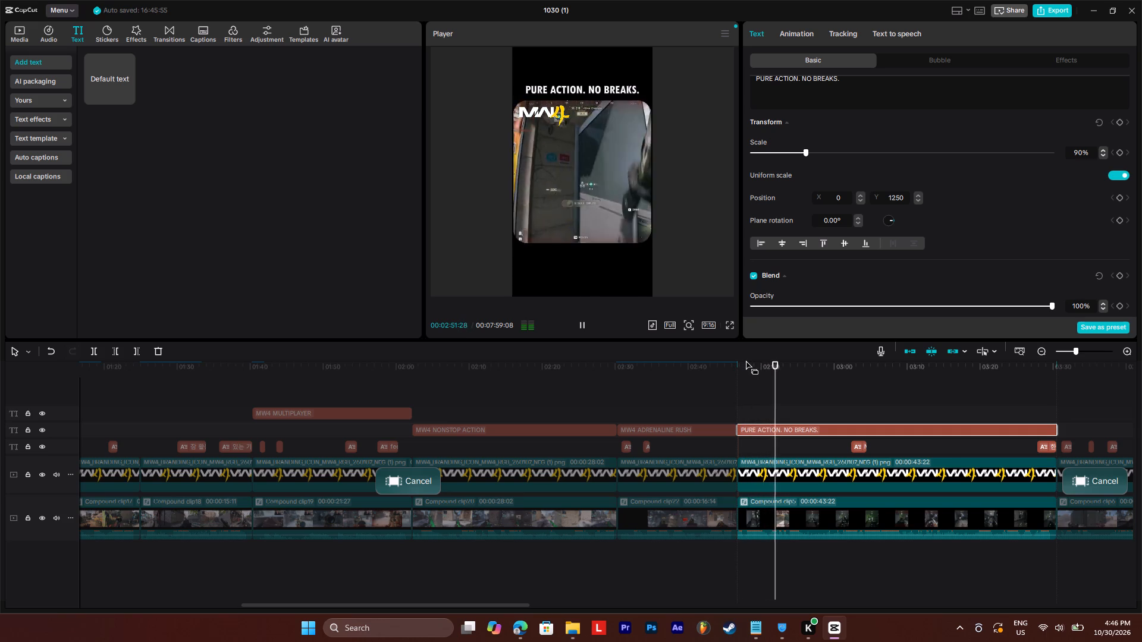
pyautogui.click(845, 371)
pyautogui.press('space')
pyautogui.press('space')
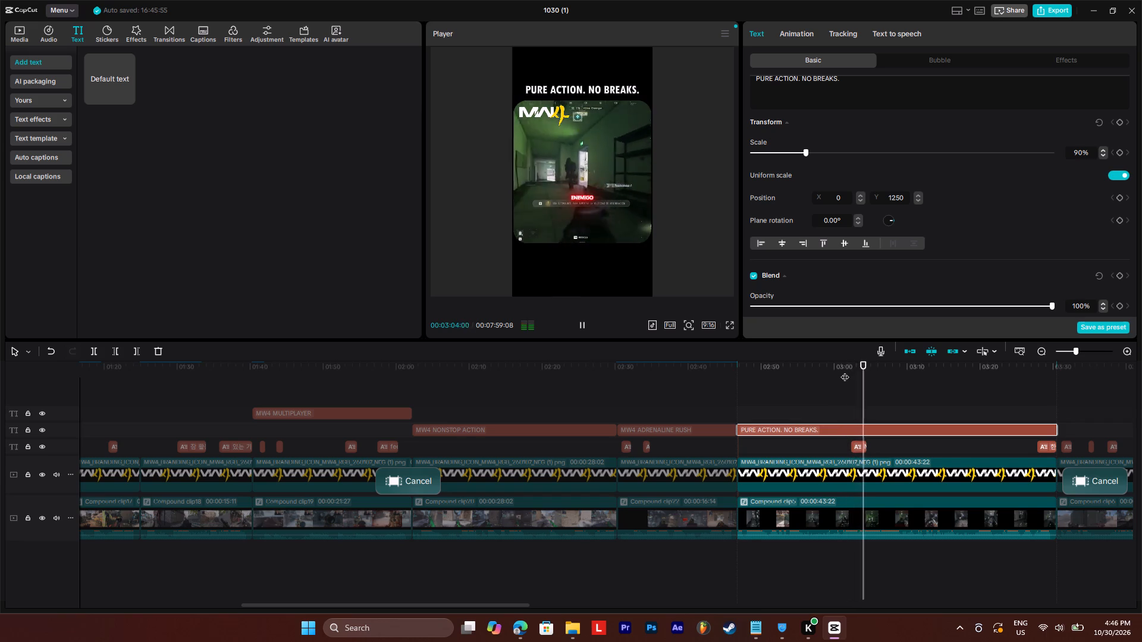
pyautogui.press('space')
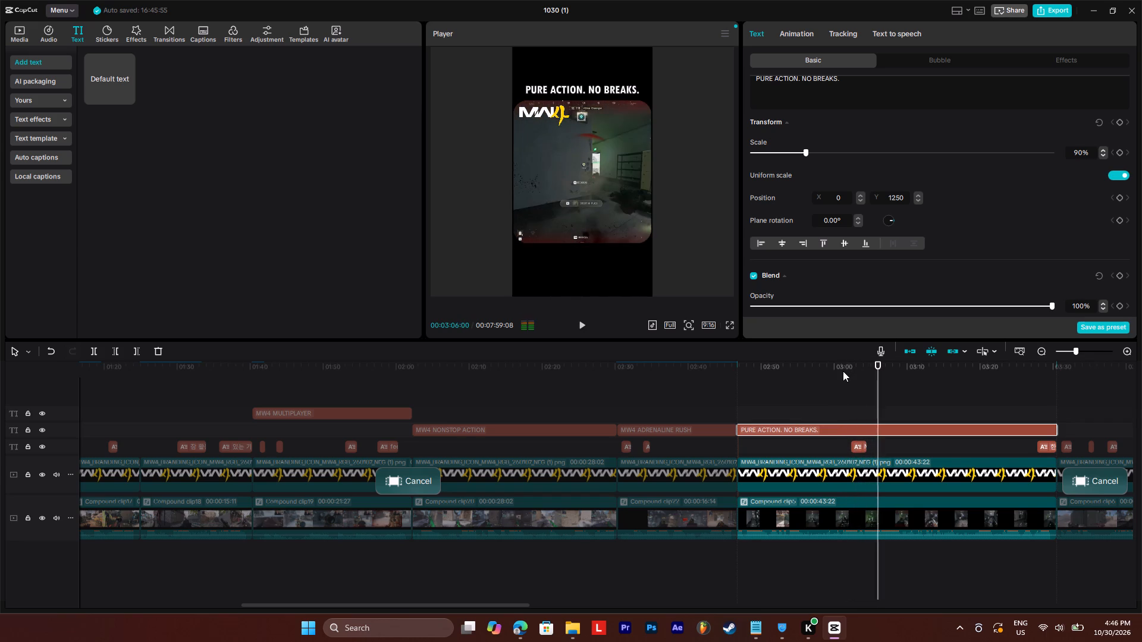
pyautogui.press('space')
pyautogui.click(1041, 366)
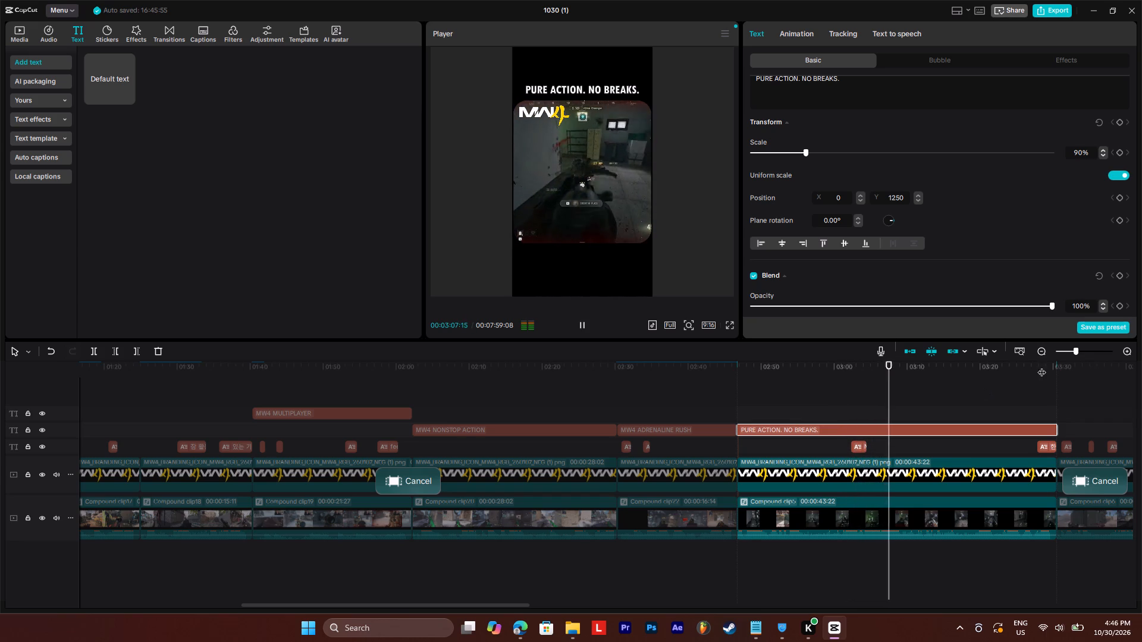
pyautogui.press('space')
pyautogui.press('space')
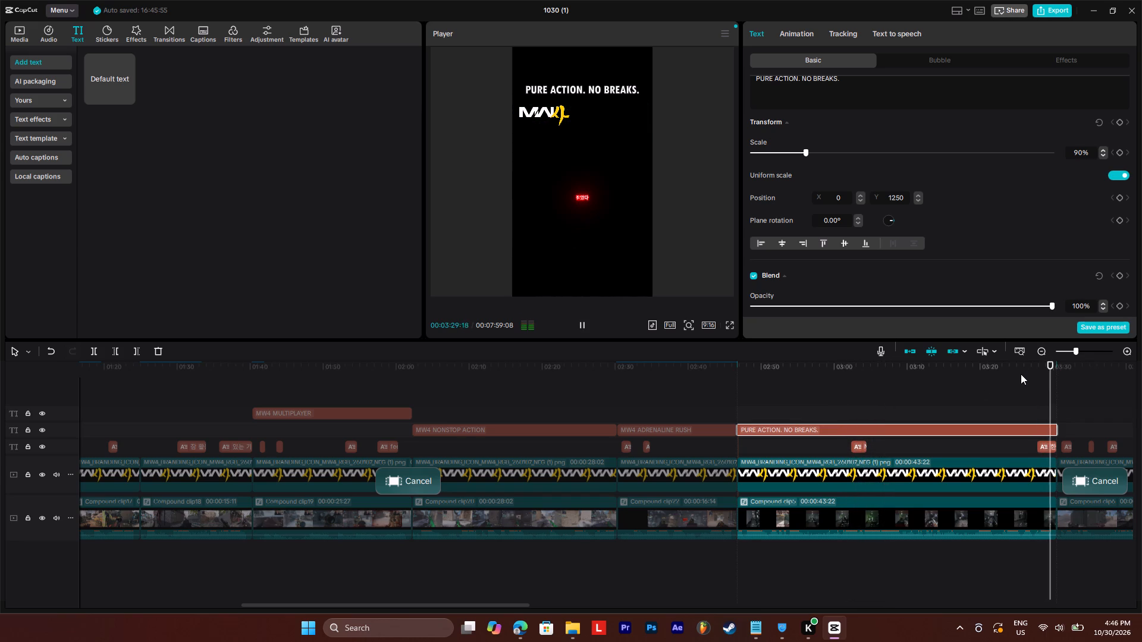
pyautogui.press('space')
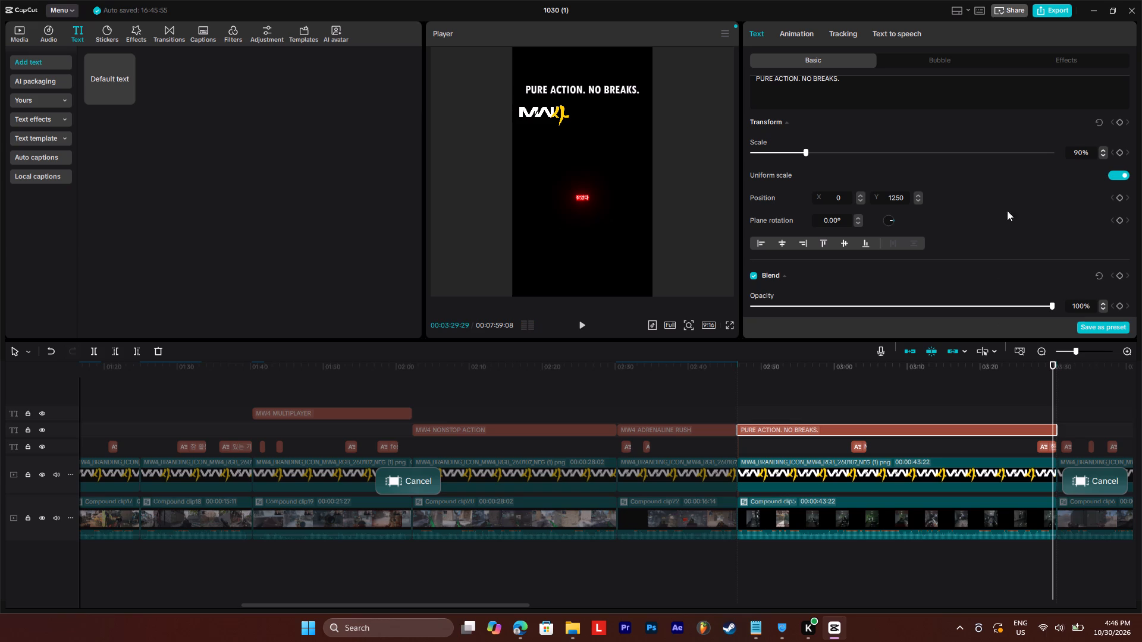
# Export the selected segment under the name "MW4 6 CLIP" and close the export window without sharing.
pyautogui.click(1061, 14)
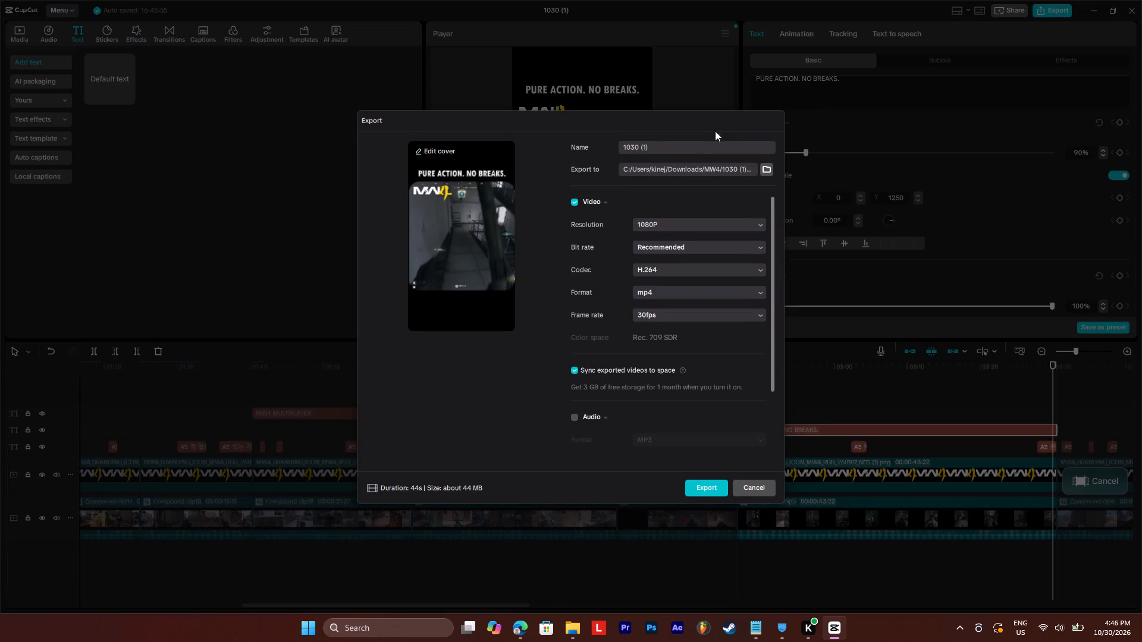
pyautogui.moveTo(671, 146); pyautogui.dragTo(543, 147)
pyautogui.press('m')
pyautogui.press('w')
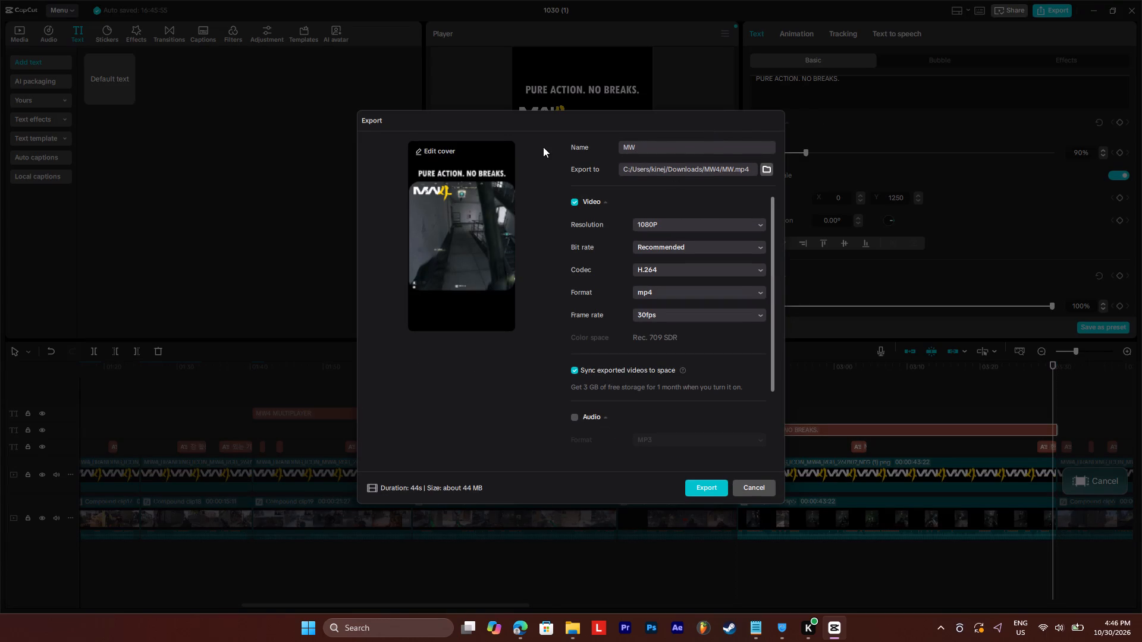
pyautogui.write('4')
pyautogui.press('space')
pyautogui.write('6 CLIP')
pyautogui.press('Return')
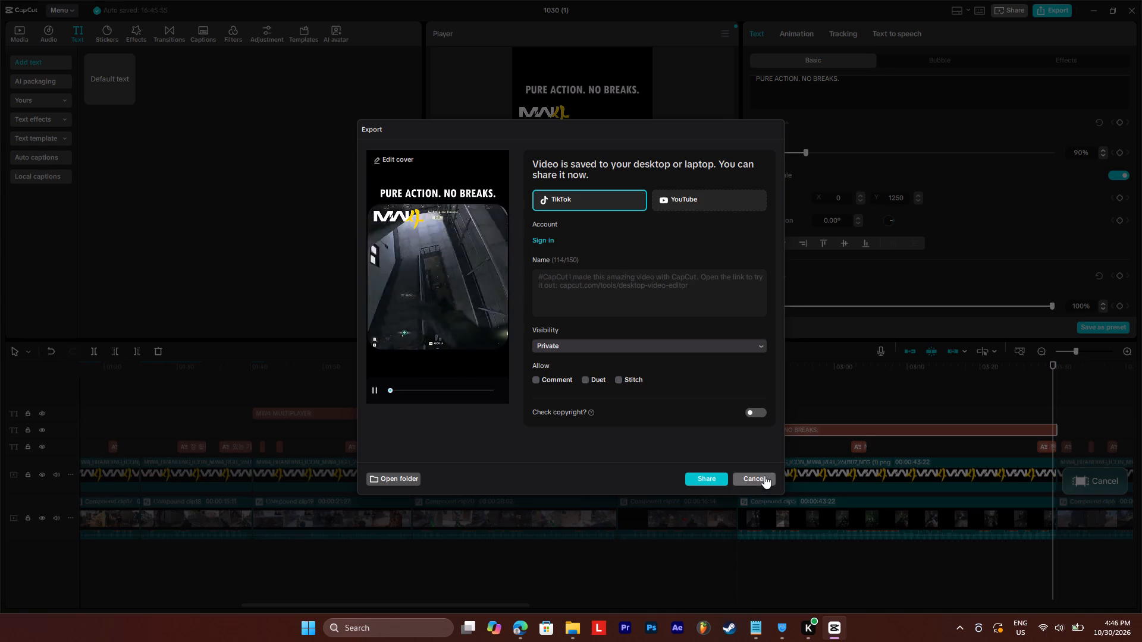
pyautogui.click(764, 476)
# Split the MW4 logo overlay at 00:04:02:22, where Compound clip8 begins.
pyautogui.moveTo(421, 603); pyautogui.dragTo(479, 603)
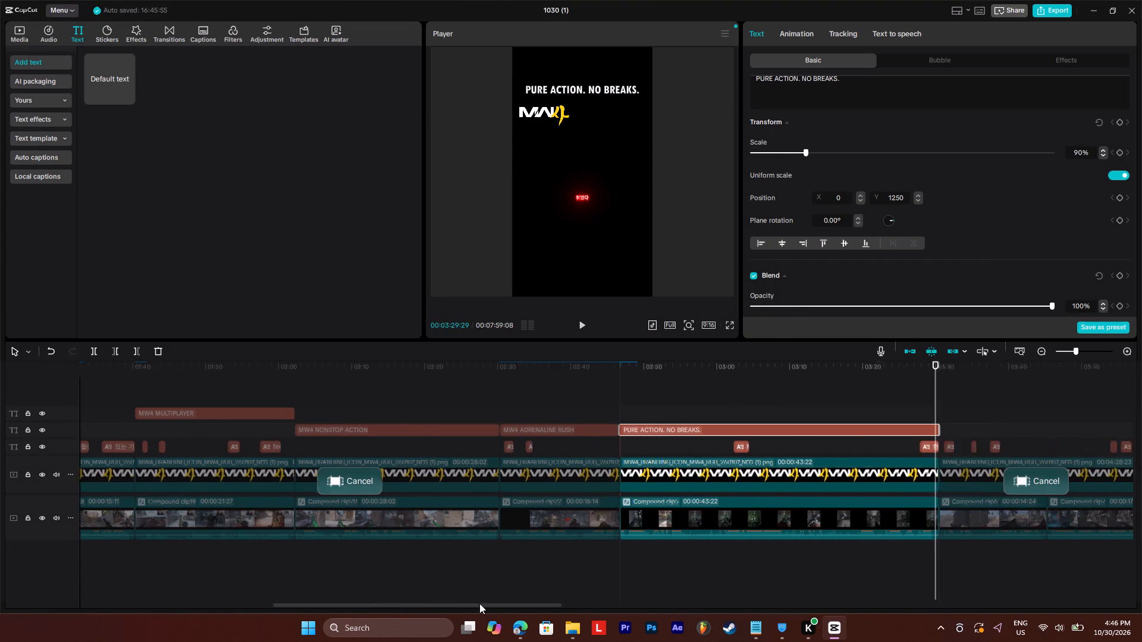
pyautogui.moveTo(479, 603); pyautogui.dragTo(617, 577)
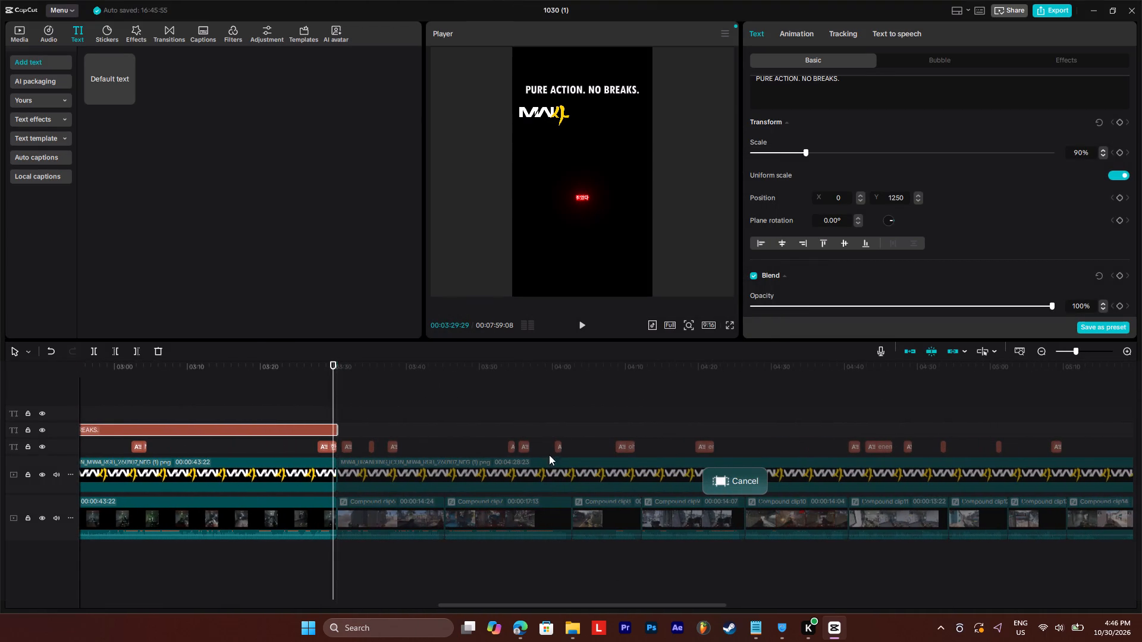
pyautogui.click(575, 370)
pyautogui.click(547, 479)
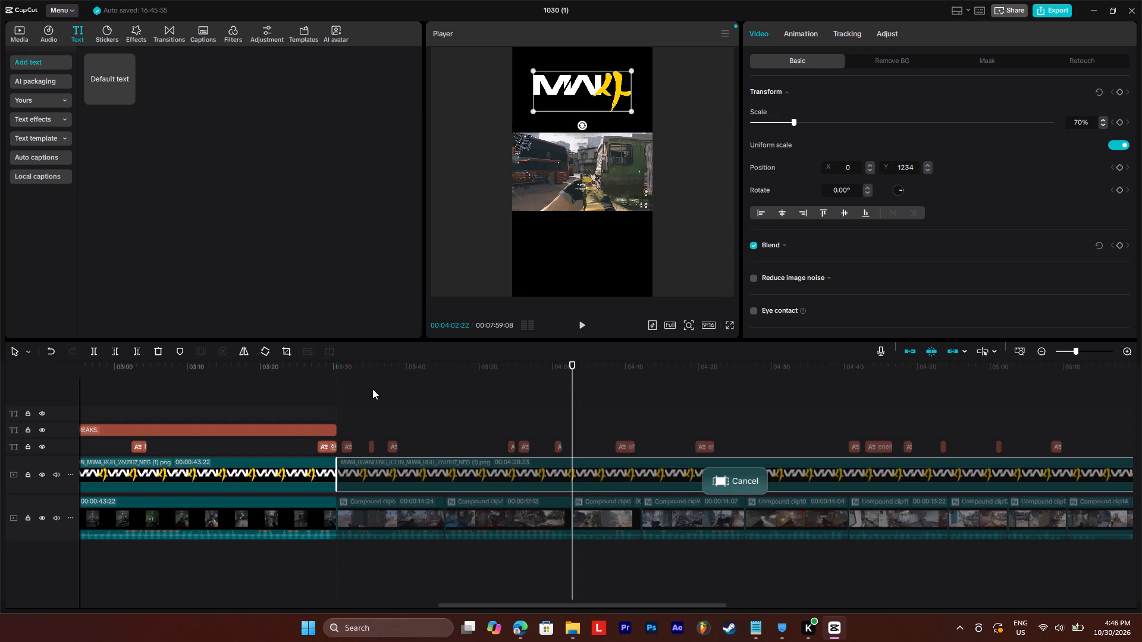
pyautogui.click(90, 350)
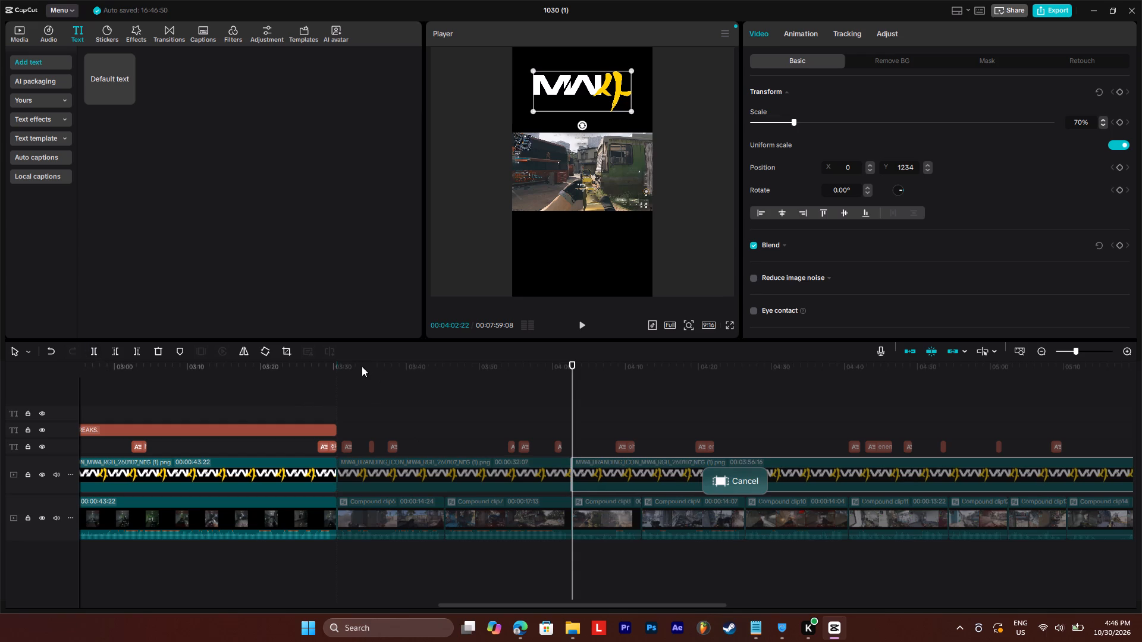
# Play through the unedited footage after the exported segment, from about 3:30 to 4:32, to review its content and cuts.
pyautogui.moveTo(357, 367); pyautogui.dragTo(335, 367)
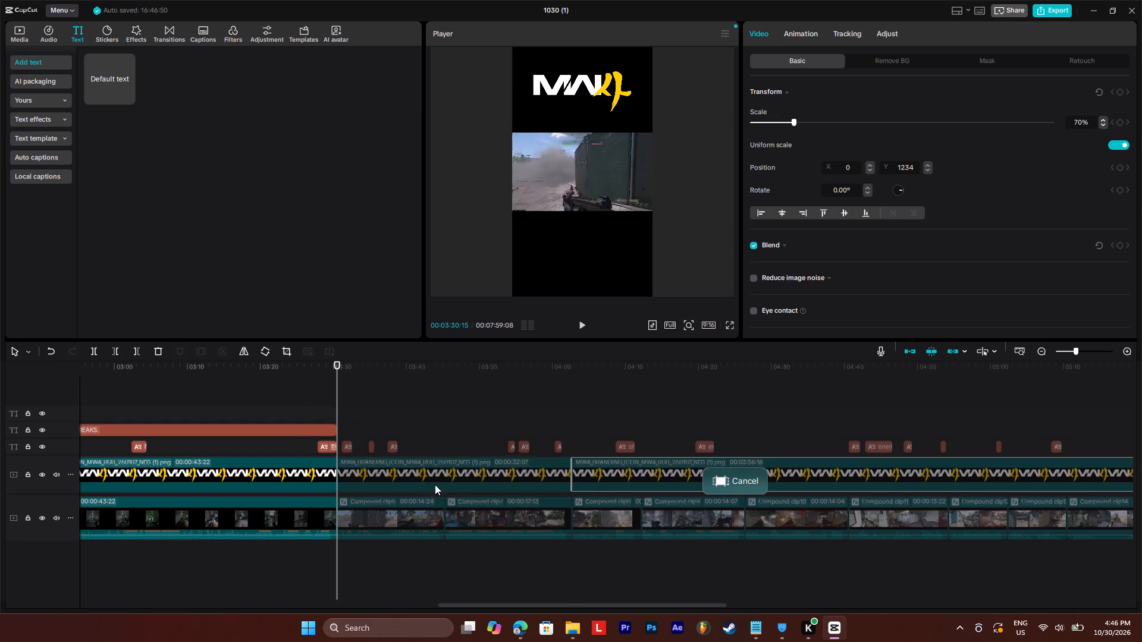
pyautogui.click(413, 507)
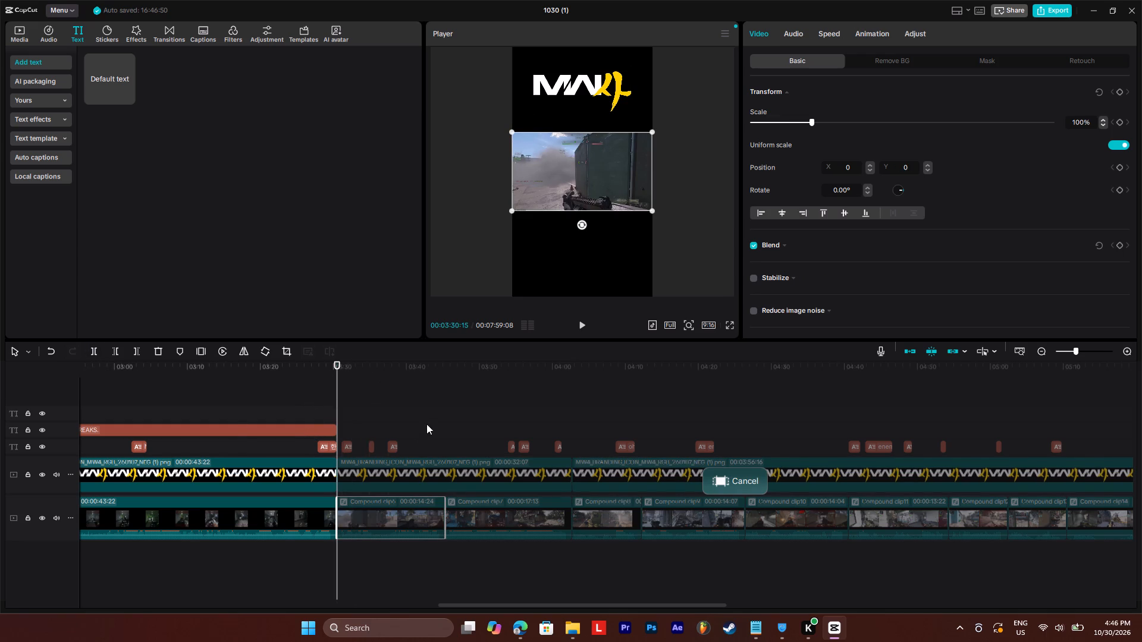
pyautogui.press('space')
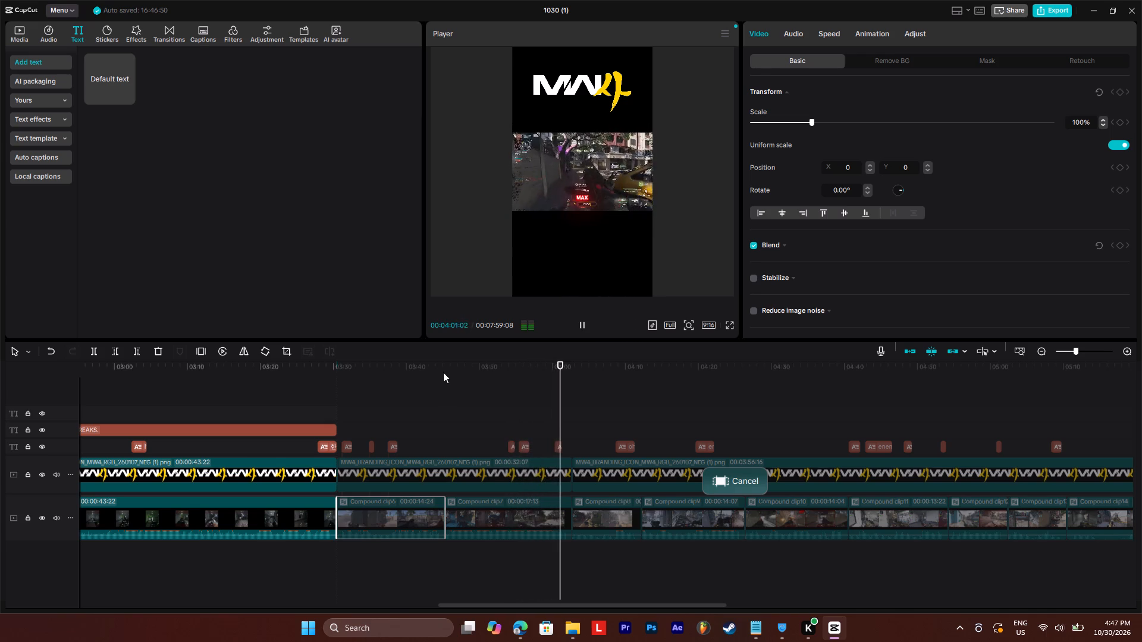
pyautogui.press('space')
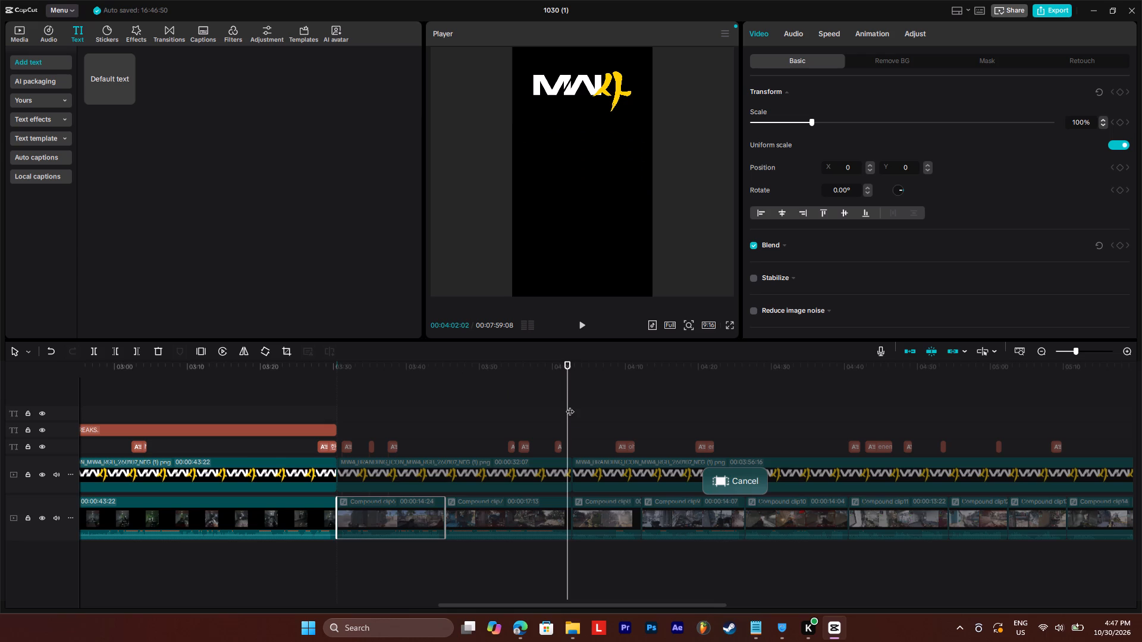
pyautogui.press('space')
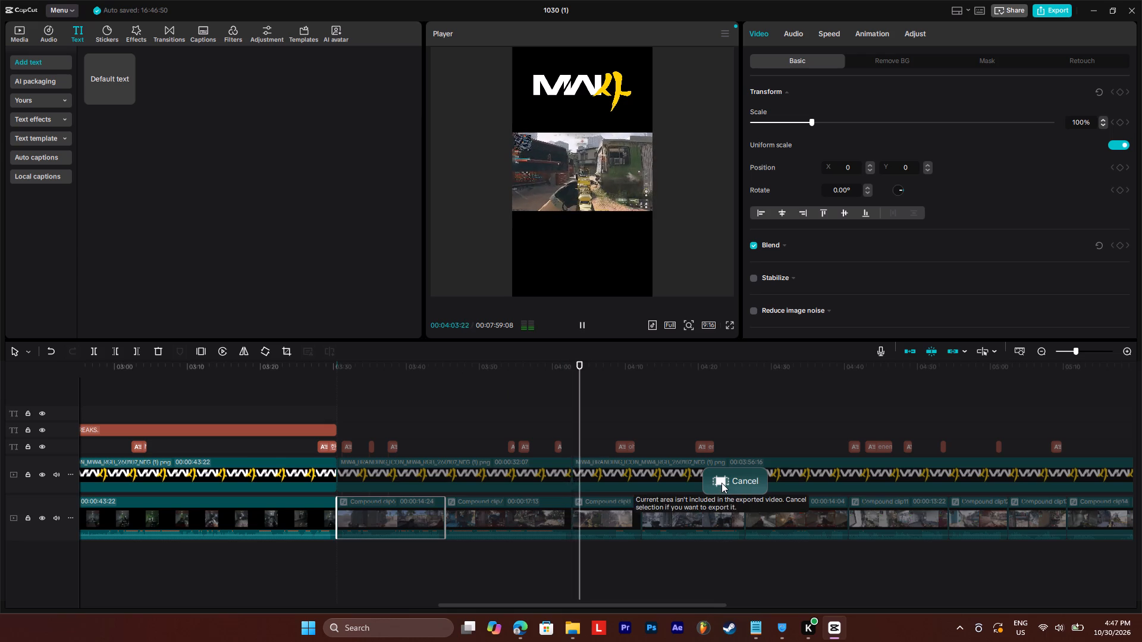
pyautogui.click(646, 367)
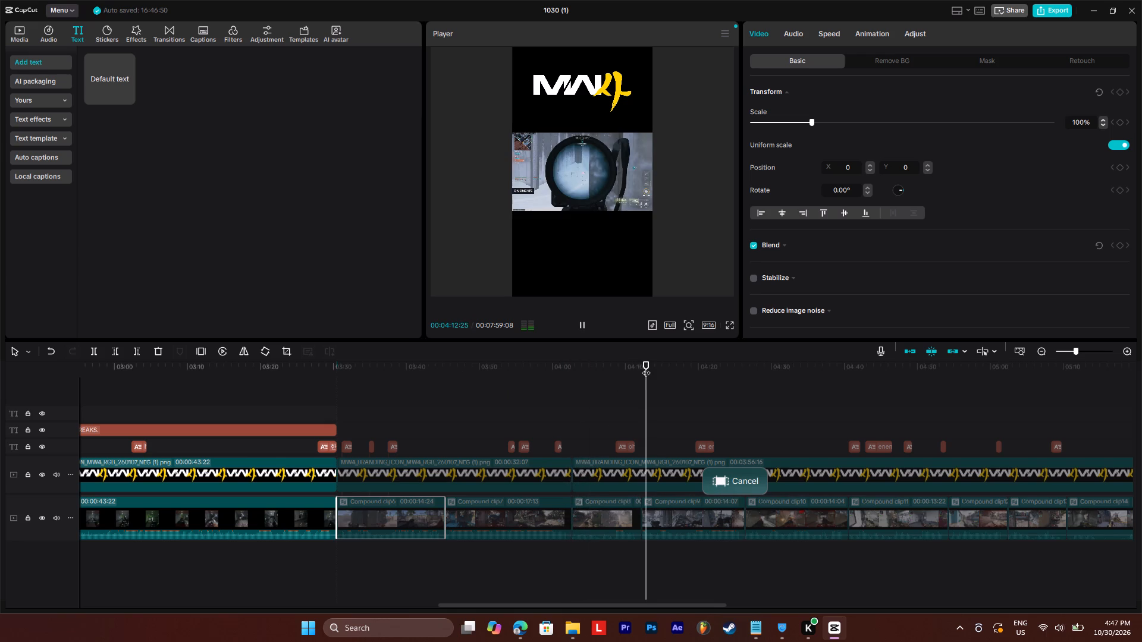
pyautogui.press('space')
pyautogui.press('space')
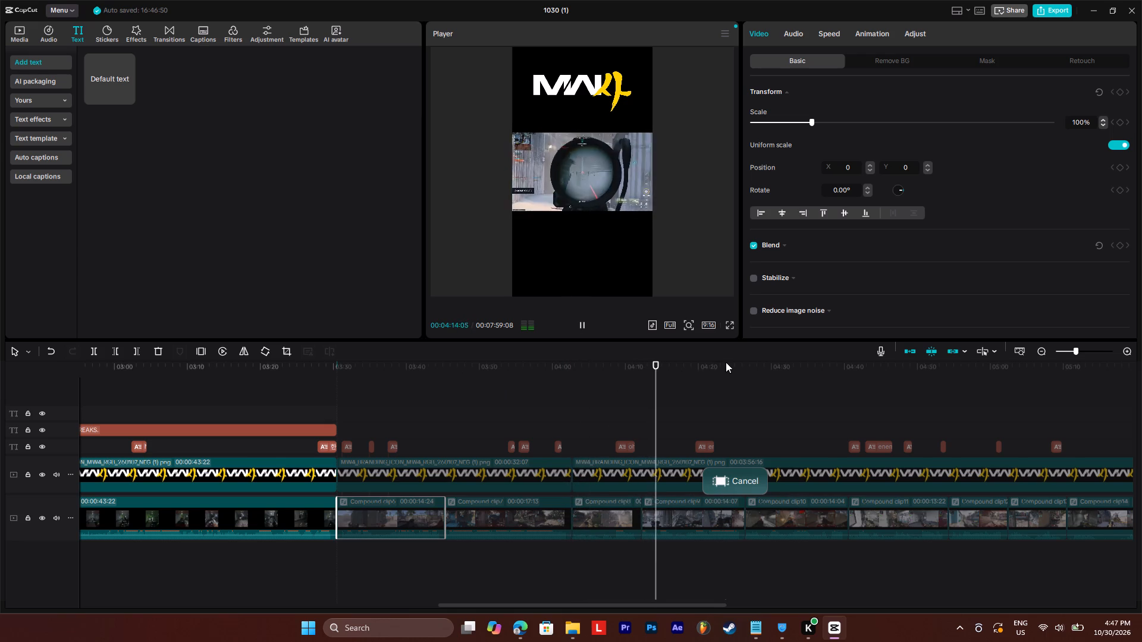
pyautogui.click(726, 362)
pyautogui.click(751, 372)
pyautogui.press('space')
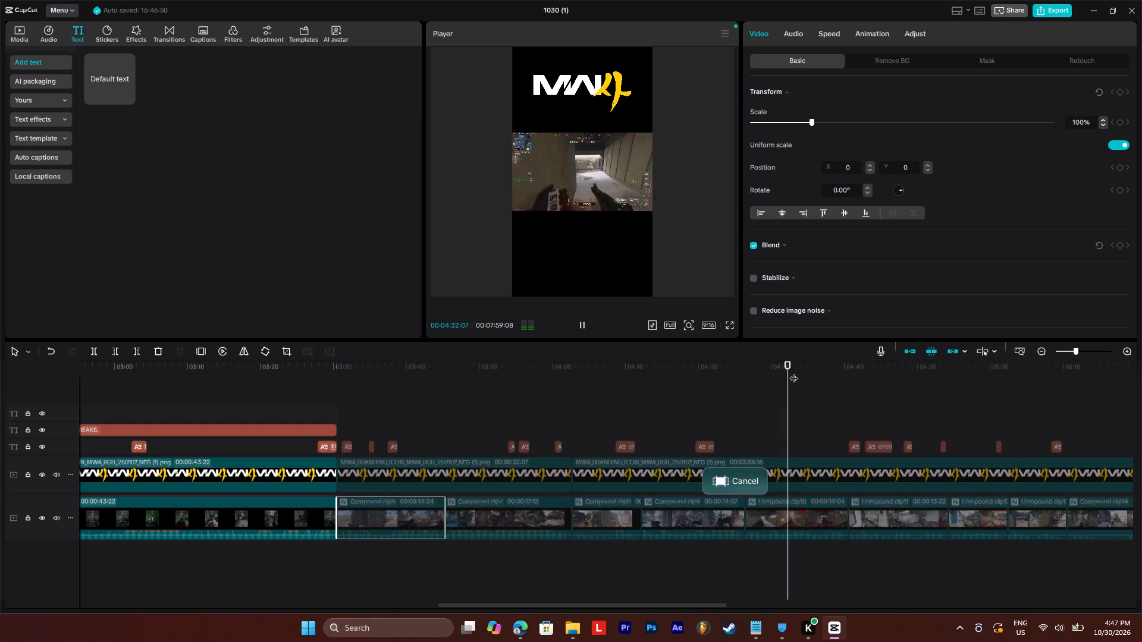
# Split the MW4 logo overlay at 00:04:26:14, where Compound clip10 begins.
pyautogui.click(750, 370)
pyautogui.click(750, 370)
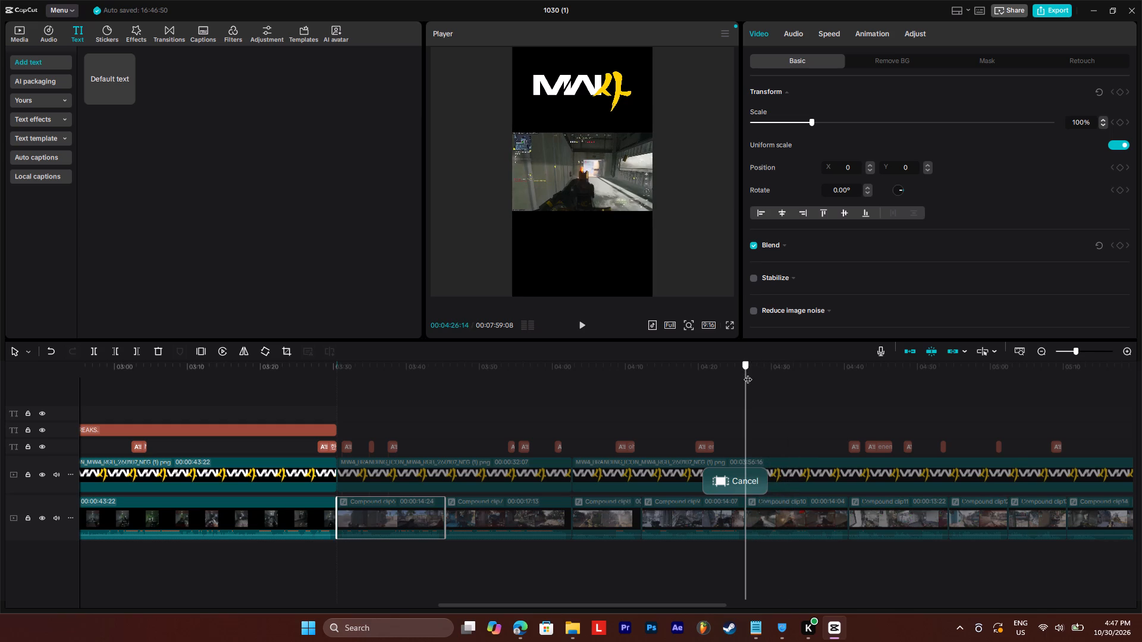
pyautogui.moveTo(708, 417); pyautogui.dragTo(717, 493)
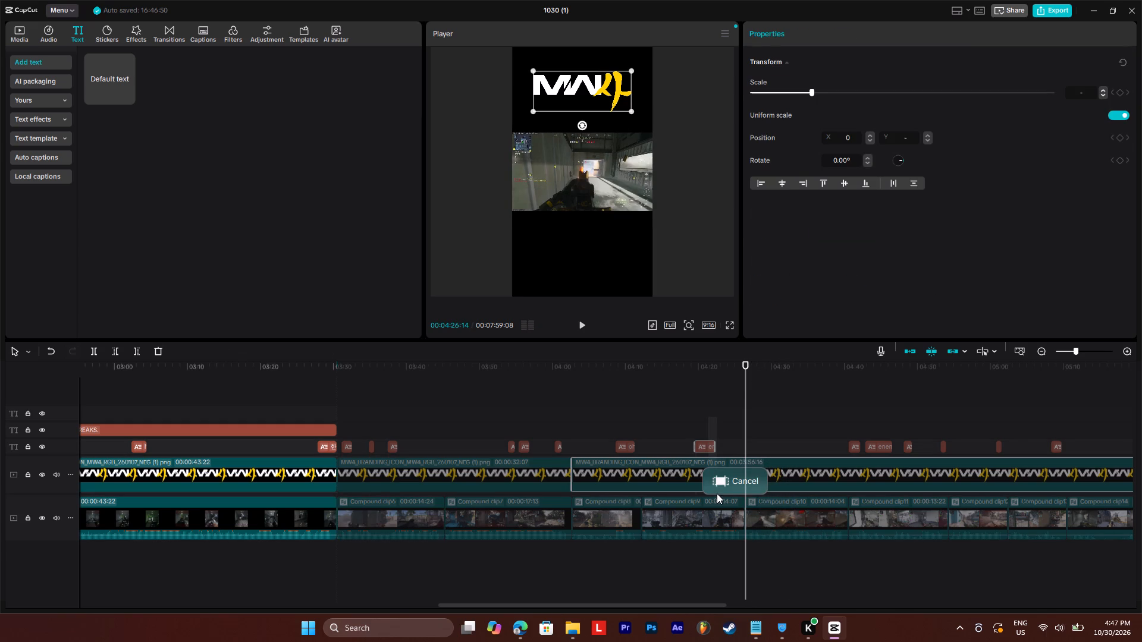
pyautogui.moveTo(717, 493); pyautogui.dragTo(717, 492)
pyautogui.click(96, 353)
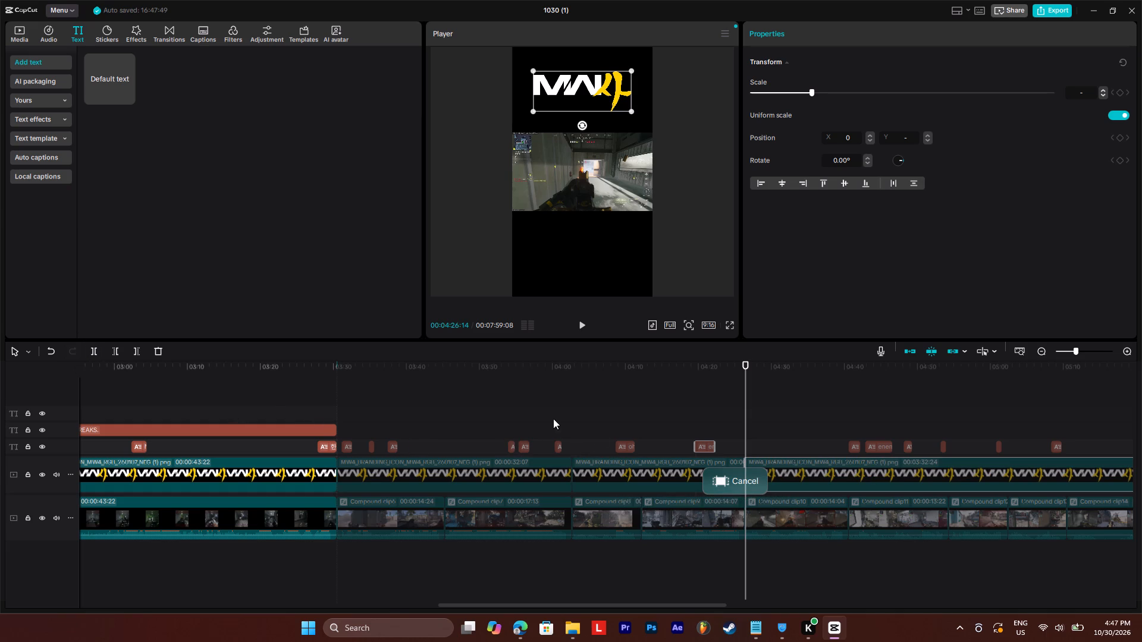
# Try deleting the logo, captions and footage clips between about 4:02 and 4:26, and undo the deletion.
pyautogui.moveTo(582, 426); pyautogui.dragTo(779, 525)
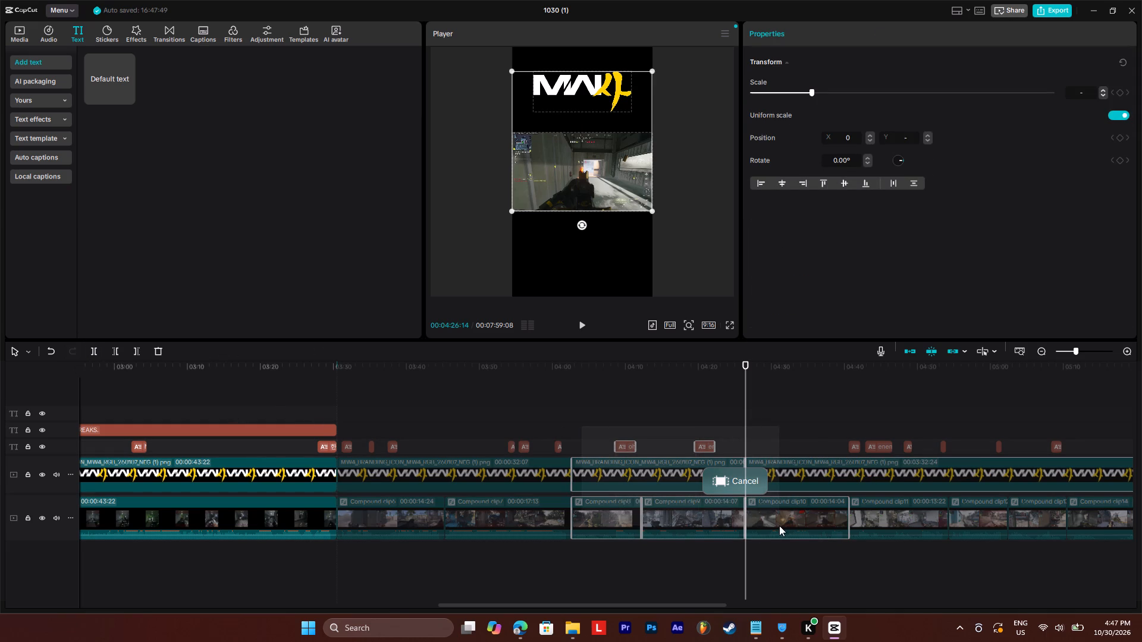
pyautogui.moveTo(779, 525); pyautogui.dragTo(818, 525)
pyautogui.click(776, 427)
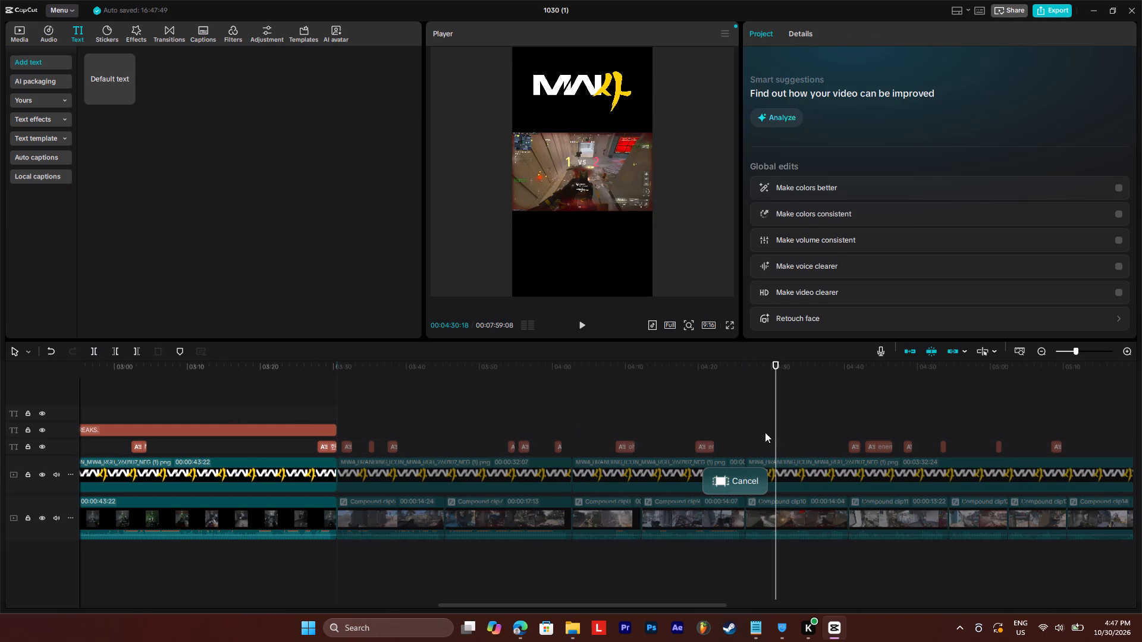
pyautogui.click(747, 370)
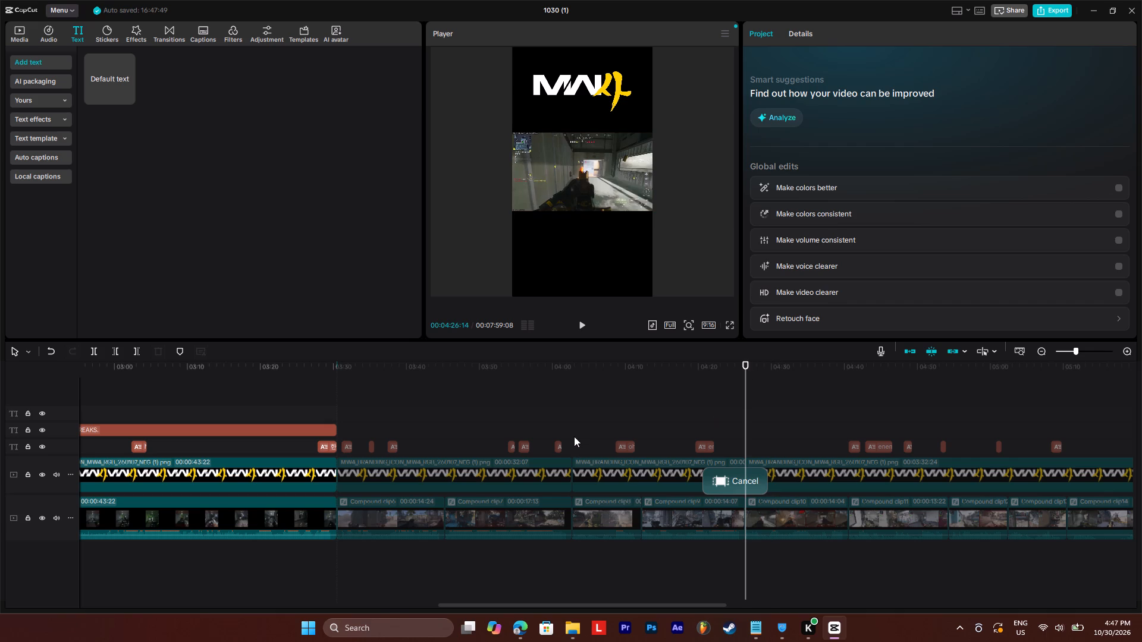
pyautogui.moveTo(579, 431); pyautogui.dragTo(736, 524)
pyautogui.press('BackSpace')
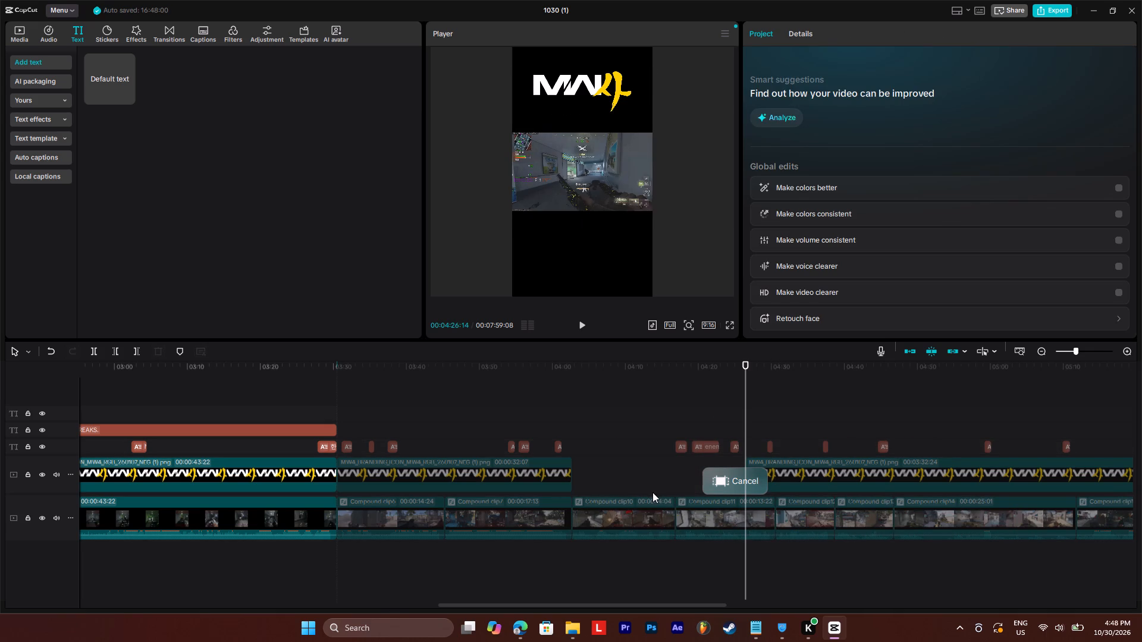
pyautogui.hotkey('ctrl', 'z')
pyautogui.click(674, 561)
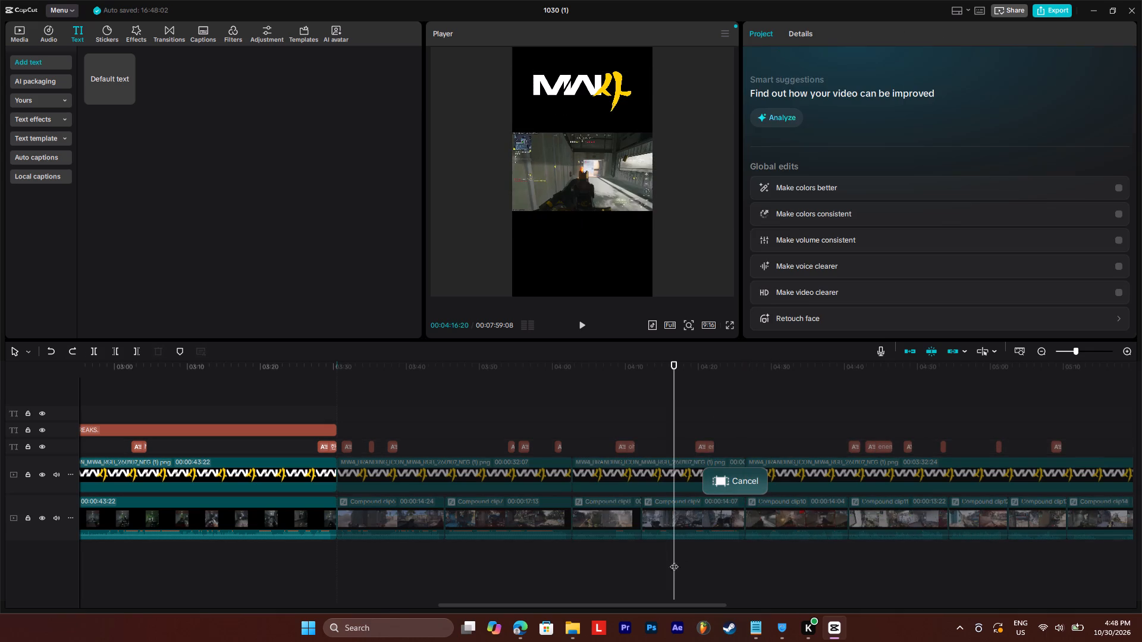
# Clear the export range from the timeline and place the playhead at the logo split at 00:04:26:14.
pyautogui.click(743, 369)
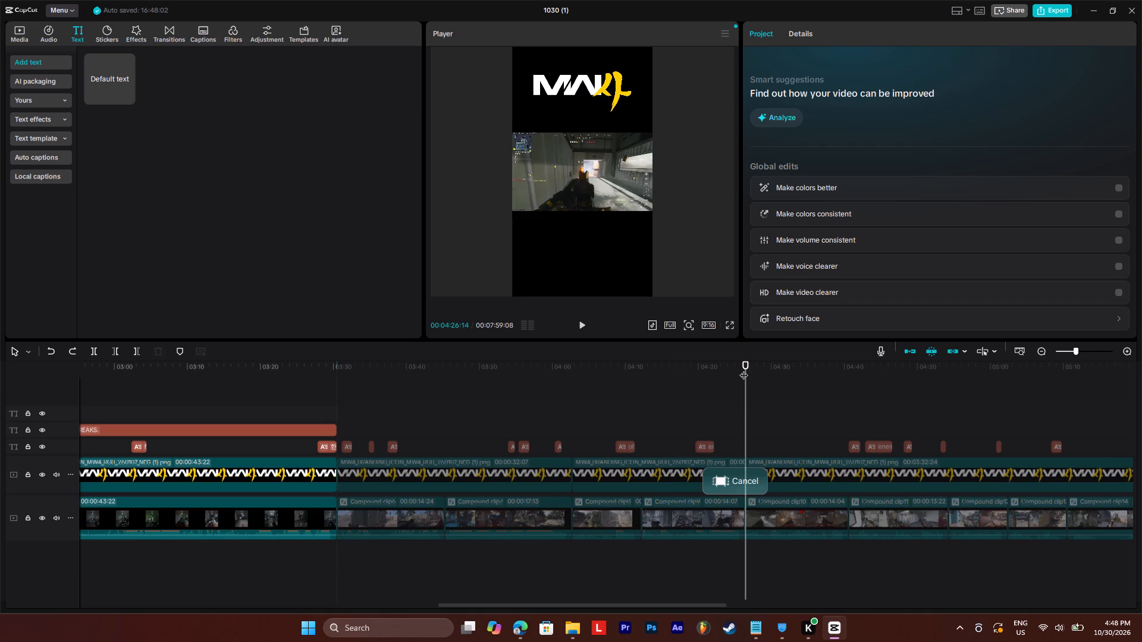
pyautogui.press('space')
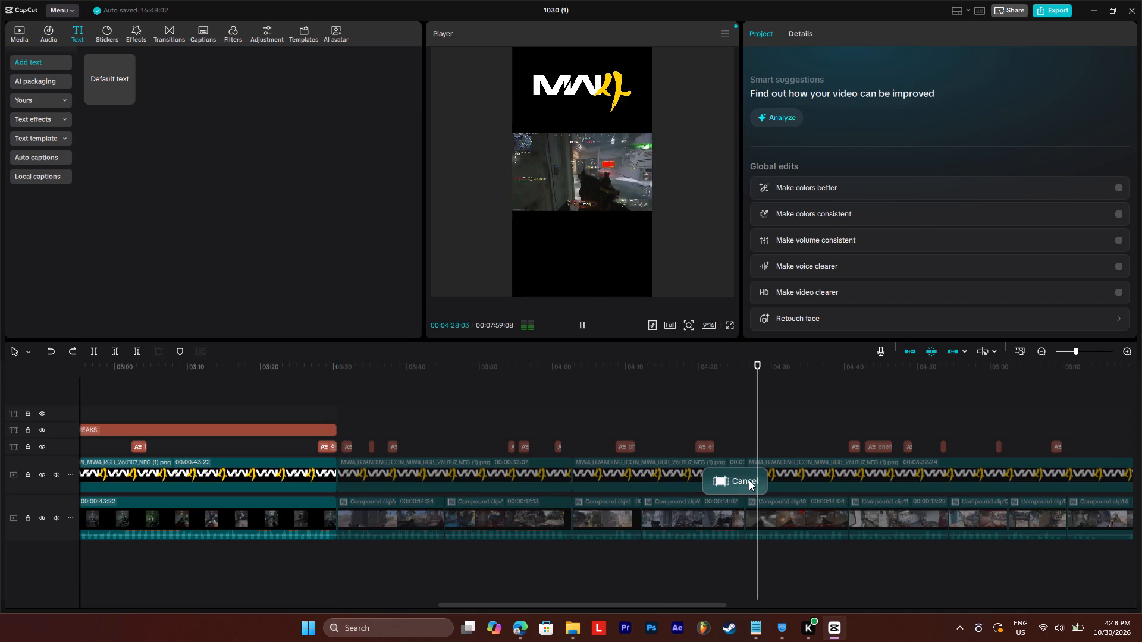
pyautogui.click(767, 372)
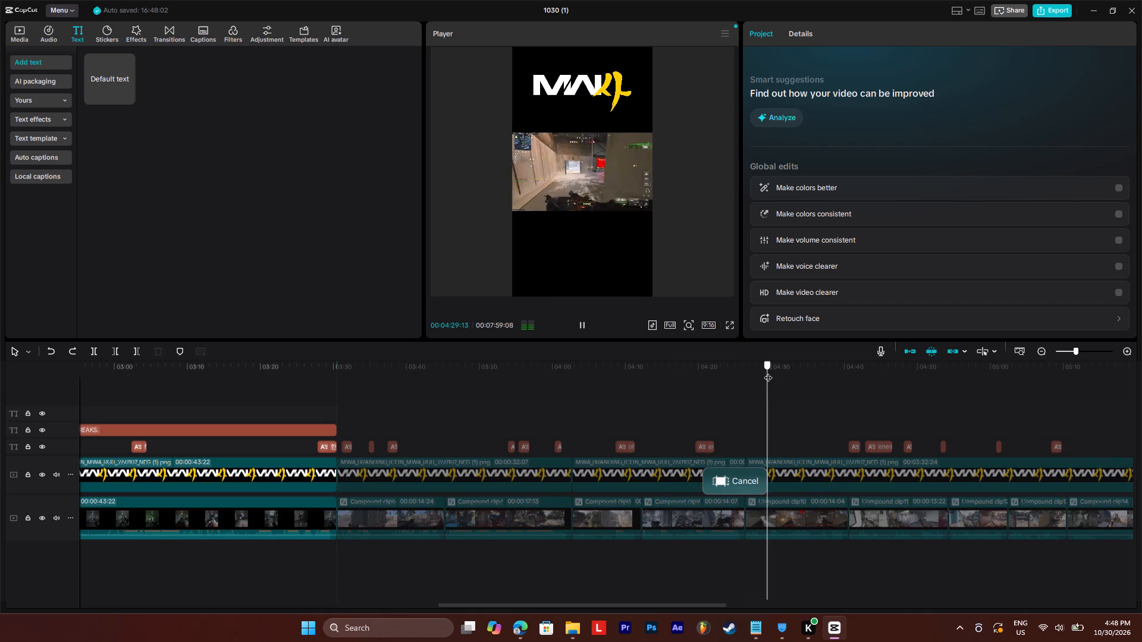
pyautogui.moveTo(768, 372); pyautogui.dragTo(731, 394)
pyautogui.click(734, 487)
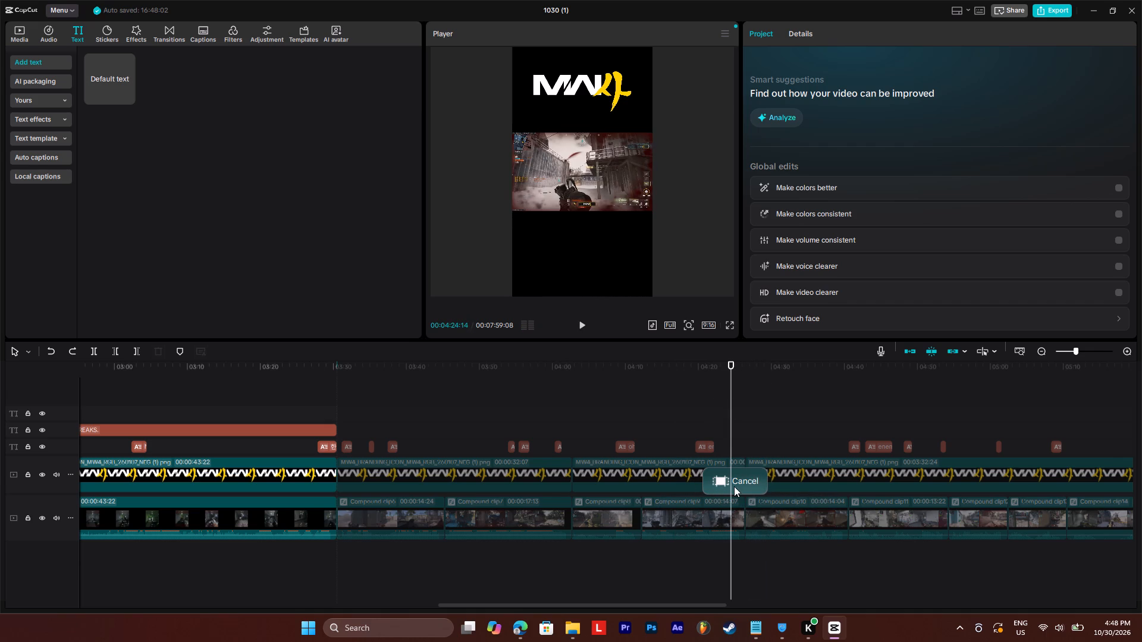
pyautogui.click(744, 372)
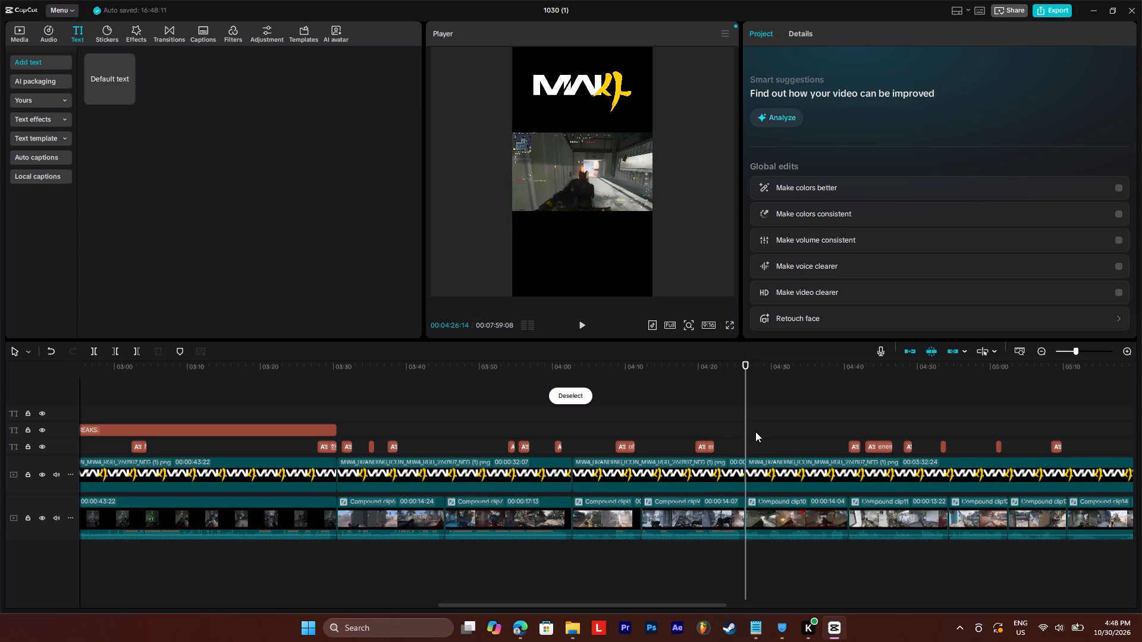
# Split the MW4 logo overlay at 00:04:40:18, where Compound clip11 begins.
pyautogui.moveTo(755, 432); pyautogui.dragTo(830, 496)
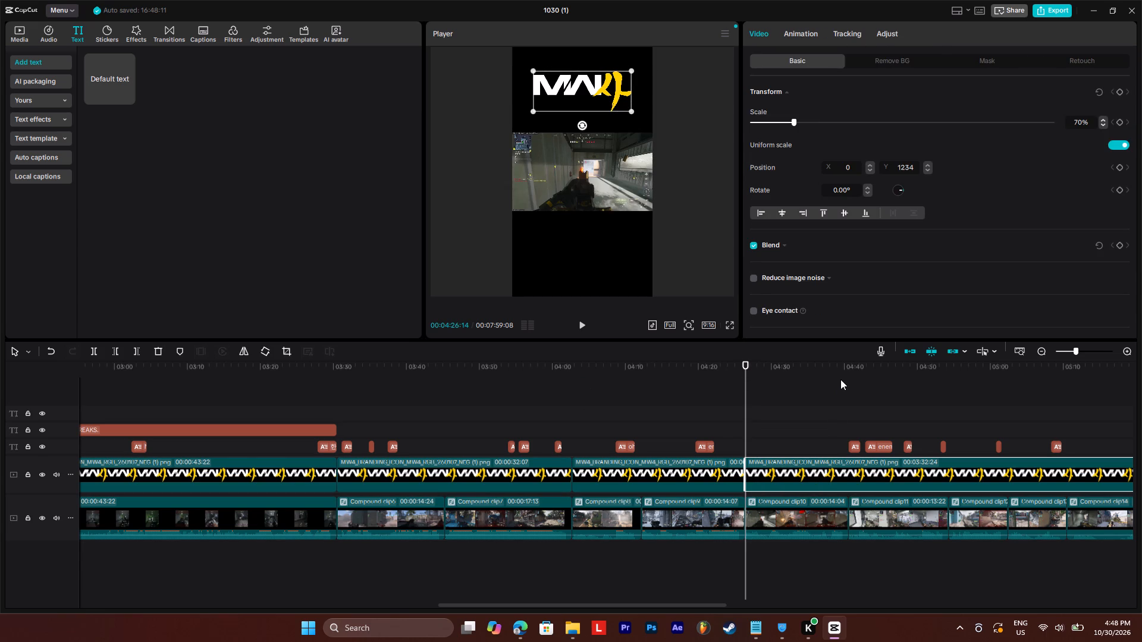
pyautogui.click(845, 364)
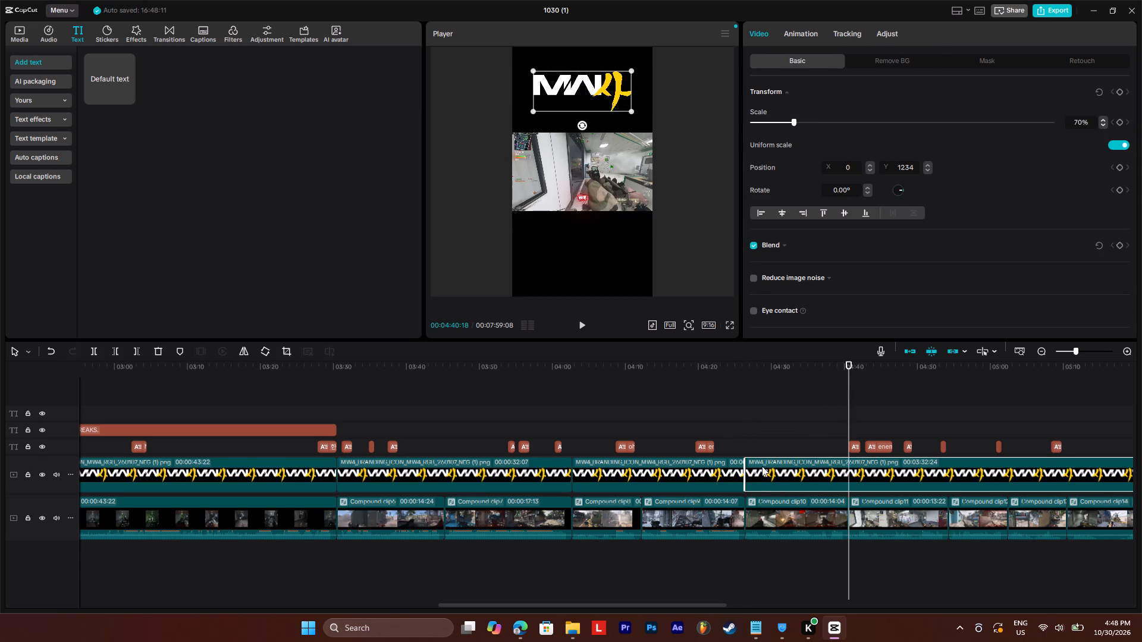
pyautogui.click(95, 353)
# Add a marker at 00:04:26:14 to both Compound clip10 and the MW4 logo piece above it.
pyautogui.moveTo(750, 366); pyautogui.dragTo(743, 369)
pyautogui.press('m')
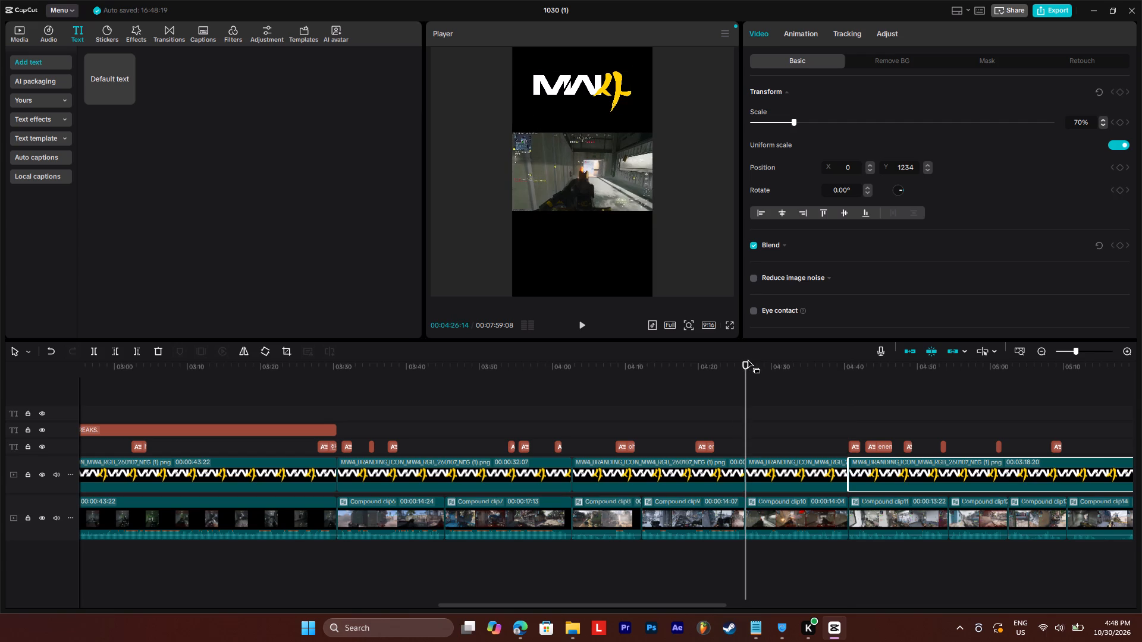
pyautogui.click(748, 363)
pyautogui.click(745, 361)
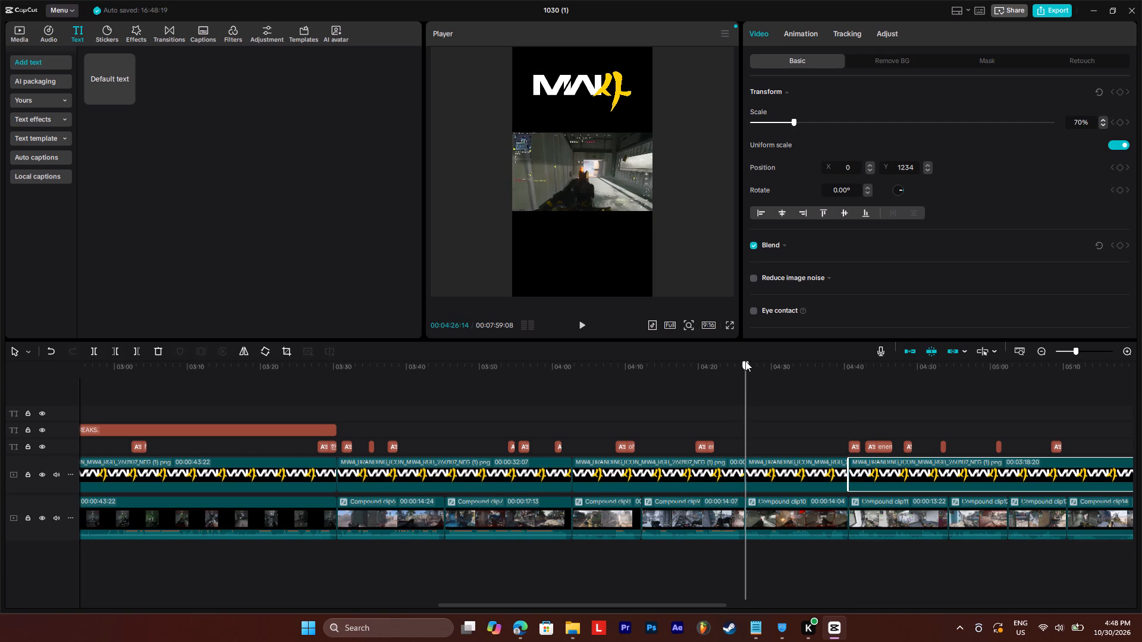
pyautogui.click(745, 361)
pyautogui.click(762, 511)
pyautogui.press('m')
pyautogui.click(767, 471)
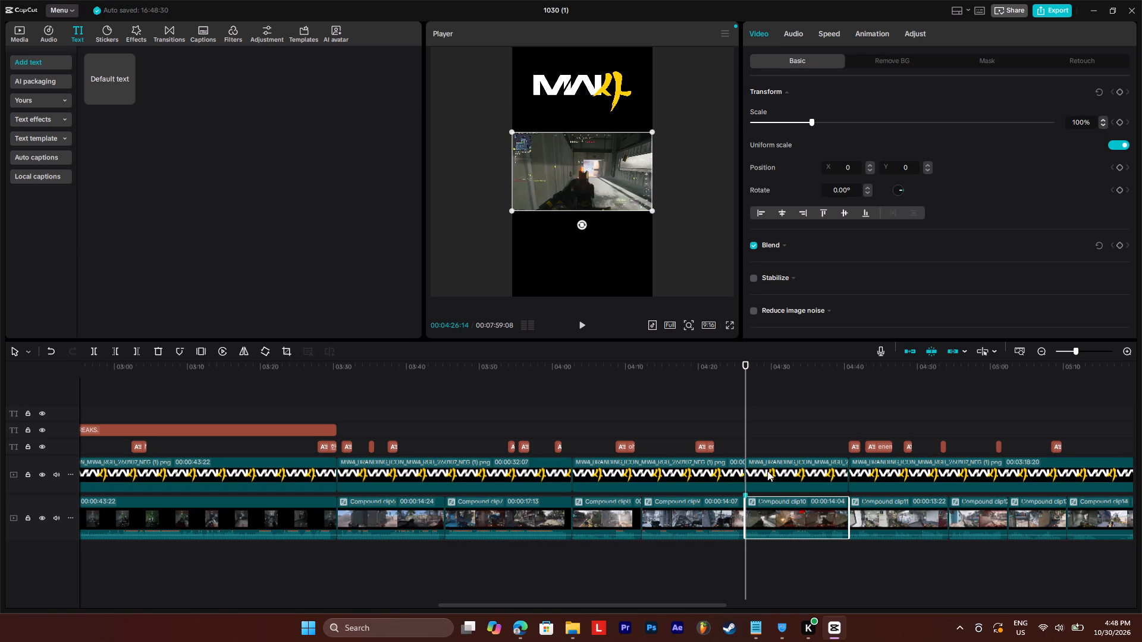
pyautogui.press('m')
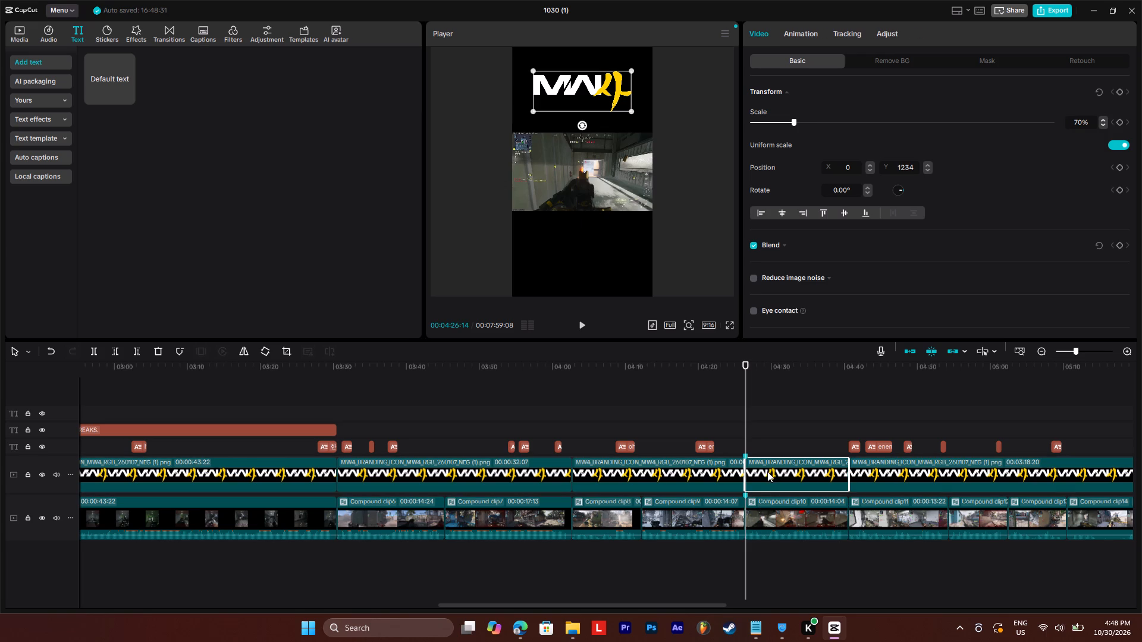
# Scale Compound clip10 down to 94%.
pyautogui.click(766, 526)
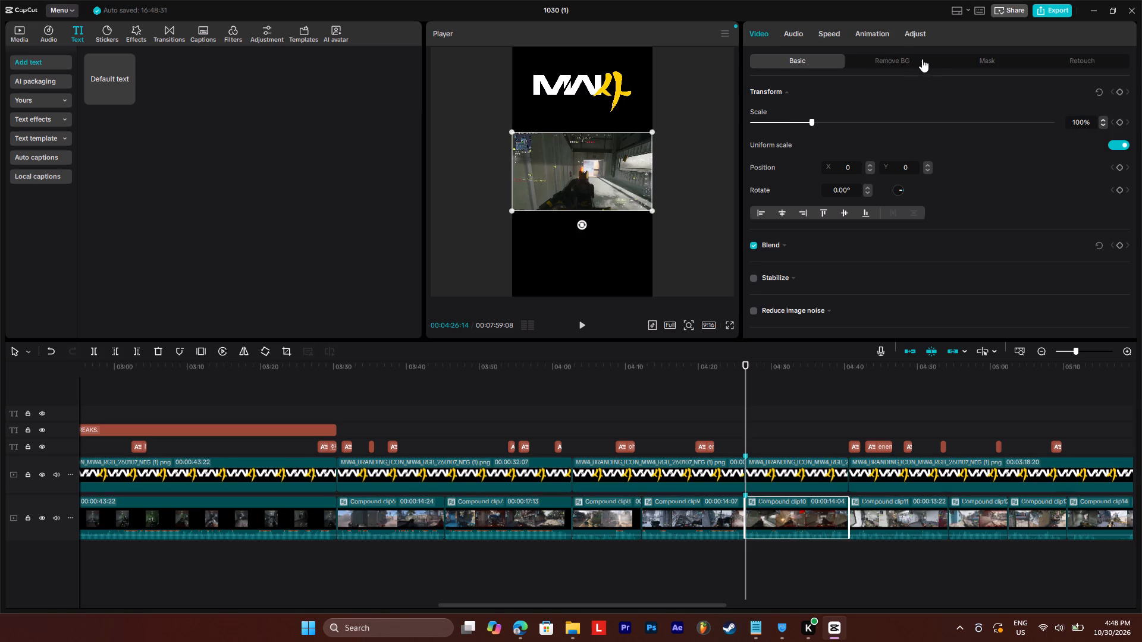
pyautogui.click(808, 122)
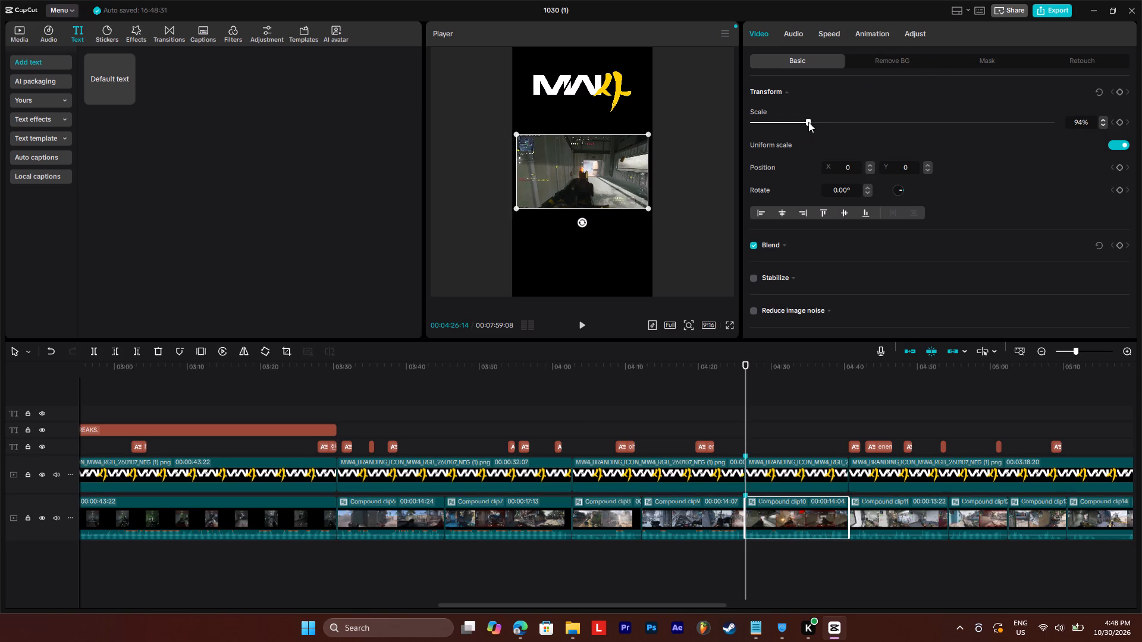
# Add a rectangle mask to Compound clip10, sized about 1921 by 1077 to fit the footage, with slightly rounded corners.
pyautogui.click(987, 64)
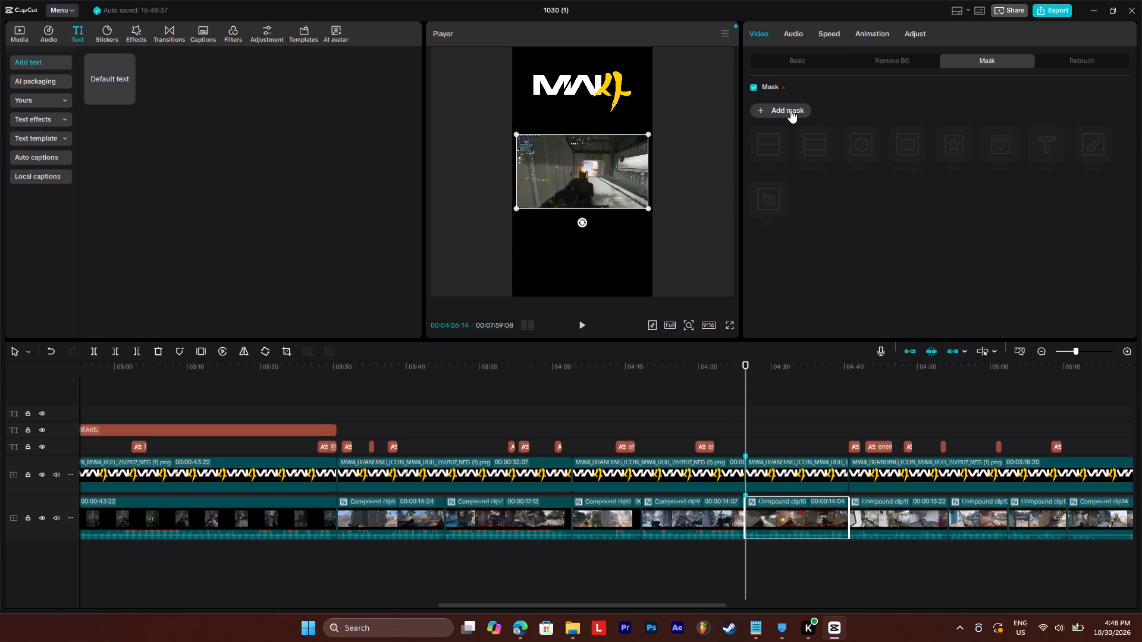
pyautogui.click(791, 109)
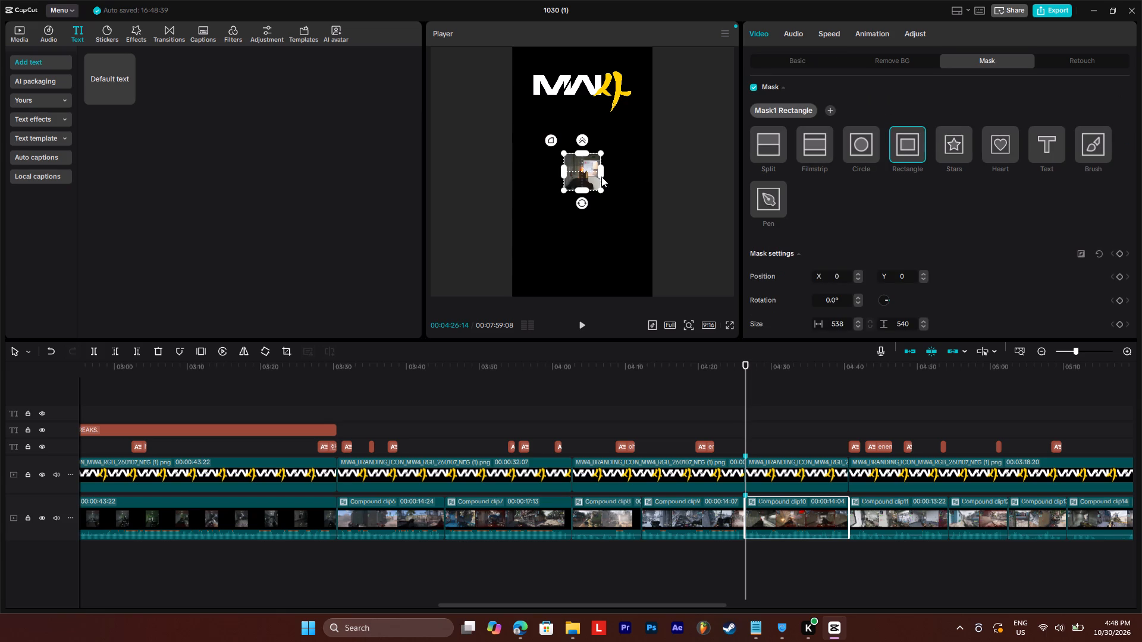
pyautogui.moveTo(602, 172); pyautogui.dragTo(659, 179)
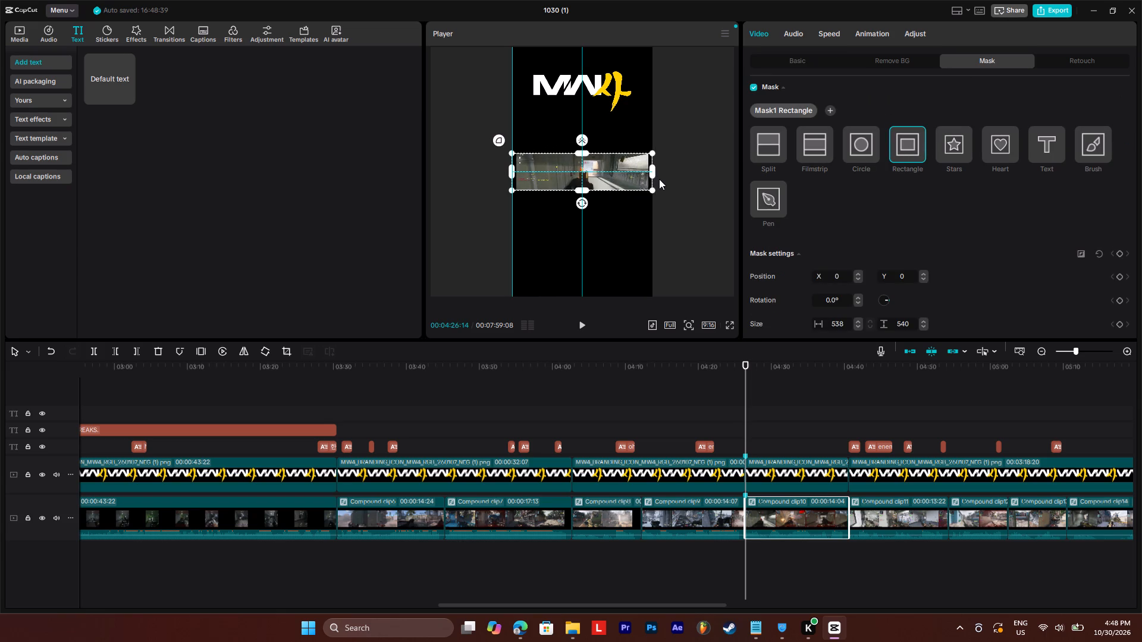
pyautogui.moveTo(659, 179); pyautogui.dragTo(654, 175)
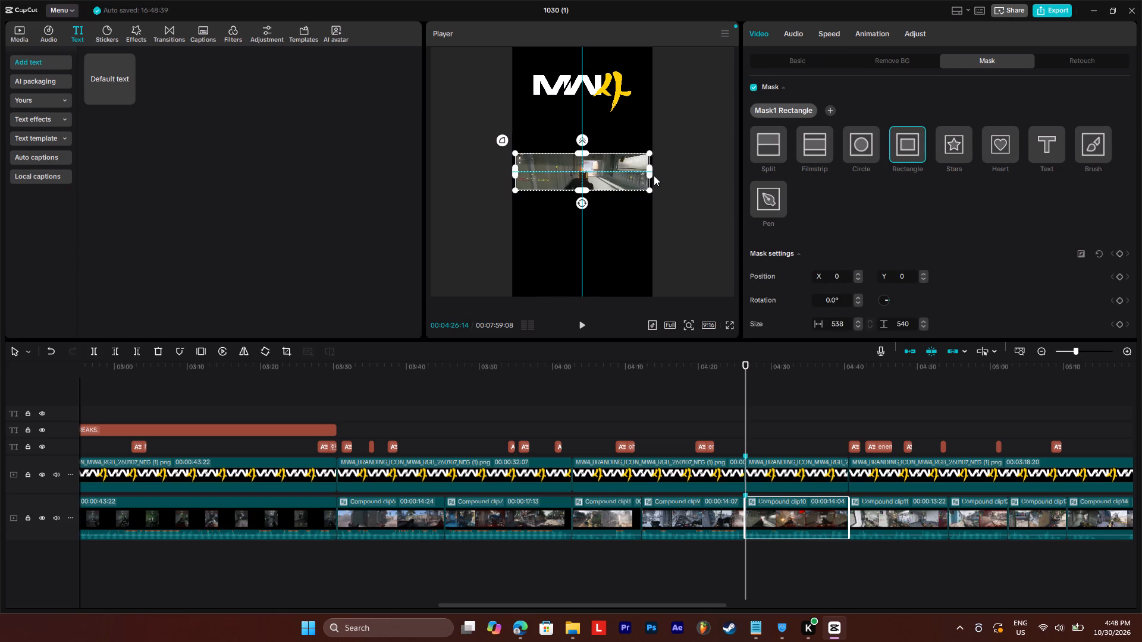
pyautogui.moveTo(654, 175); pyautogui.dragTo(653, 176)
pyautogui.moveTo(653, 176); pyautogui.dragTo(652, 176)
pyautogui.moveTo(583, 153); pyautogui.dragTo(588, 126)
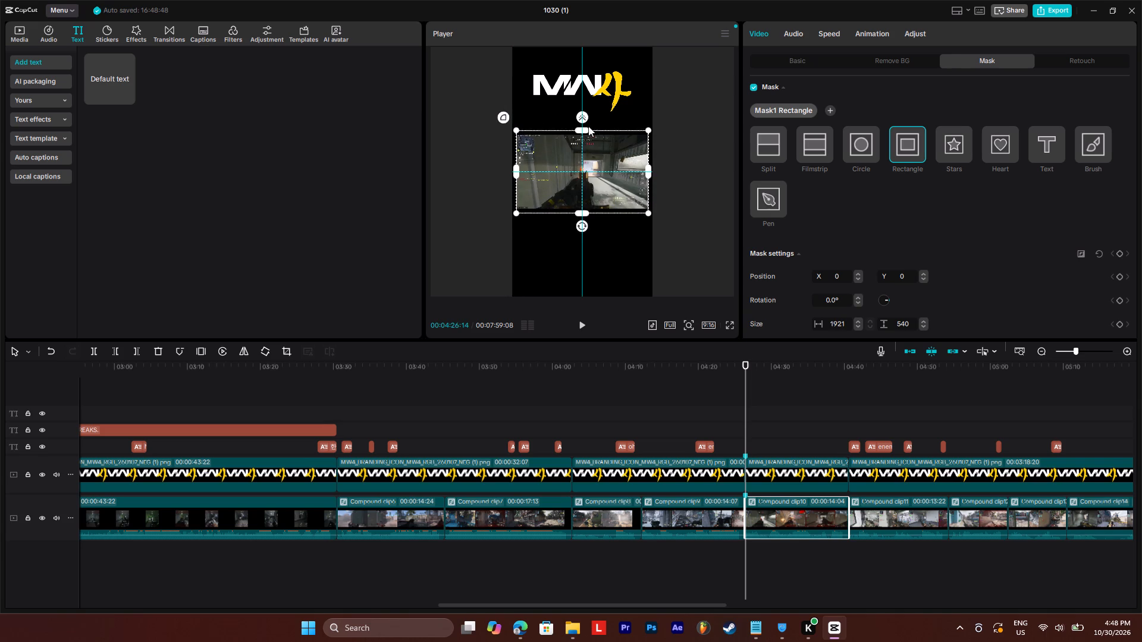
pyautogui.moveTo(588, 126); pyautogui.dragTo(595, 133)
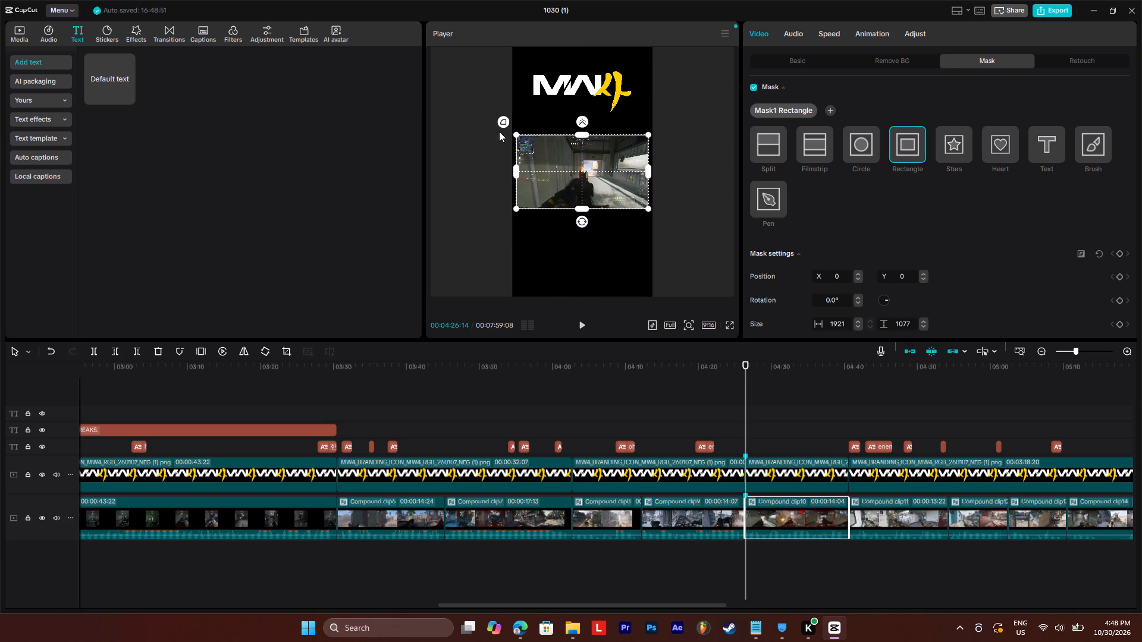
pyautogui.moveTo(501, 114); pyautogui.dragTo(490, 103)
pyautogui.moveTo(490, 103); pyautogui.dragTo(490, 103)
pyautogui.moveTo(504, 120); pyautogui.dragTo(499, 113)
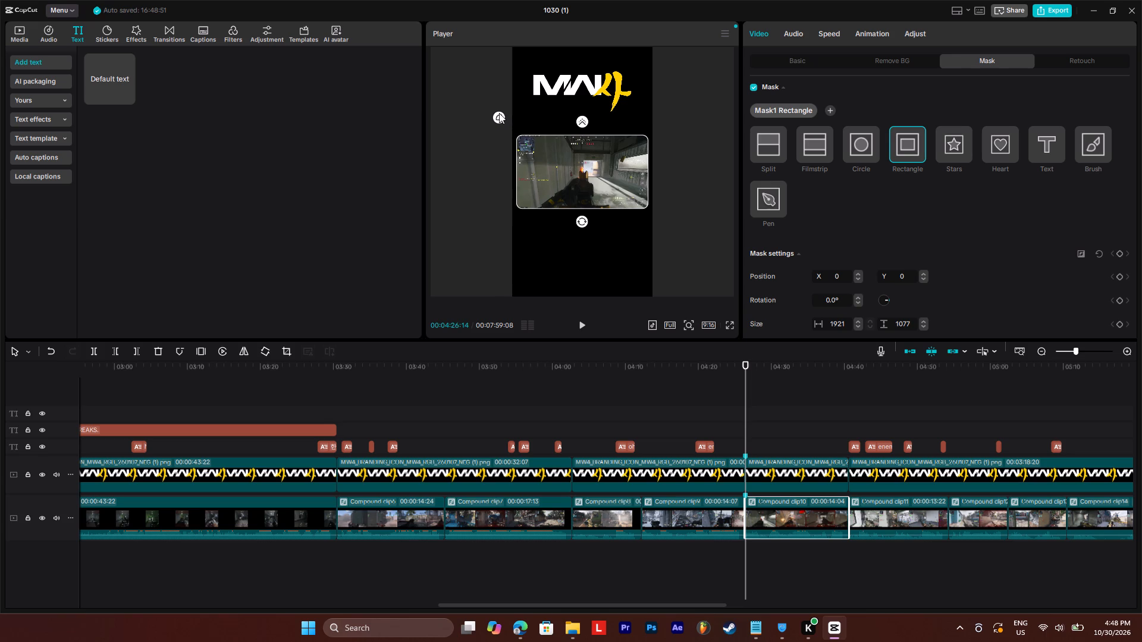
pyautogui.moveTo(499, 113); pyautogui.dragTo(499, 112)
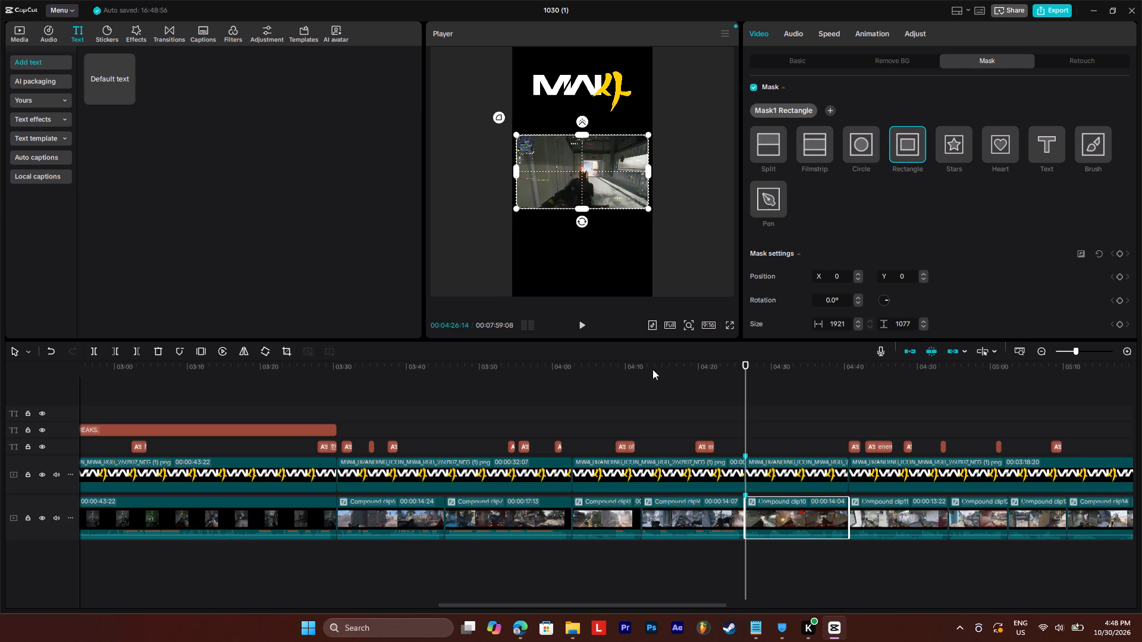
# Play back the masked segment from 00:04:26:14 to about 00:04:36 to check it.
pyautogui.click(745, 360)
pyautogui.press('space')
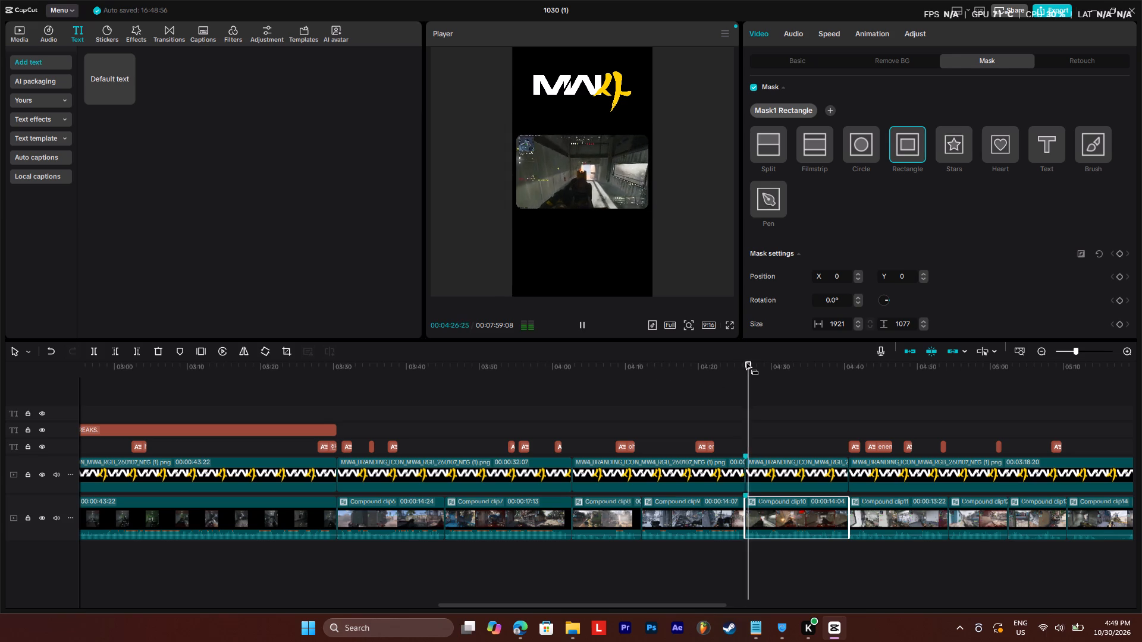
pyautogui.click(825, 477)
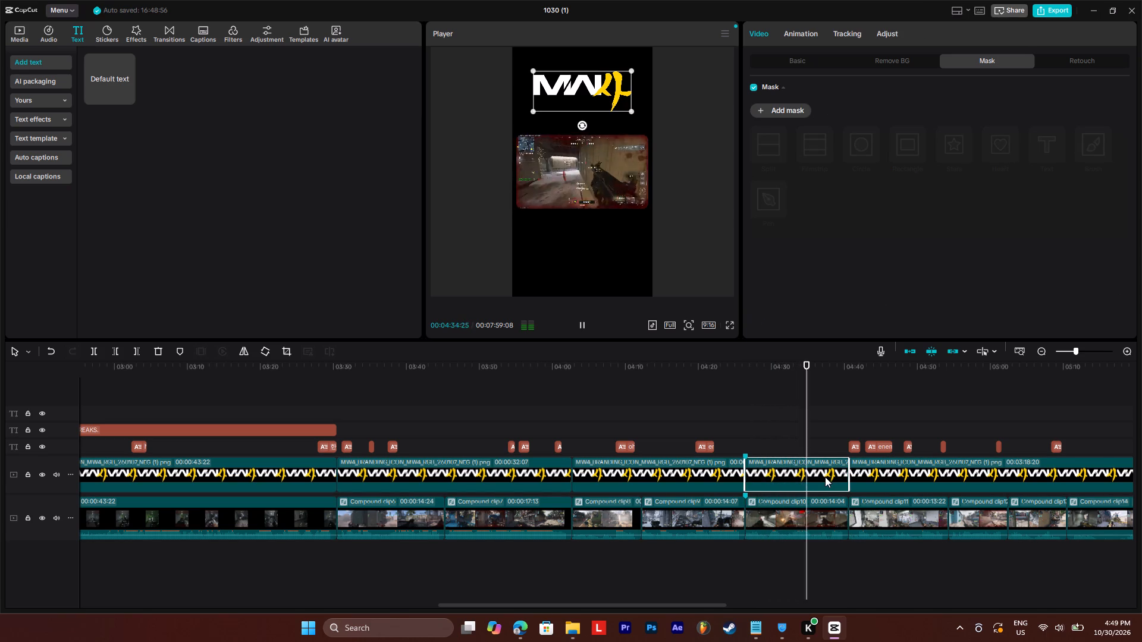
pyautogui.press('space')
pyautogui.press('space')
pyautogui.press('space')
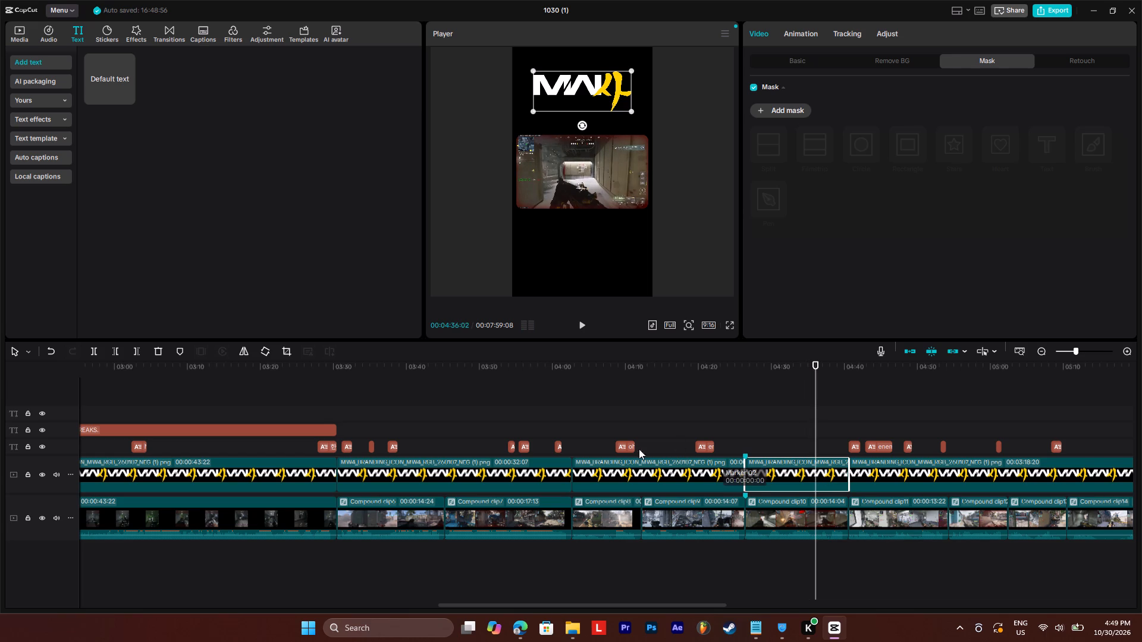
# Copy the "PURE ACTION. NO BREAKS." title to 00:04:26:14 and split the copy at 00:04:40:18, where Compound clip10 ends.
pyautogui.click(746, 364)
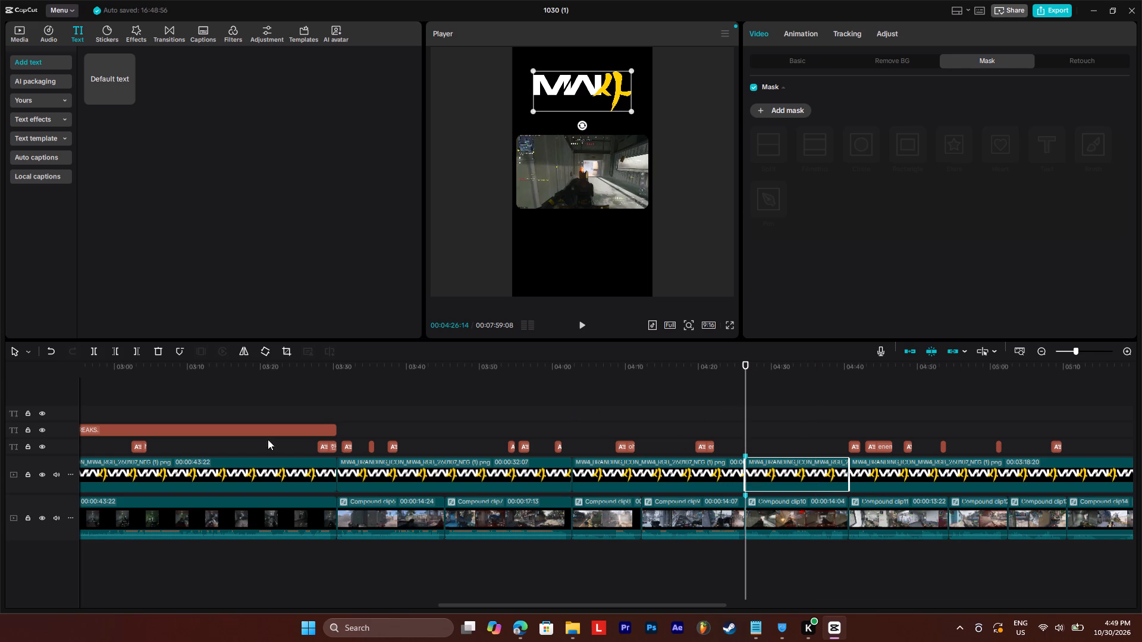
pyautogui.click(244, 432)
pyautogui.hotkey('ctrl', 'c')
pyautogui.hotkey('ctrl', 'v')
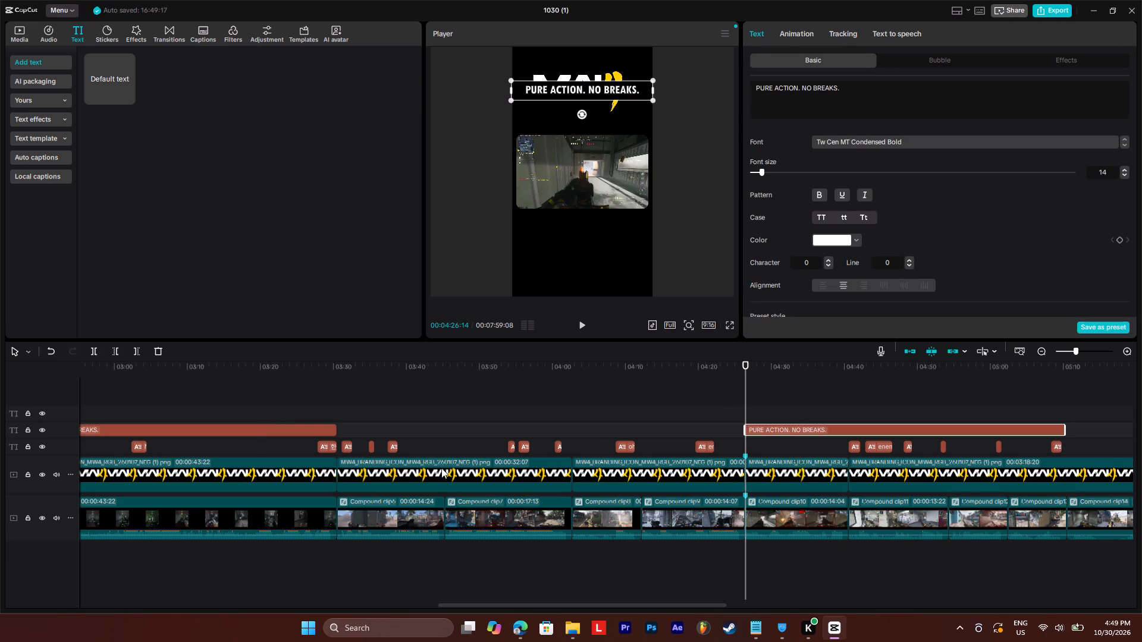
pyautogui.click(851, 371)
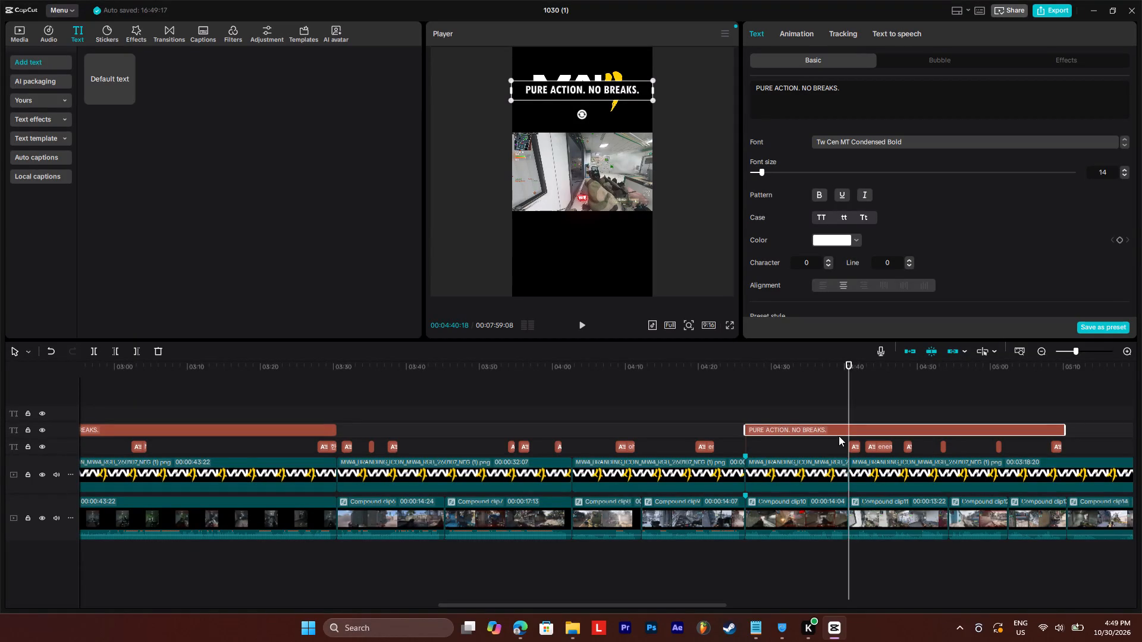
pyautogui.click(93, 350)
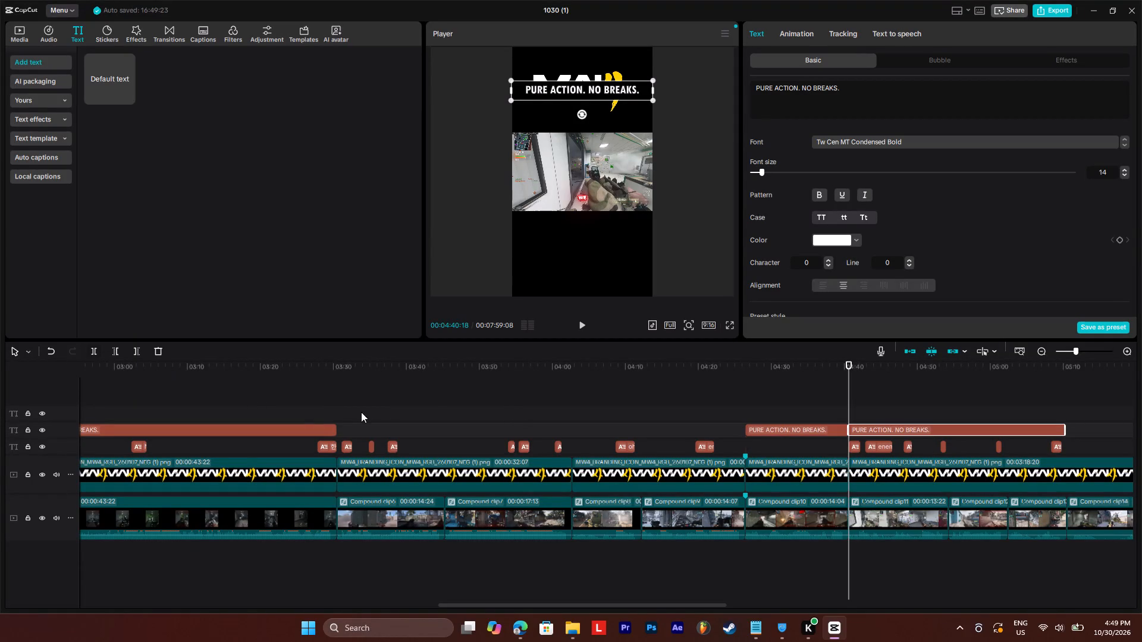
# Move the title over Compound clip10 down into the gap between the MW4 logo and the footage.
pyautogui.click(790, 367)
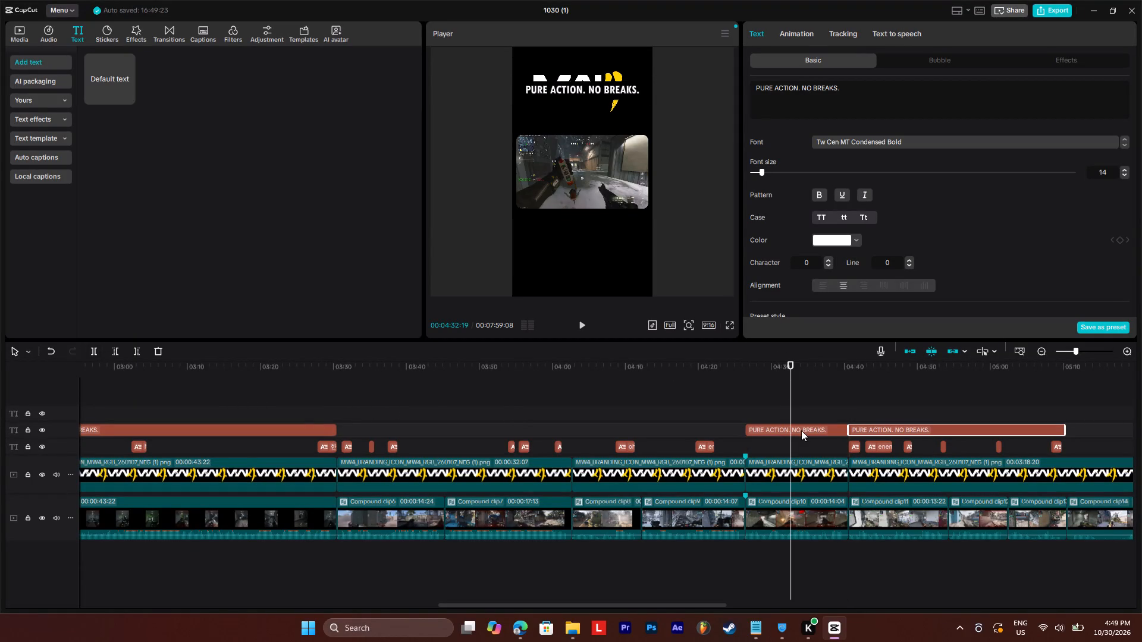
pyautogui.click(802, 431)
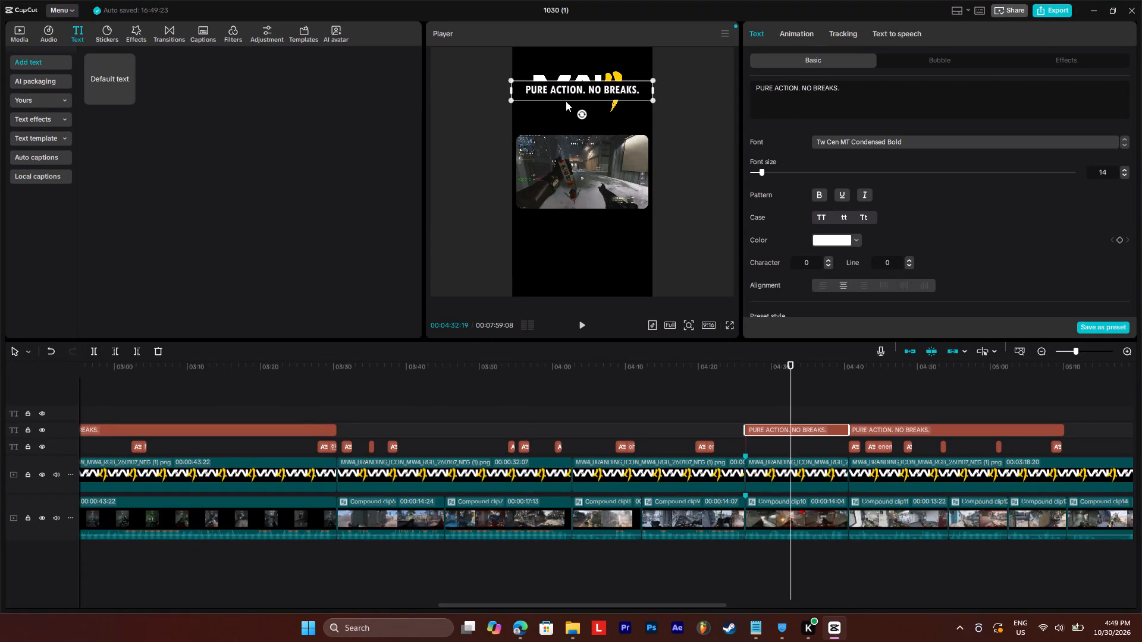
pyautogui.moveTo(573, 87); pyautogui.dragTo(572, 124)
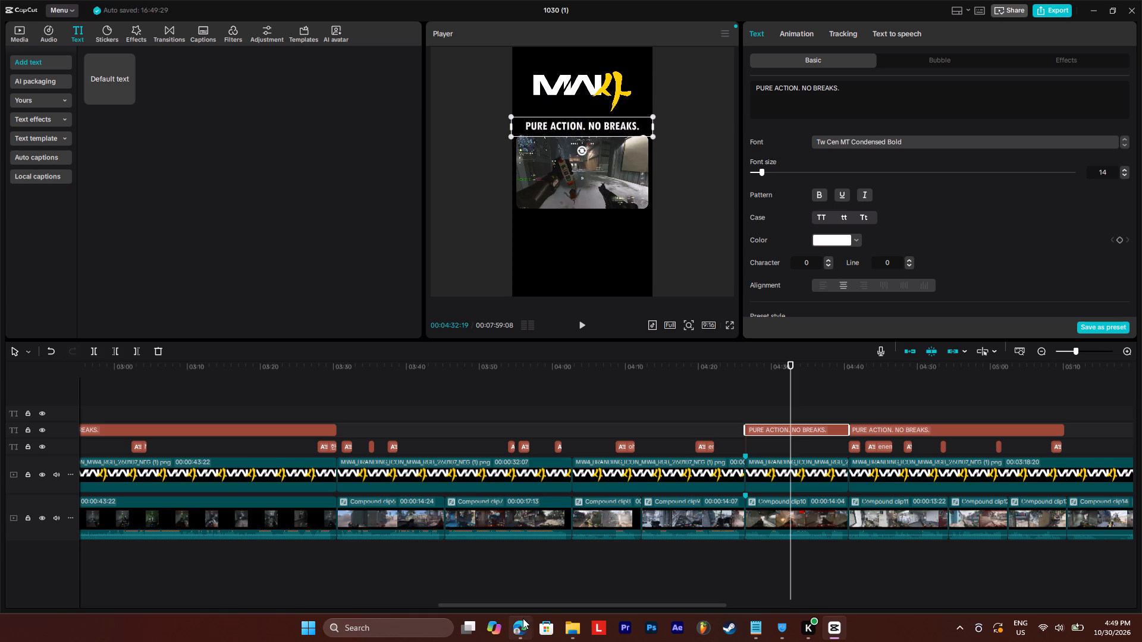
# Copy the headline "THAT PLAY WAS TOO CLEAN" from the AI chat in Edge and replace the CapCut title's text with it.
pyautogui.click(523, 625)
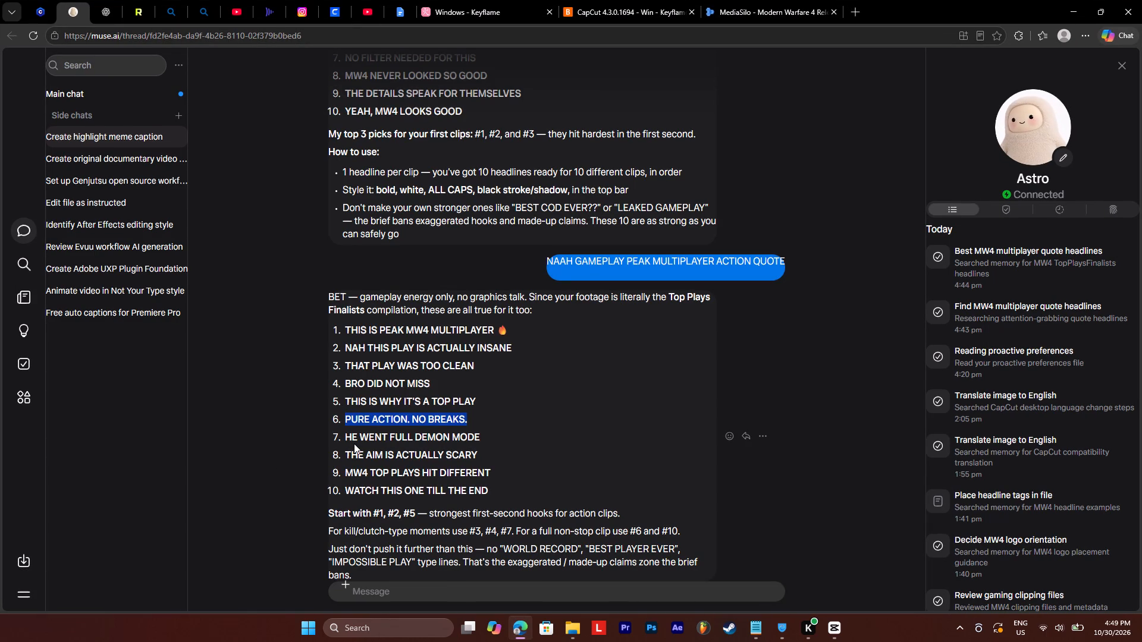
pyautogui.moveTo(346, 365); pyautogui.dragTo(494, 364)
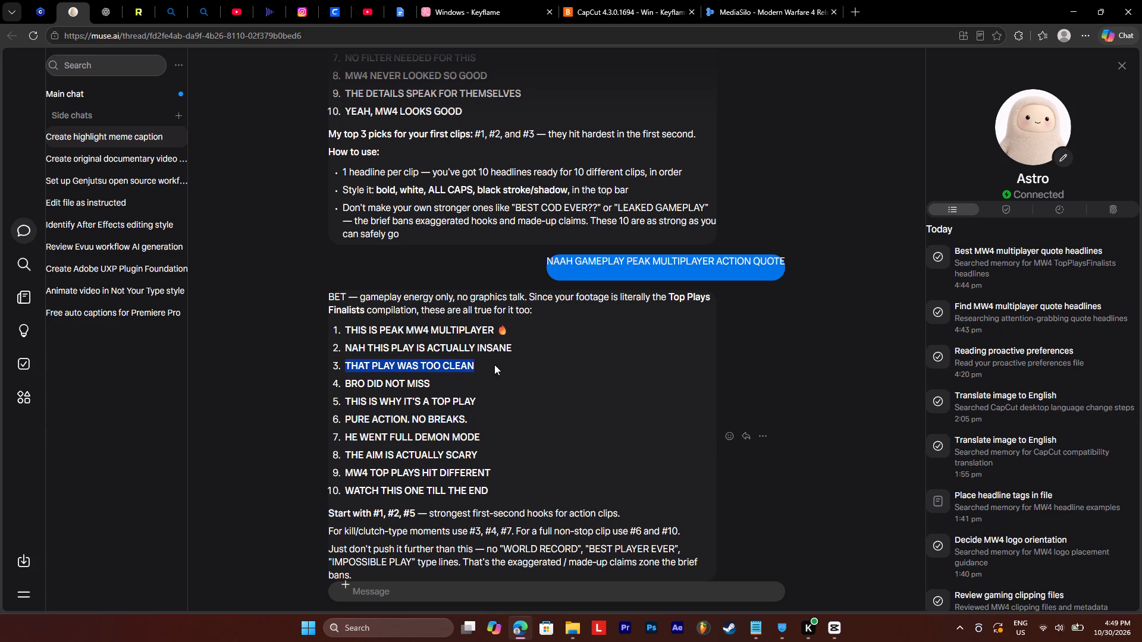
pyautogui.moveTo(494, 364); pyautogui.dragTo(485, 364)
pyautogui.hotkey('ctrl', 'c')
pyautogui.click(1075, 2)
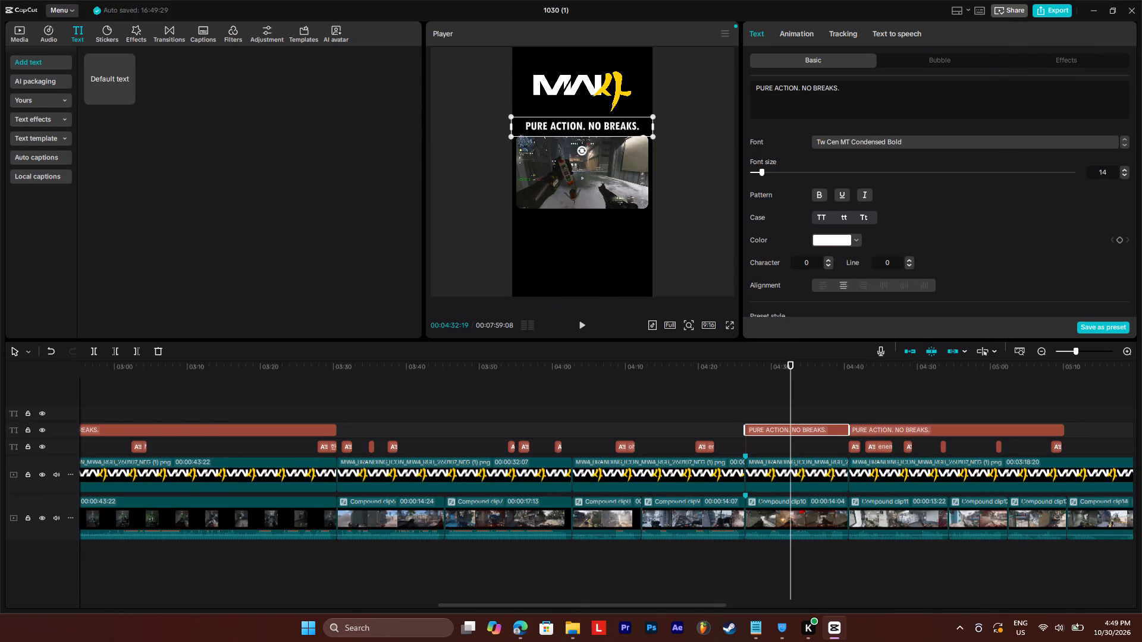
pyautogui.moveTo(873, 87); pyautogui.dragTo(667, 91)
pyautogui.hotkey('ctrl', 'v')
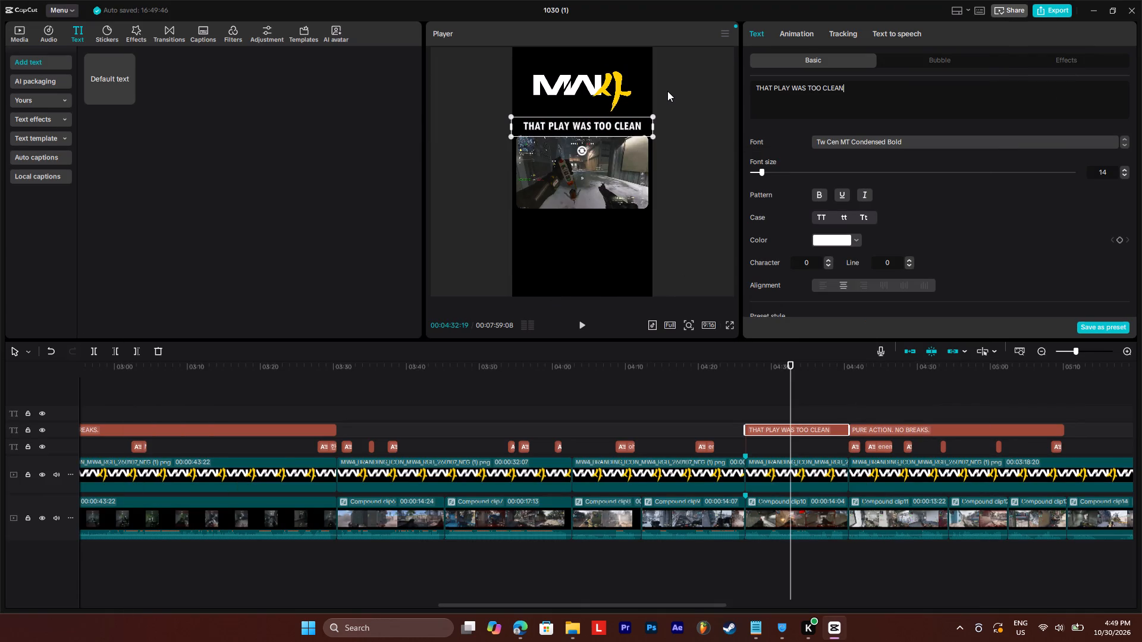
pyautogui.click(893, 111)
# Set the range by clip to Compound clip10 with its MW4 logo and title, and briefly play it from 00:04:26:14.
pyautogui.click(745, 366)
pyautogui.moveTo(774, 404); pyautogui.dragTo(779, 414)
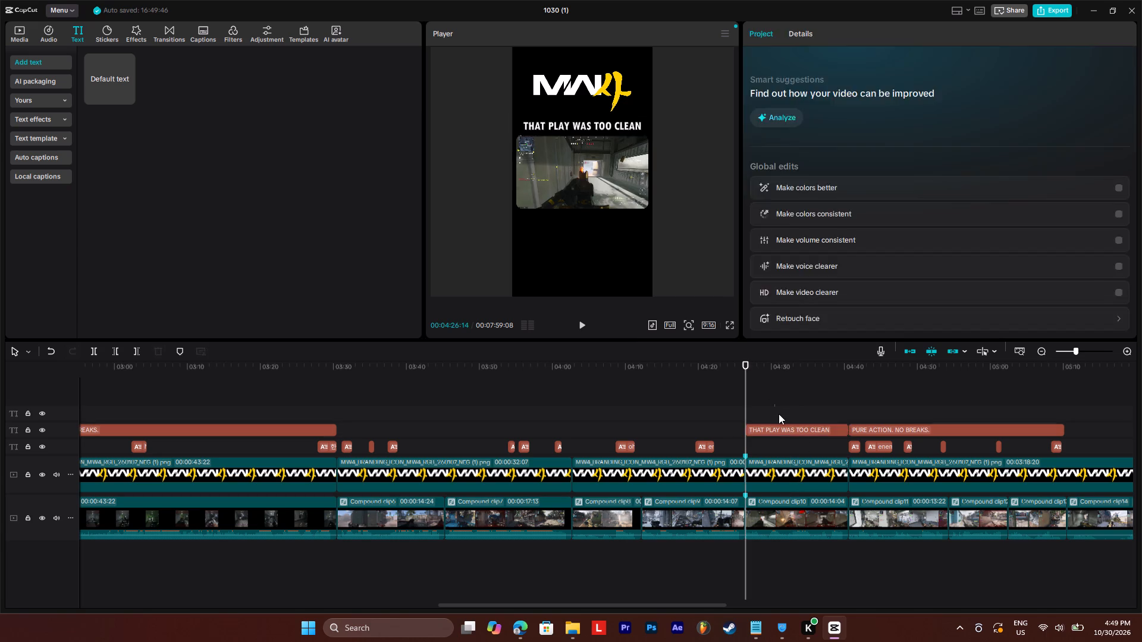
pyautogui.moveTo(779, 414); pyautogui.dragTo(801, 521)
pyautogui.rightClick(800, 513)
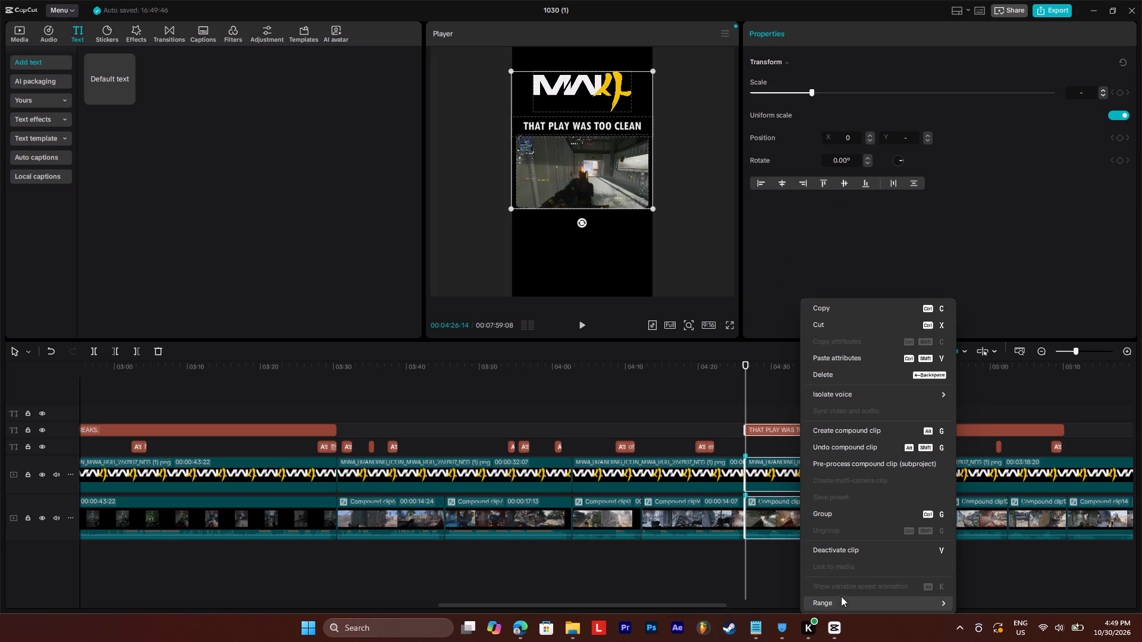
pyautogui.click(968, 584)
pyautogui.press('space')
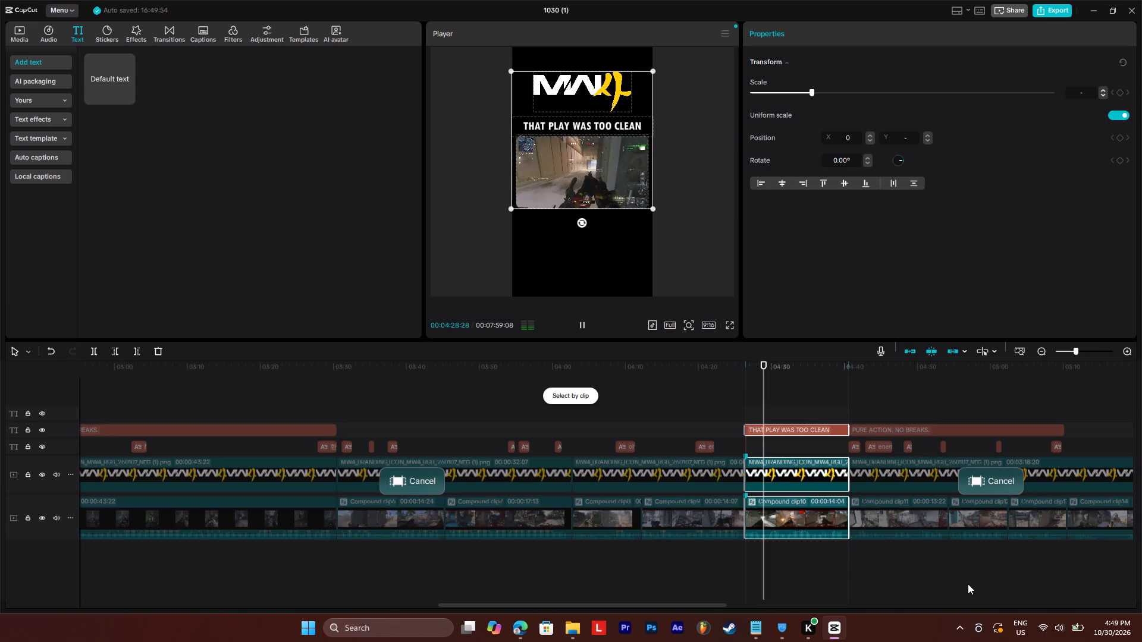
pyautogui.press('space')
pyautogui.scroll(1, 965, 581)
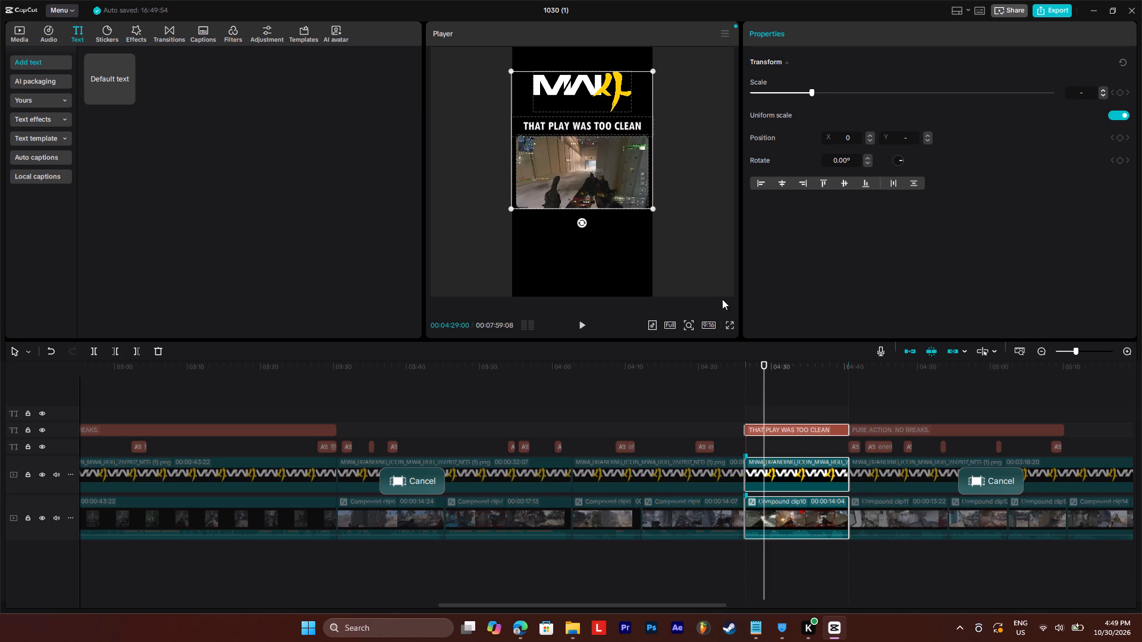
# Nudge the "THAT PLAY WAS TOO CLEAN" title slightly up so it sits between the MW4 logo and the footage.
pyautogui.click(791, 399)
pyautogui.click(785, 433)
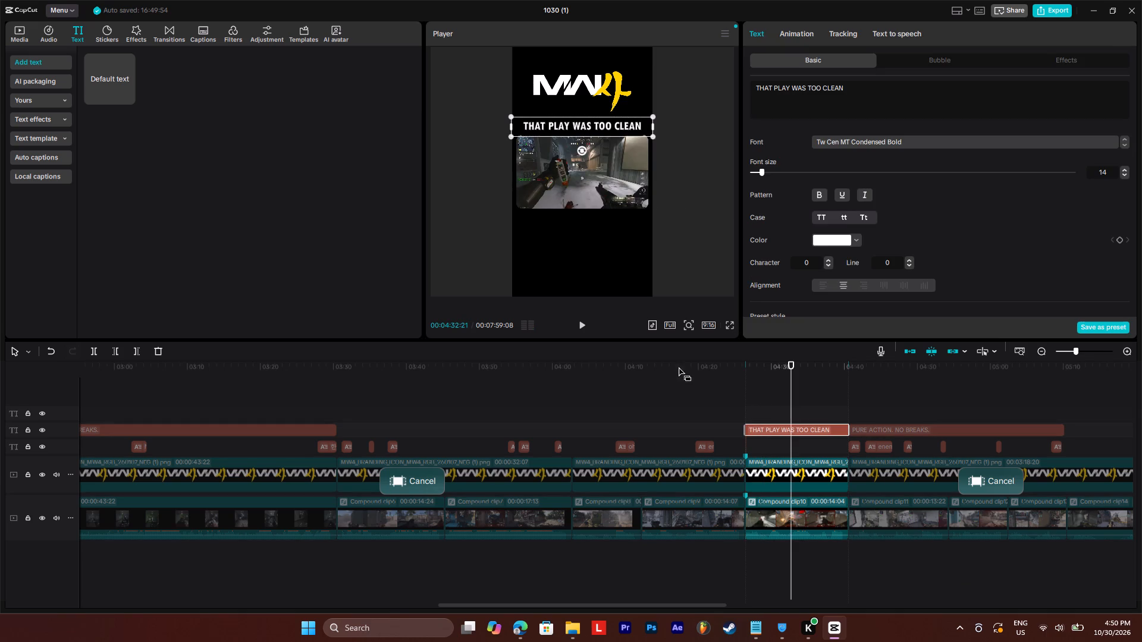
pyautogui.moveTo(576, 125); pyautogui.dragTo(576, 115)
pyautogui.moveTo(576, 124); pyautogui.dragTo(576, 114)
pyautogui.click(578, 125)
pyautogui.moveTo(578, 128); pyautogui.dragTo(578, 117)
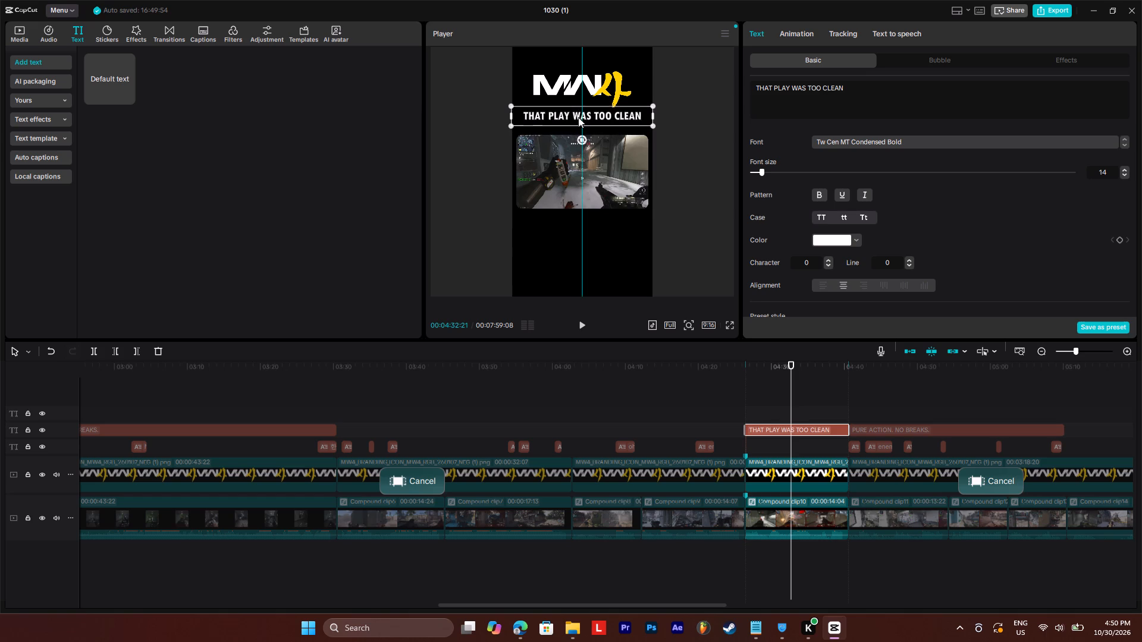
pyautogui.moveTo(578, 117); pyautogui.dragTo(579, 122)
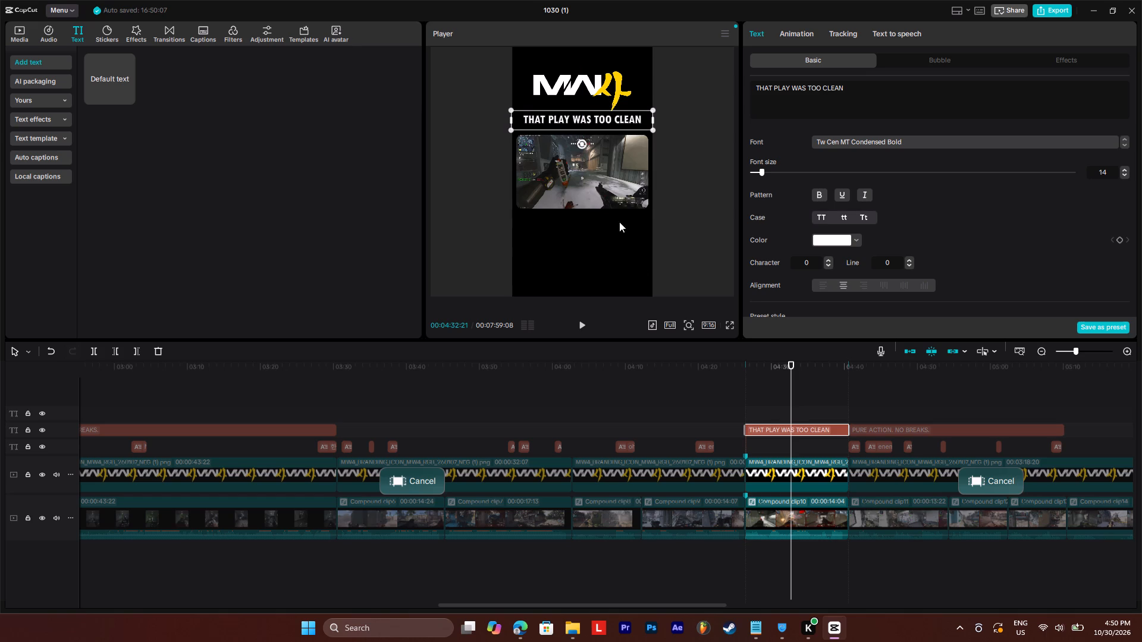
# Export the Compound clip10 range with its logo and title as "MW4 7 CLIP".
pyautogui.moveTo(765, 387); pyautogui.dragTo(796, 508)
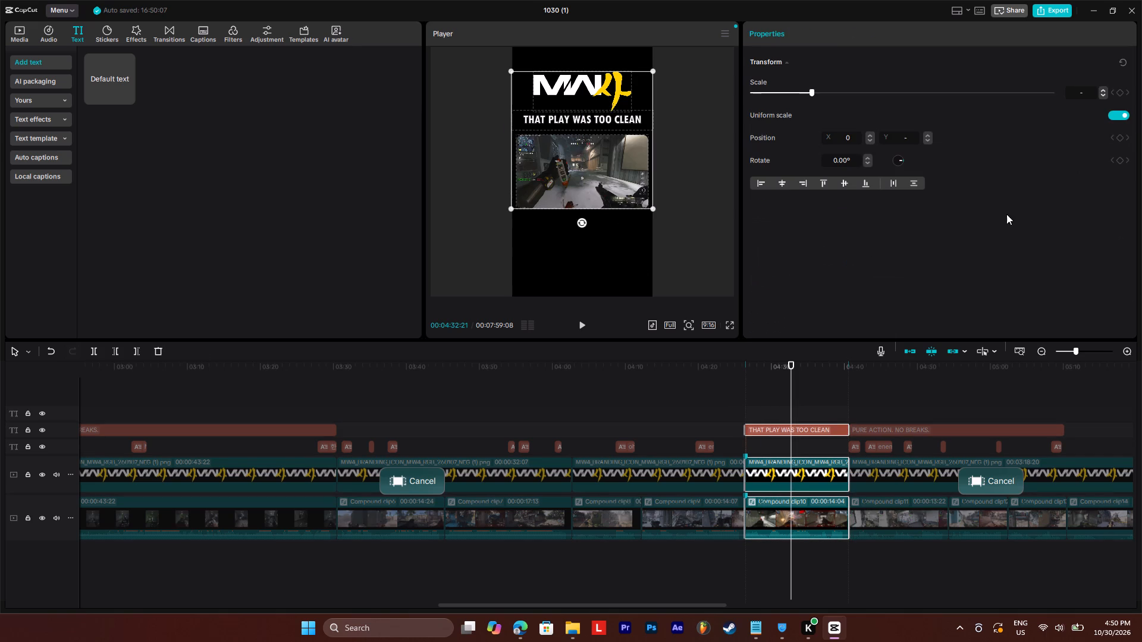
pyautogui.click(1044, 2)
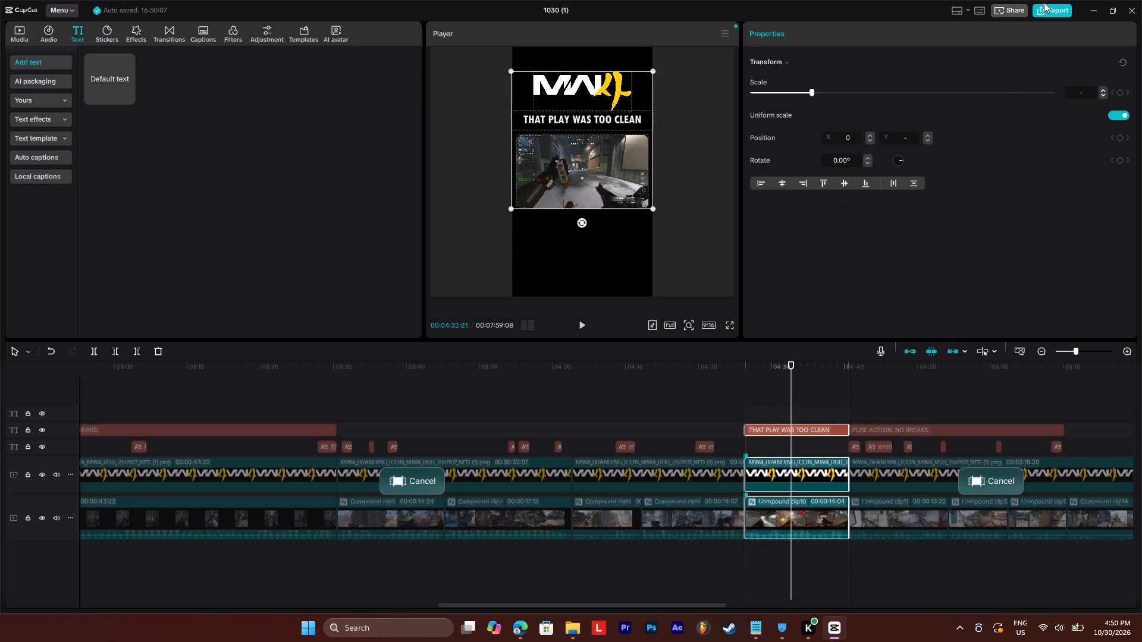
pyautogui.click(1044, 7)
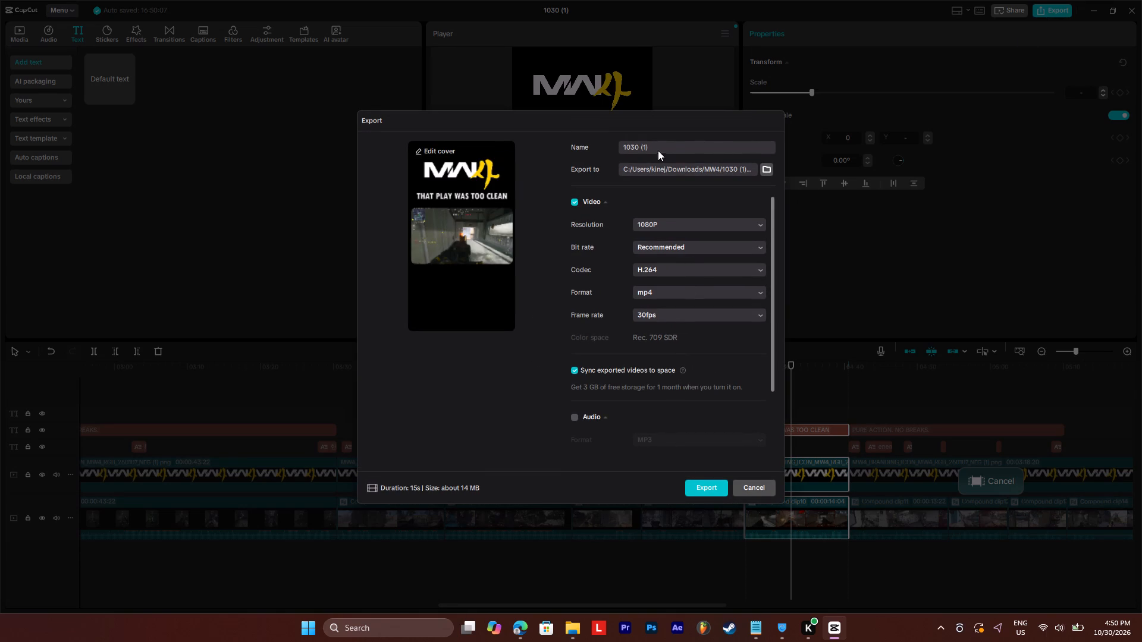
pyautogui.moveTo(657, 150); pyautogui.dragTo(573, 149)
pyautogui.press('m')
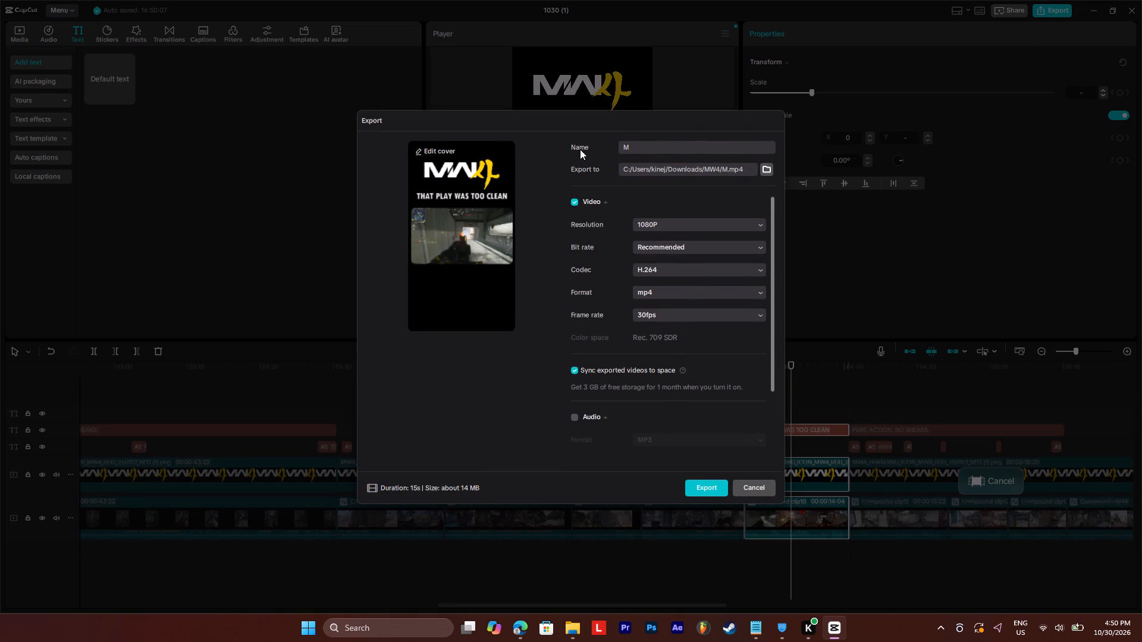
pyautogui.press('w')
pyautogui.write('5 7 CLIP')
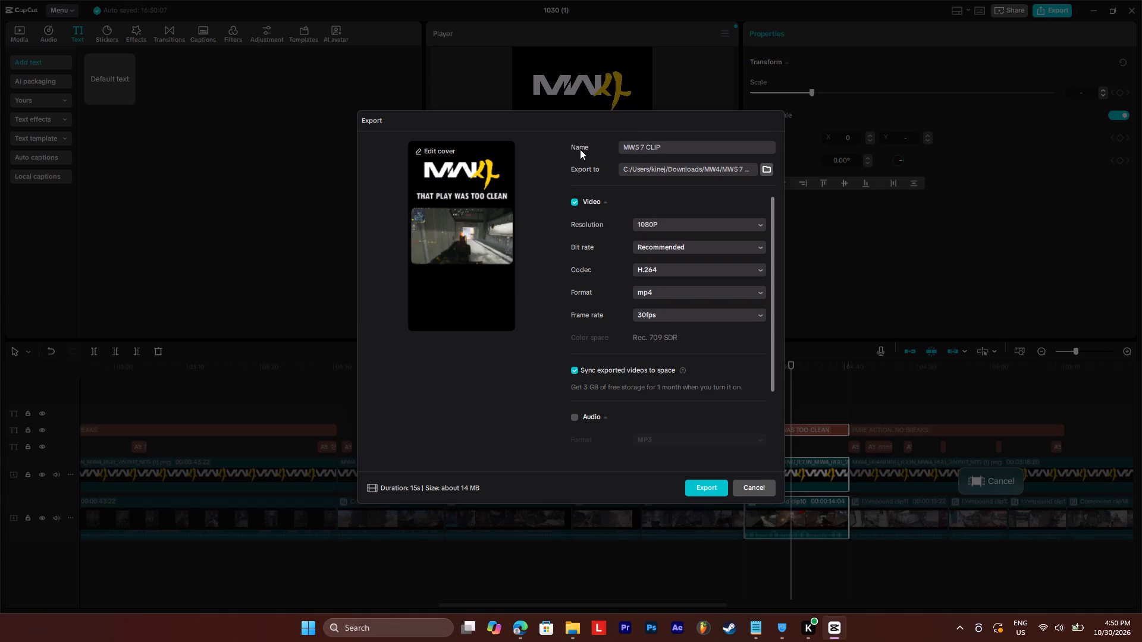
pyautogui.press('Left')
pyautogui.press('Left')
pyautogui.press('Left')
pyautogui.press('Left')
pyautogui.press('Left')
pyautogui.press('Left')
pyautogui.press('Left')
pyautogui.press('BackSpace')
pyautogui.press('4')
pyautogui.click(478, 258)
pyautogui.click(699, 484)
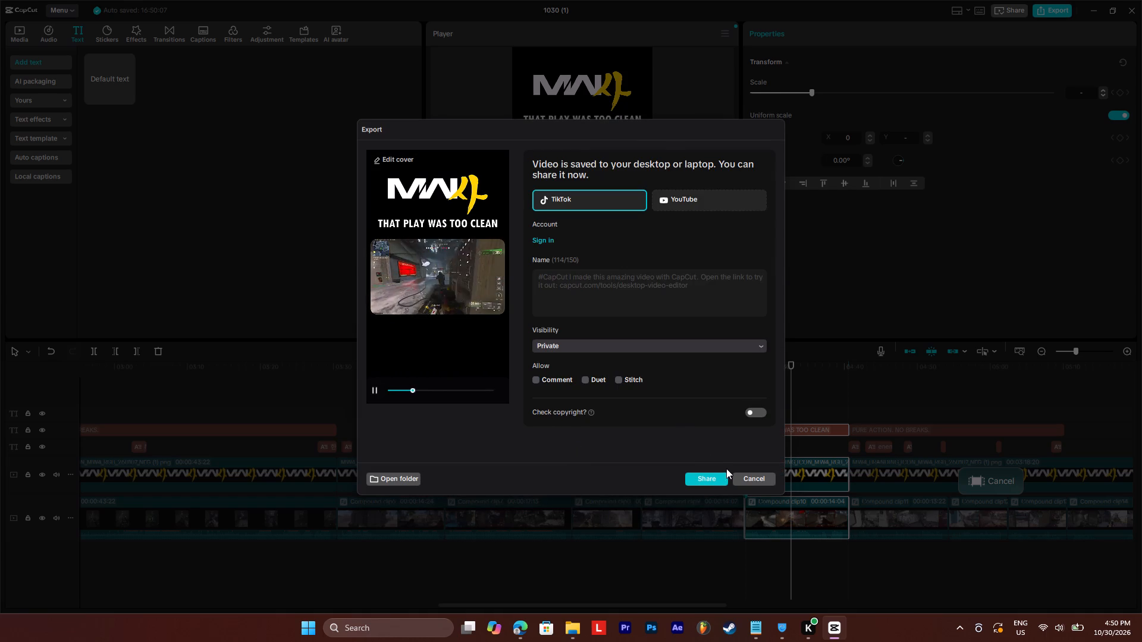
pyautogui.click(756, 478)
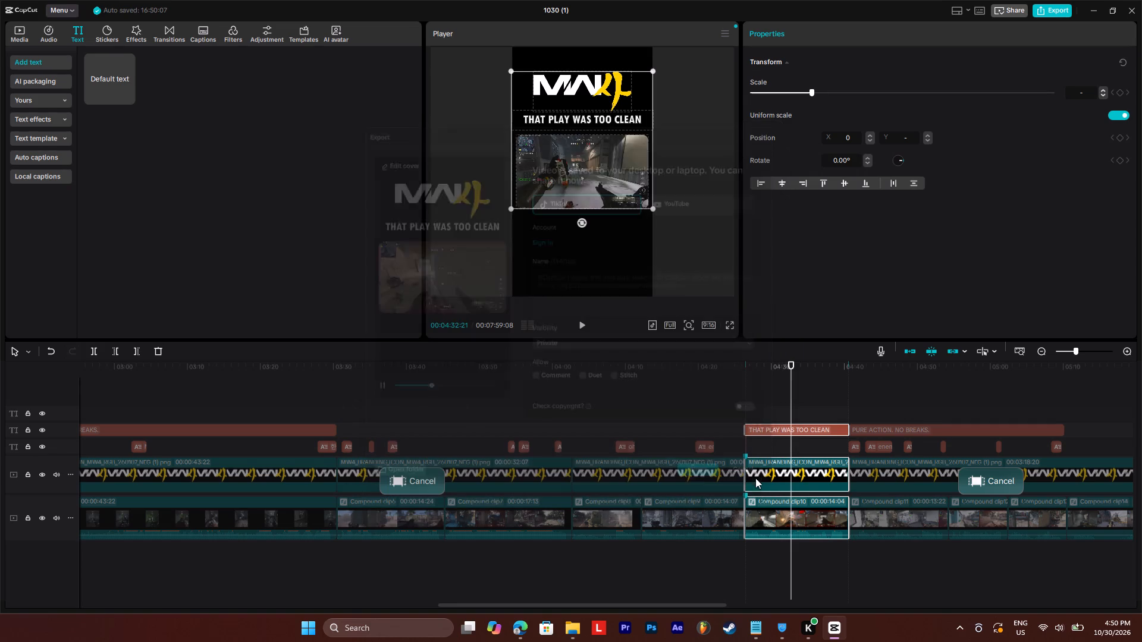
# Clear the clip range and split the MW4 logo and the "PURE ACTION. NO BREAKS." title at 00:04:54:00, near Compound clip11's end.
pyautogui.click(849, 368)
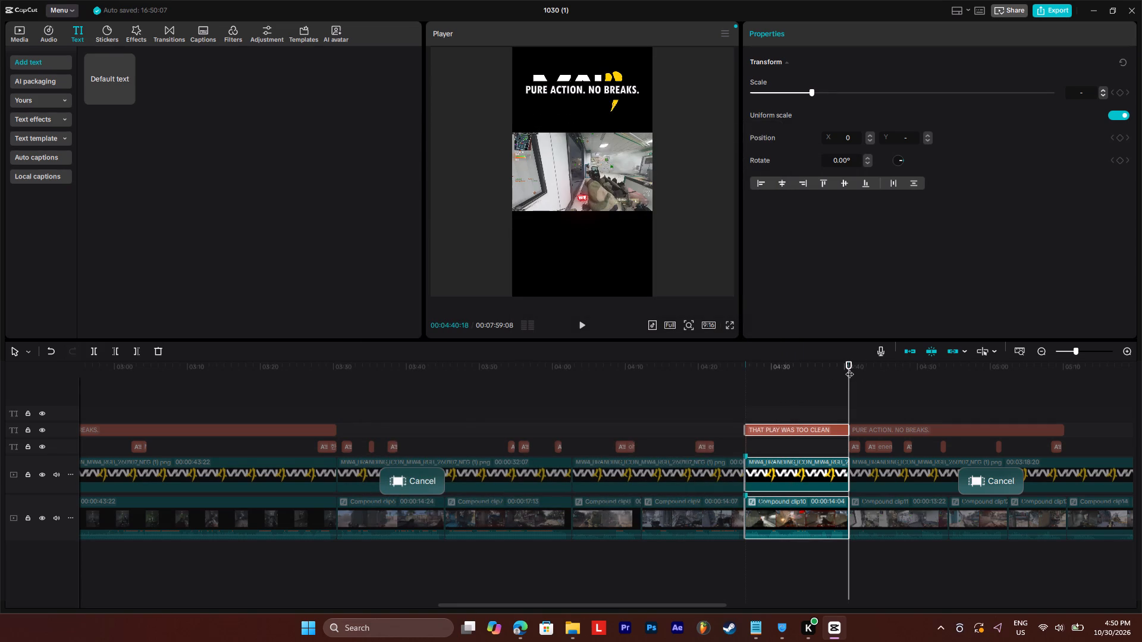
pyautogui.press('space')
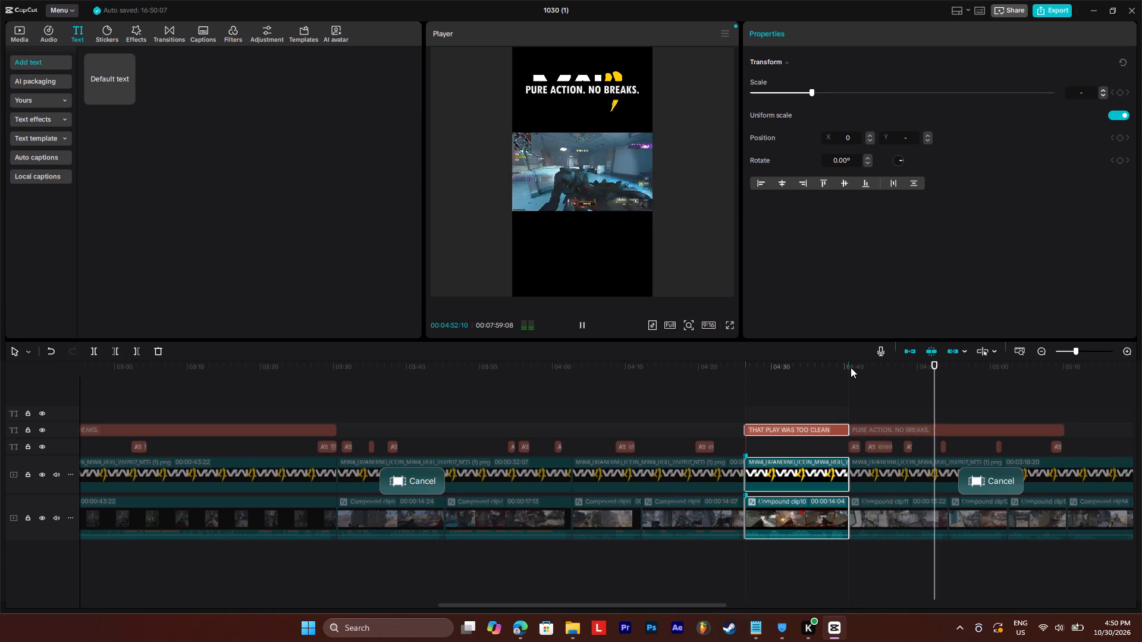
pyautogui.press('space')
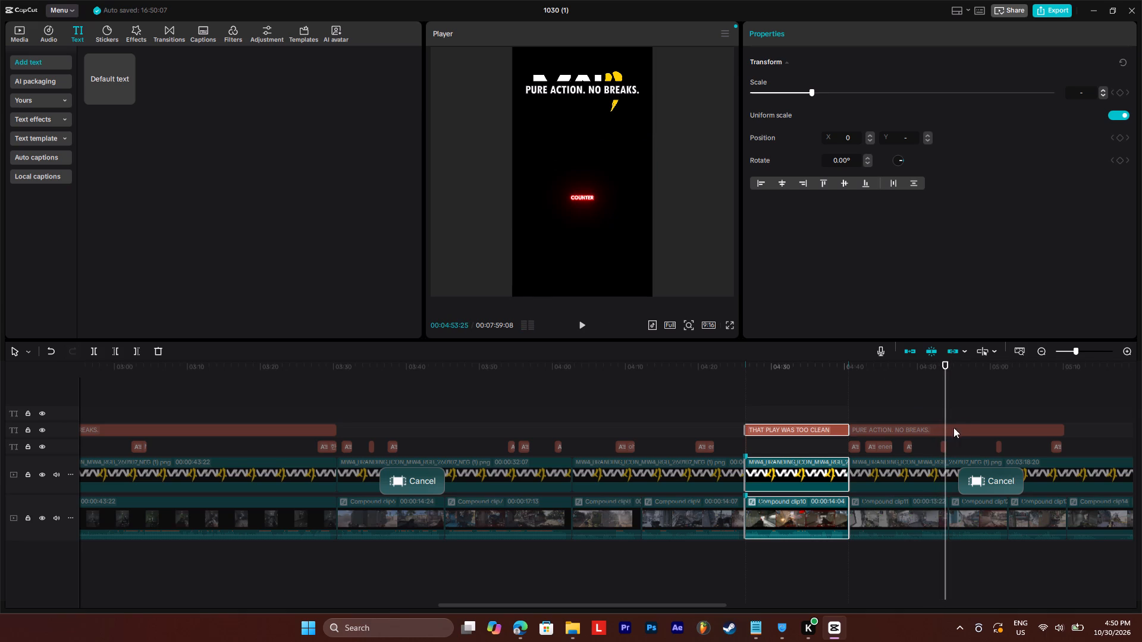
pyautogui.click(936, 501)
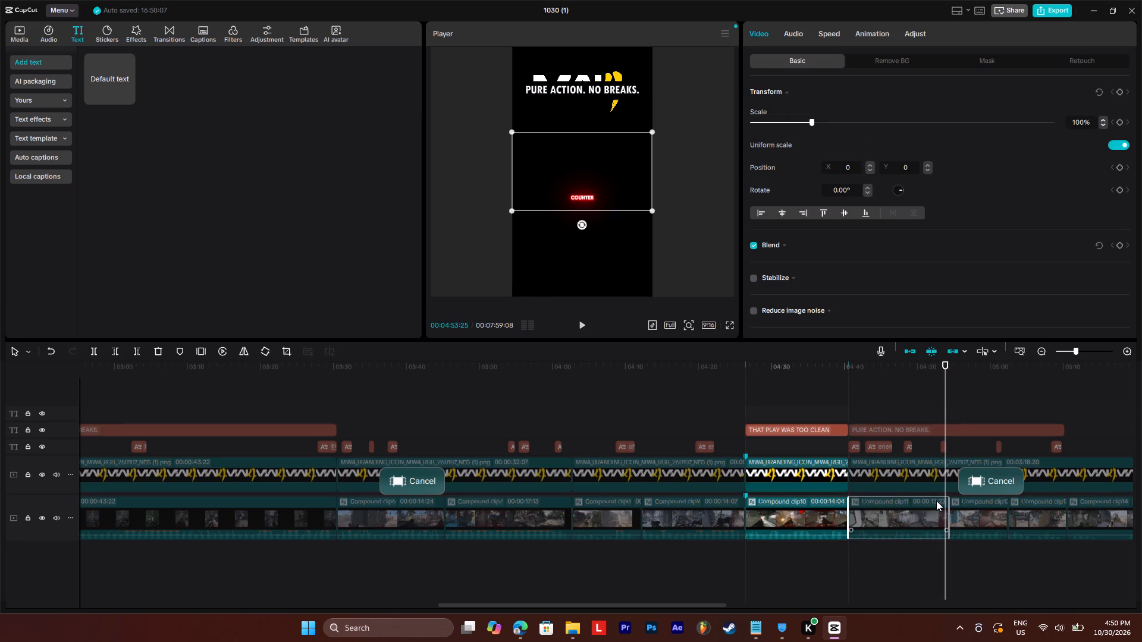
pyautogui.click(948, 469)
pyautogui.moveTo(945, 361); pyautogui.dragTo(950, 365)
pyautogui.click(930, 484)
pyautogui.press('c')
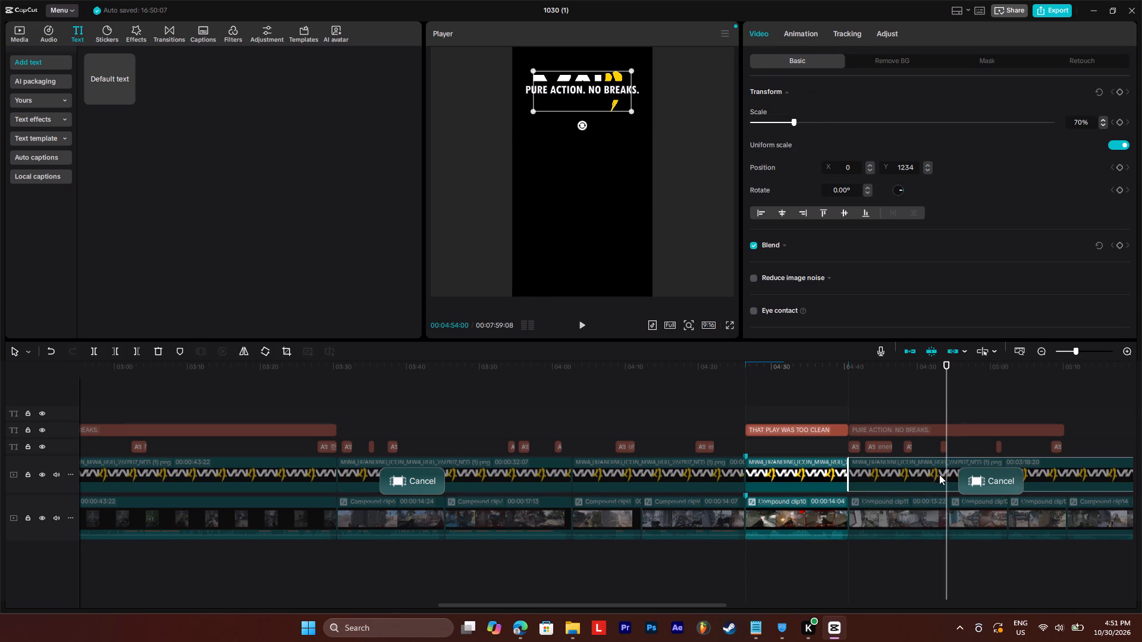
pyautogui.click(986, 476)
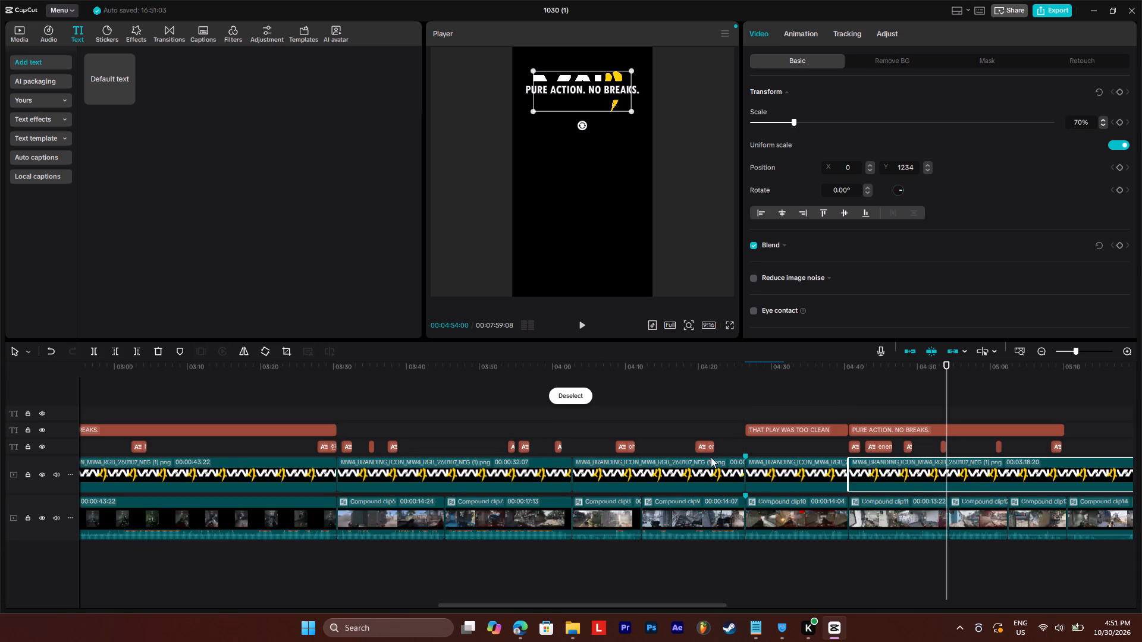
pyautogui.click(89, 353)
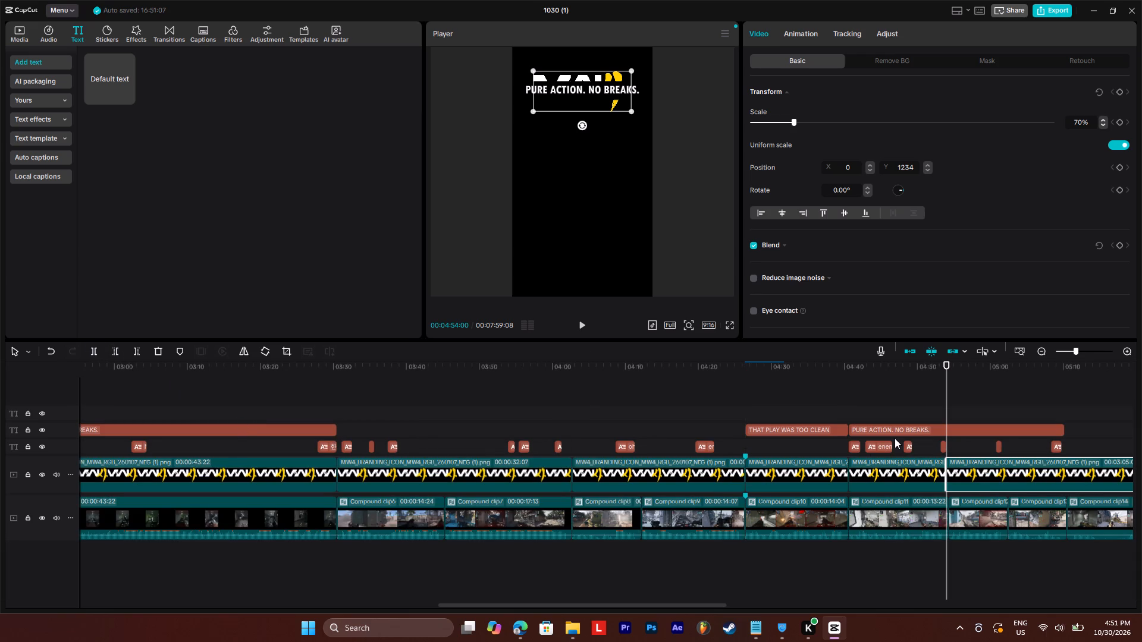
pyautogui.click(898, 432)
pyautogui.click(90, 354)
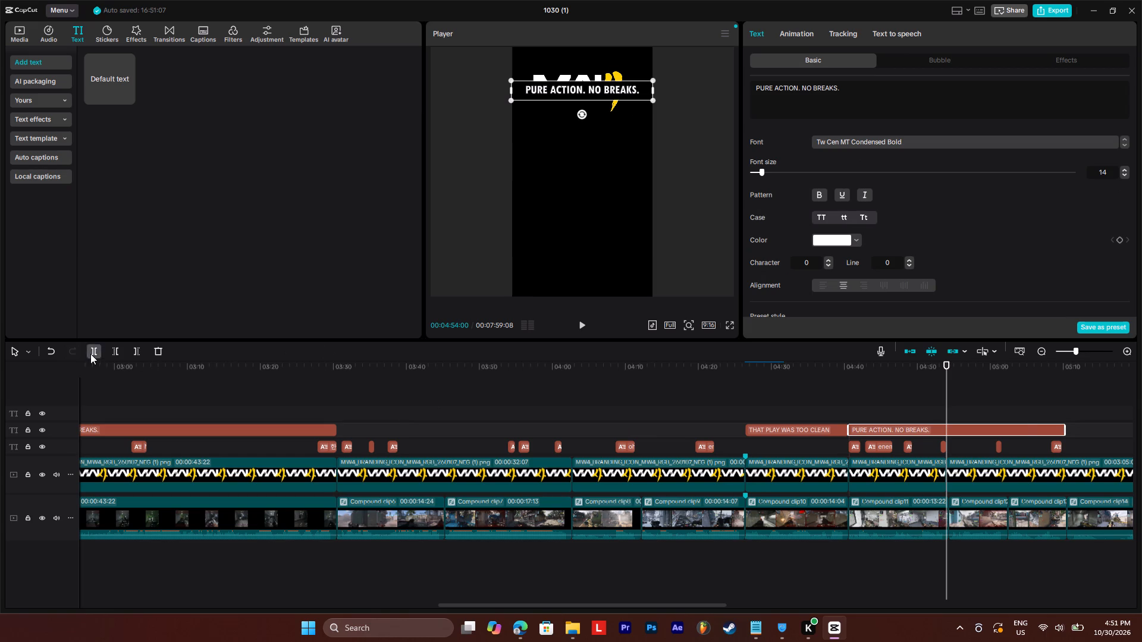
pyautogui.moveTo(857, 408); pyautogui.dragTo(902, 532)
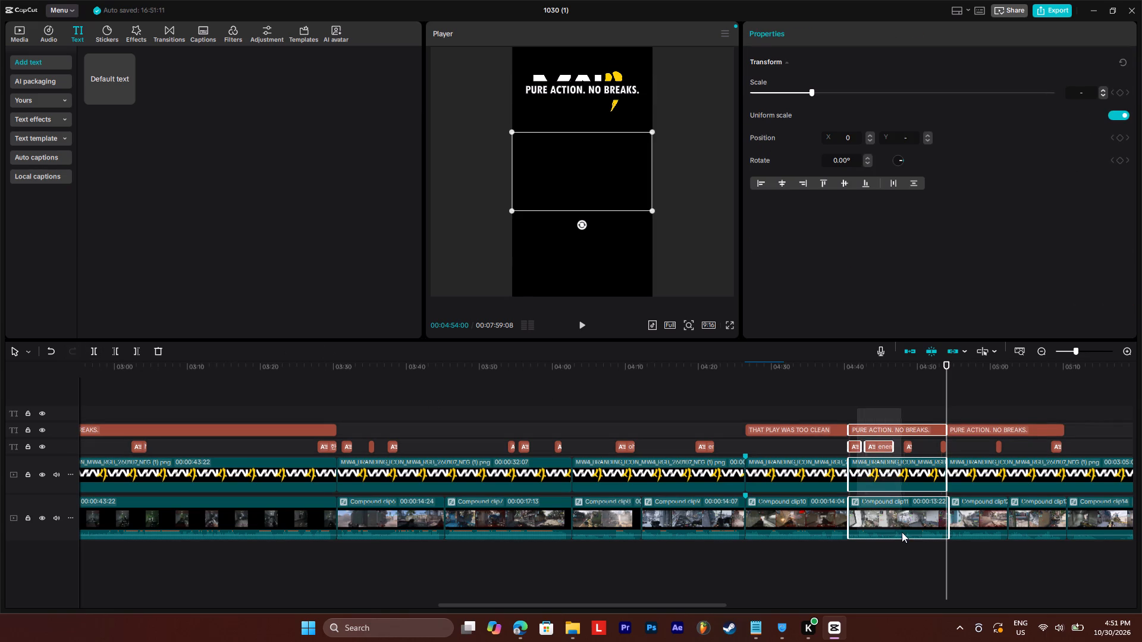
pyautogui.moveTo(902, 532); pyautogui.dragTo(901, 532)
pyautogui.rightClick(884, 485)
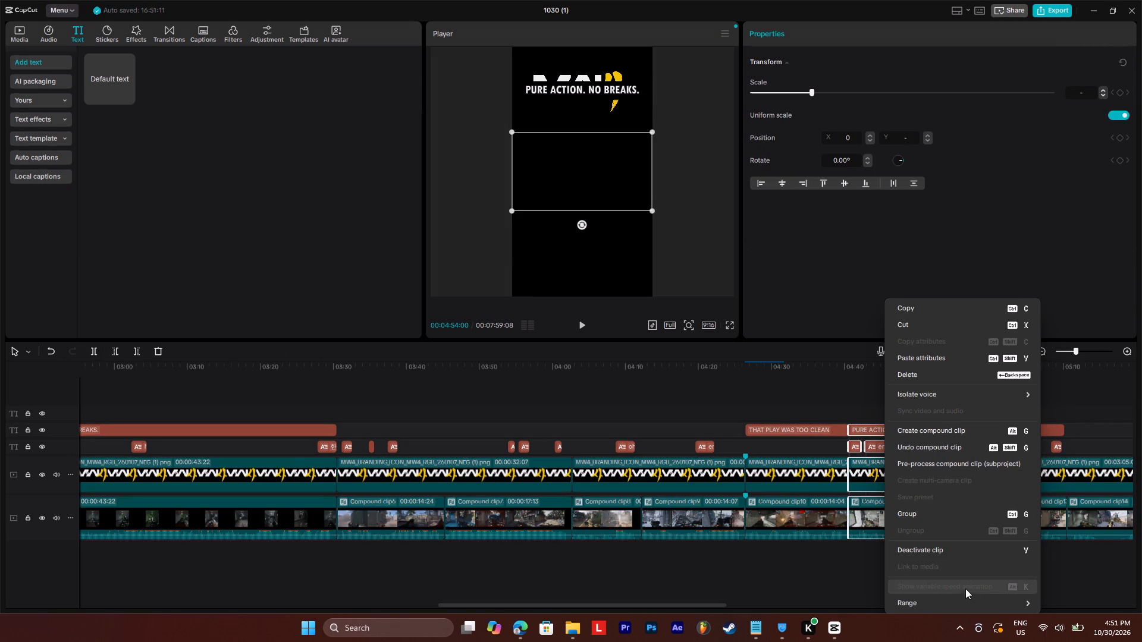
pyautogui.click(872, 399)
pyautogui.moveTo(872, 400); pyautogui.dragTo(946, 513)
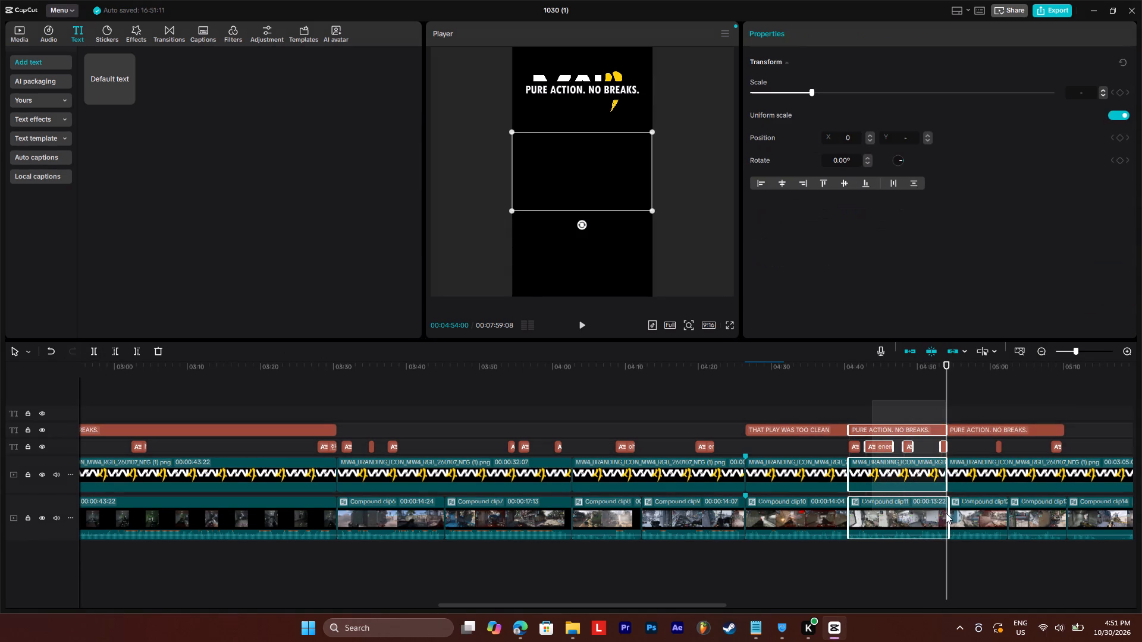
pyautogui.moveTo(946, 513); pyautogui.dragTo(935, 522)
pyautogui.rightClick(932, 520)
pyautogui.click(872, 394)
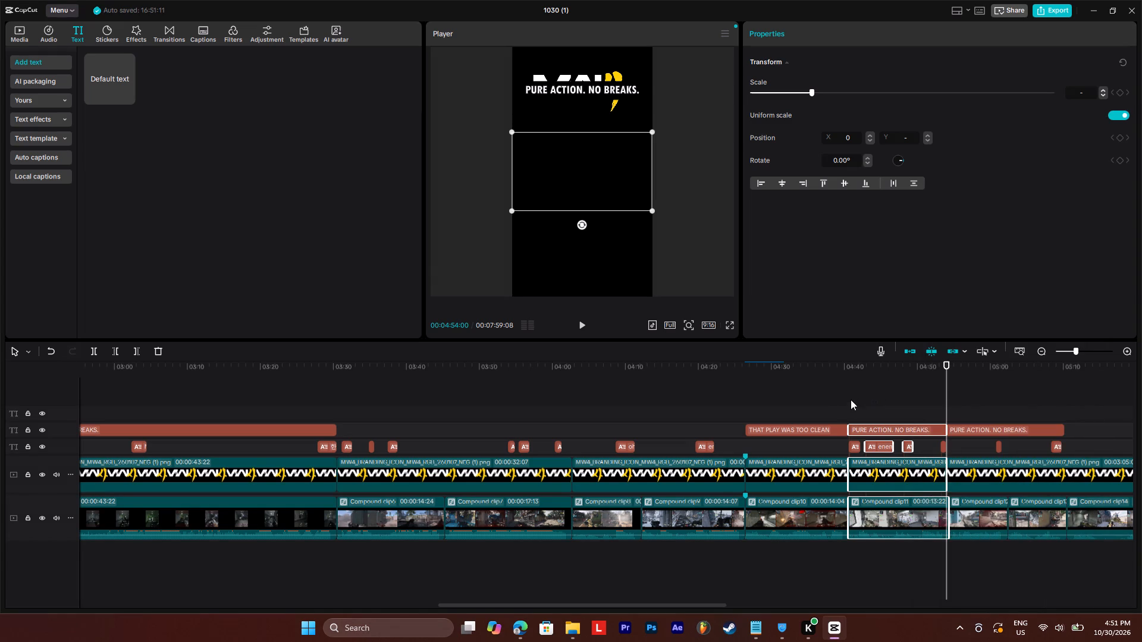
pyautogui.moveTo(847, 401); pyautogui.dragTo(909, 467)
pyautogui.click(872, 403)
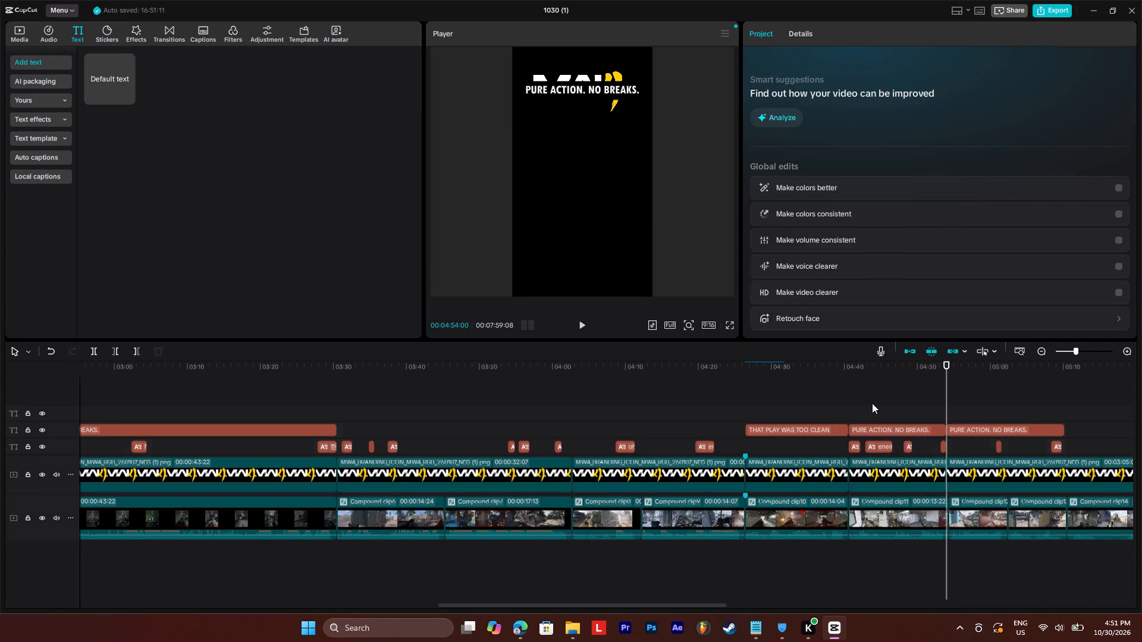
# Set the range by clip to Compound clip11 together with its MW4 logo, title and captions.
pyautogui.moveTo(858, 403); pyautogui.dragTo(948, 493)
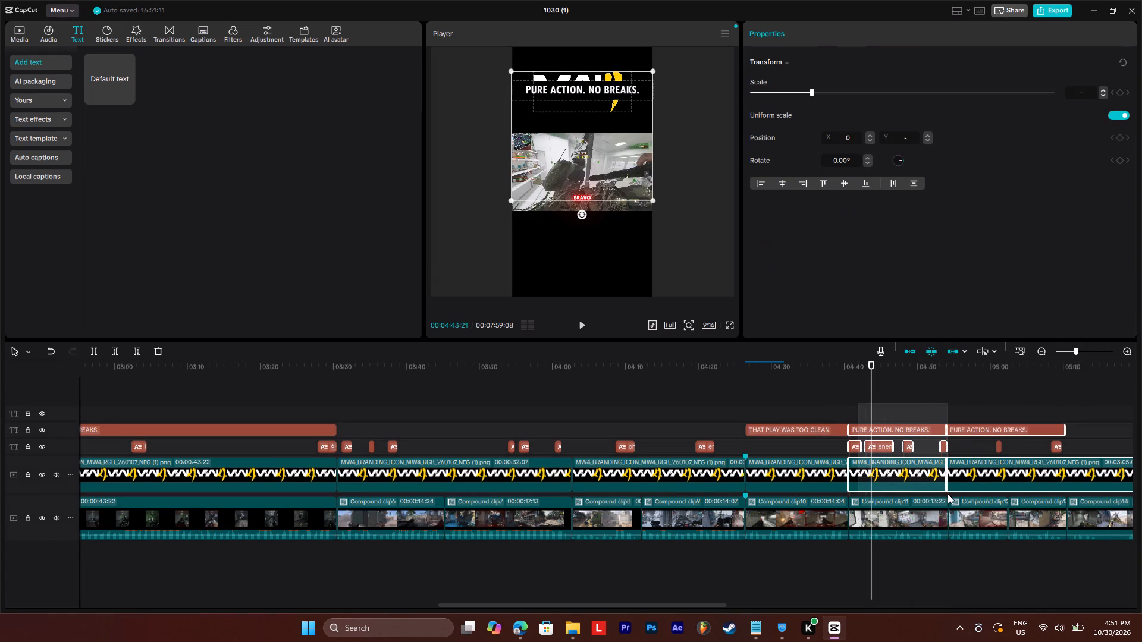
pyautogui.moveTo(948, 493); pyautogui.dragTo(945, 519)
pyautogui.rightClick(937, 521)
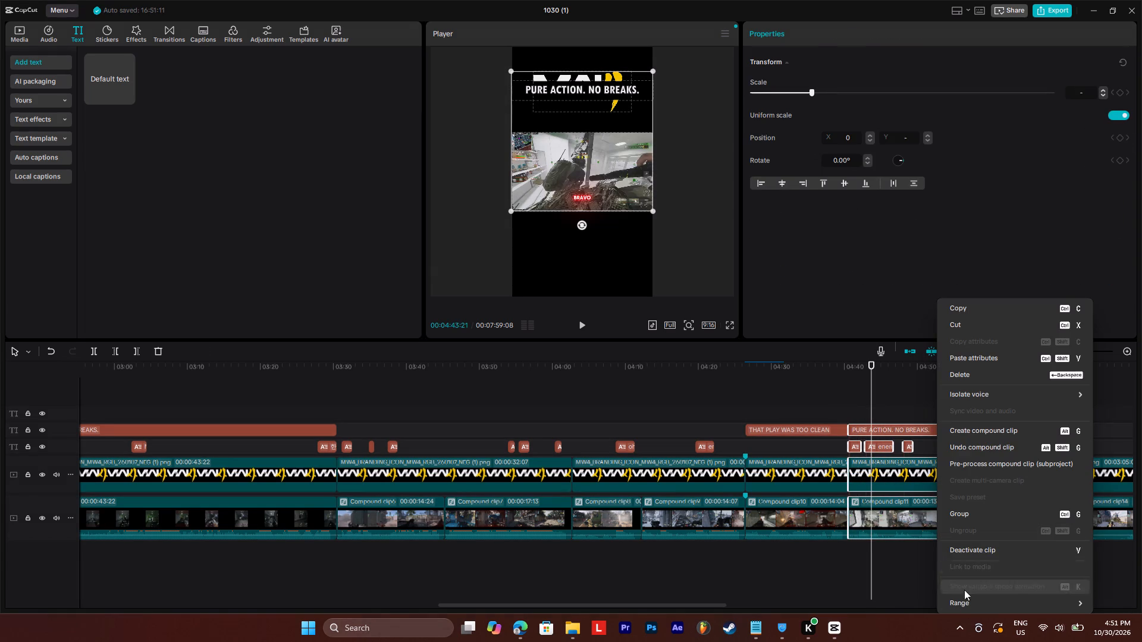
pyautogui.click(890, 586)
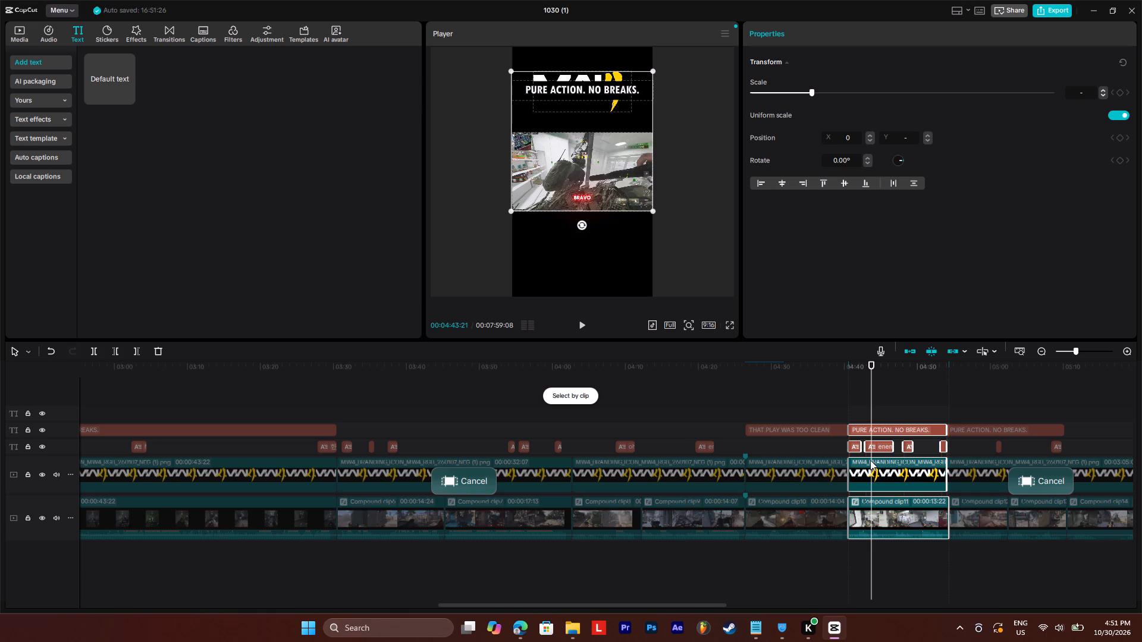
pyautogui.click(885, 411)
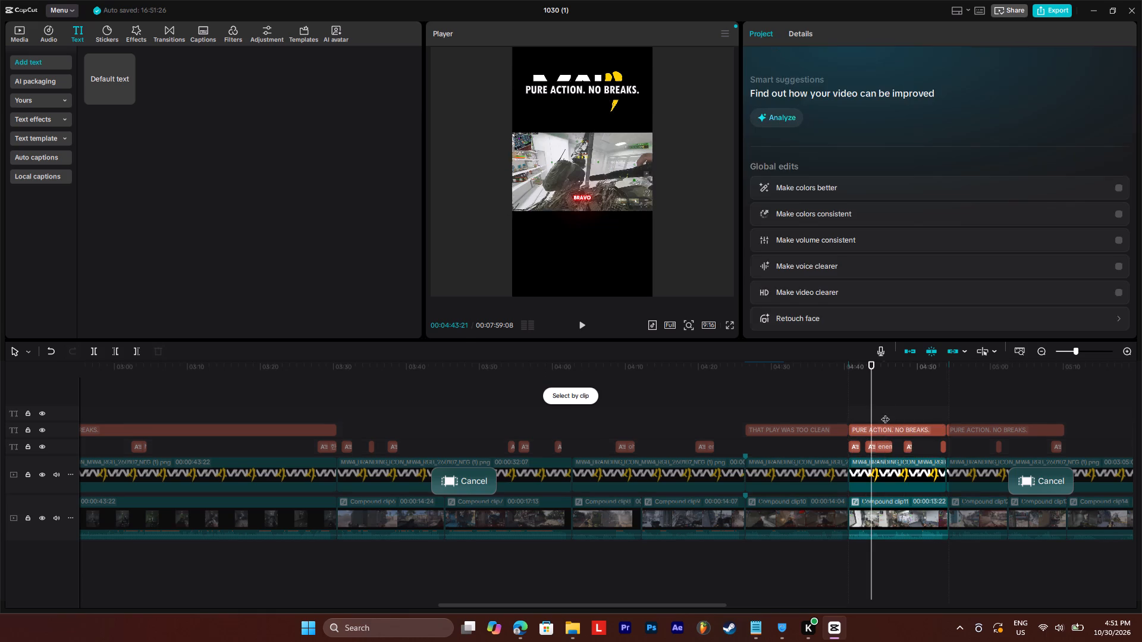
# Move the "PURE ACTION. NO BREAKS." title over Compound clip11 down so it sits between the MW4 logo and the footage.
pyautogui.click(880, 429)
pyautogui.moveTo(569, 88); pyautogui.dragTo(570, 114)
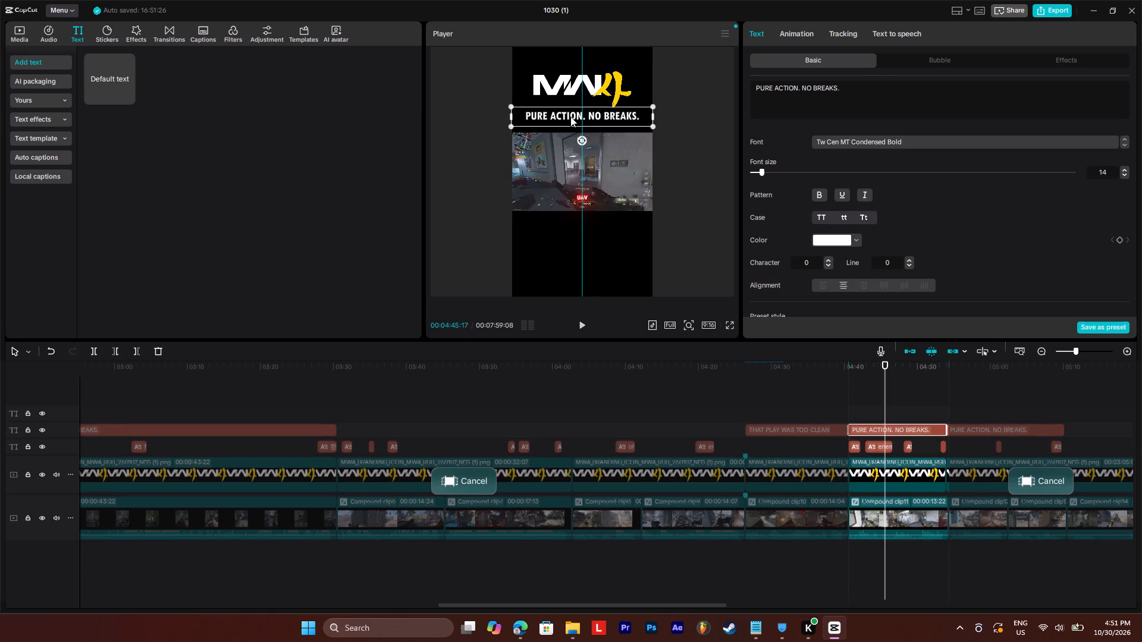
# Copy headline 4, "BRO DID NOT MISS", from the AI chat in Edge and use it to replace Compound clip11's title text.
pyautogui.click(526, 628)
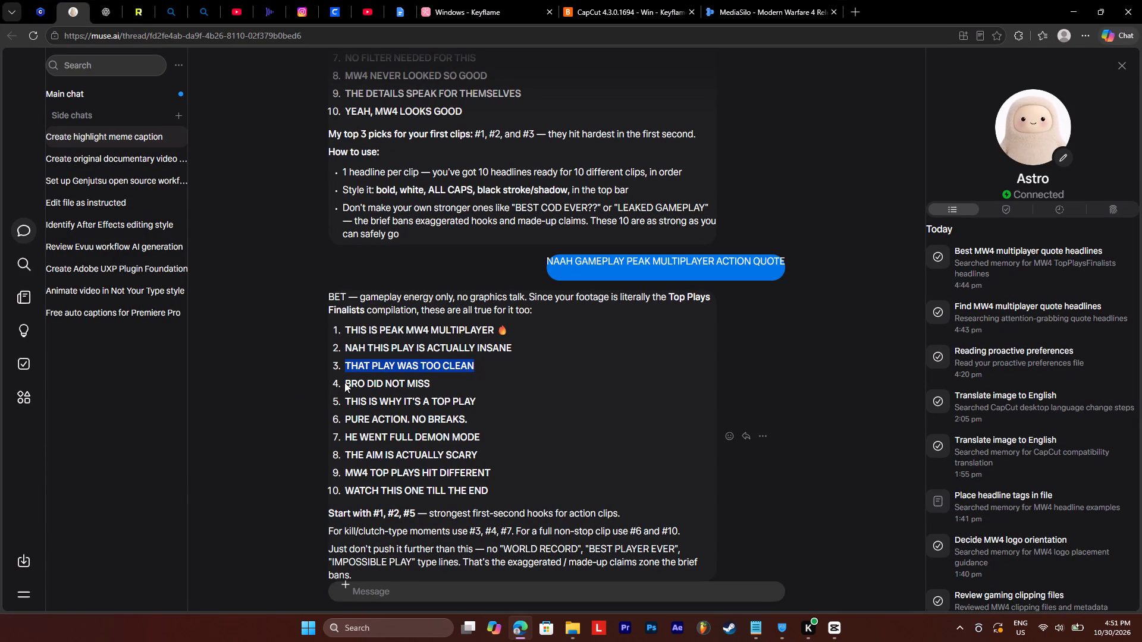
pyautogui.moveTo(346, 383); pyautogui.dragTo(447, 383)
pyautogui.hotkey('ctrl', 'c')
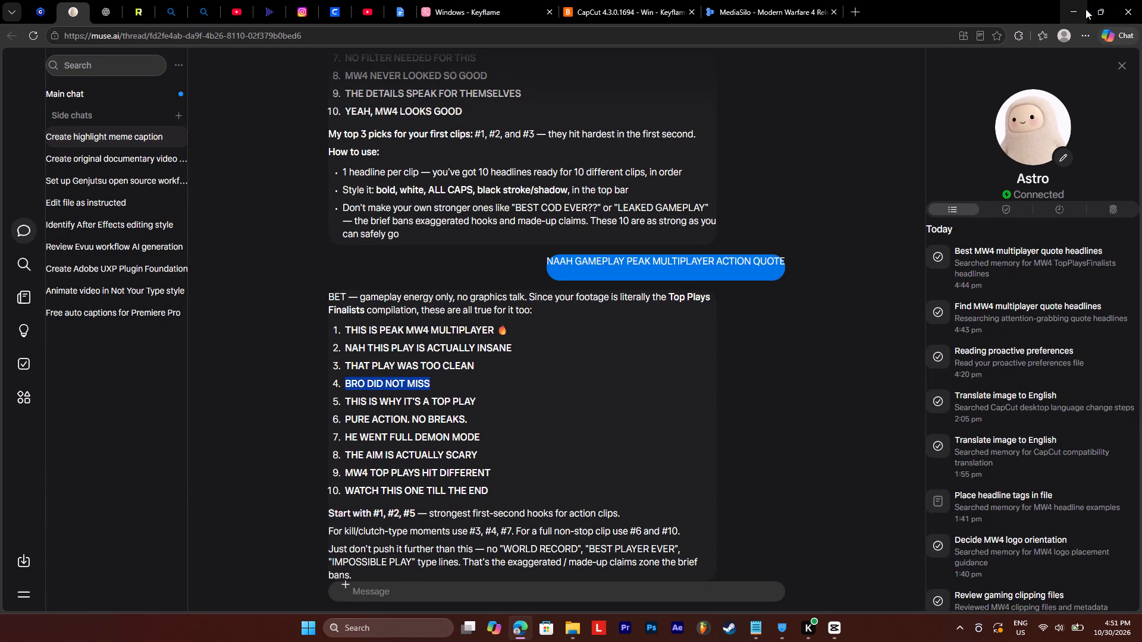
pyautogui.click(1075, 10)
pyautogui.moveTo(855, 98); pyautogui.dragTo(698, 95)
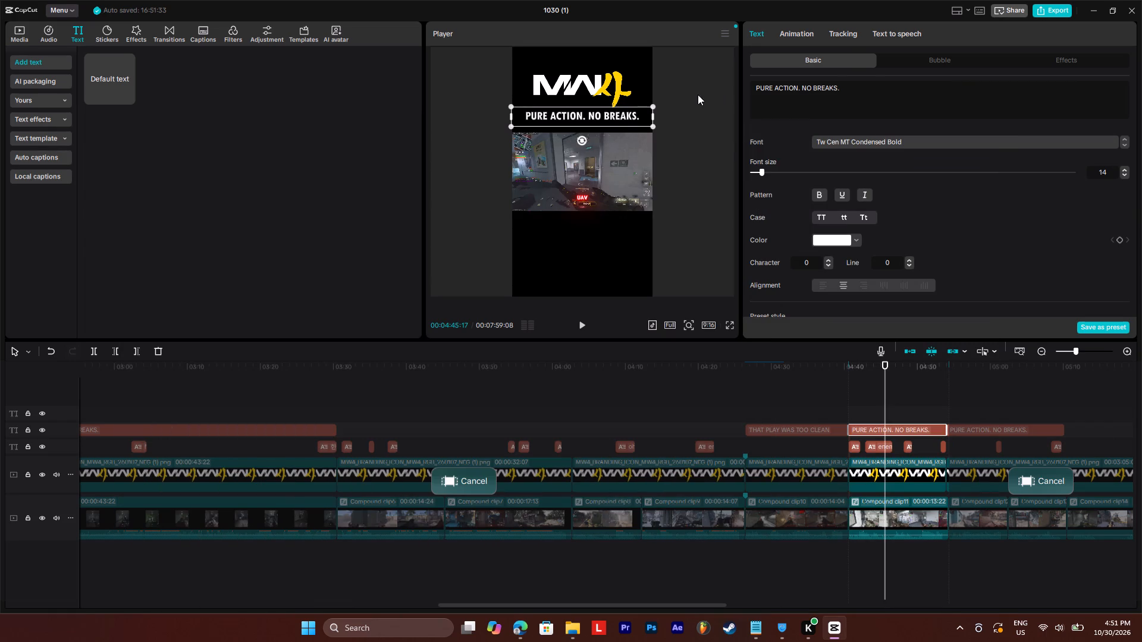
pyautogui.moveTo(698, 95); pyautogui.dragTo(739, 90)
pyautogui.hotkey('ctrl', 'v')
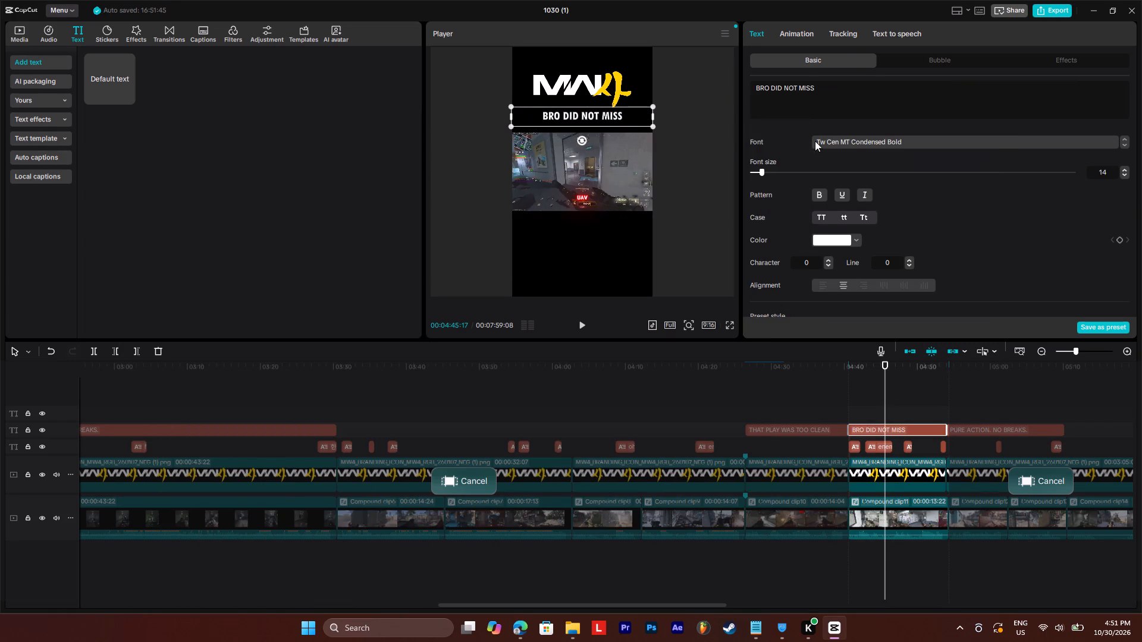
# Scale the Compound clip11 footage down to 94%.
pyautogui.click(848, 364)
pyautogui.press('space')
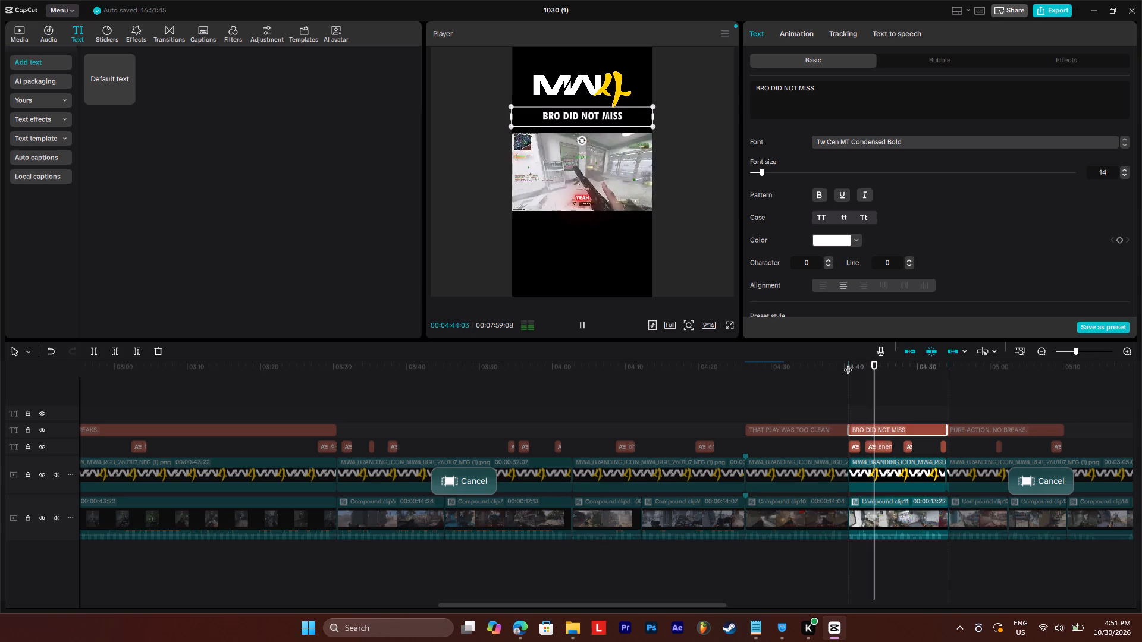
pyautogui.click(893, 515)
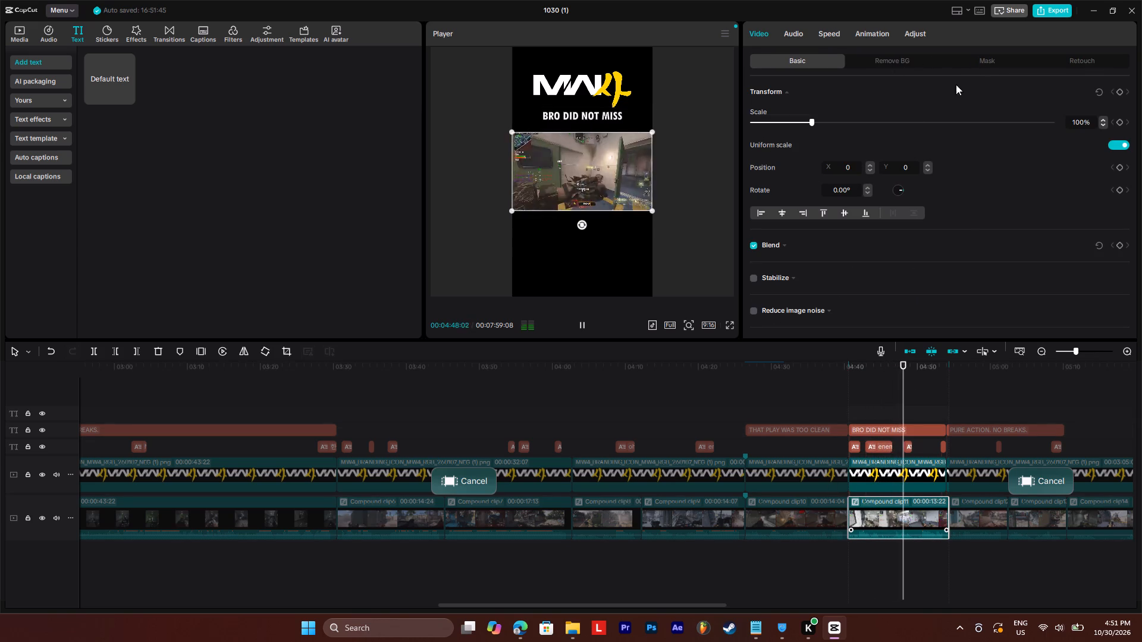
pyautogui.click(808, 121)
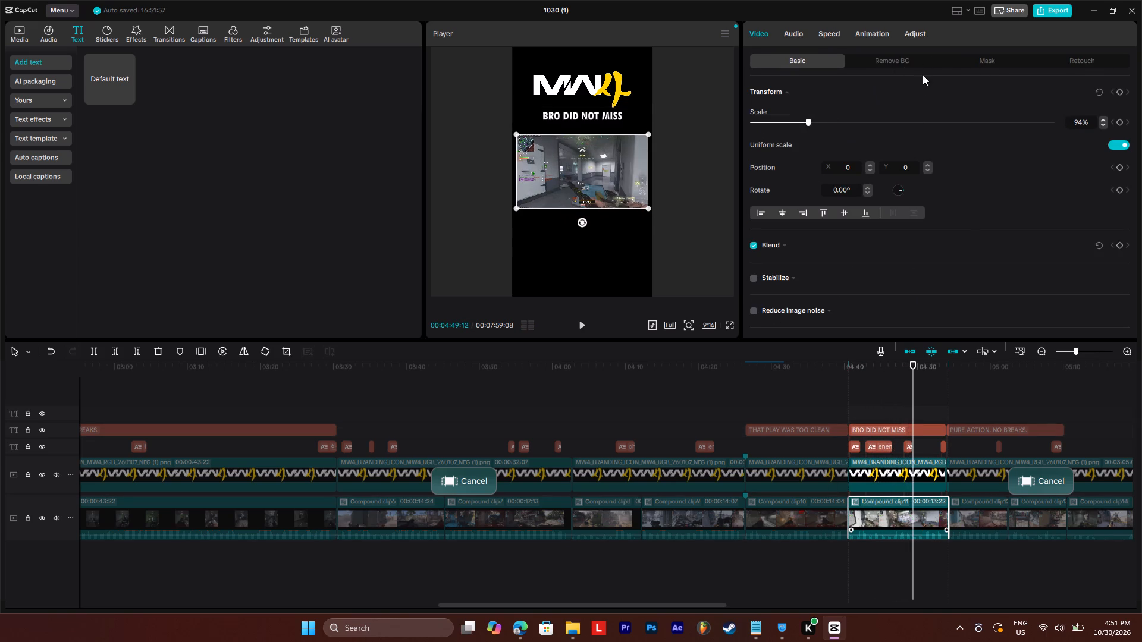
# Add a rectangle mask to Compound clip11, sized about 1904 by 1077 to frame the footage, and round its corners.
pyautogui.click(980, 64)
pyautogui.click(766, 110)
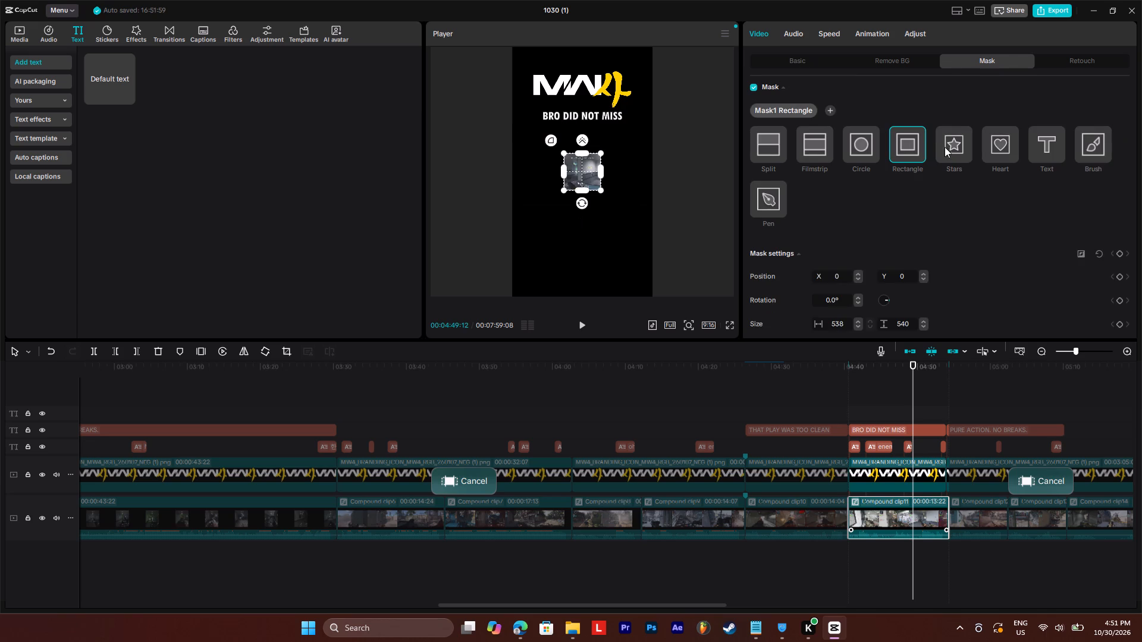
pyautogui.moveTo(601, 171); pyautogui.dragTo(644, 178)
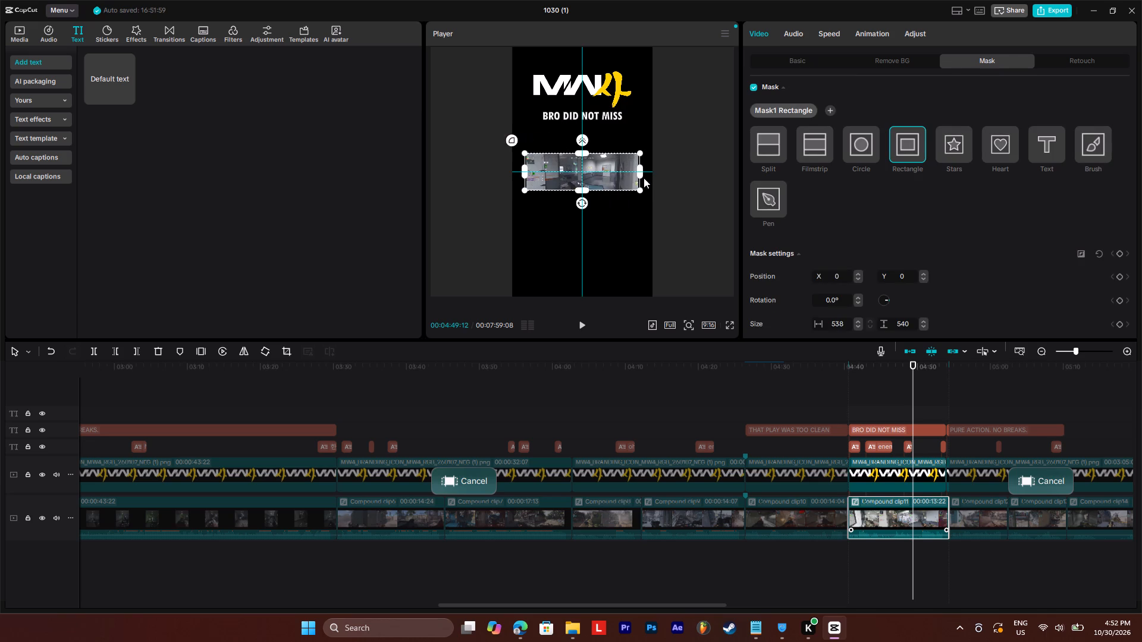
pyautogui.moveTo(644, 178); pyautogui.dragTo(652, 178)
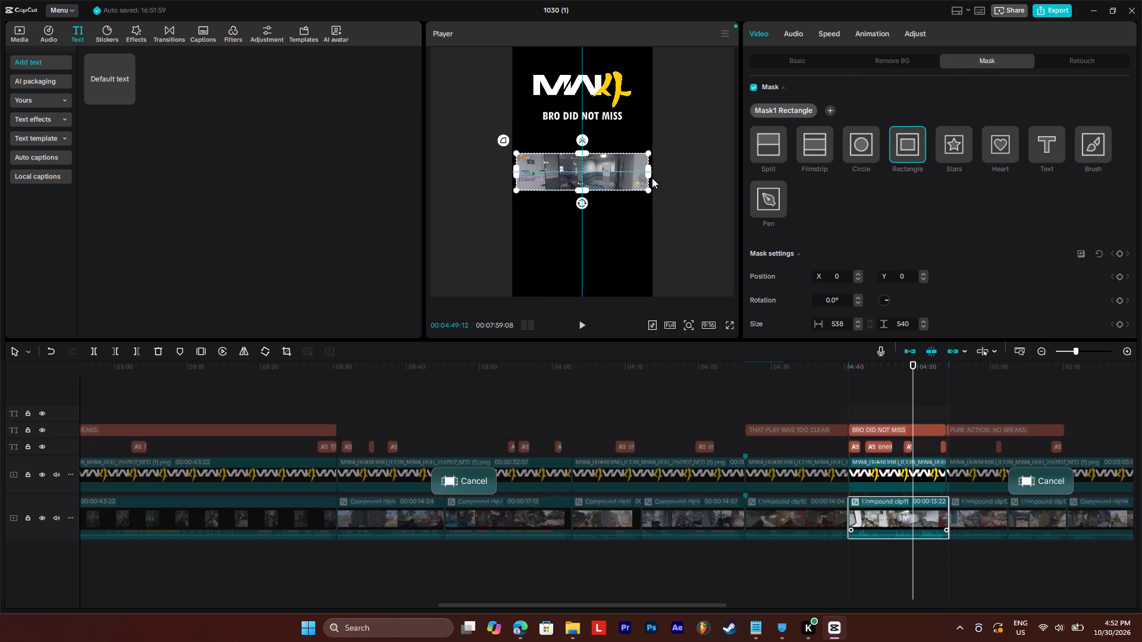
pyautogui.moveTo(652, 178); pyautogui.dragTo(651, 178)
pyautogui.moveTo(583, 152); pyautogui.dragTo(588, 128)
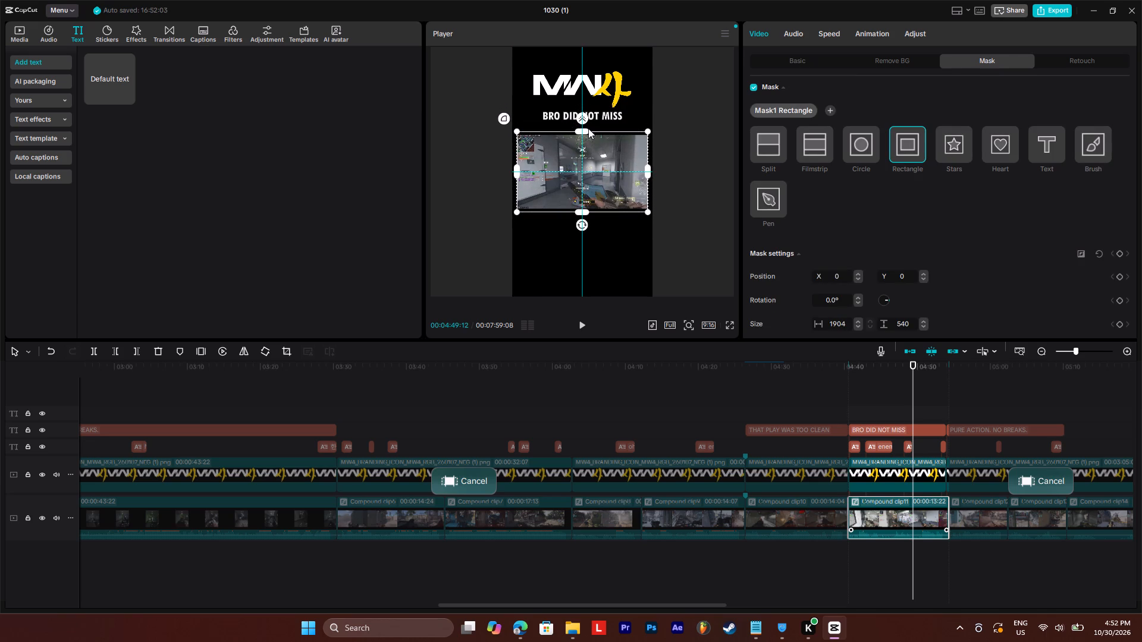
pyautogui.moveTo(588, 128); pyautogui.dragTo(592, 132)
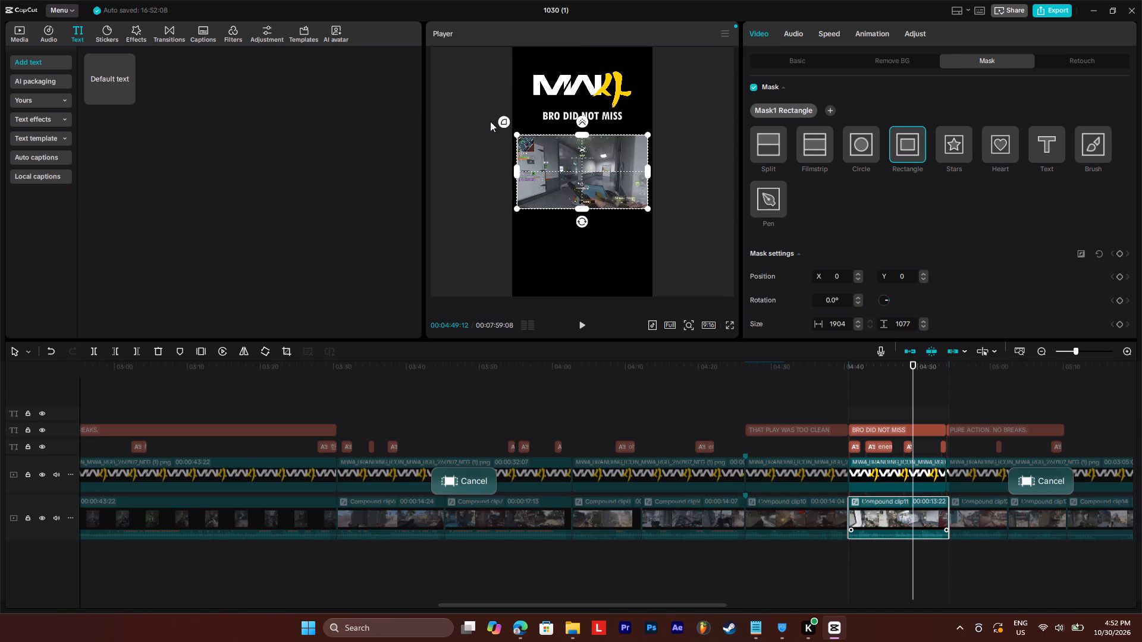
pyautogui.moveTo(507, 122); pyautogui.dragTo(503, 111)
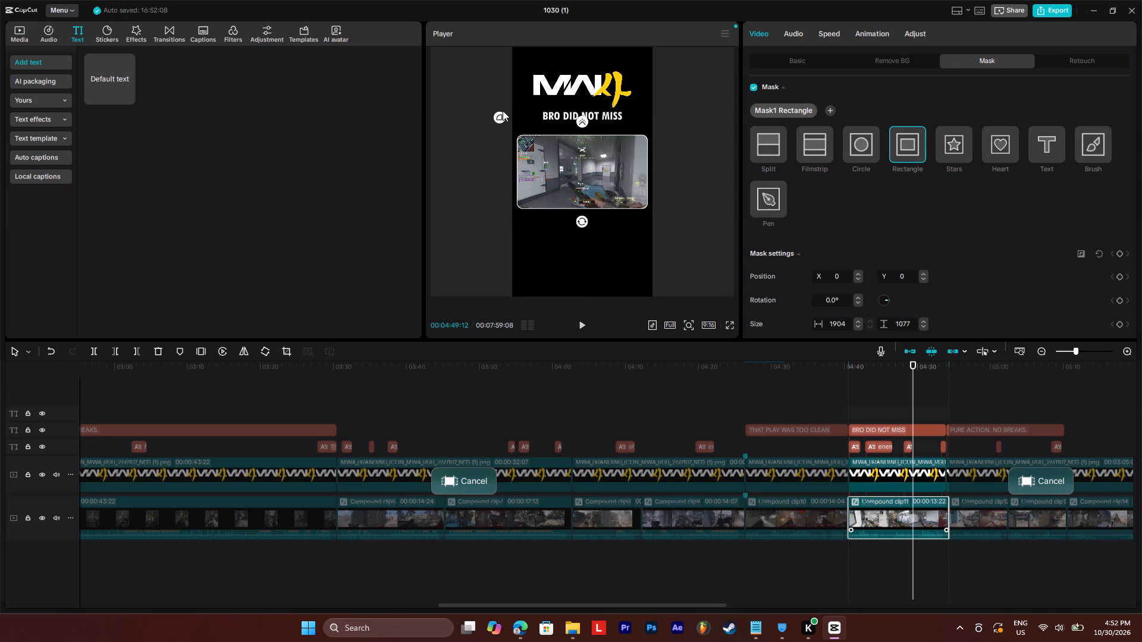
pyautogui.moveTo(503, 111); pyautogui.dragTo(502, 110)
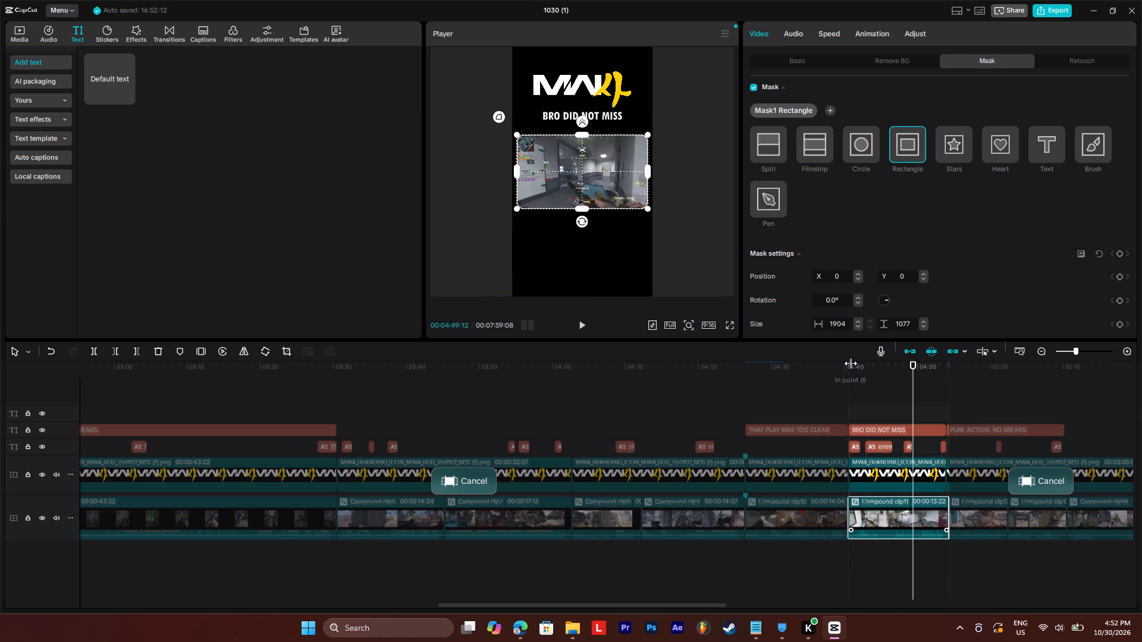
# Play back the start of Compound clip11 and move the "BRO DID NOT MISS" title slightly down, just above the footage.
pyautogui.click(852, 366)
pyautogui.moveTo(872, 366); pyautogui.dragTo(858, 369)
pyautogui.press('space')
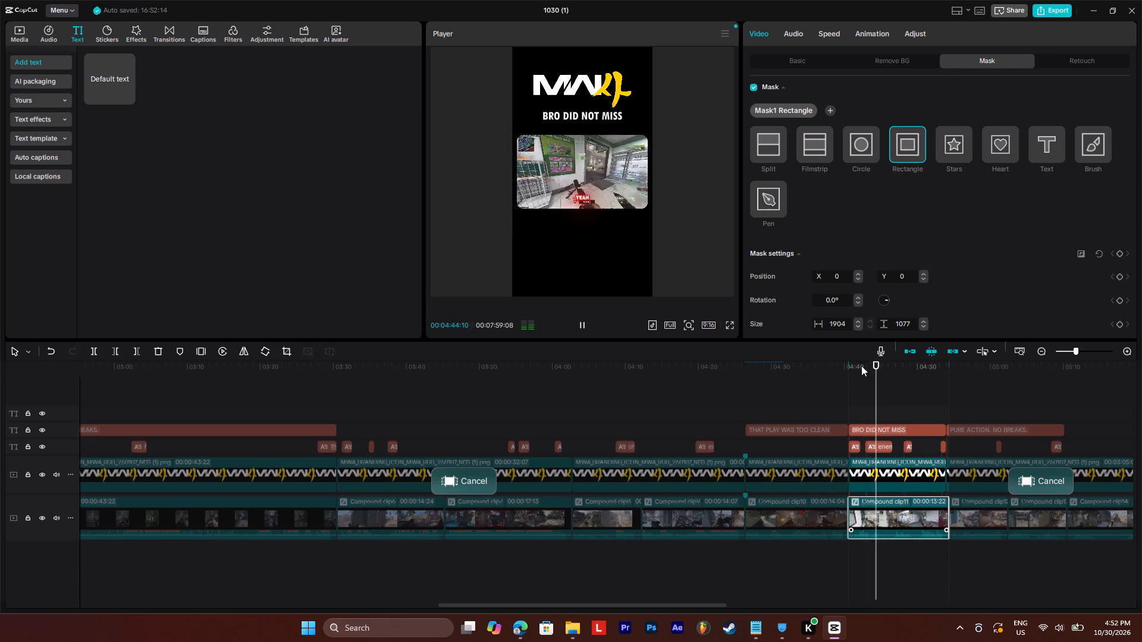
pyautogui.press('space')
pyautogui.click(877, 423)
pyautogui.click(877, 428)
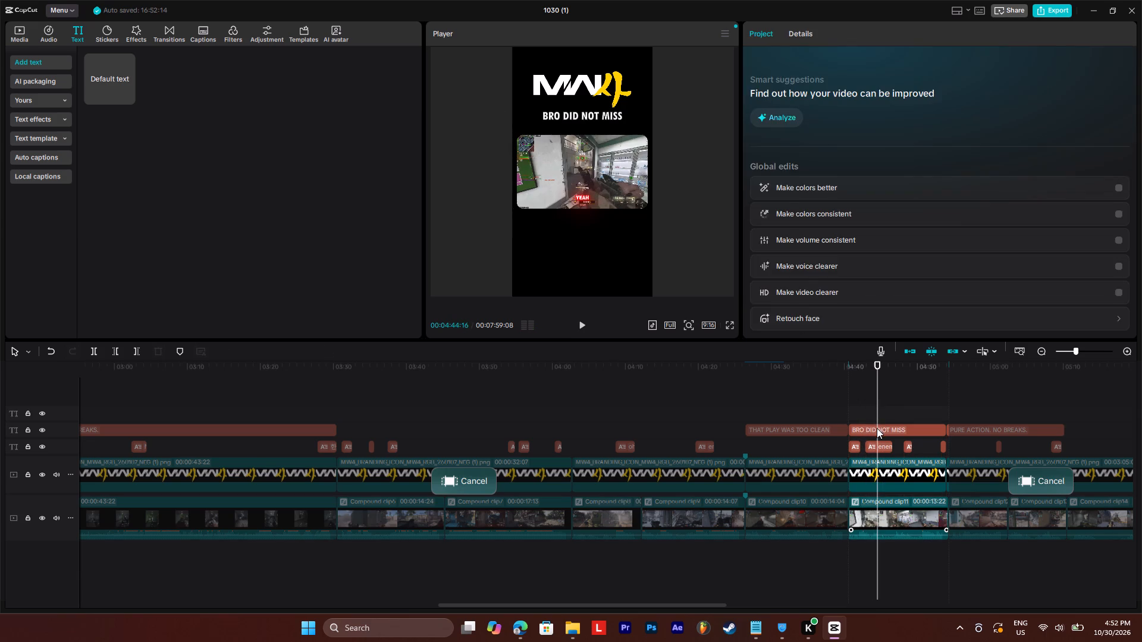
pyautogui.moveTo(586, 118); pyautogui.dragTo(586, 124)
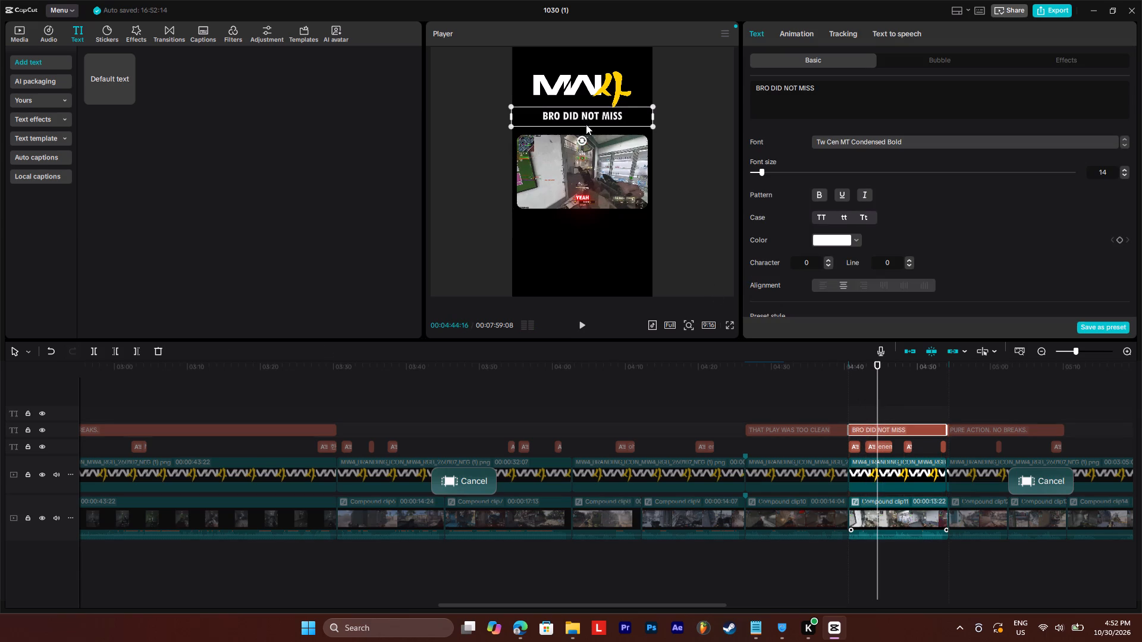
pyautogui.moveTo(586, 124); pyautogui.dragTo(586, 127)
pyautogui.moveTo(586, 117); pyautogui.dragTo(588, 127)
pyautogui.moveTo(594, 124); pyautogui.dragTo(594, 117)
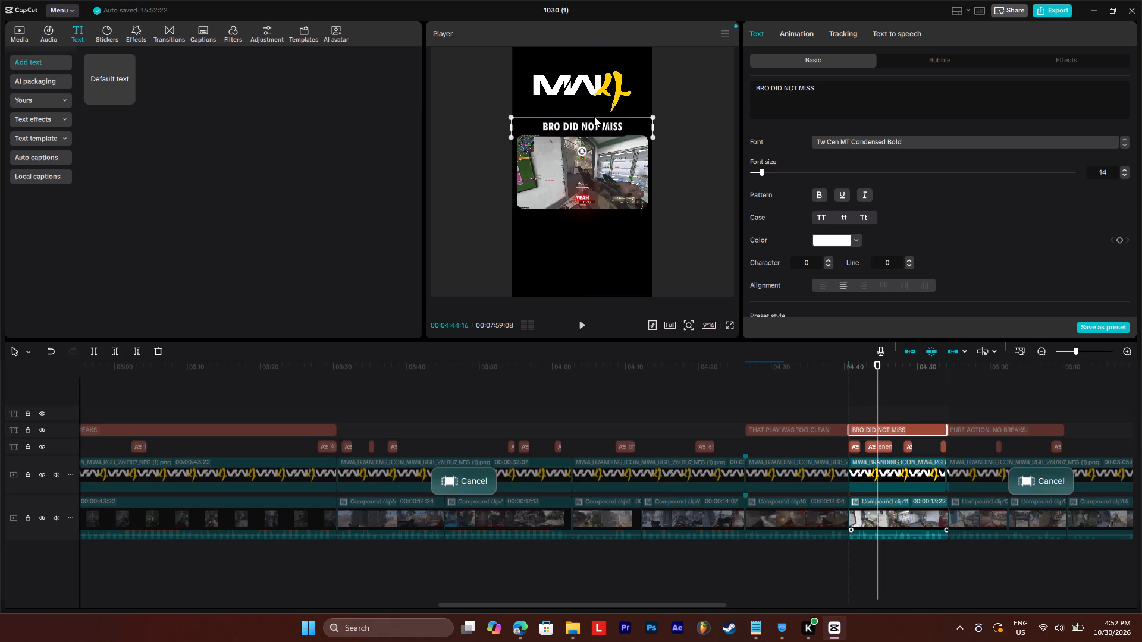
pyautogui.moveTo(594, 117); pyautogui.dragTo(594, 113)
pyautogui.click(595, 124)
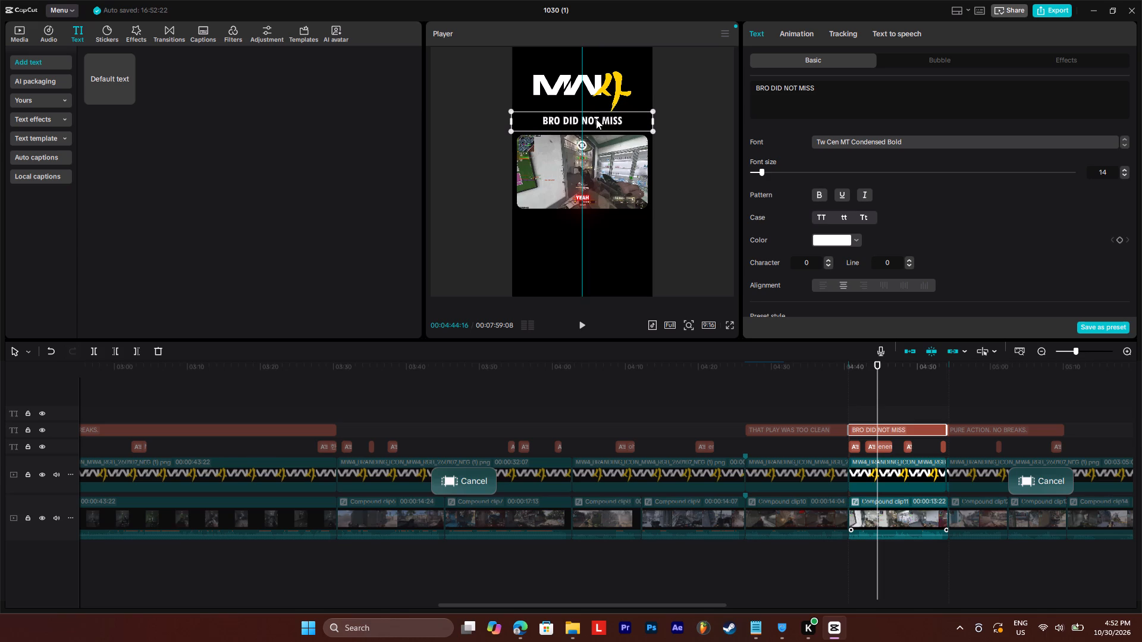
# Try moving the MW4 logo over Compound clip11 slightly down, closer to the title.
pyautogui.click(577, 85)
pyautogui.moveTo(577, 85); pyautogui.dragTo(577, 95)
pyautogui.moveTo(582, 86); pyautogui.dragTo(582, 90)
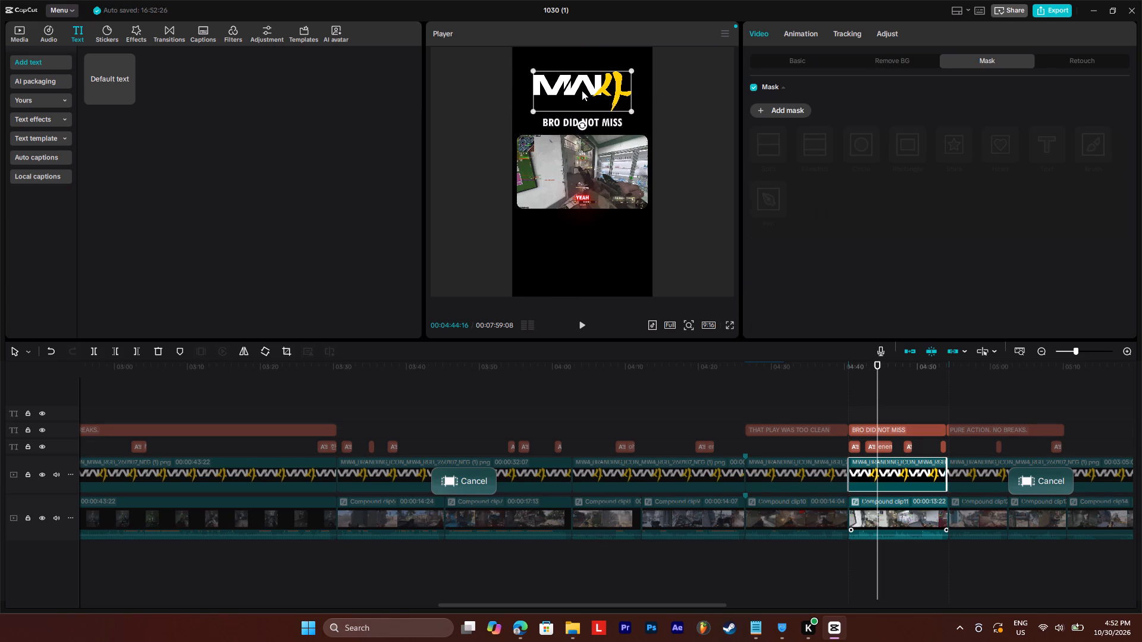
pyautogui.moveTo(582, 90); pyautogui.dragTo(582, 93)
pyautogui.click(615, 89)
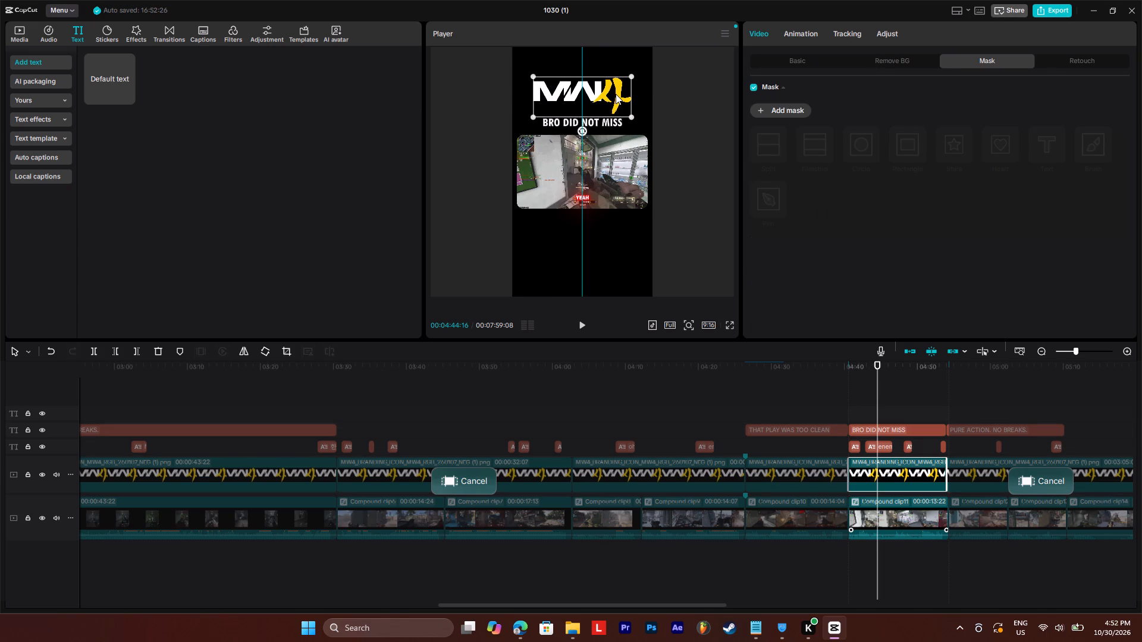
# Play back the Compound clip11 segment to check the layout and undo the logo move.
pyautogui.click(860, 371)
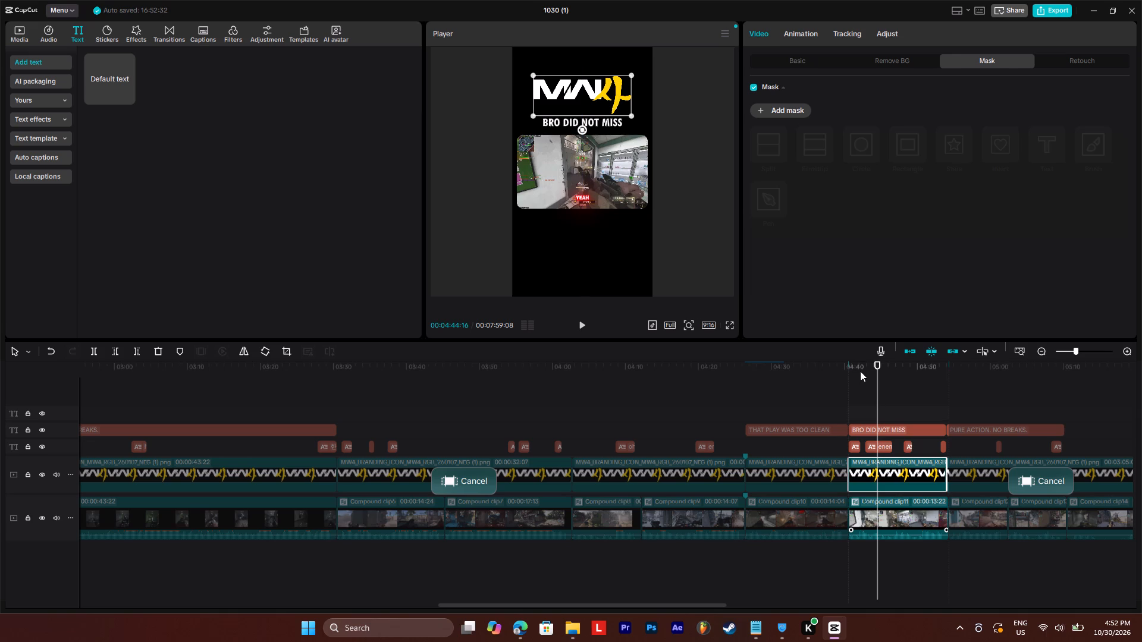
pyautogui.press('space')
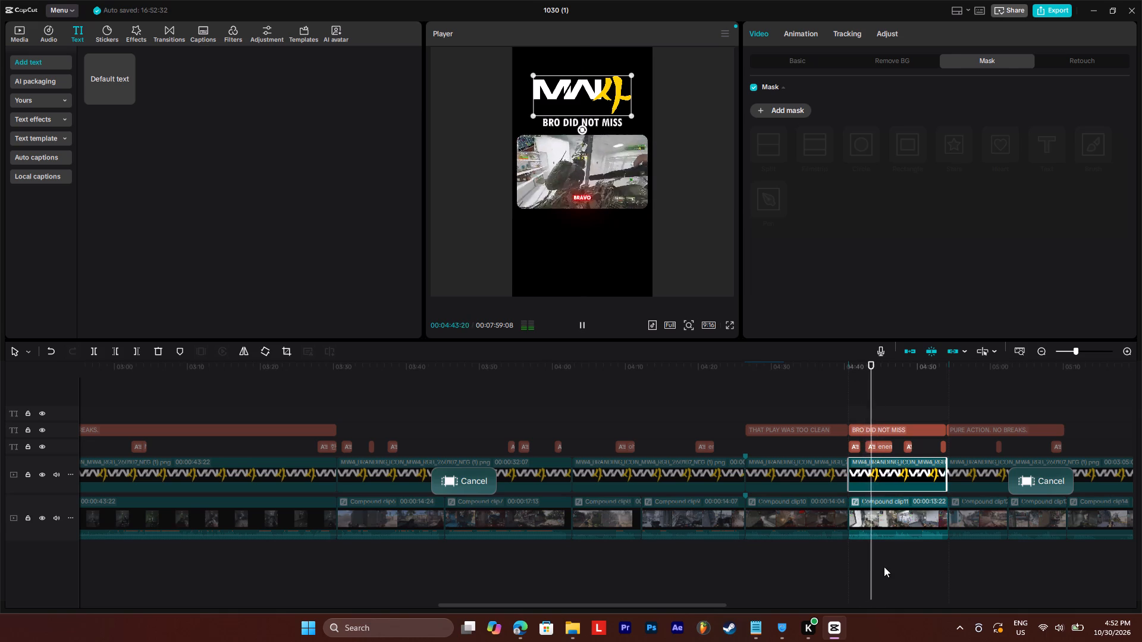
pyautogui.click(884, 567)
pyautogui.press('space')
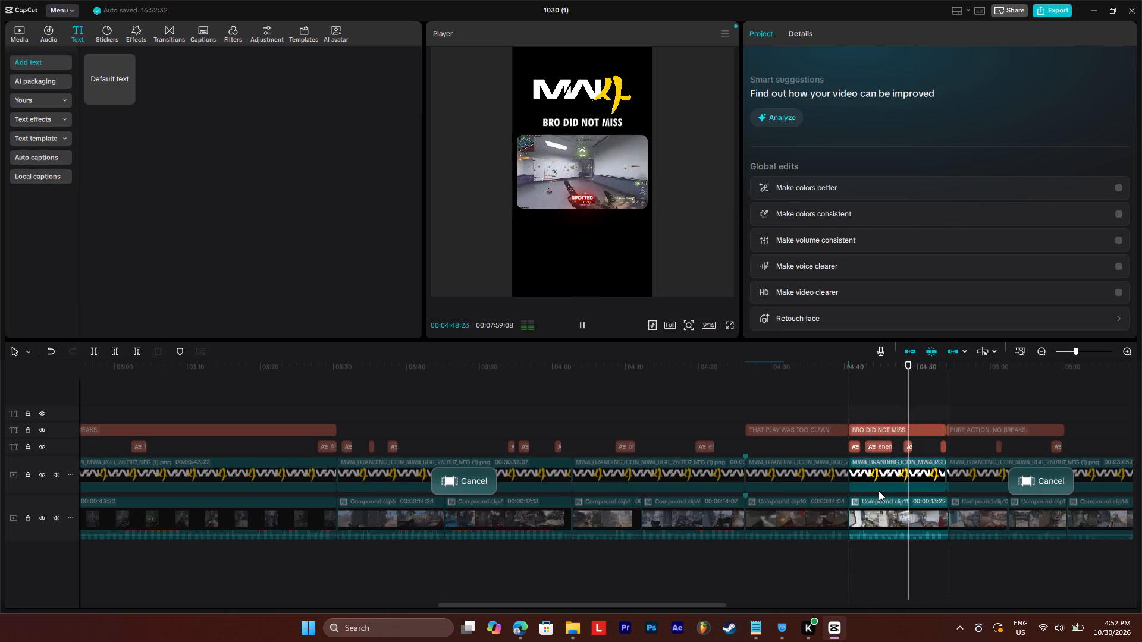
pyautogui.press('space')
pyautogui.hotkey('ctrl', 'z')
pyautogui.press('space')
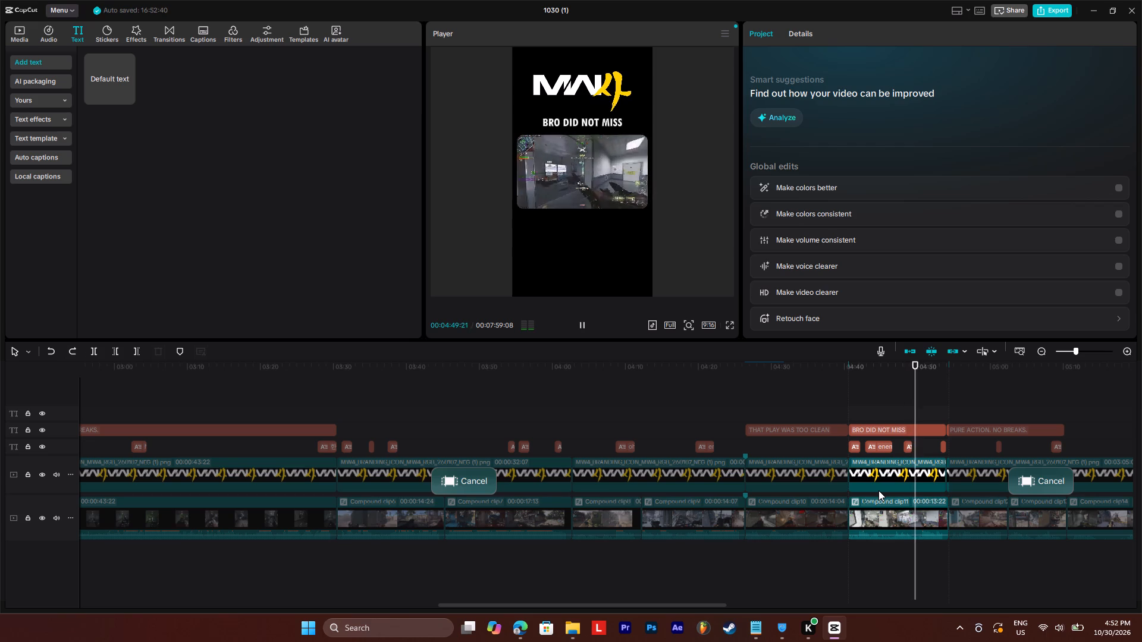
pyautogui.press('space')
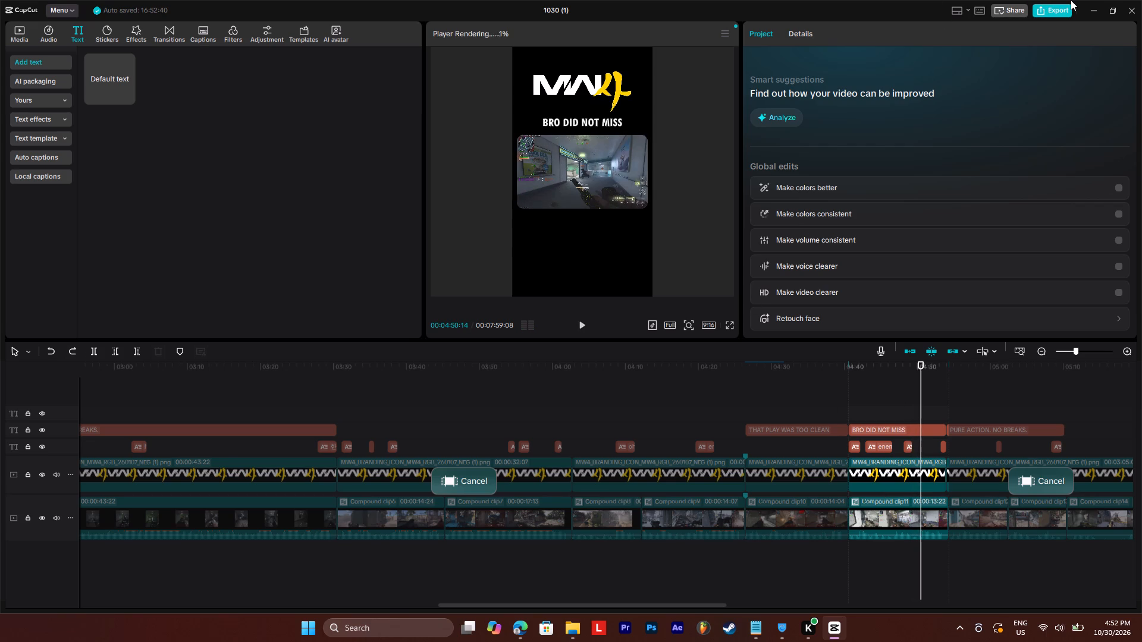
# Export the Compound clip11 range with its logo and title as "MW4 8 CLIP".
pyautogui.click(1058, 12)
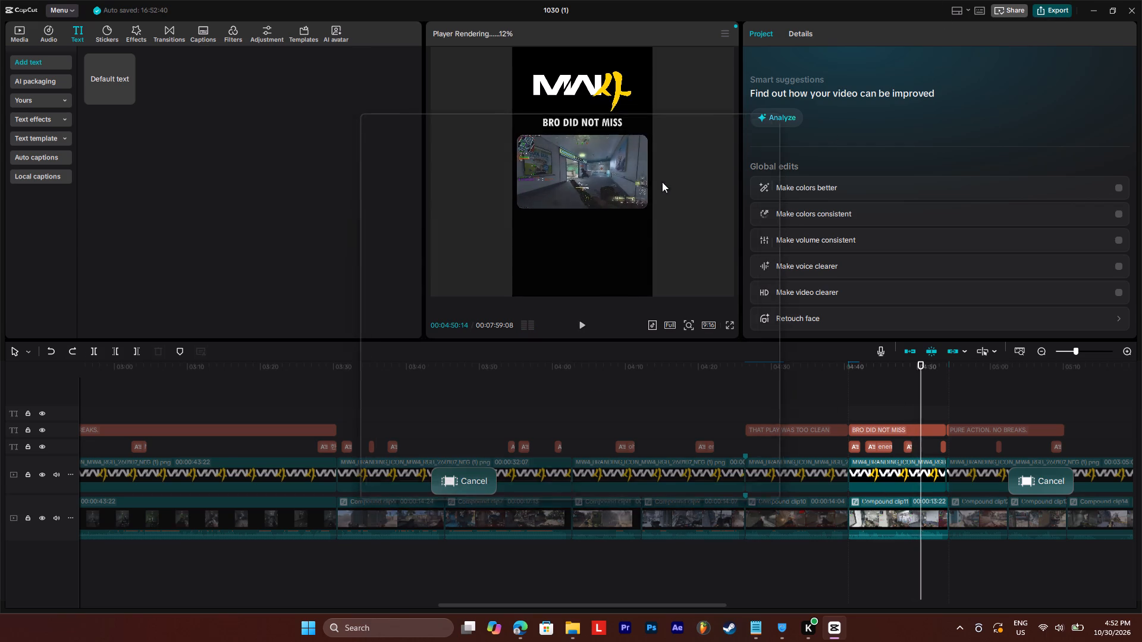
pyautogui.moveTo(690, 147); pyautogui.dragTo(550, 146)
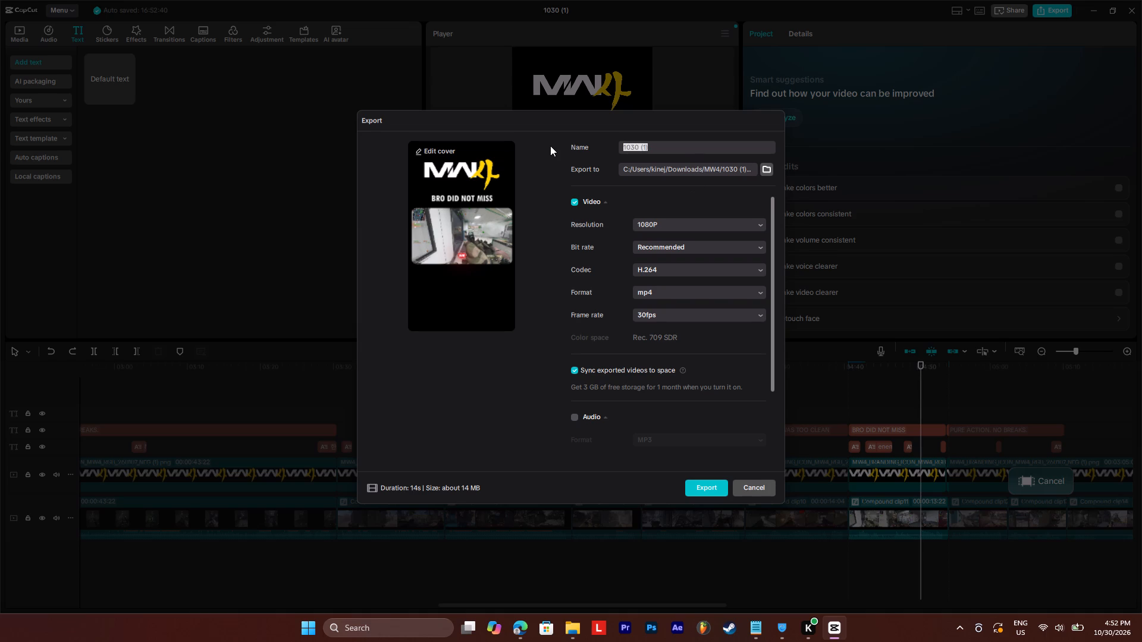
pyautogui.press('m')
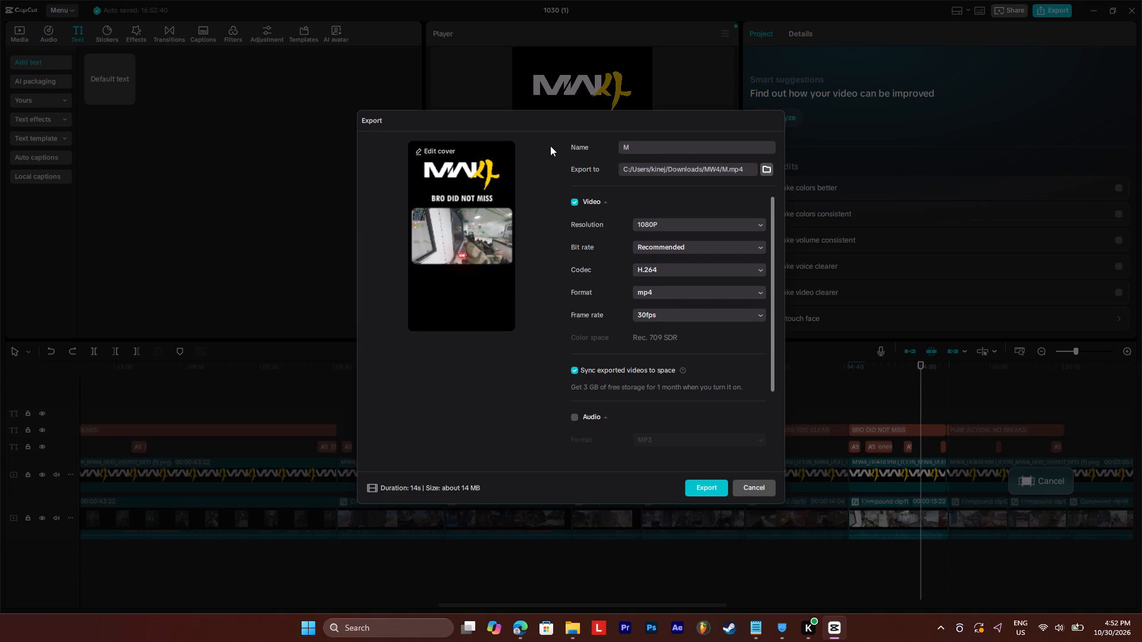
pyautogui.press('w')
pyautogui.write('4')
pyautogui.press('space')
pyautogui.write('8 CLIP')
pyautogui.press('Return')
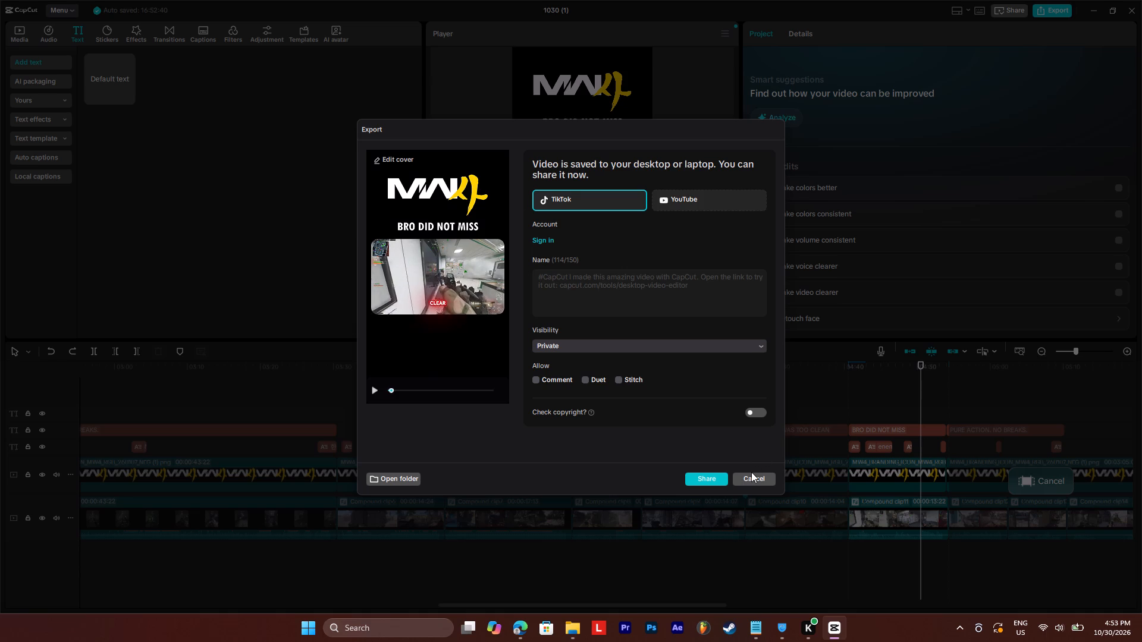
pyautogui.click(751, 472)
pyautogui.click(758, 477)
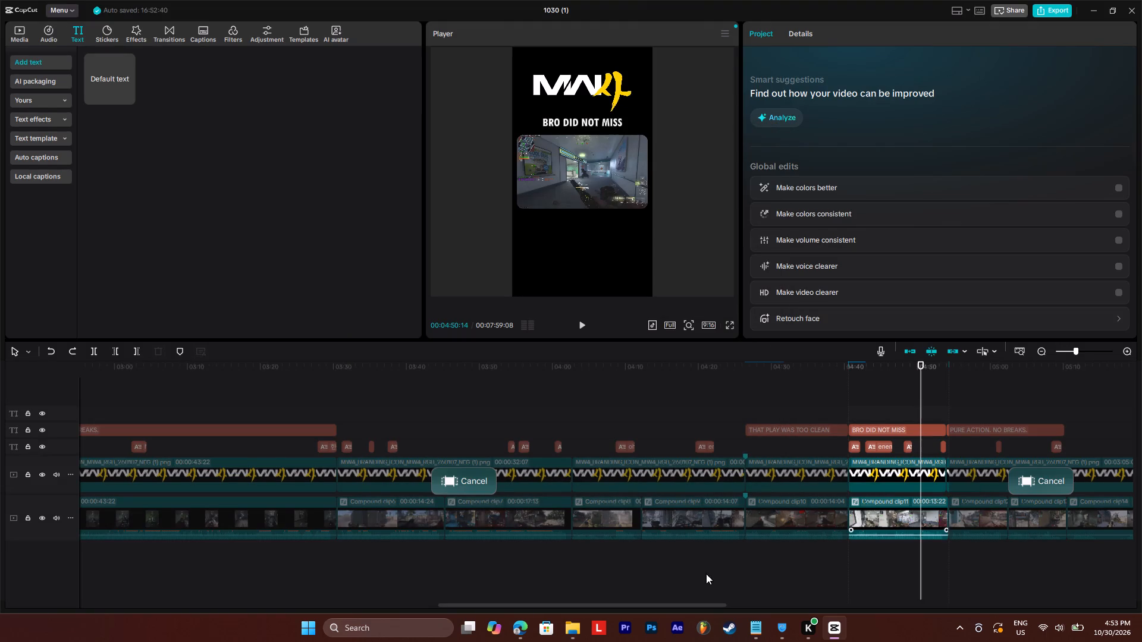
# Clear the clip range set on Compound clip11.
pyautogui.moveTo(683, 604); pyautogui.dragTo(867, 604)
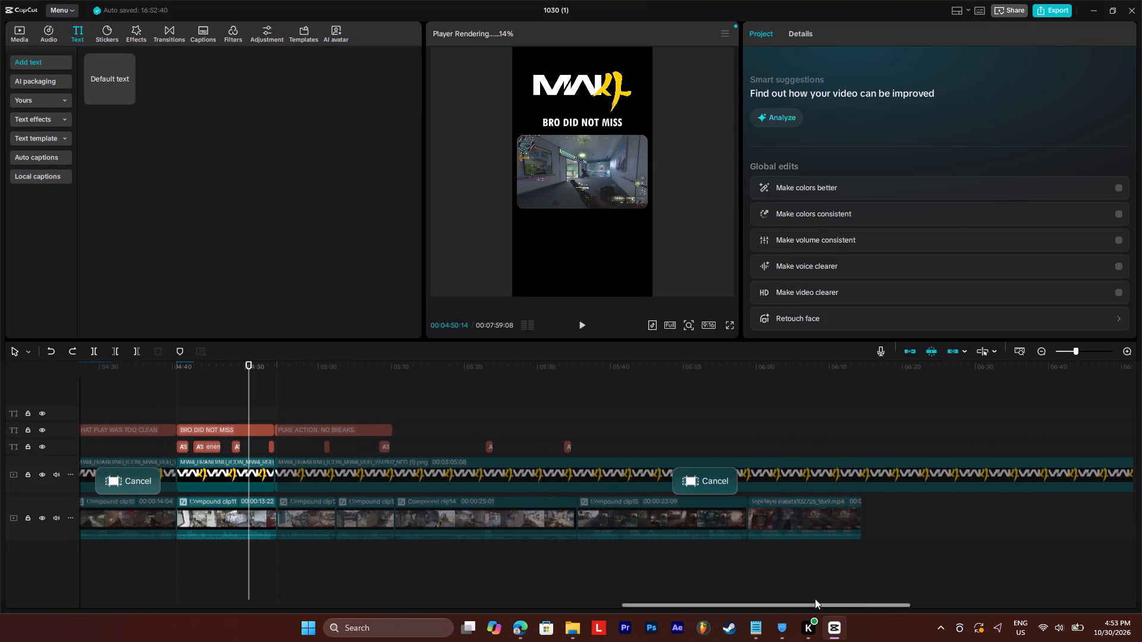
pyautogui.click(710, 480)
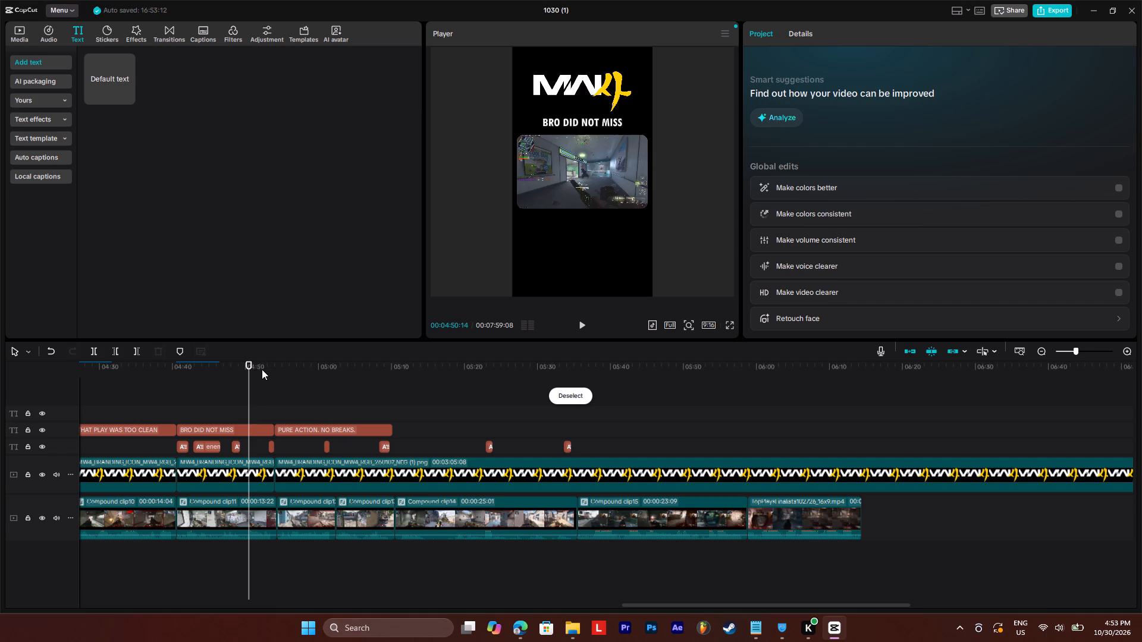
# Play back the two short compound clips between Compound clip11 and Compound clip14 to review their gameplay and title.
pyautogui.click(272, 369)
pyautogui.press('space')
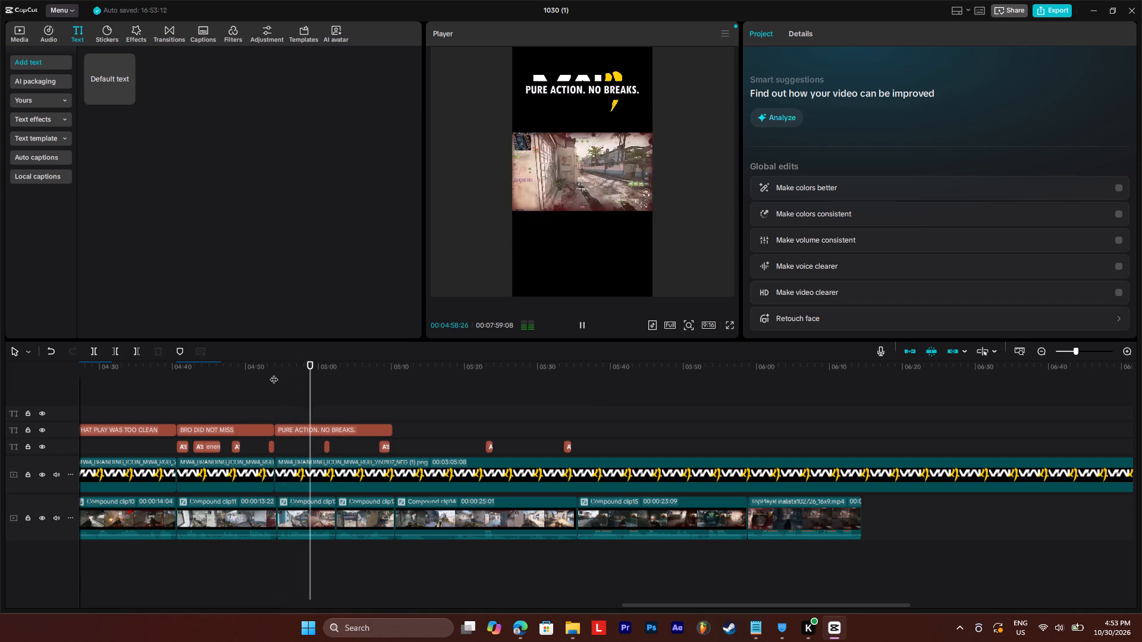
pyautogui.click(275, 367)
pyautogui.press('space')
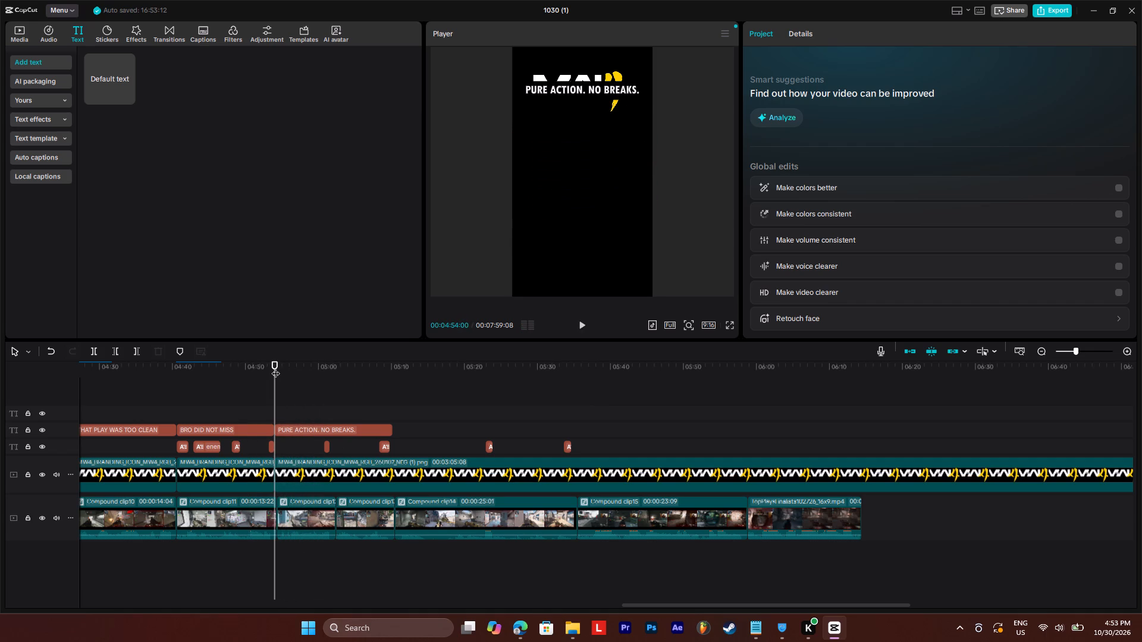
pyautogui.press('space')
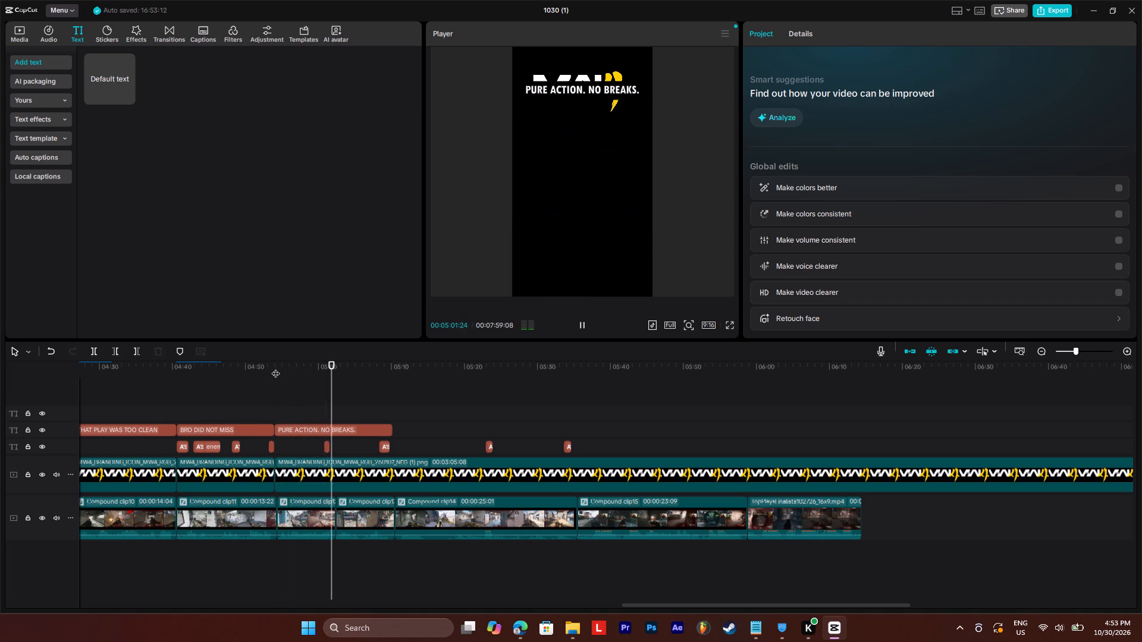
pyautogui.press('space')
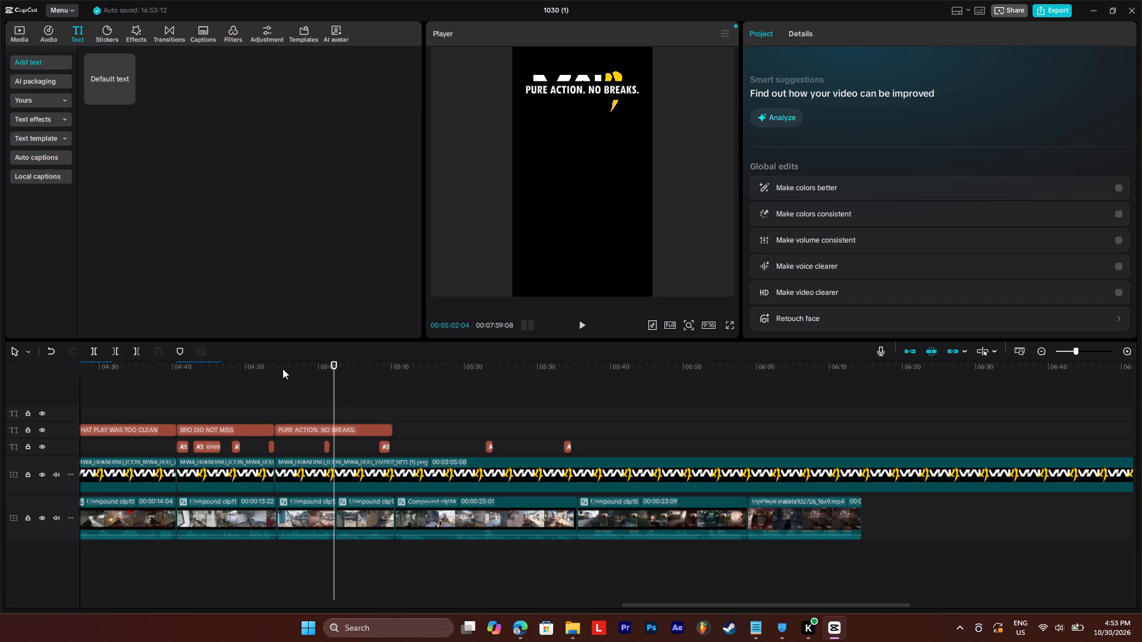
pyautogui.click(283, 369)
pyautogui.press('space')
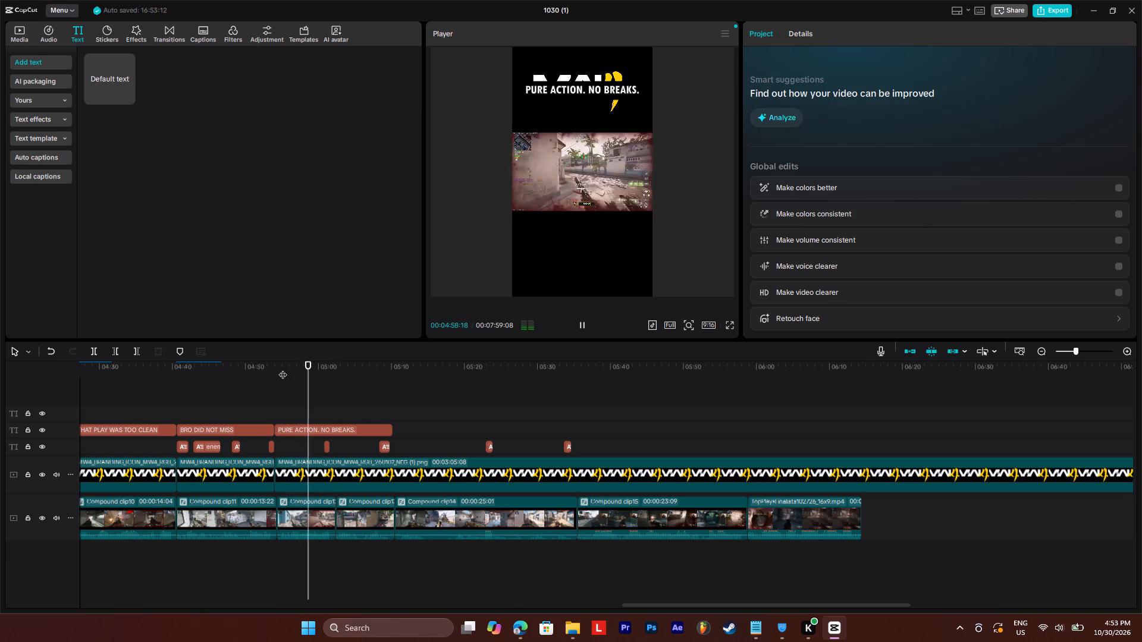
pyautogui.click(335, 374)
pyautogui.press('space')
pyautogui.press('space')
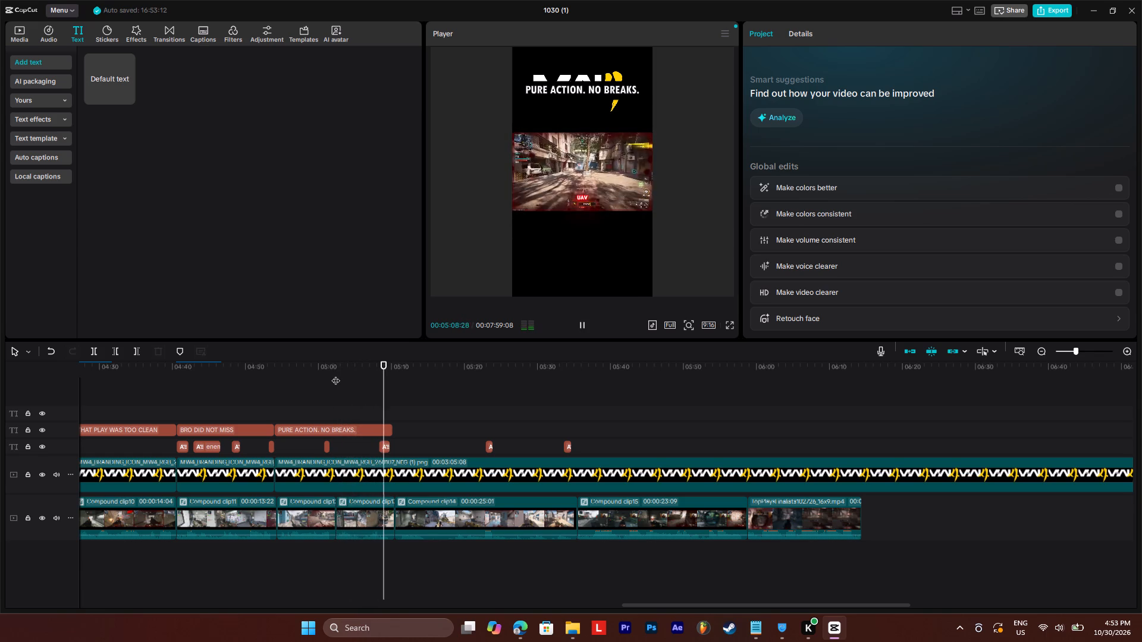
# Split the MW4 logo layer at 00:05:10:15, where Compound clip14 begins.
pyautogui.click(289, 371)
pyautogui.moveTo(289, 371); pyautogui.dragTo(278, 372)
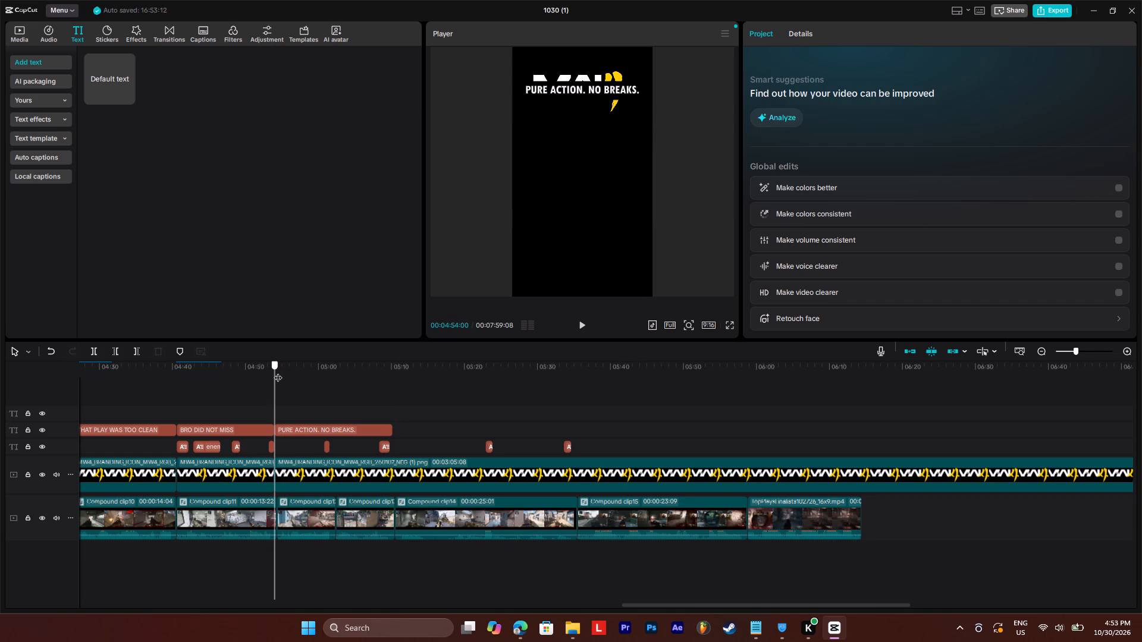
pyautogui.moveTo(278, 372); pyautogui.dragTo(394, 377)
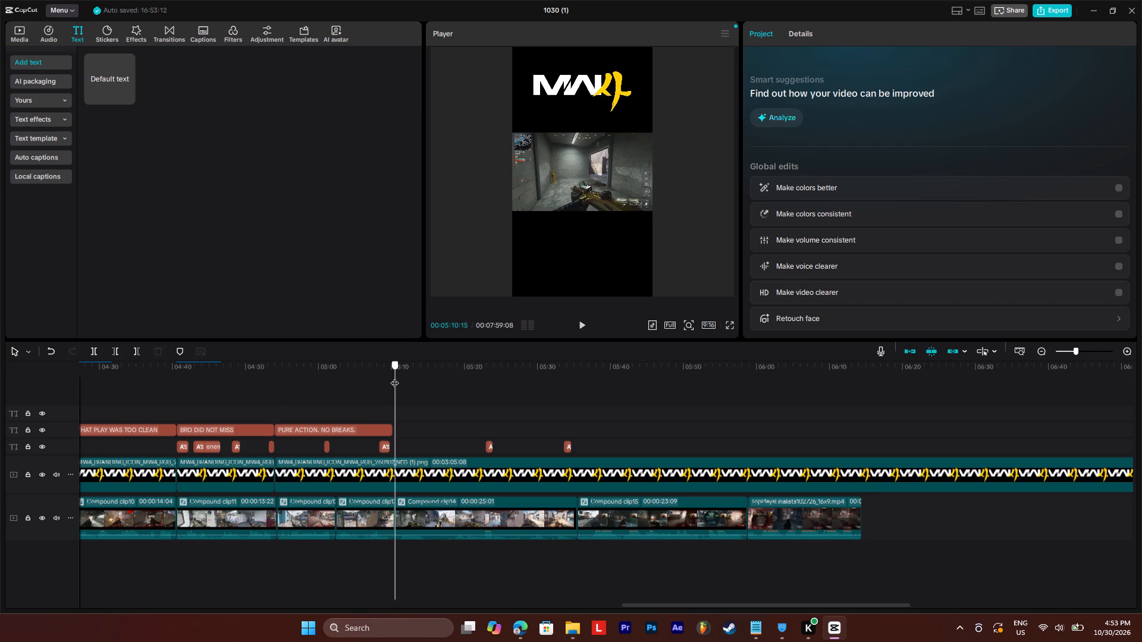
pyautogui.moveTo(394, 377); pyautogui.dragTo(396, 377)
pyautogui.click(396, 478)
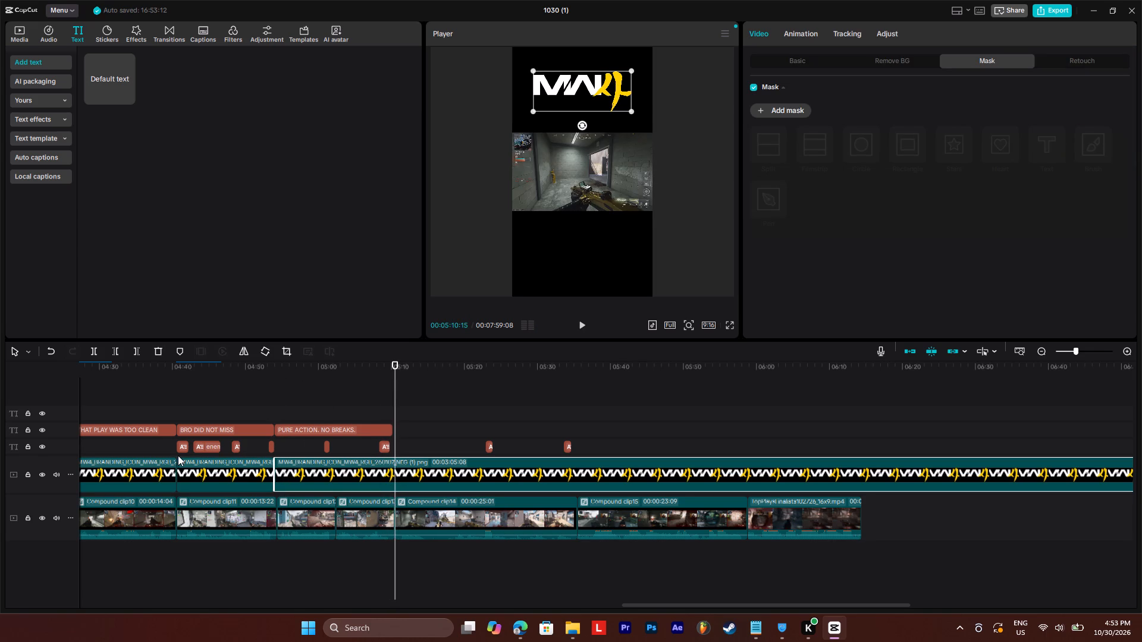
pyautogui.click(98, 353)
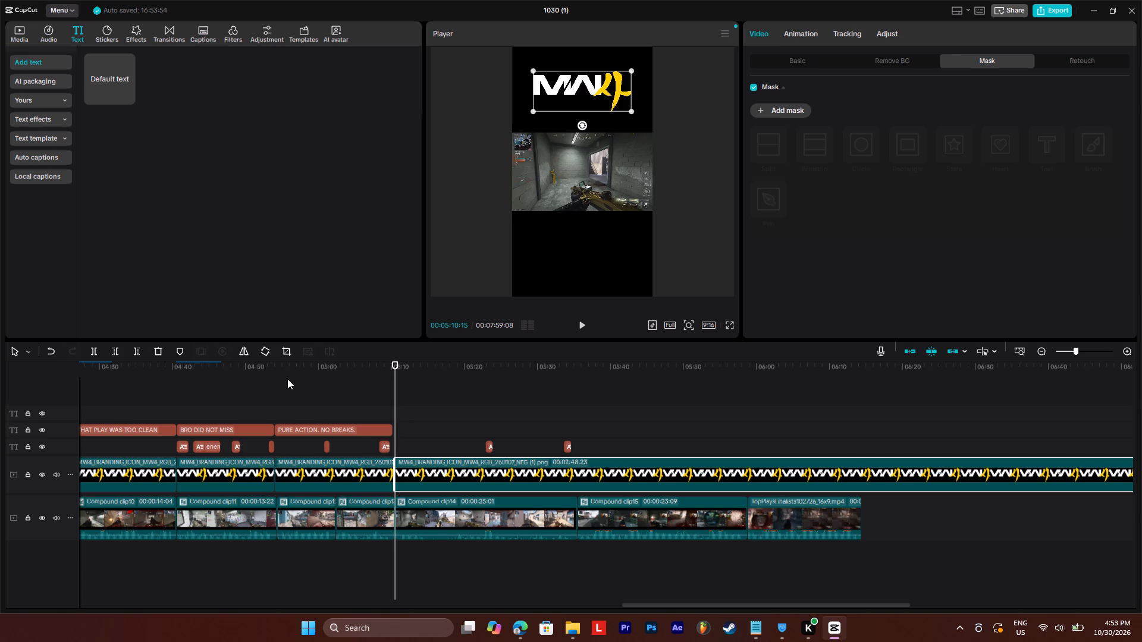
# Replace the "PURE ACTION. NO BREAKS." title text with "Just Knife Is Enough".
pyautogui.click(296, 370)
pyautogui.doubleClick(329, 429)
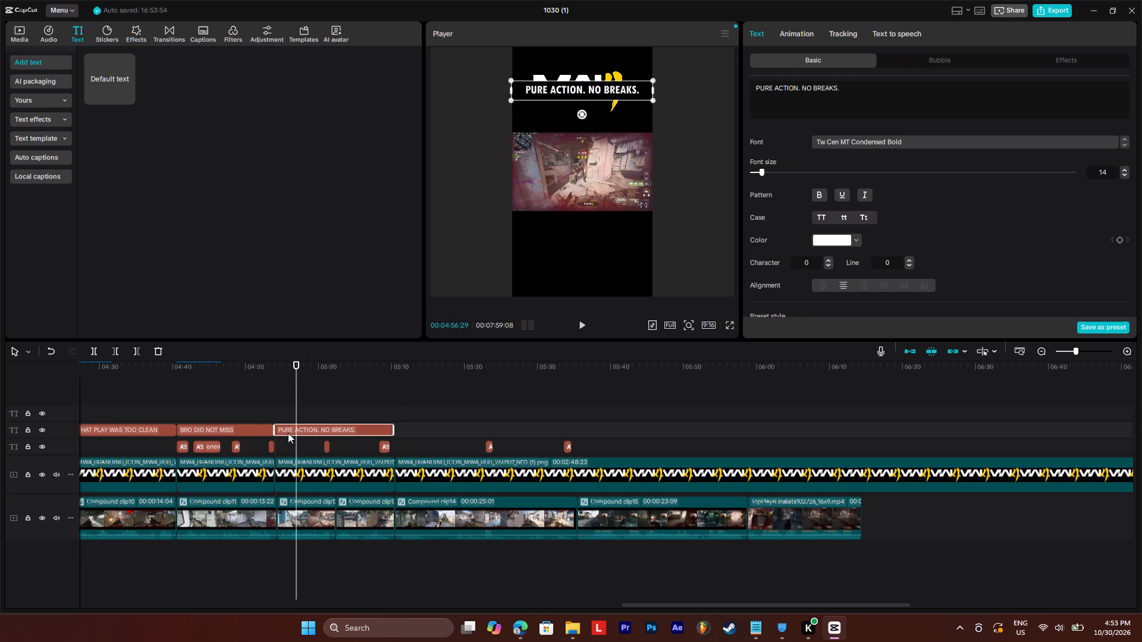
pyautogui.moveTo(846, 86); pyautogui.dragTo(743, 80)
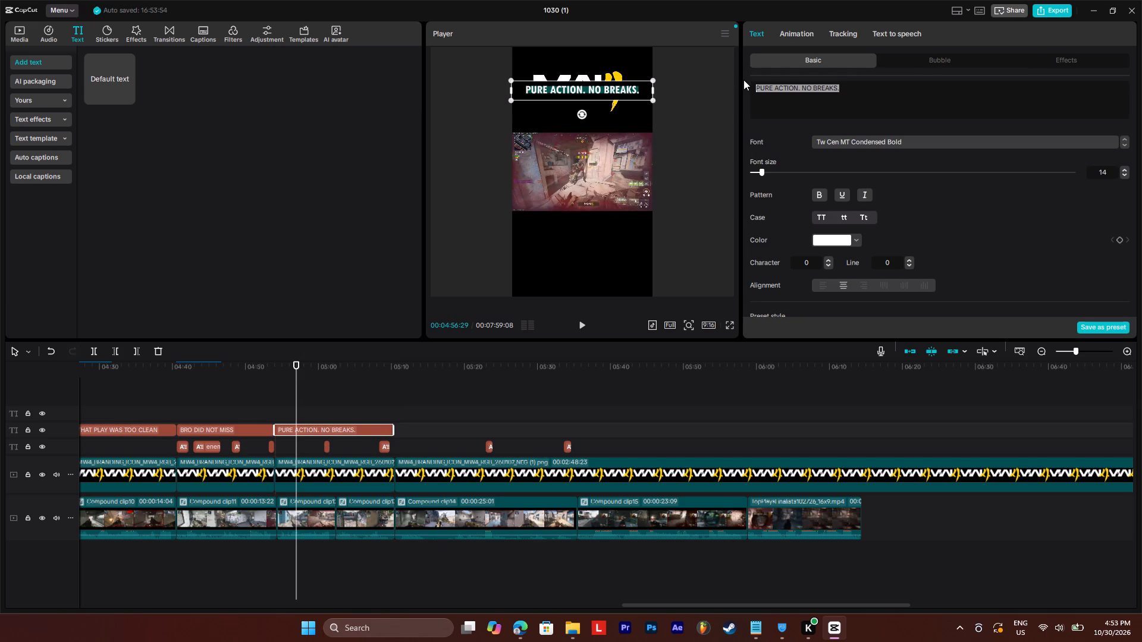
pyautogui.moveTo(743, 80); pyautogui.dragTo(745, 80)
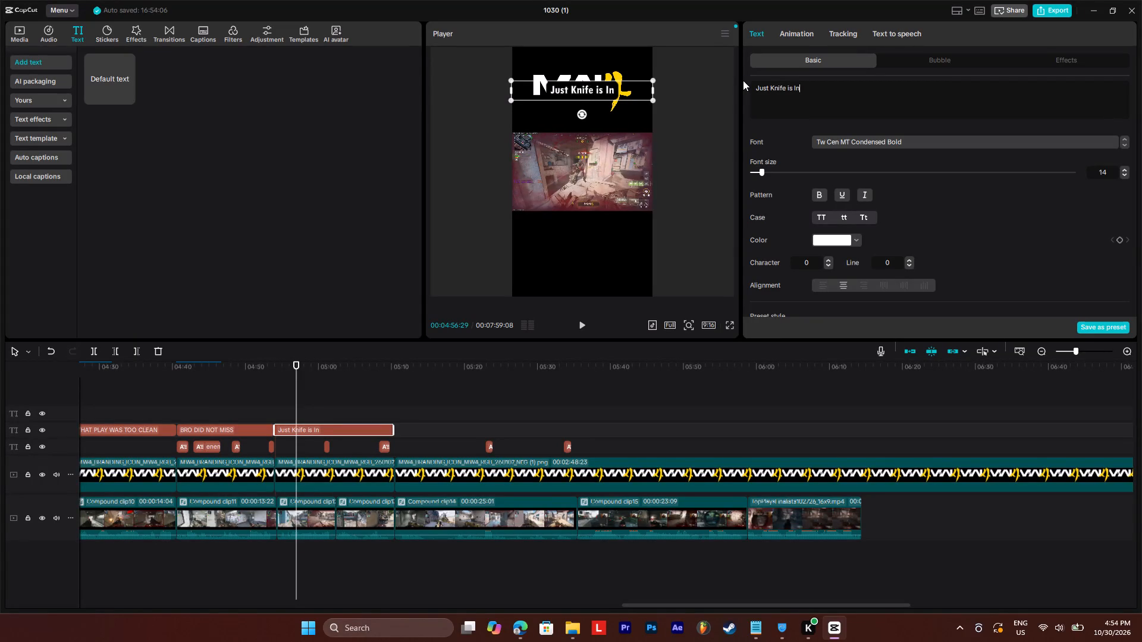
pyautogui.press('BackSpace')
pyautogui.press('BackSpace')
pyautogui.write('enough')
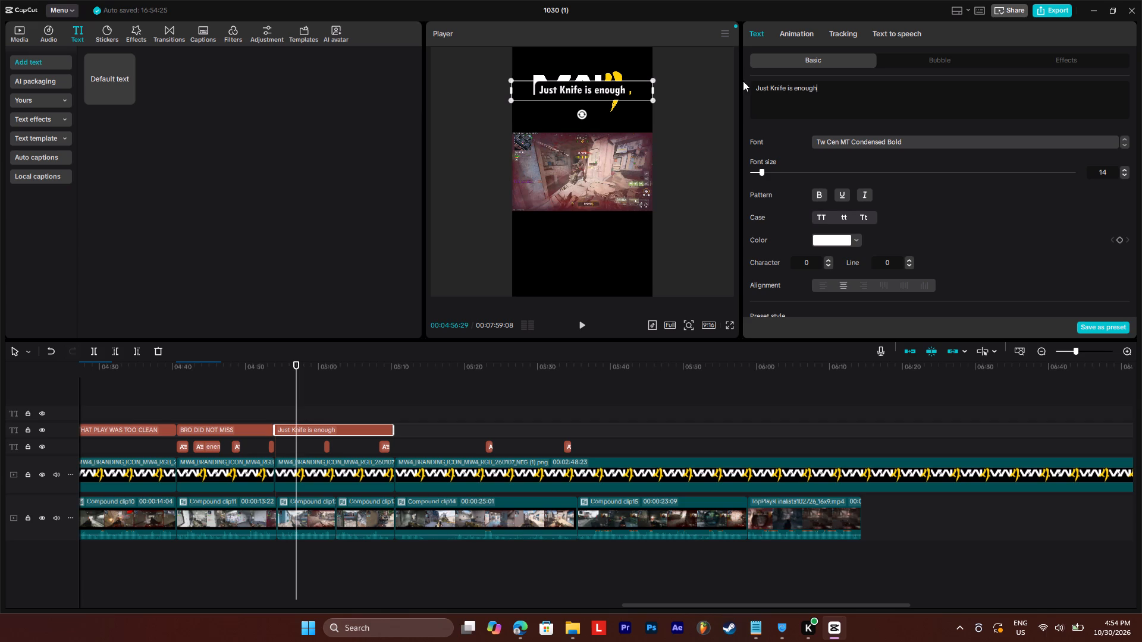
pyautogui.press('Left')
pyautogui.press('Left')
pyautogui.press('Left')
pyautogui.press('Left')
pyautogui.press('Left')
pyautogui.press('Left')
pyautogui.press('Right')
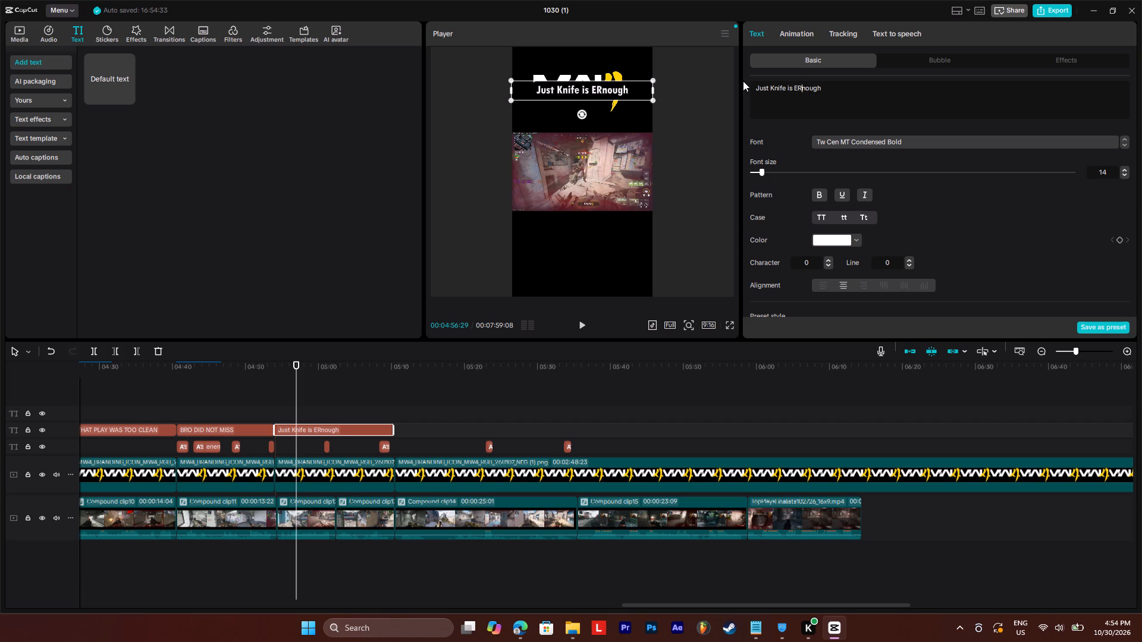
pyautogui.press('Left')
pyautogui.press('Right')
pyautogui.press('BackSpace')
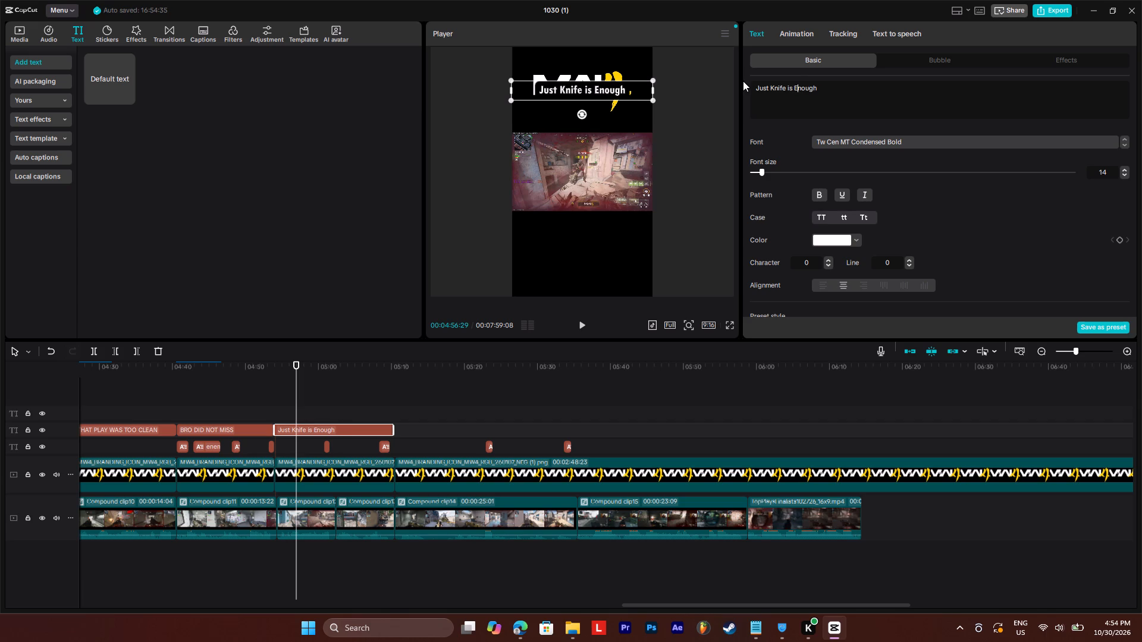
pyautogui.press('Left')
pyautogui.press('Left')
pyautogui.press('Left')
pyautogui.press('BackSpace')
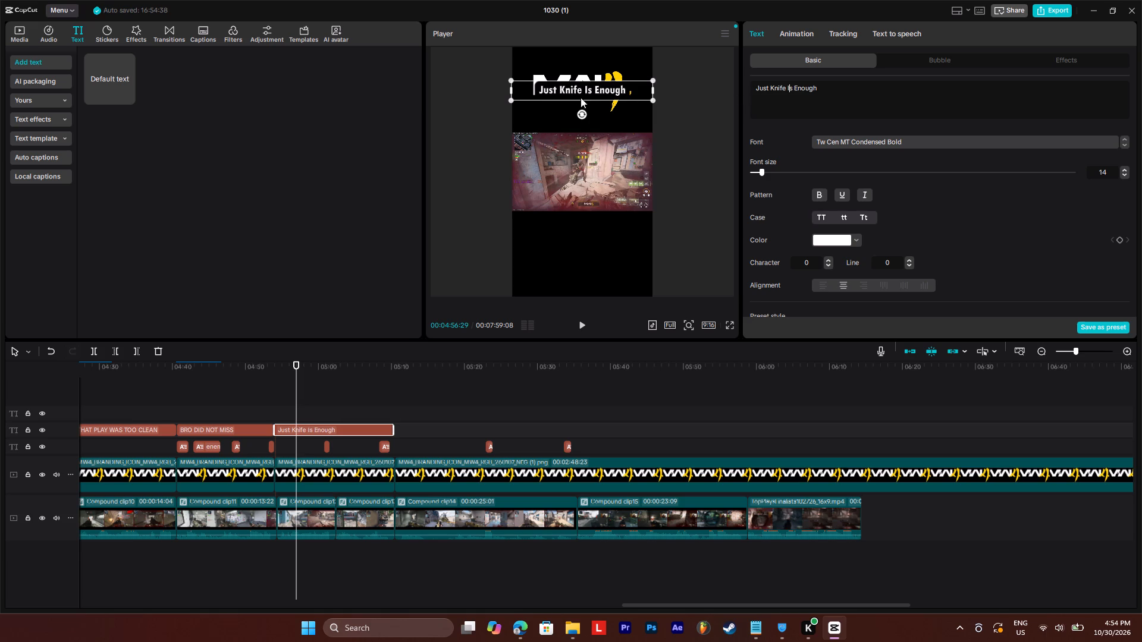
# Move the "Just Knife Is Enough" title down so it sits between the MW4 logo and the gameplay footage.
pyautogui.moveTo(593, 90); pyautogui.dragTo(593, 124)
pyautogui.moveTo(589, 89); pyautogui.dragTo(589, 92)
pyautogui.moveTo(589, 92); pyautogui.dragTo(591, 117)
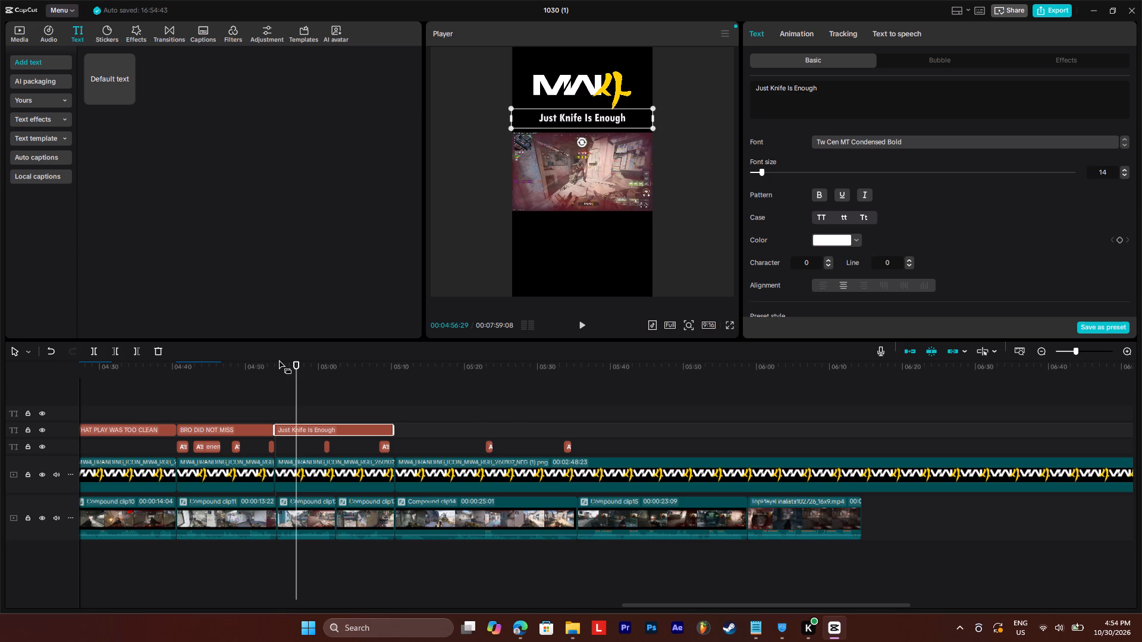
# Set the clip range to the "Just Knife Is Enough" title, its logo piece and the two compound clips beneath, and start a brief playback.
pyautogui.click(278, 359)
pyautogui.click(280, 363)
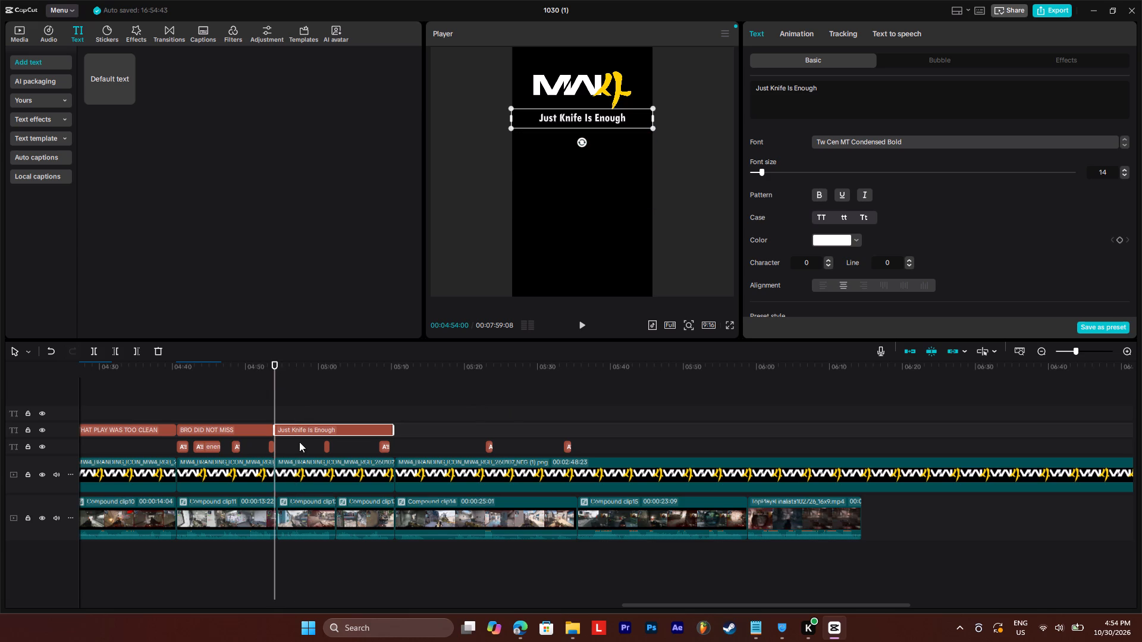
pyautogui.moveTo(296, 403); pyautogui.dragTo(346, 525)
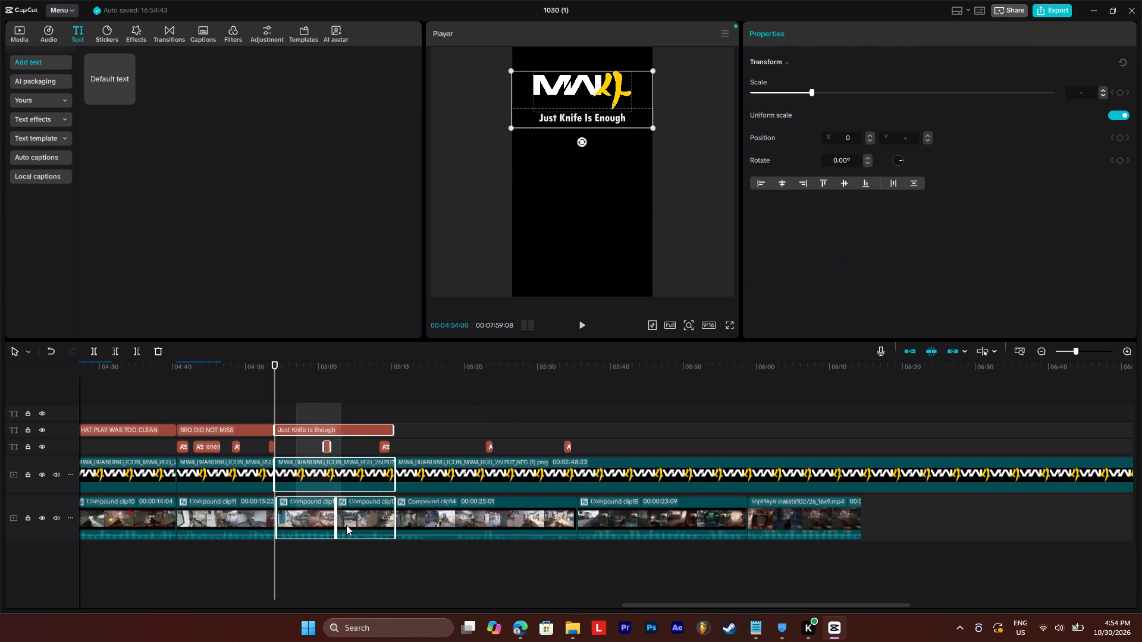
pyautogui.moveTo(346, 525); pyautogui.dragTo(346, 525)
pyautogui.rightClick(353, 481)
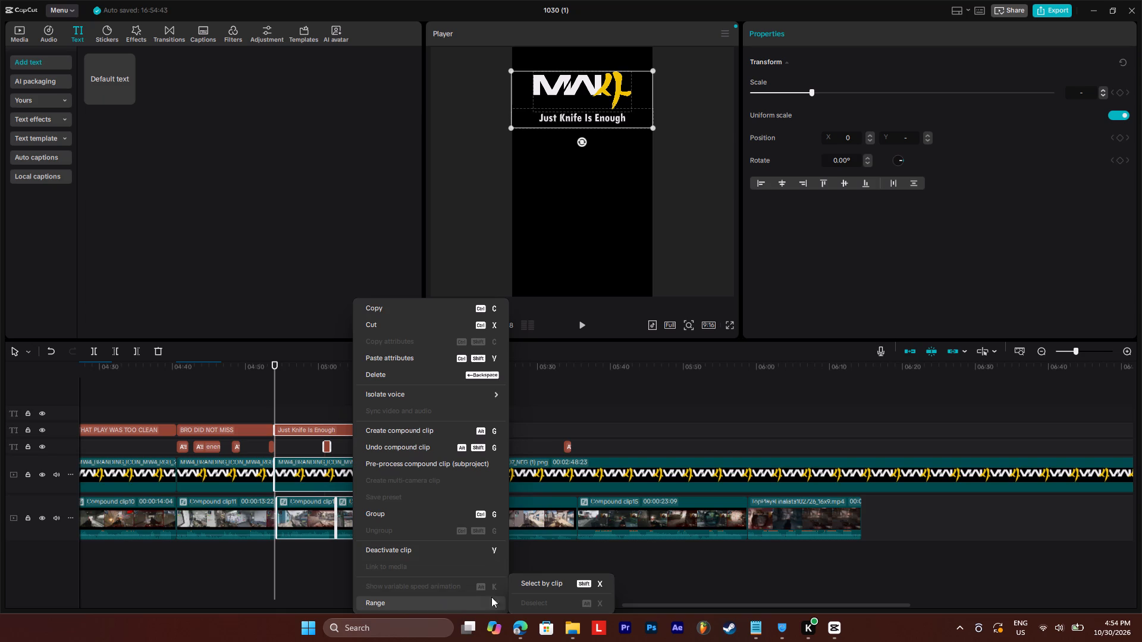
pyautogui.click(538, 581)
pyautogui.press('space')
pyautogui.press('space')
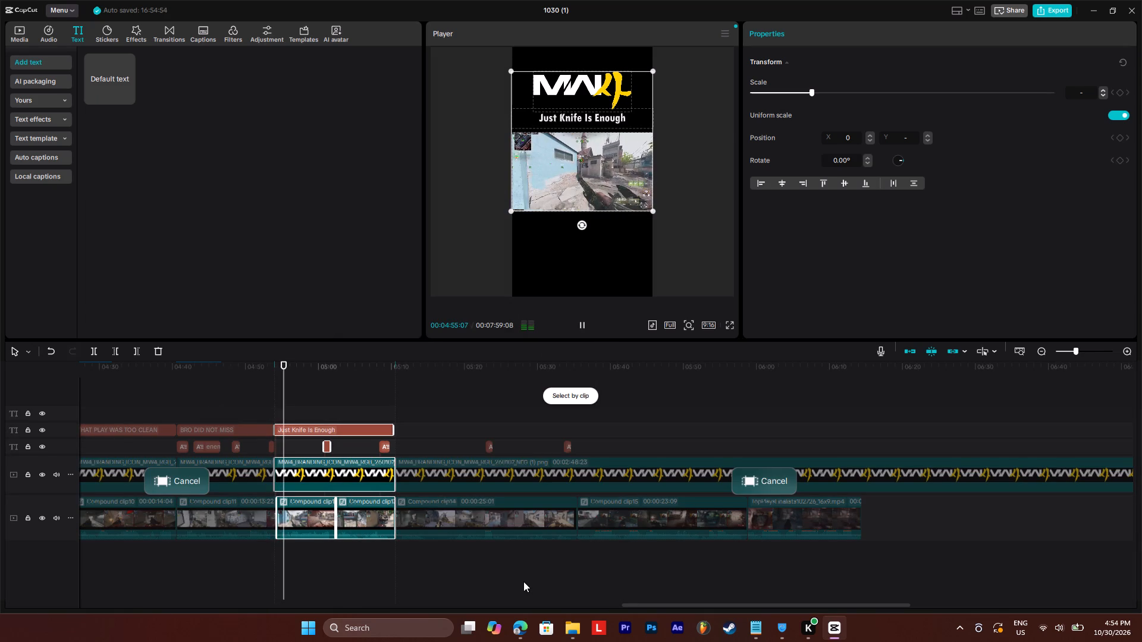
# Combine the two gameplay clips under the "Just Knife Is Enough" title into one compound clip.
pyautogui.click(297, 546)
pyautogui.moveTo(297, 546); pyautogui.dragTo(323, 532)
pyautogui.click(306, 520)
pyautogui.keyDown('ctrl'); pyautogui.click(360, 520); pyautogui.keyUp('ctrl')
pyautogui.rightClick(358, 520)
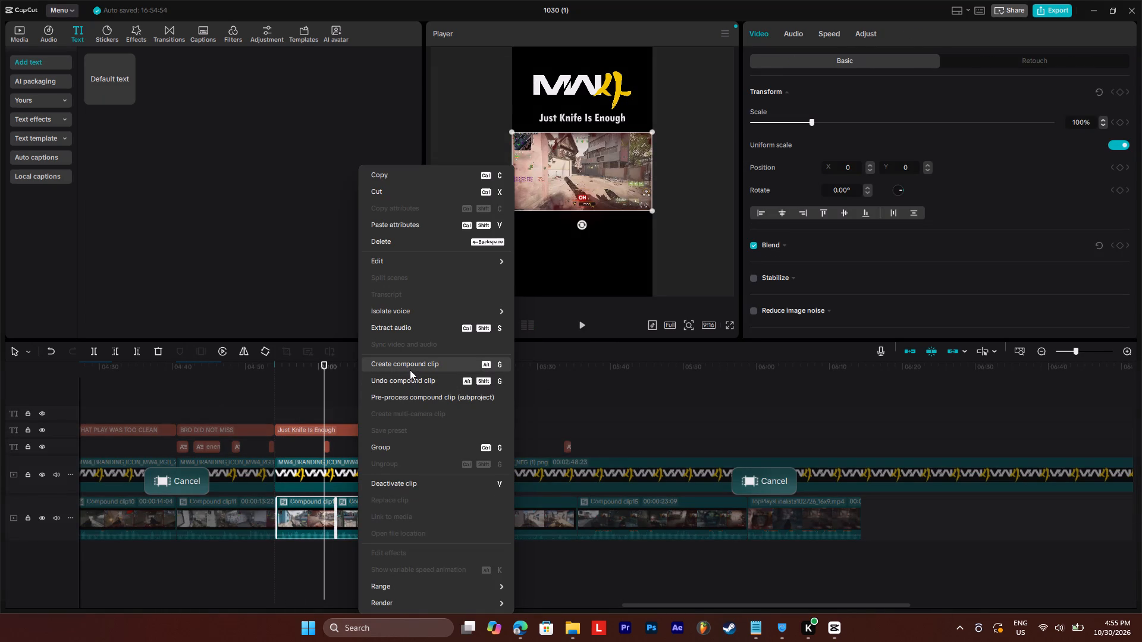
pyautogui.click(410, 367)
# Scale the combined gameplay clip under the "Just Knife Is Enough" title to 95%.
pyautogui.click(310, 519)
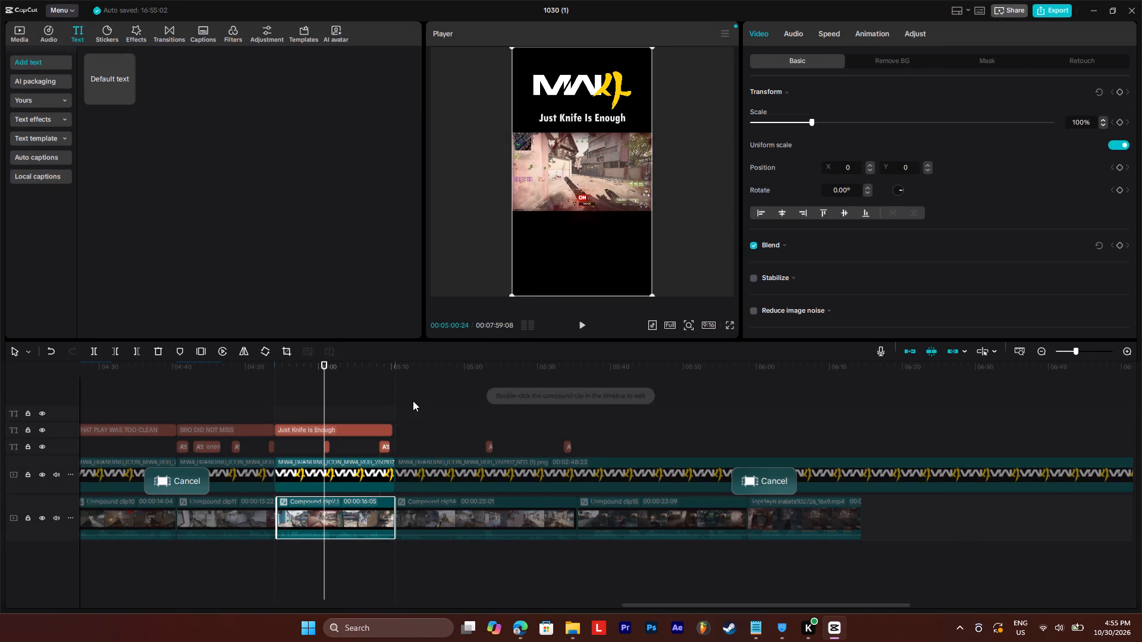
pyautogui.click(338, 564)
pyautogui.click(350, 518)
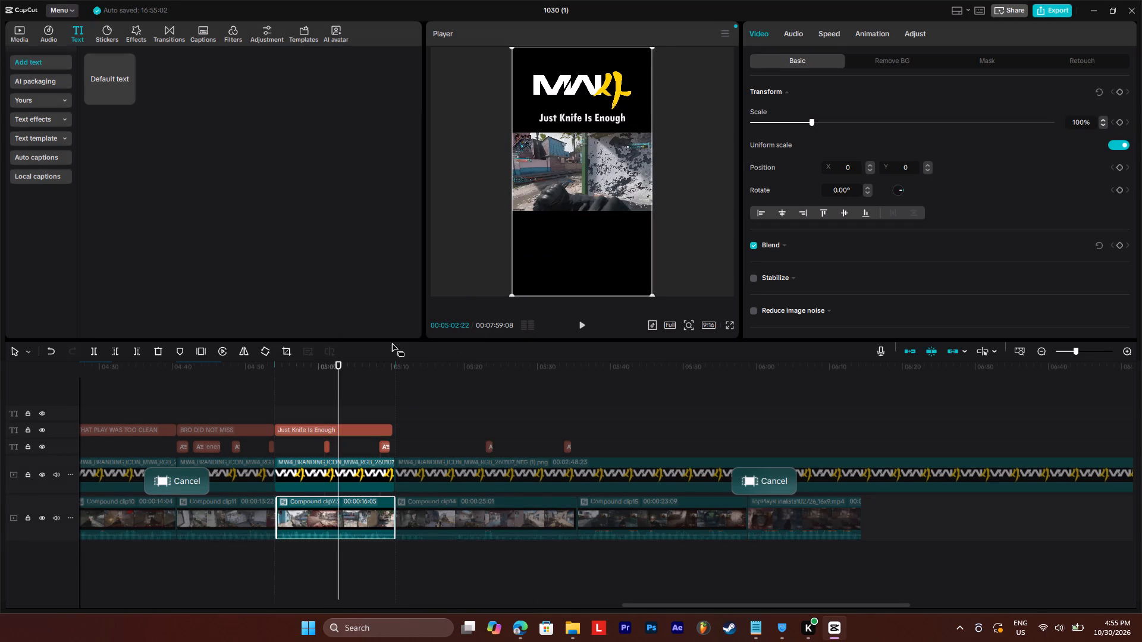
pyautogui.click(811, 121)
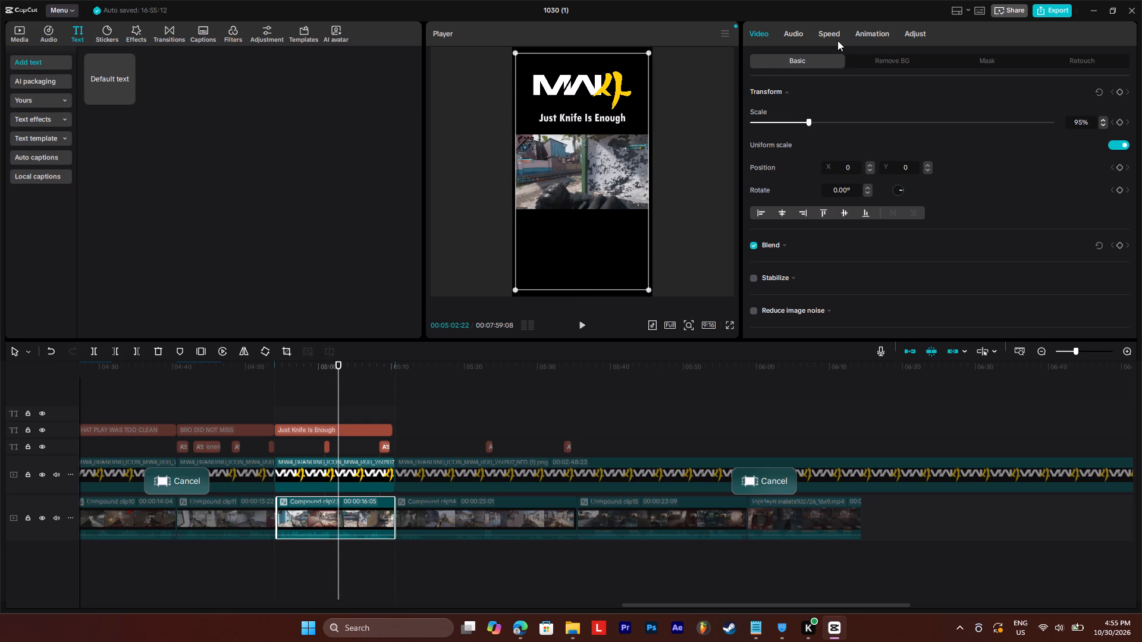
# Add a rectangle mask with rounded corners to the combined gameplay clip, sized about 1071 × 611 to frame the footage.
pyautogui.click(977, 60)
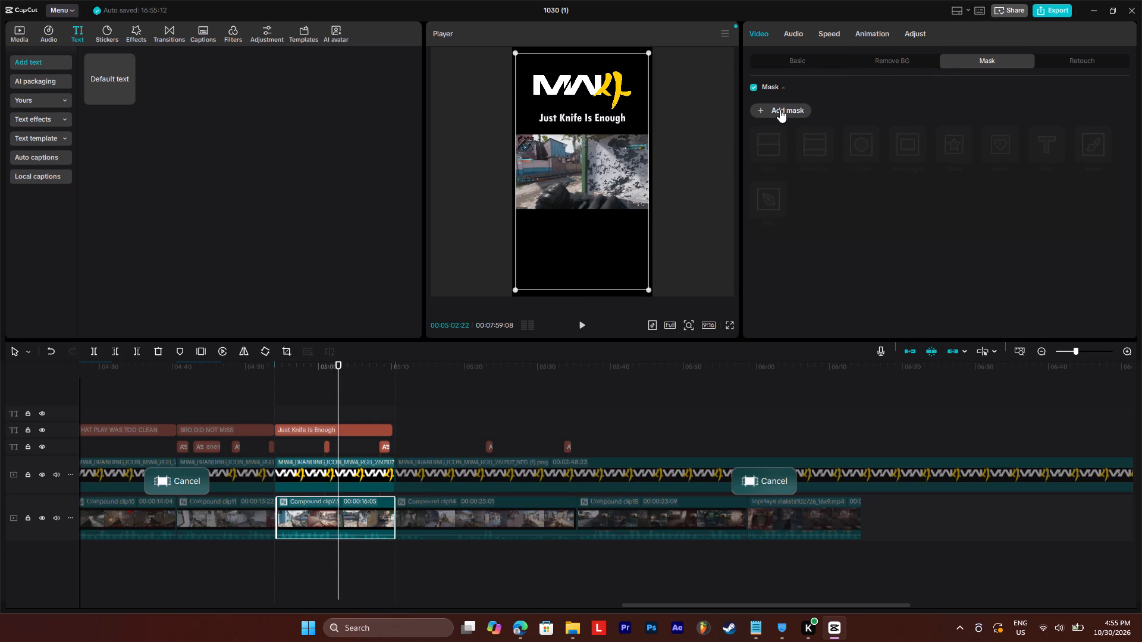
pyautogui.click(780, 109)
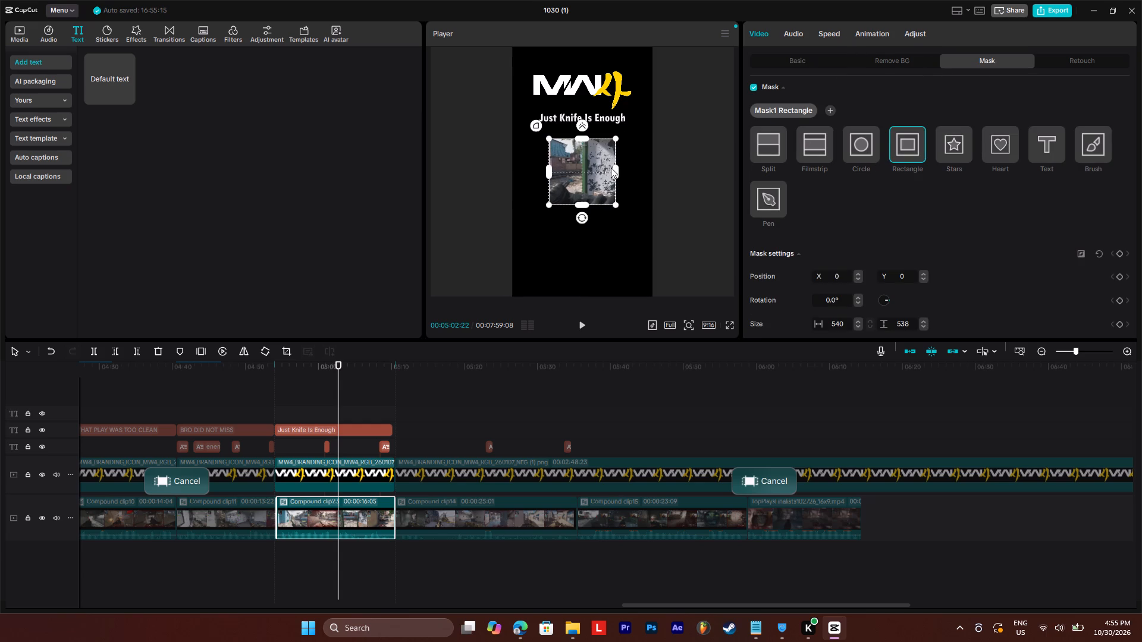
pyautogui.moveTo(614, 170); pyautogui.dragTo(657, 182)
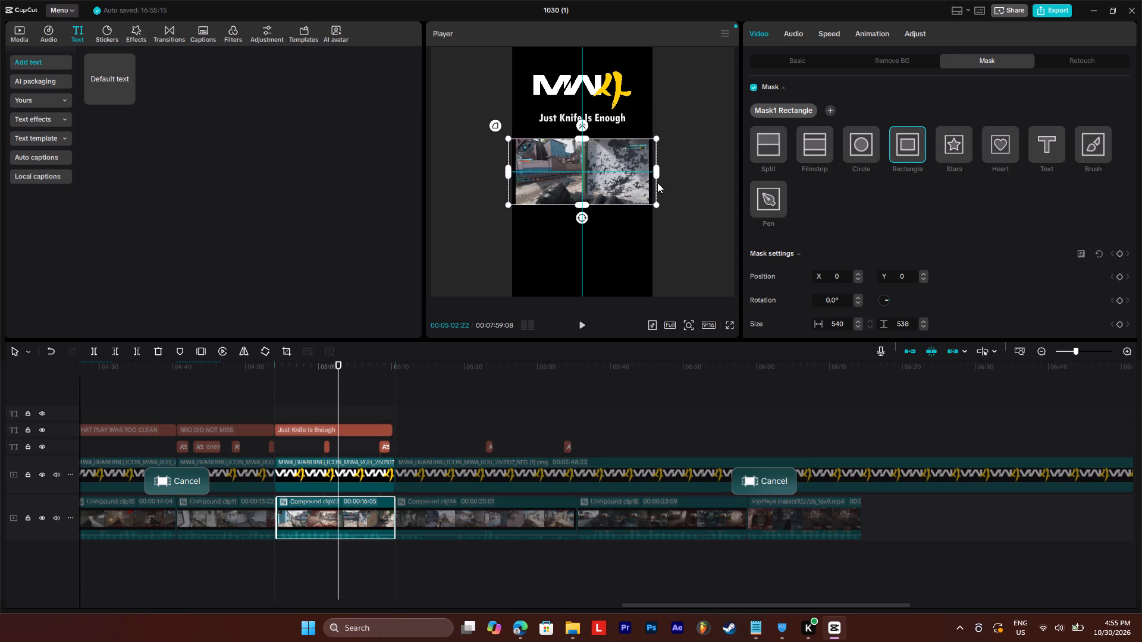
pyautogui.moveTo(657, 182); pyautogui.dragTo(651, 184)
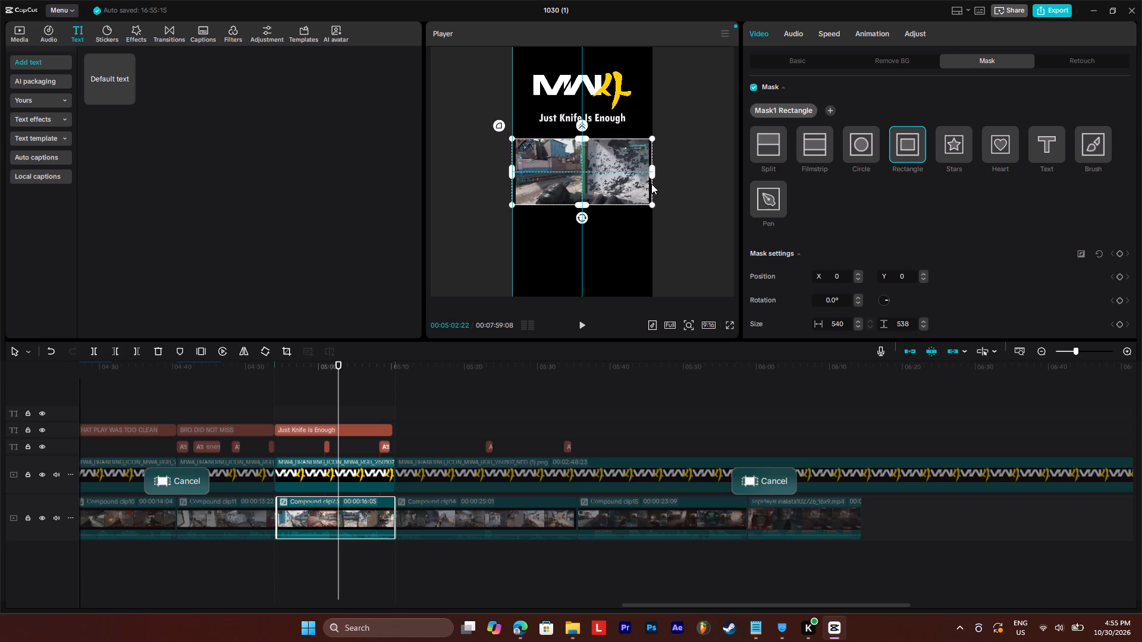
pyautogui.moveTo(651, 184); pyautogui.dragTo(649, 184)
pyautogui.click(583, 137)
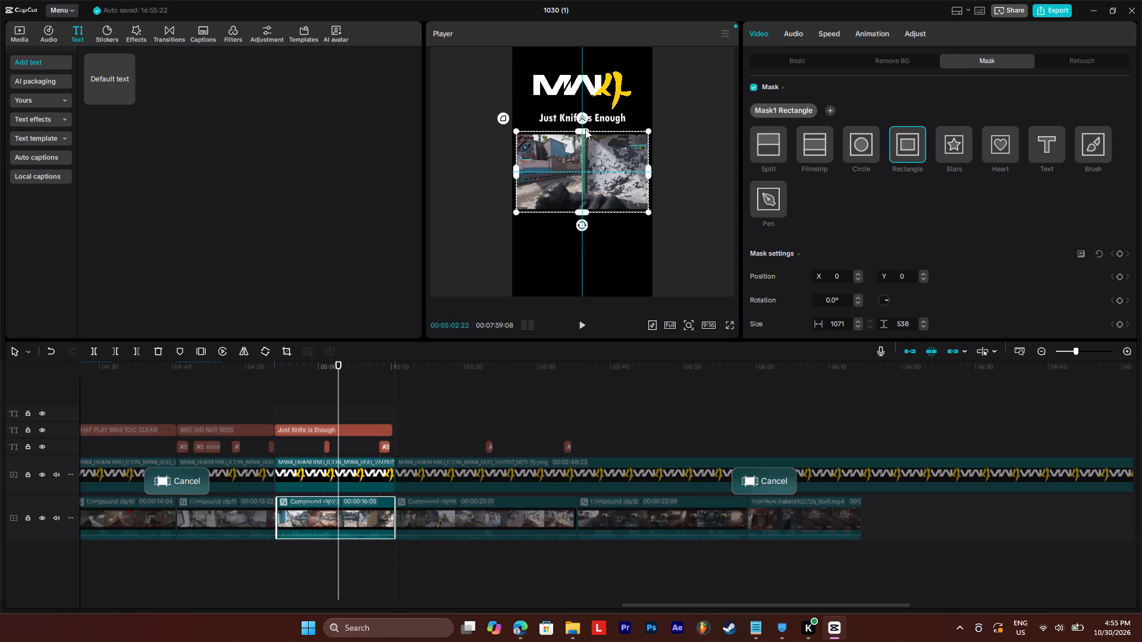
pyautogui.moveTo(502, 115); pyautogui.dragTo(502, 114)
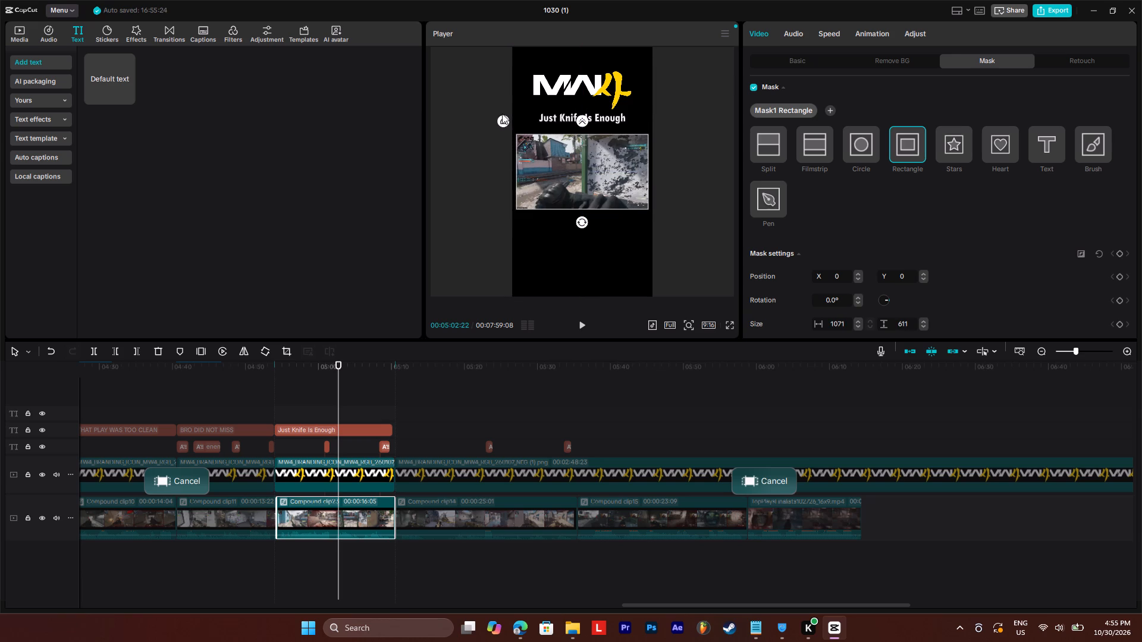
pyautogui.moveTo(502, 114); pyautogui.dragTo(497, 108)
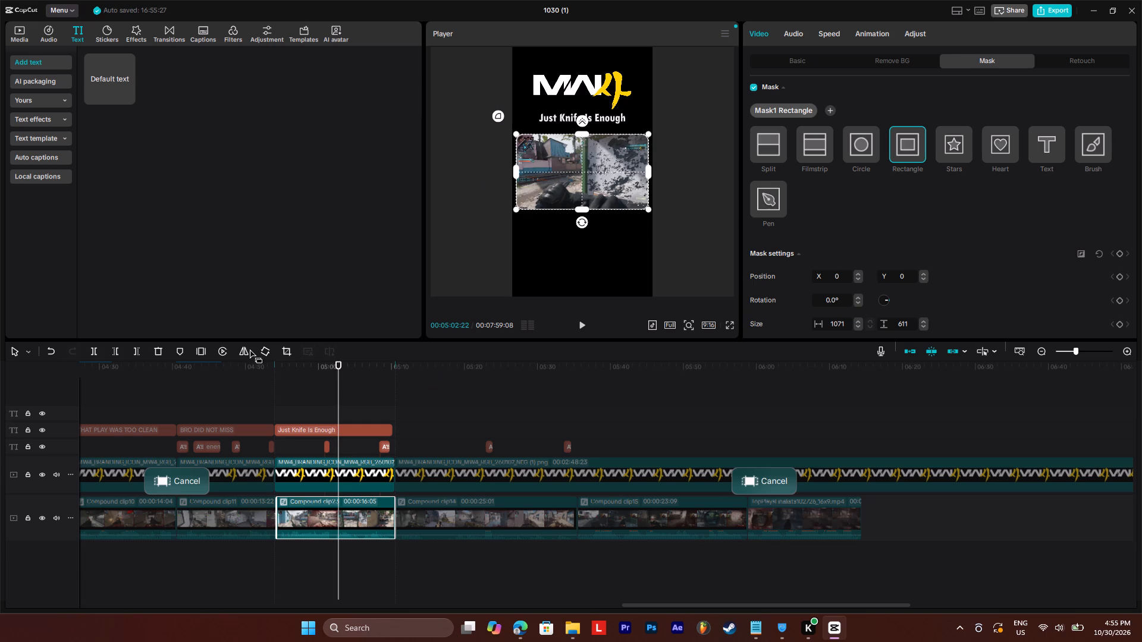
# Play back the "Just Knife Is Enough" segment and split its gameplay clip at 00:05:01:11, just before the footage cuts to black.
pyautogui.click(292, 367)
pyautogui.press('space')
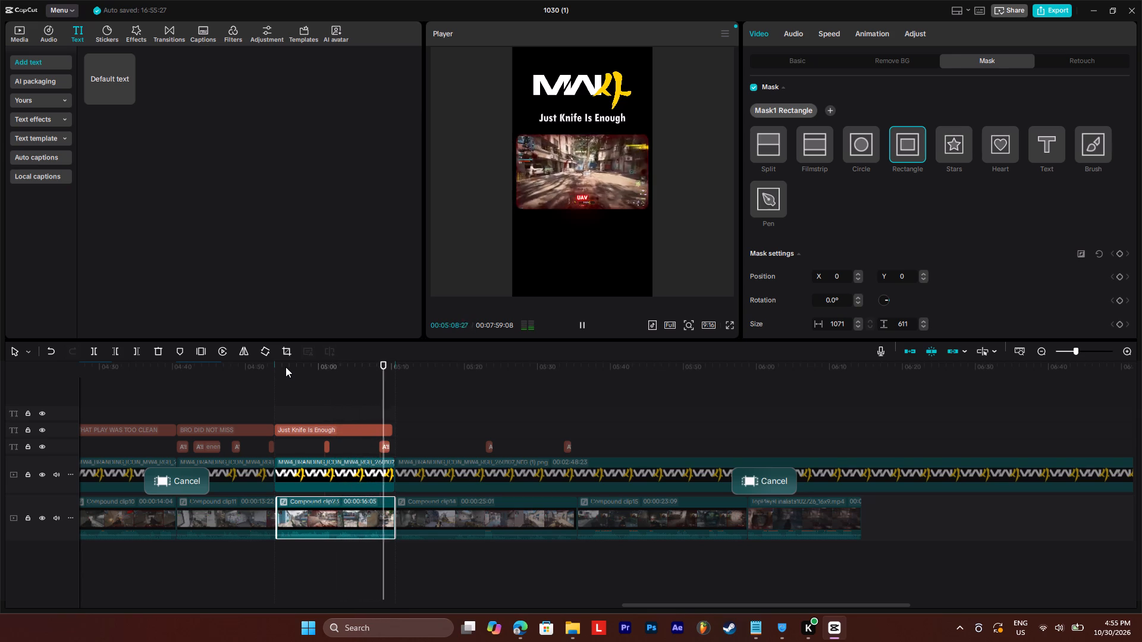
pyautogui.click(327, 578)
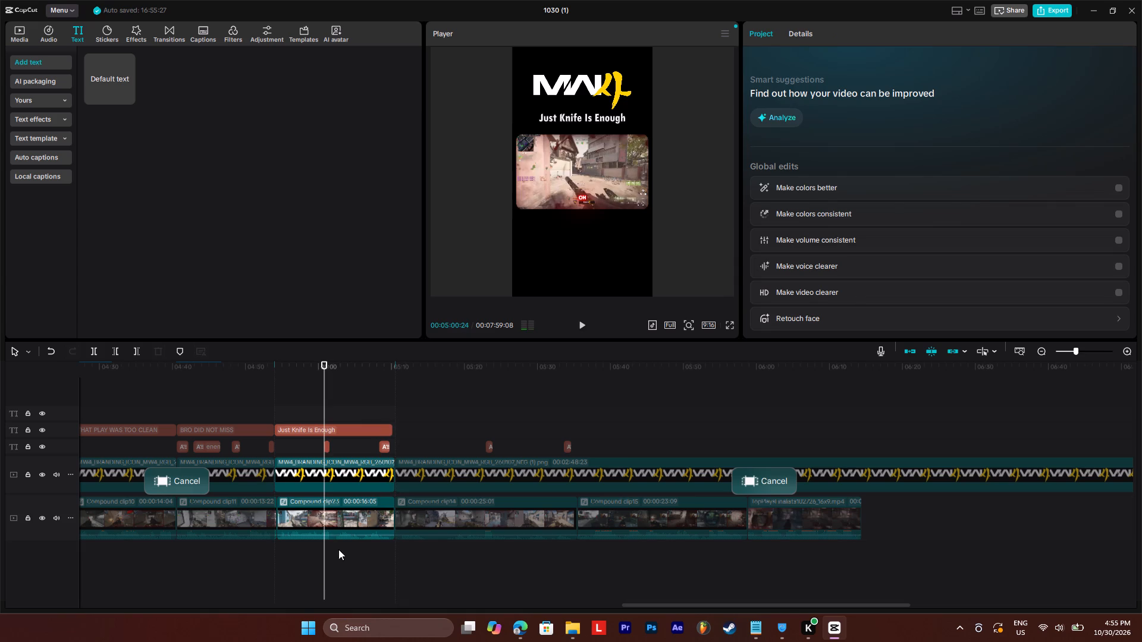
pyautogui.press('space')
pyautogui.press('space')
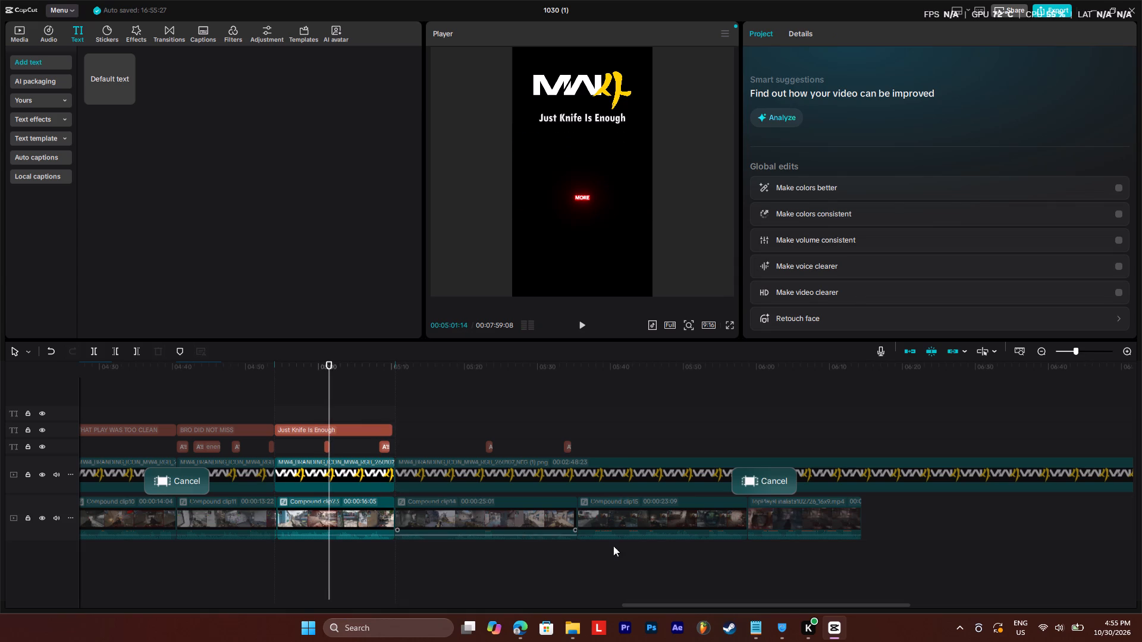
pyautogui.moveTo(1072, 350); pyautogui.dragTo(1076, 351)
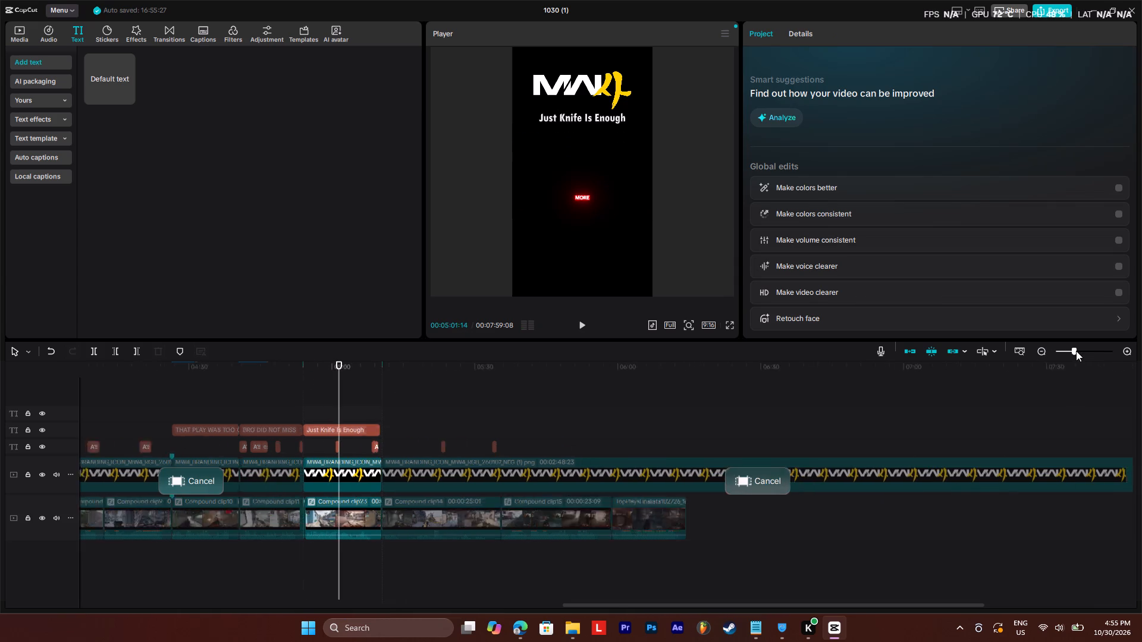
pyautogui.moveTo(1076, 351); pyautogui.dragTo(1079, 354)
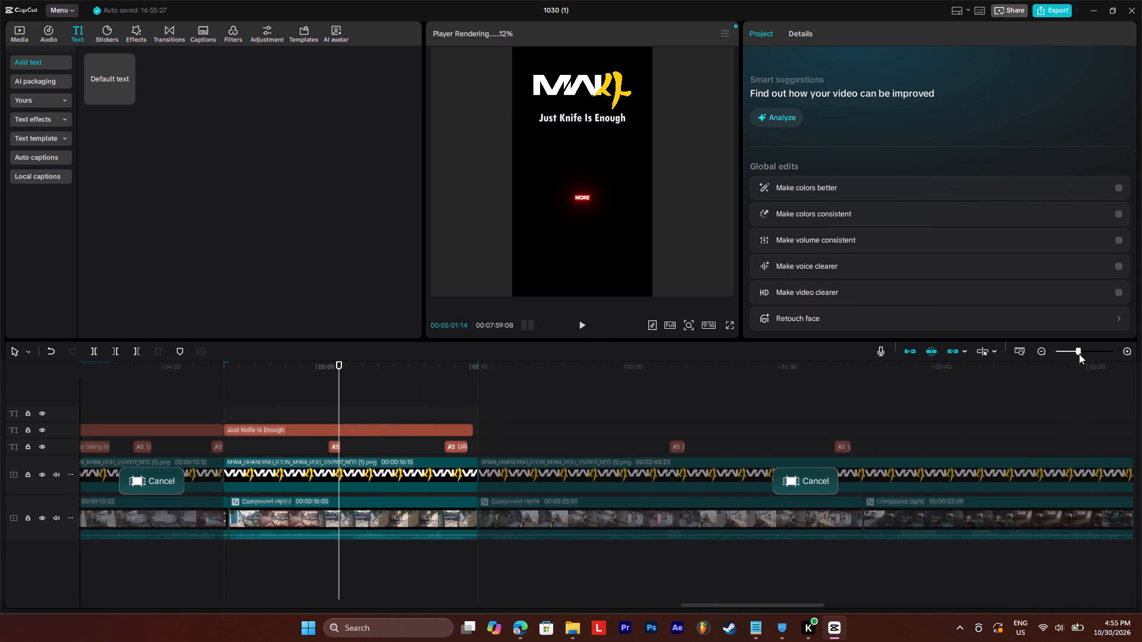
pyautogui.moveTo(1079, 354); pyautogui.dragTo(1081, 353)
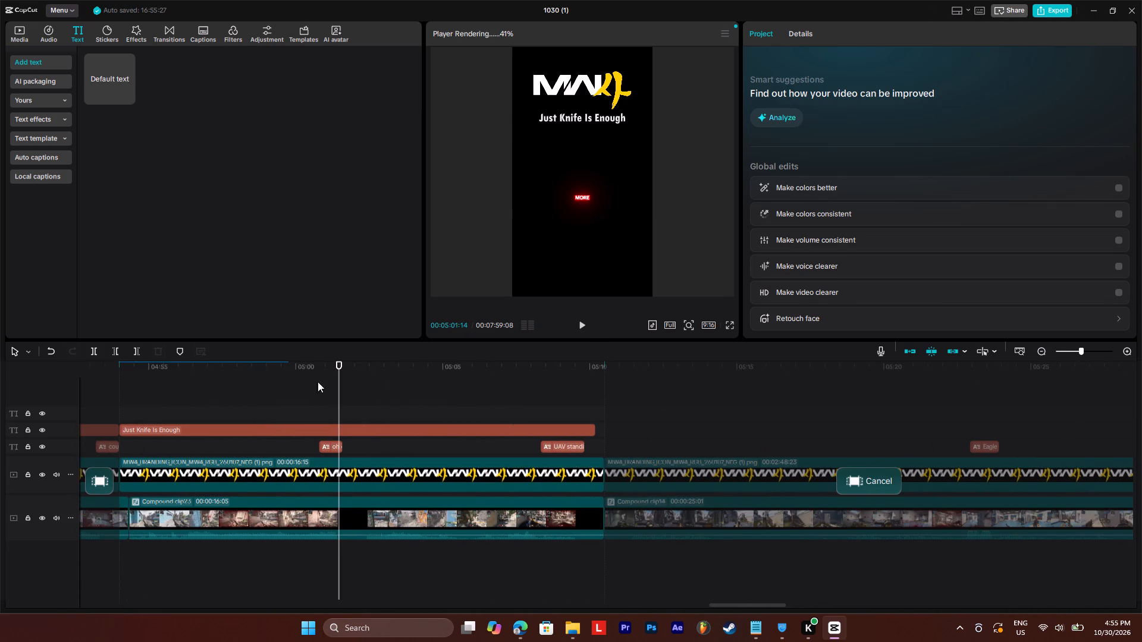
pyautogui.moveTo(336, 367); pyautogui.dragTo(344, 376)
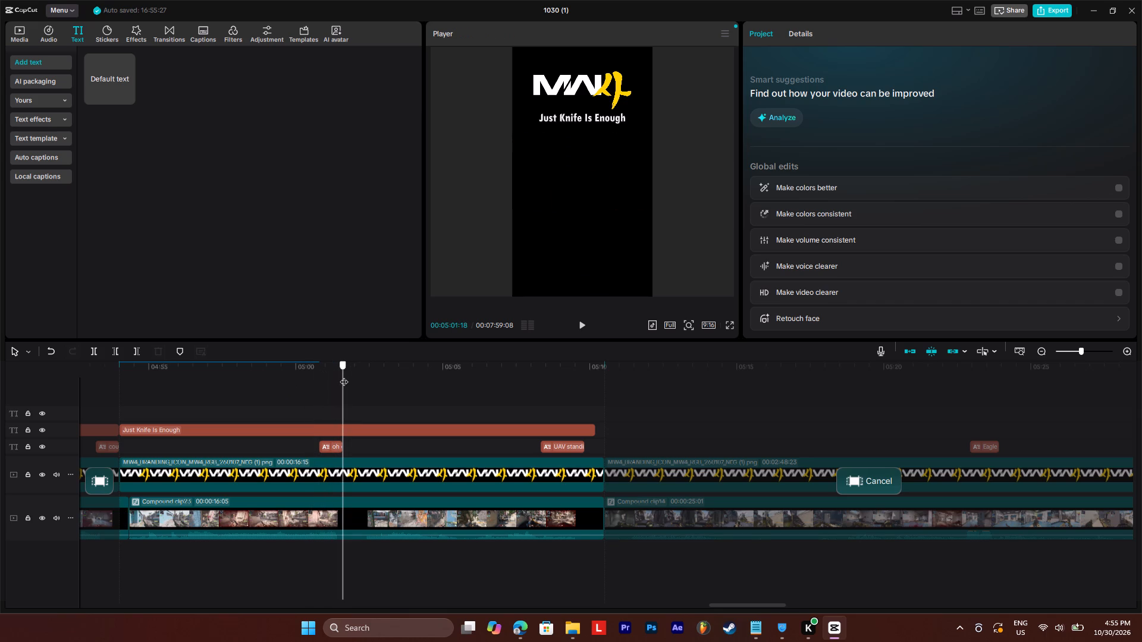
pyautogui.moveTo(344, 376); pyautogui.dragTo(342, 376)
pyautogui.click(331, 517)
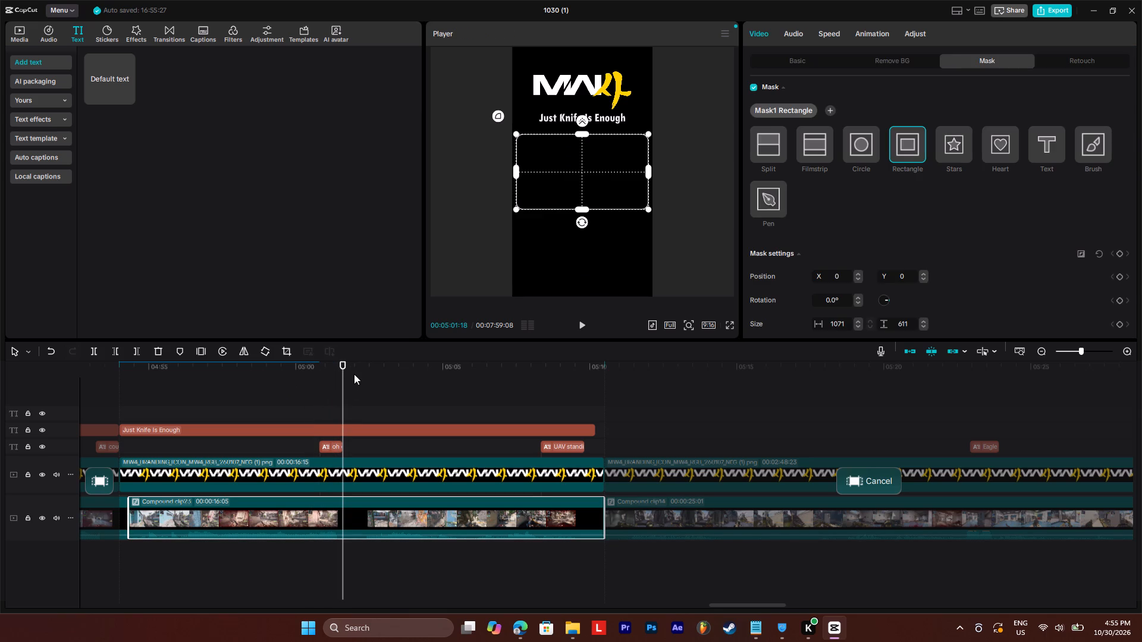
pyautogui.moveTo(338, 366); pyautogui.dragTo(335, 373)
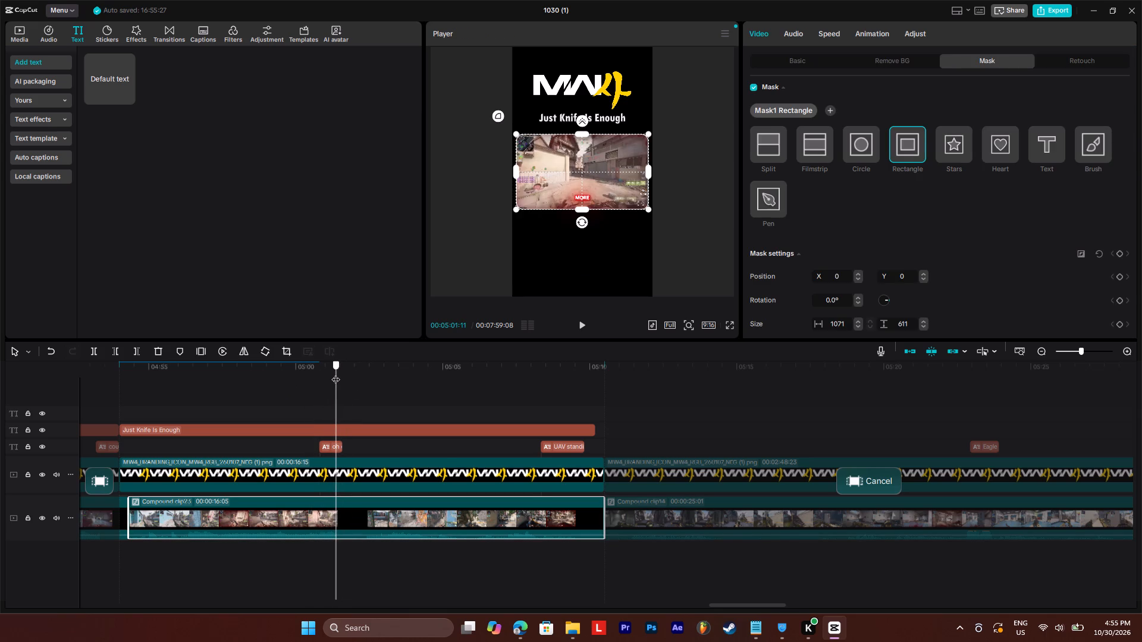
pyautogui.moveTo(335, 373); pyautogui.dragTo(336, 374)
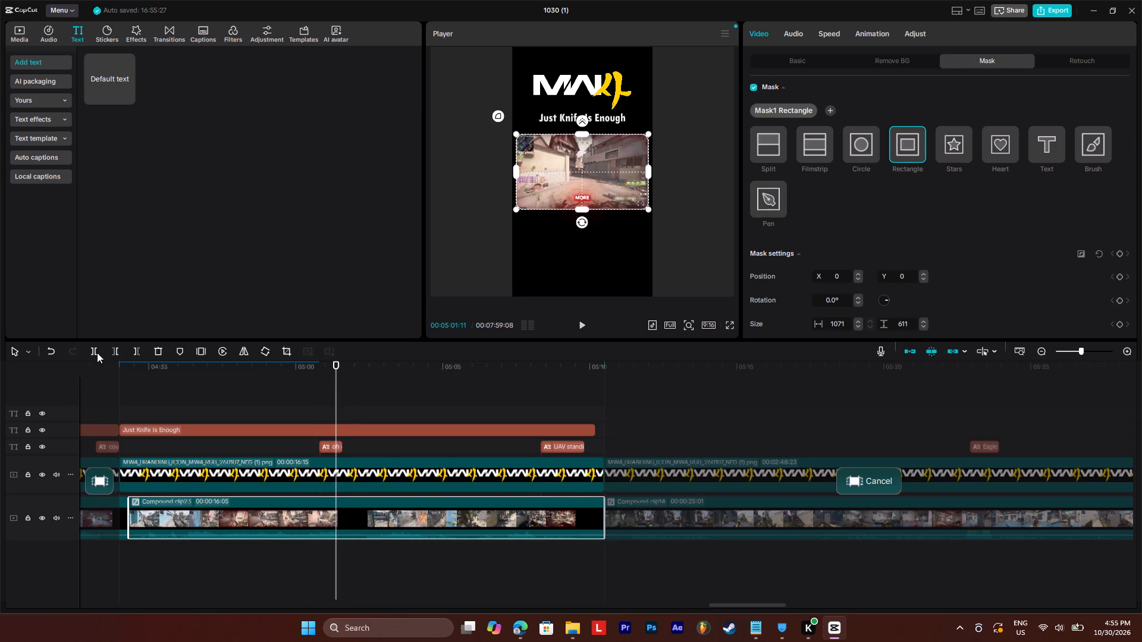
pyautogui.click(95, 351)
# Split the gameplay clip again at 00:05:02:12, where the footage resumes, and delete the black piece between the two cuts.
pyautogui.moveTo(338, 362); pyautogui.dragTo(347, 364)
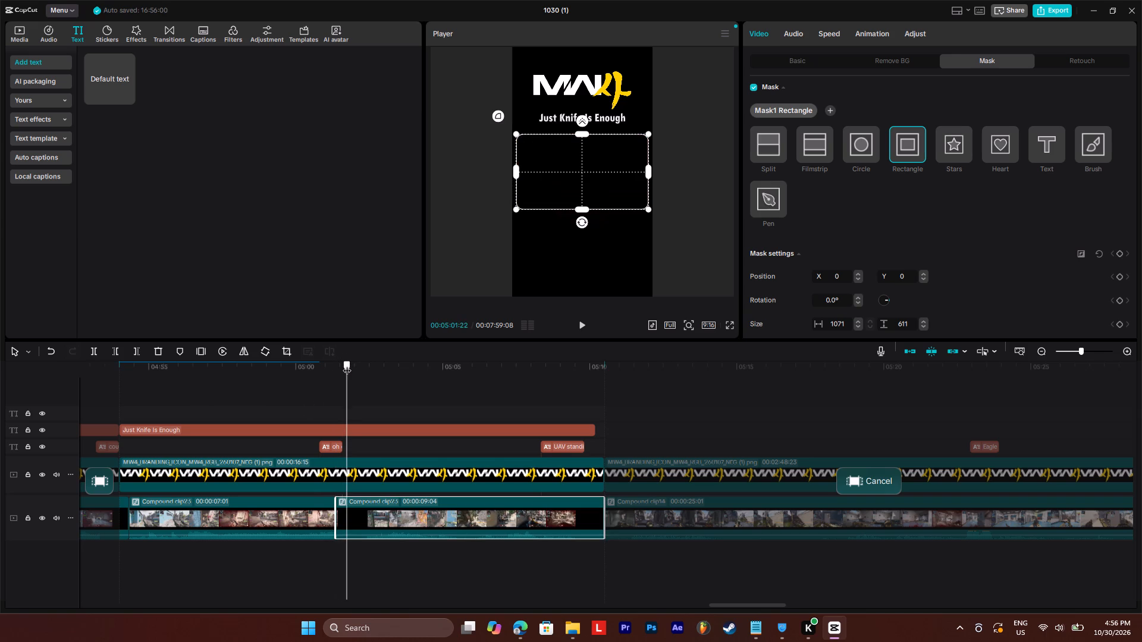
pyautogui.moveTo(347, 364); pyautogui.dragTo(359, 375)
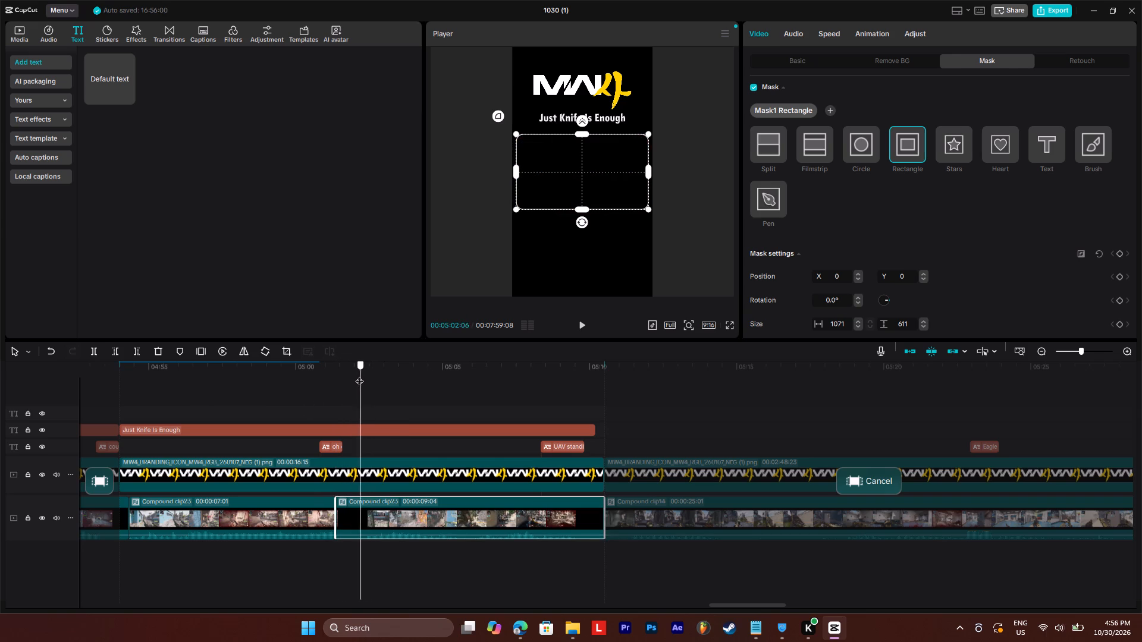
pyautogui.moveTo(359, 375); pyautogui.dragTo(366, 375)
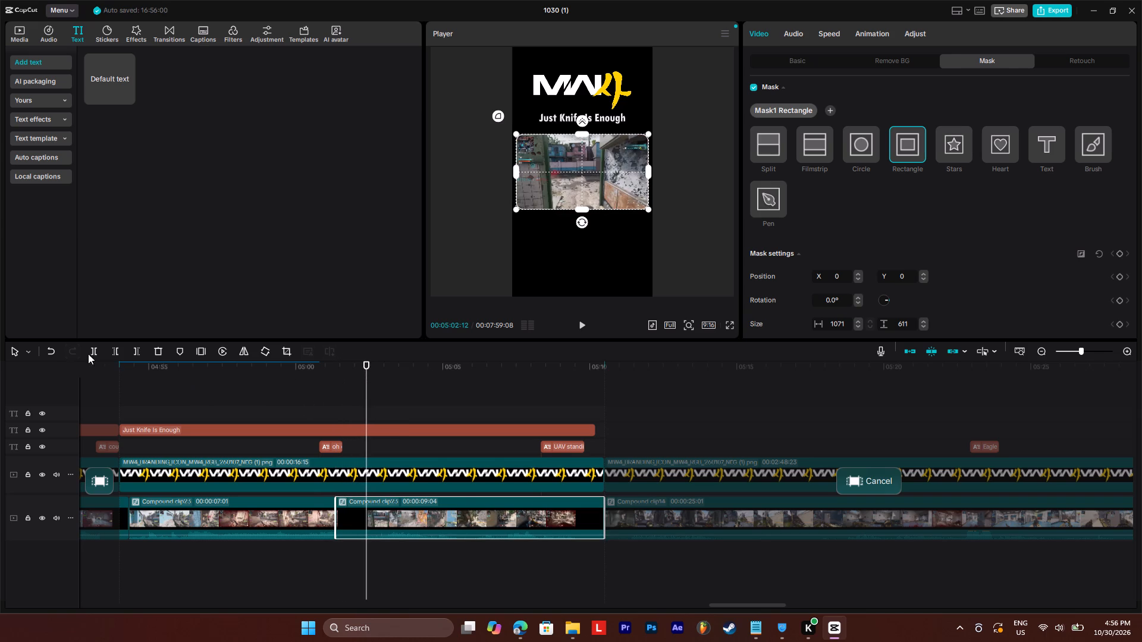
pyautogui.click(98, 352)
pyautogui.click(346, 517)
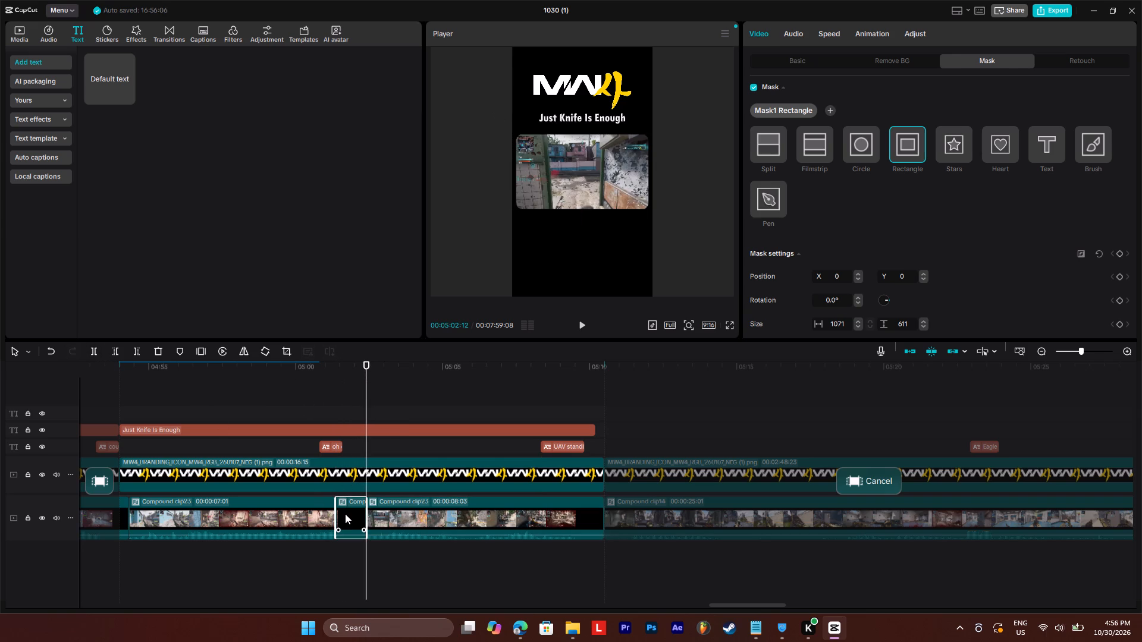
pyautogui.press('BackSpace')
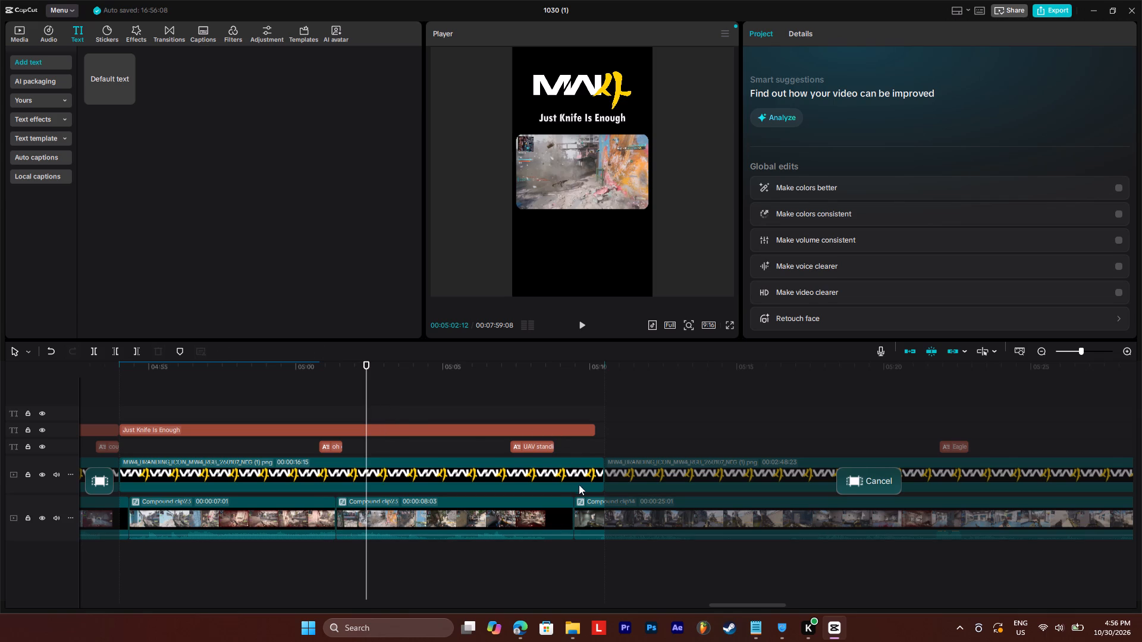
# Shorten the logo piece and the "Just Knife Is Enough" title to end together with the gameplay beneath them.
pyautogui.moveTo(603, 477); pyautogui.dragTo(575, 492)
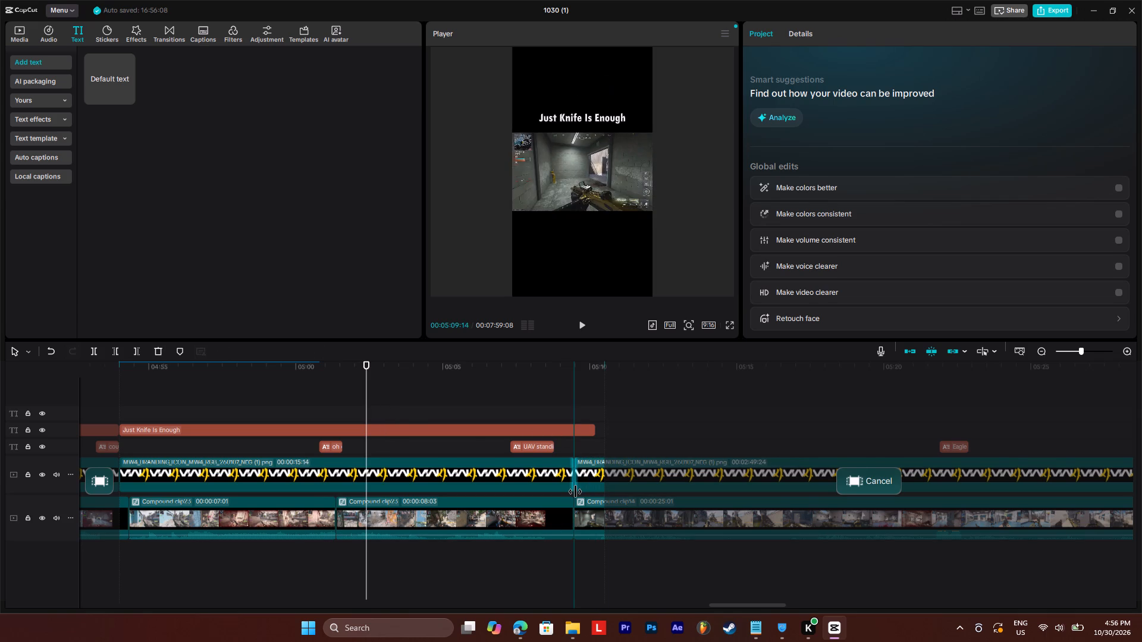
pyautogui.moveTo(575, 492); pyautogui.dragTo(575, 492)
pyautogui.moveTo(595, 431); pyautogui.dragTo(575, 445)
# Select all of the segment's title, caption, logo and gameplay pieces and split them at 00:04:54:10, where the gameplay starts.
pyautogui.moveTo(545, 396); pyautogui.dragTo(232, 524)
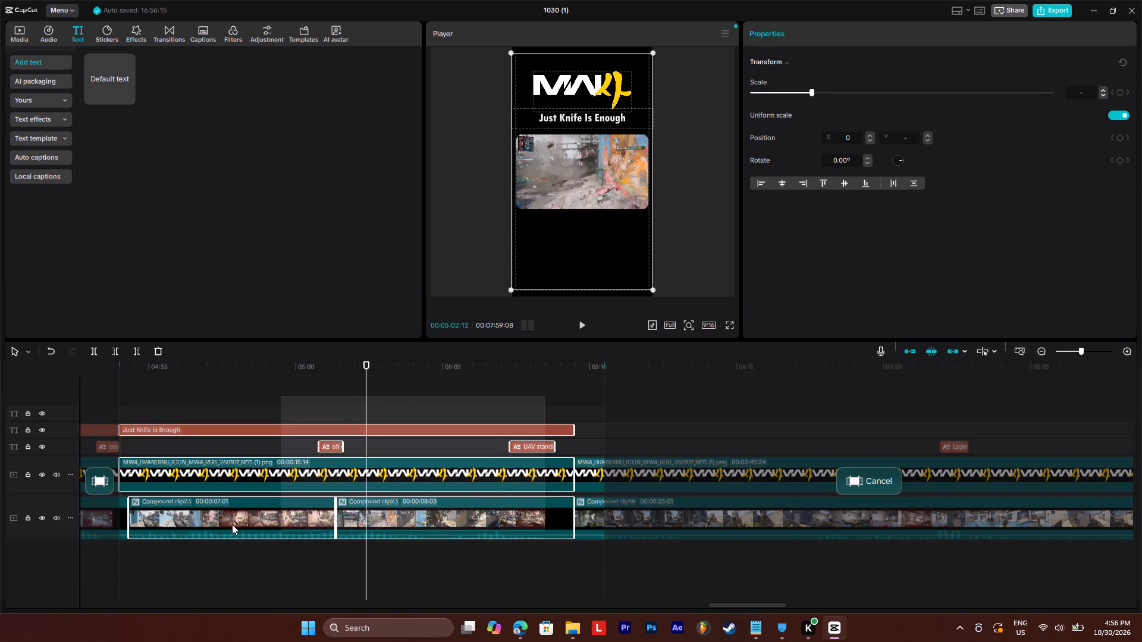
pyautogui.moveTo(232, 524); pyautogui.dragTo(133, 530)
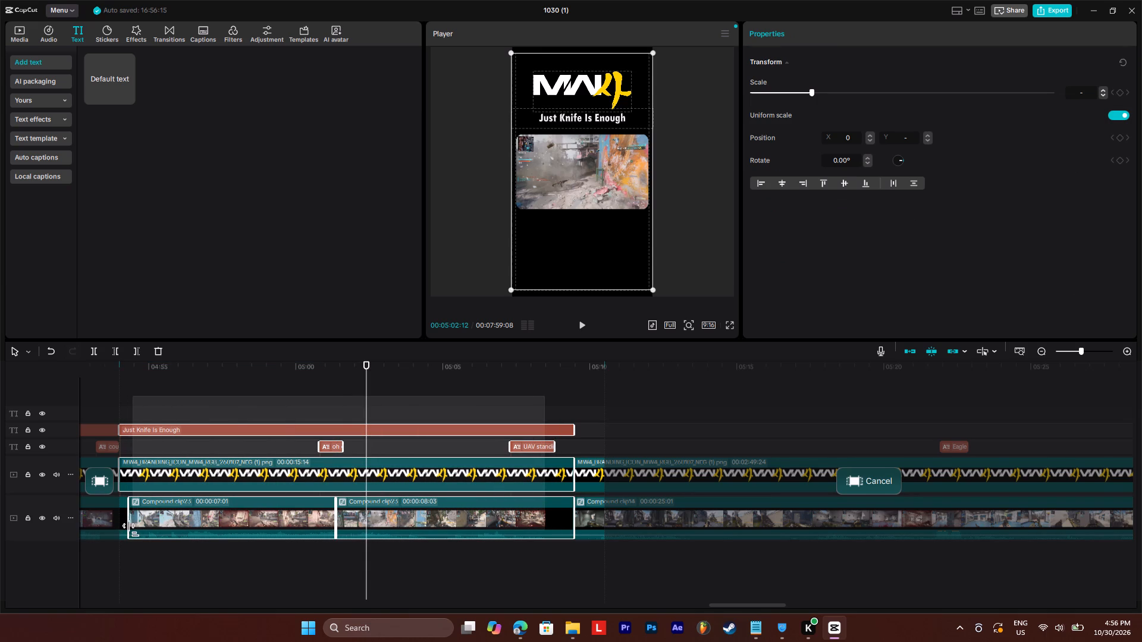
pyautogui.moveTo(133, 530); pyautogui.dragTo(128, 533)
pyautogui.moveTo(128, 533); pyautogui.dragTo(132, 534)
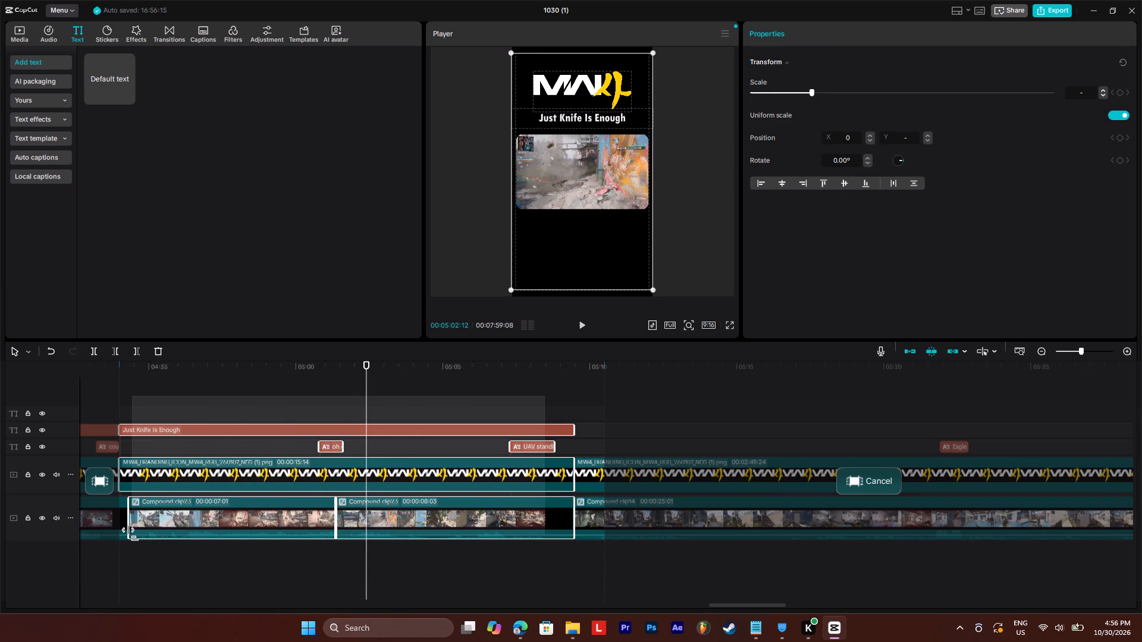
pyautogui.moveTo(132, 534); pyautogui.dragTo(131, 535)
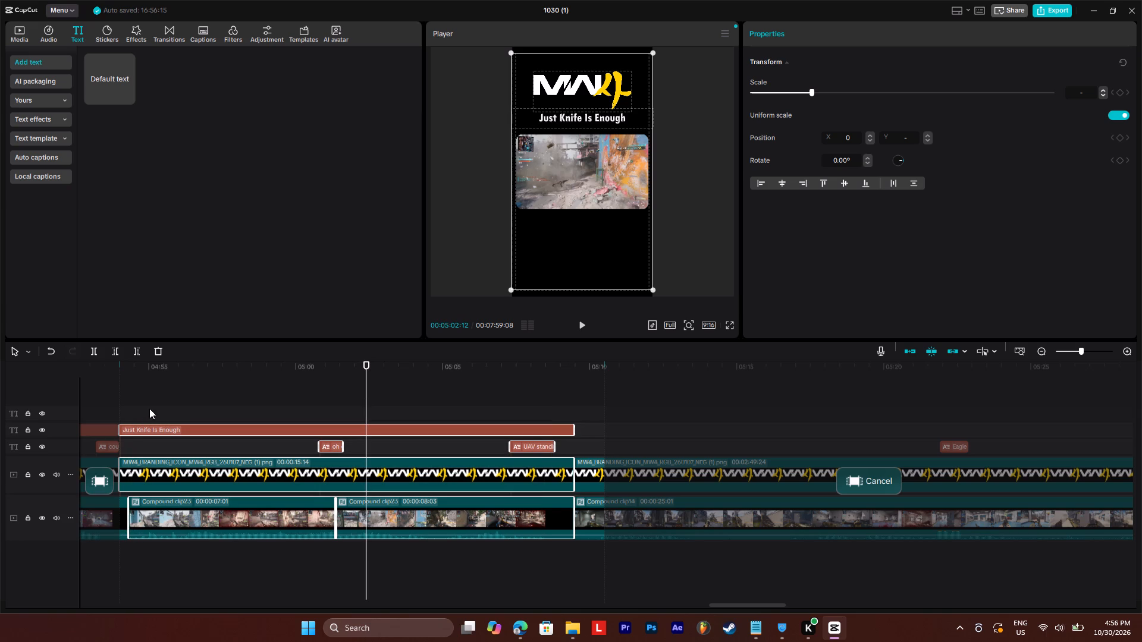
pyautogui.click(131, 366)
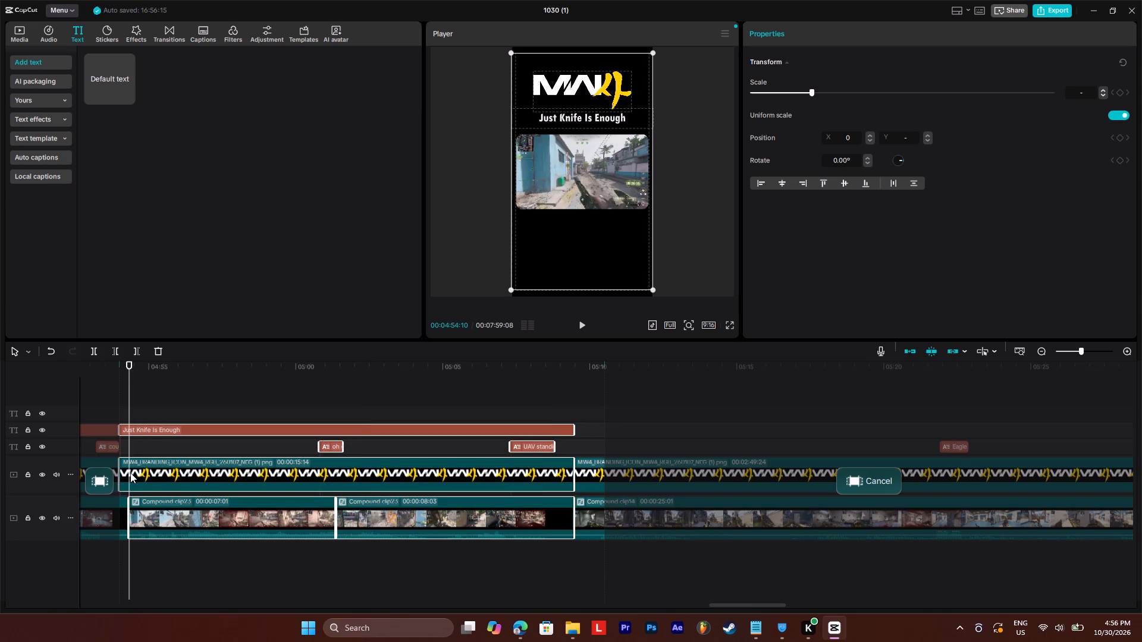
pyautogui.click(98, 352)
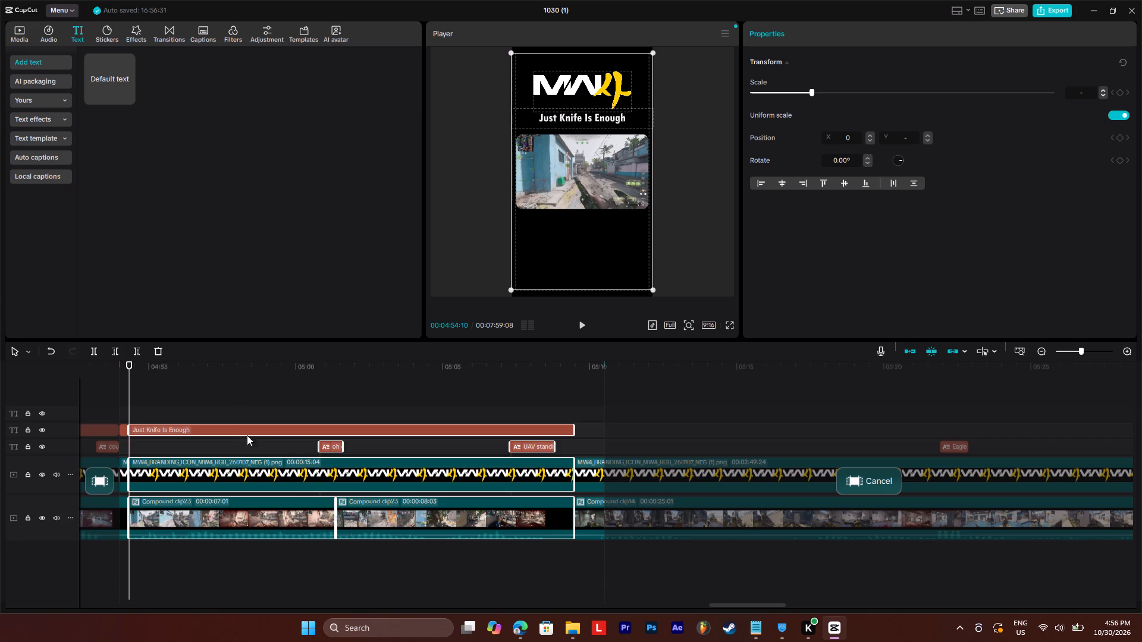
# Set the clip range to the selected "Just Knife Is Enough" title, captions, logo and gameplay pieces.
pyautogui.rightClick(269, 467)
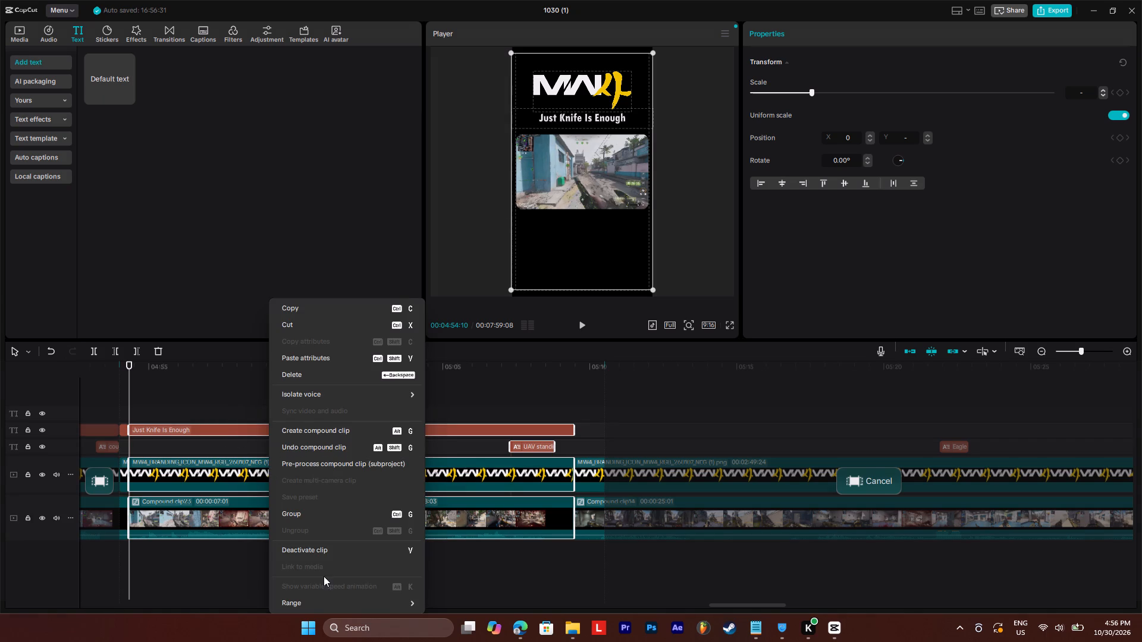
pyautogui.click(446, 584)
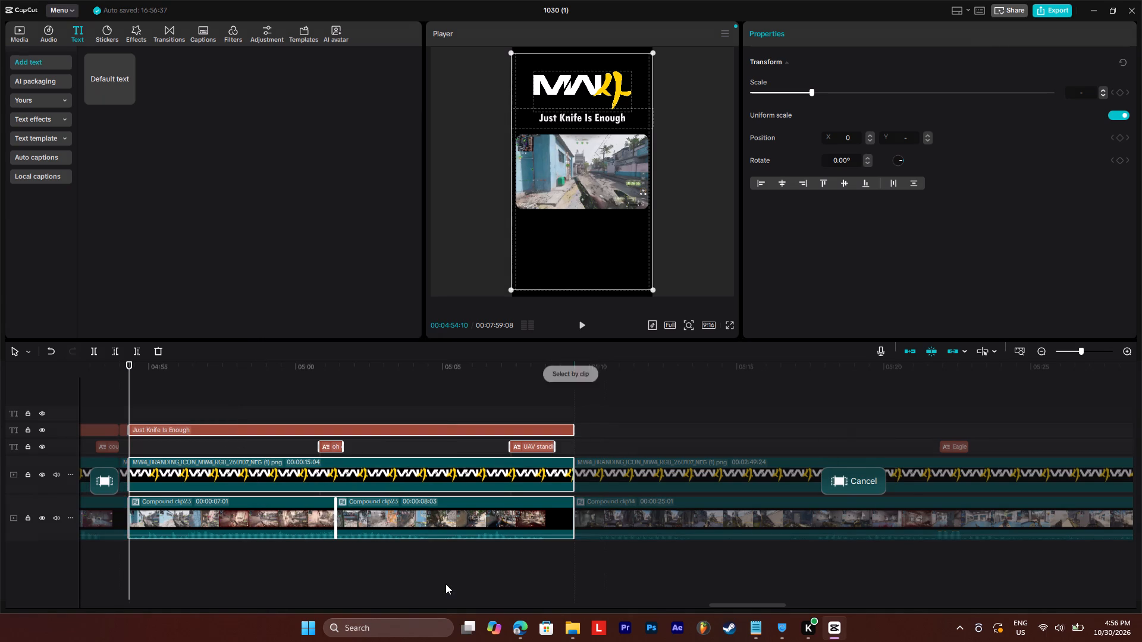
# Play back the segment, split the second gameplay piece at 00:05:02:14 and delete the short part before that cut.
pyautogui.press('space')
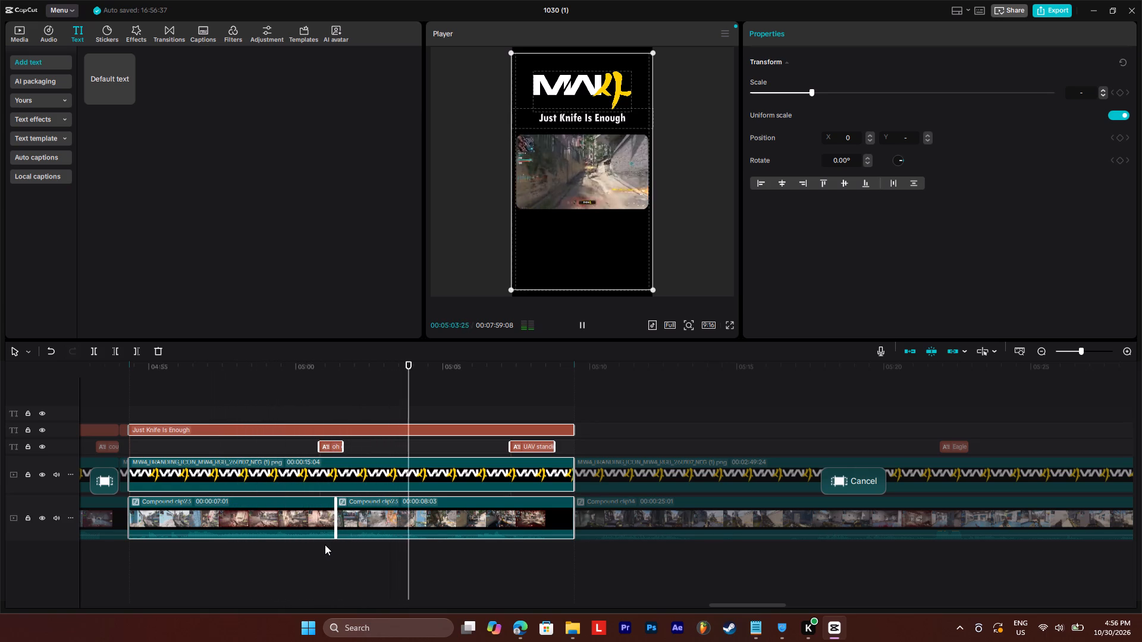
pyautogui.moveTo(343, 363); pyautogui.dragTo(362, 372)
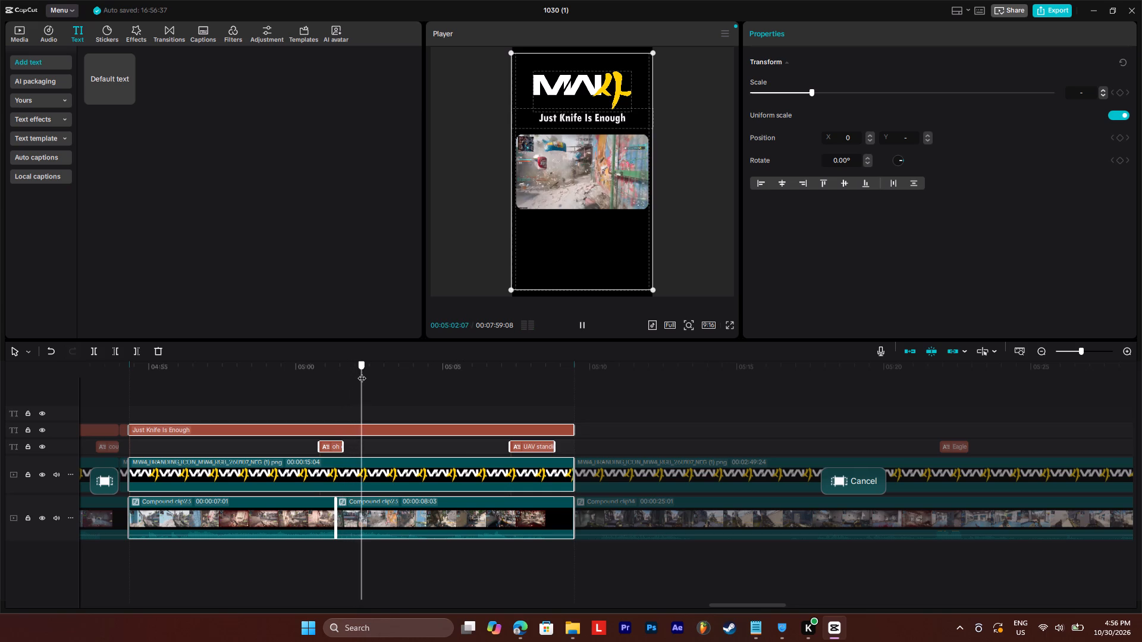
pyautogui.moveTo(362, 372); pyautogui.dragTo(371, 377)
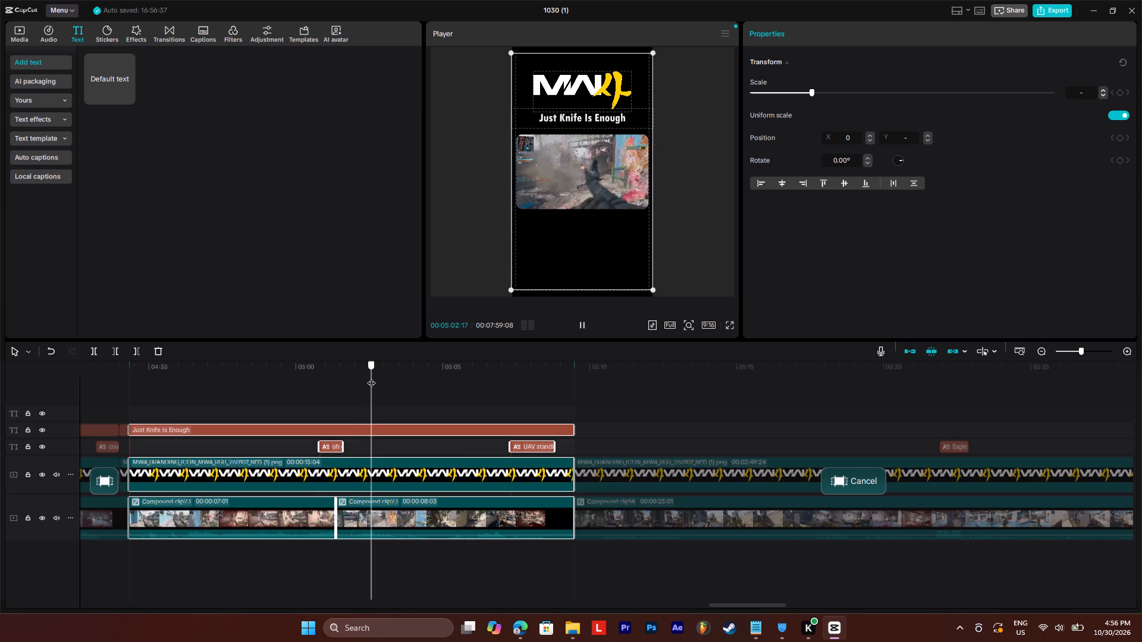
pyautogui.moveTo(371, 377); pyautogui.dragTo(369, 377)
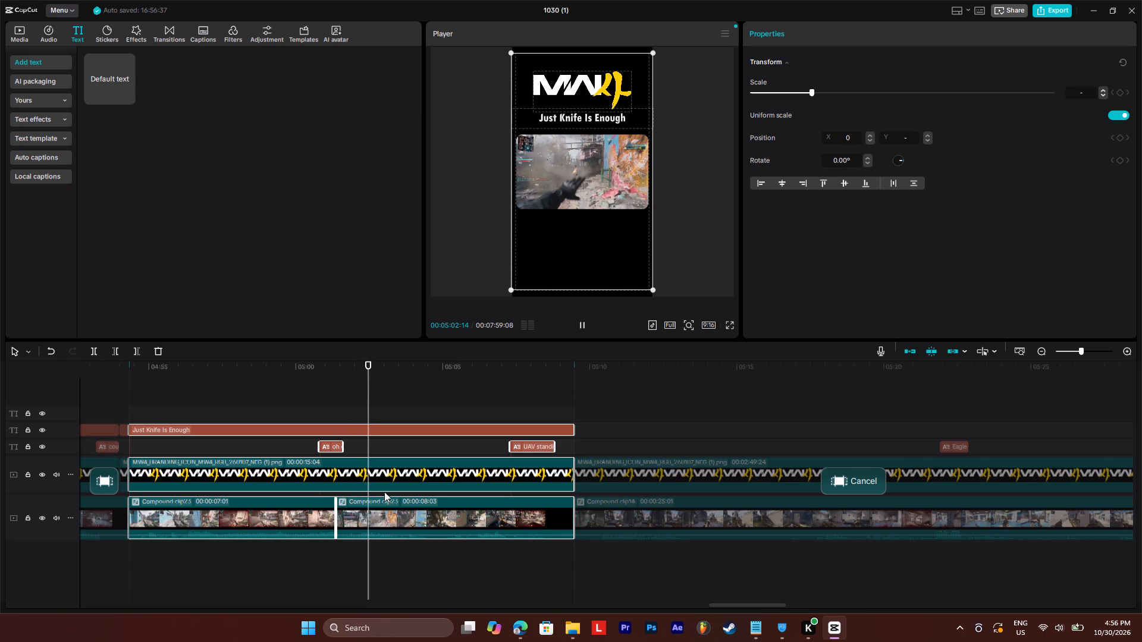
pyautogui.click(364, 550)
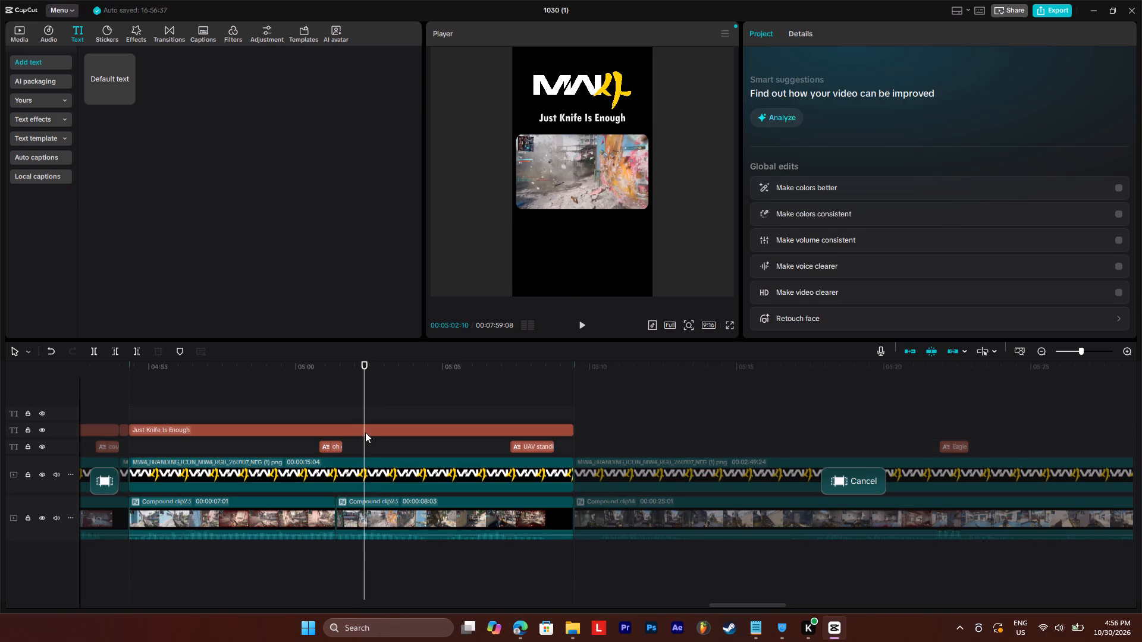
pyautogui.click(366, 362)
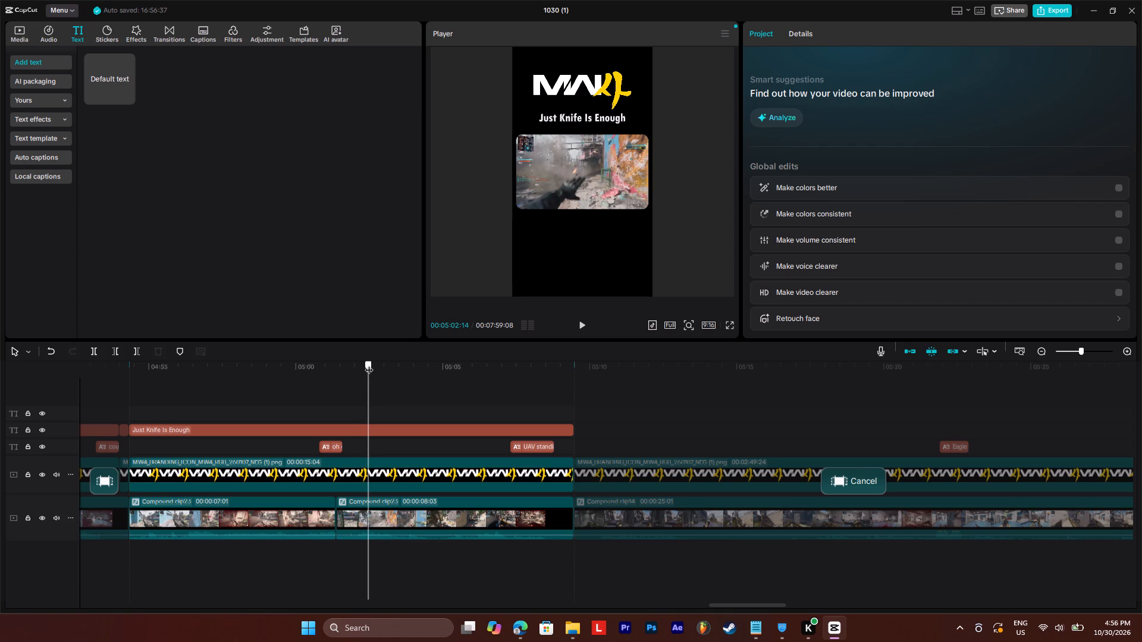
pyautogui.click(360, 516)
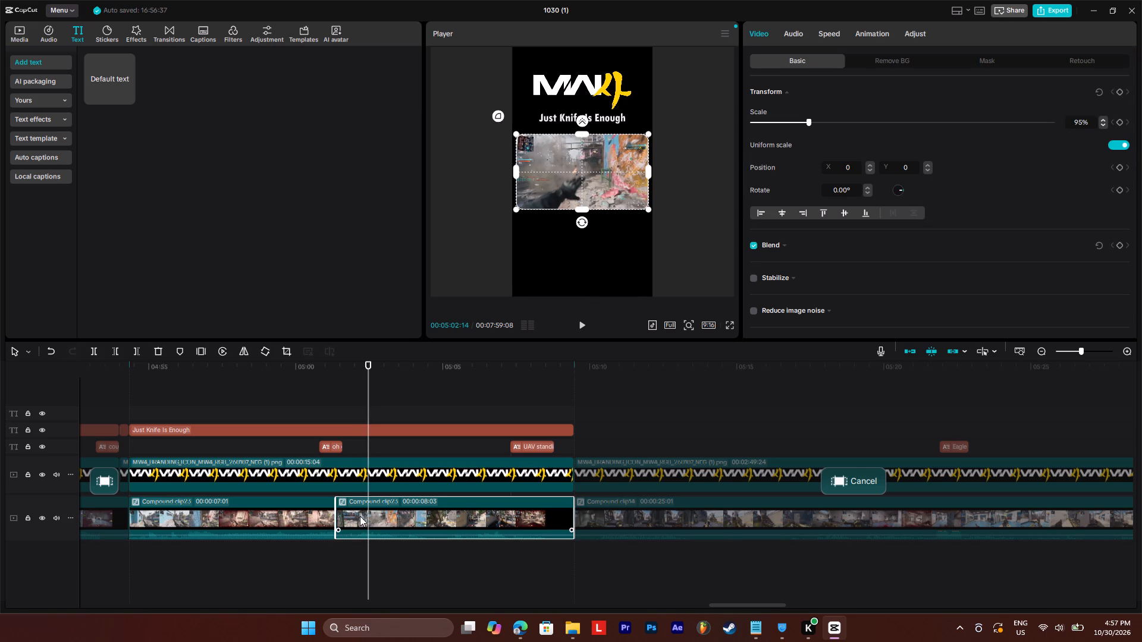
pyautogui.click(83, 353)
pyautogui.click(88, 351)
pyautogui.click(353, 514)
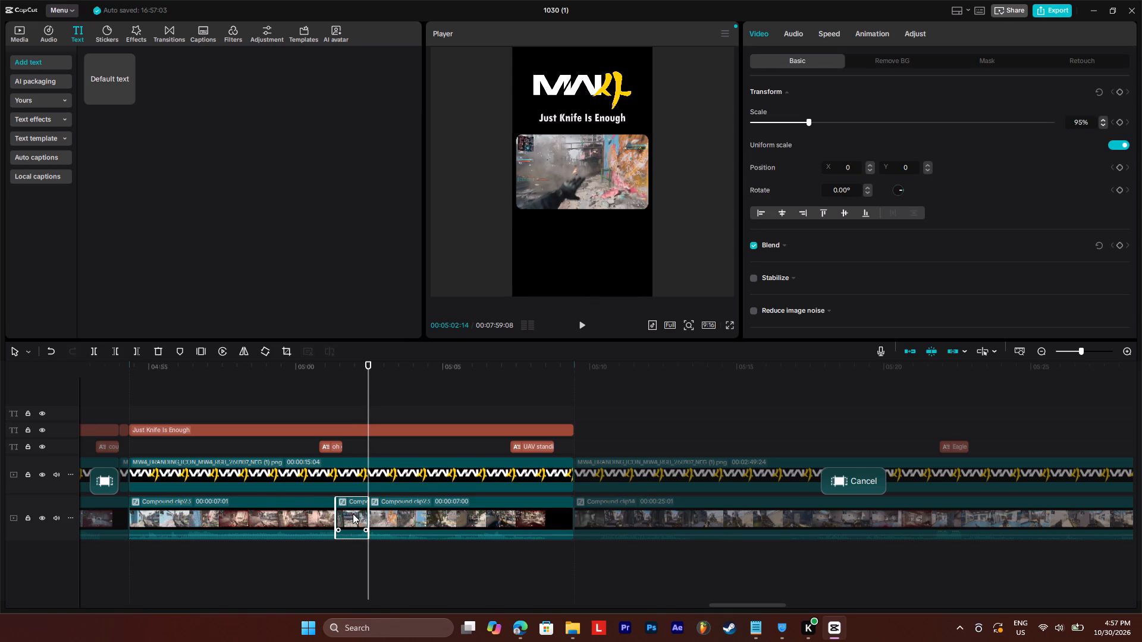
pyautogui.press('BackSpace')
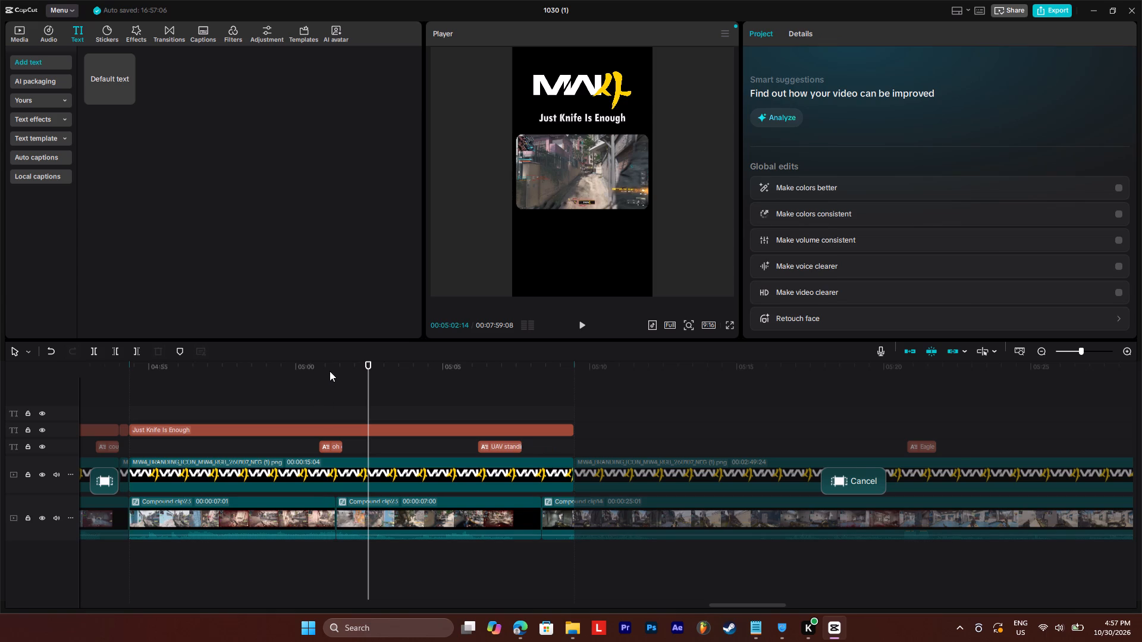
# Split the first gameplay piece of the "Just Knife Is Enough" segment at 00:05:01:04 and delete the short part after the cut.
pyautogui.click(332, 366)
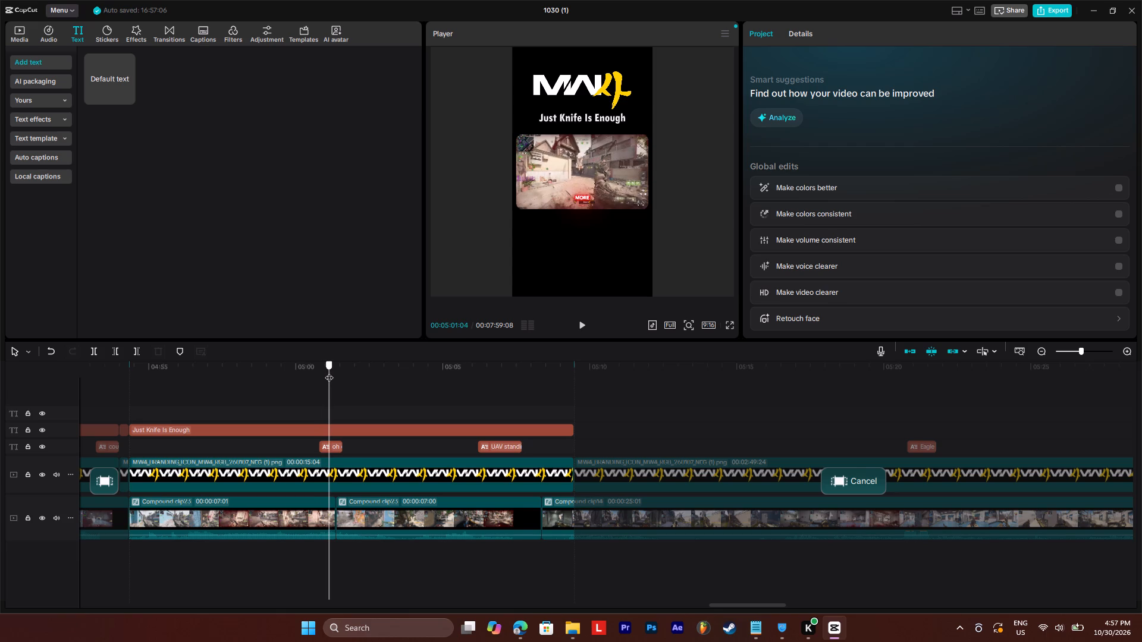
pyautogui.click(324, 514)
pyautogui.click(91, 348)
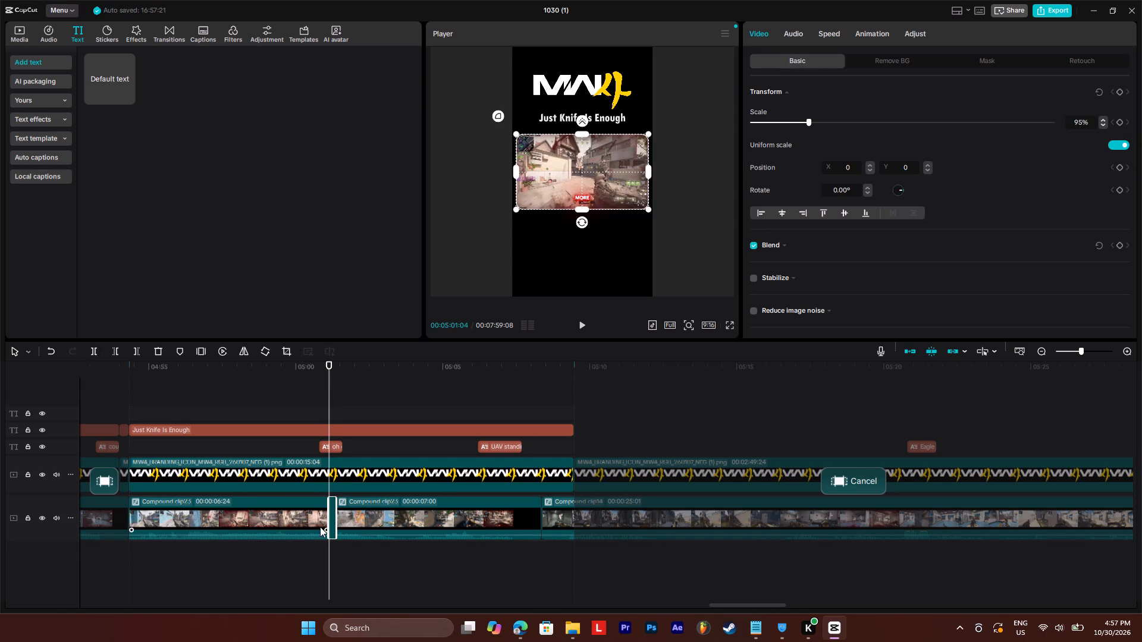
pyautogui.press('BackSpace')
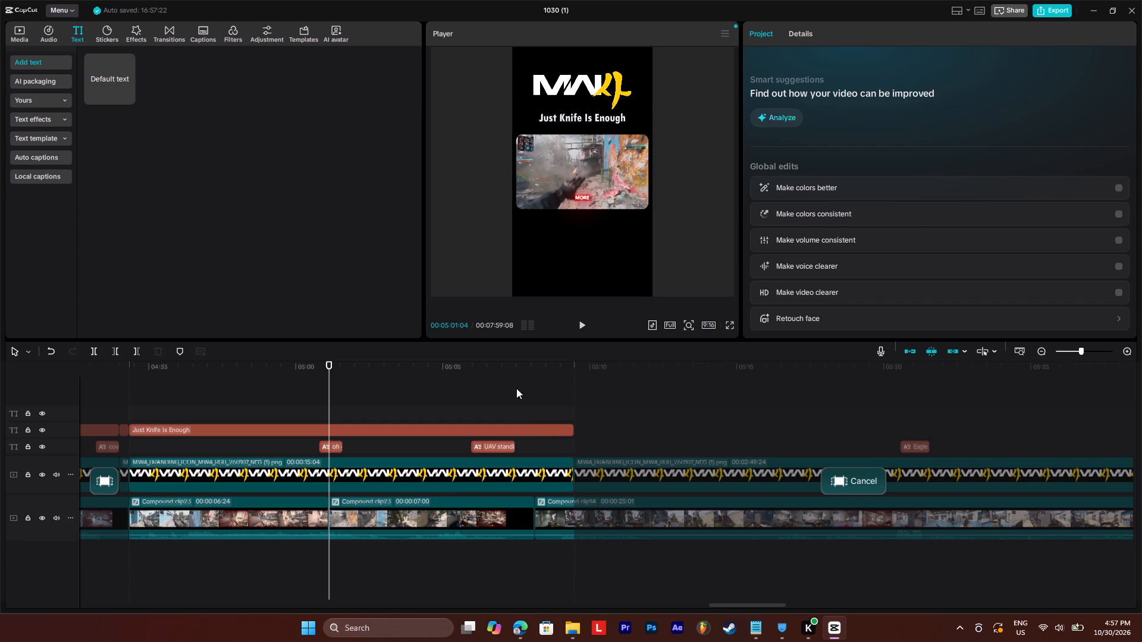
# Play back the join between the segment's two gameplay pieces several times to check the cut.
pyautogui.click(531, 351)
pyautogui.click(321, 362)
pyautogui.press('space')
pyautogui.click(325, 363)
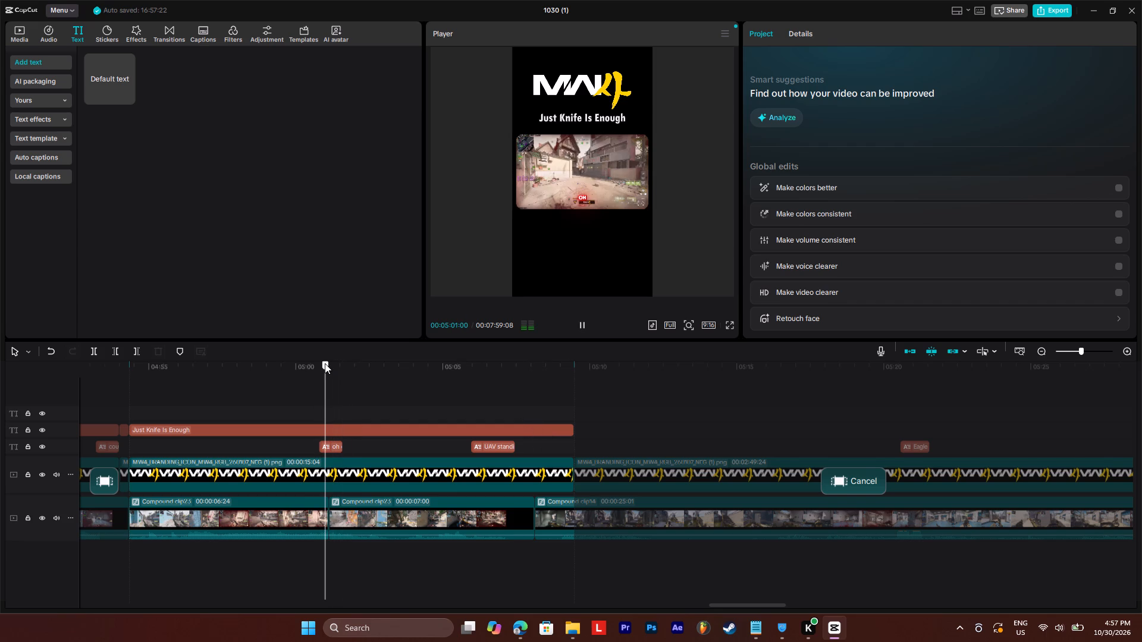
pyautogui.press('space')
pyautogui.click(318, 363)
pyautogui.press('space')
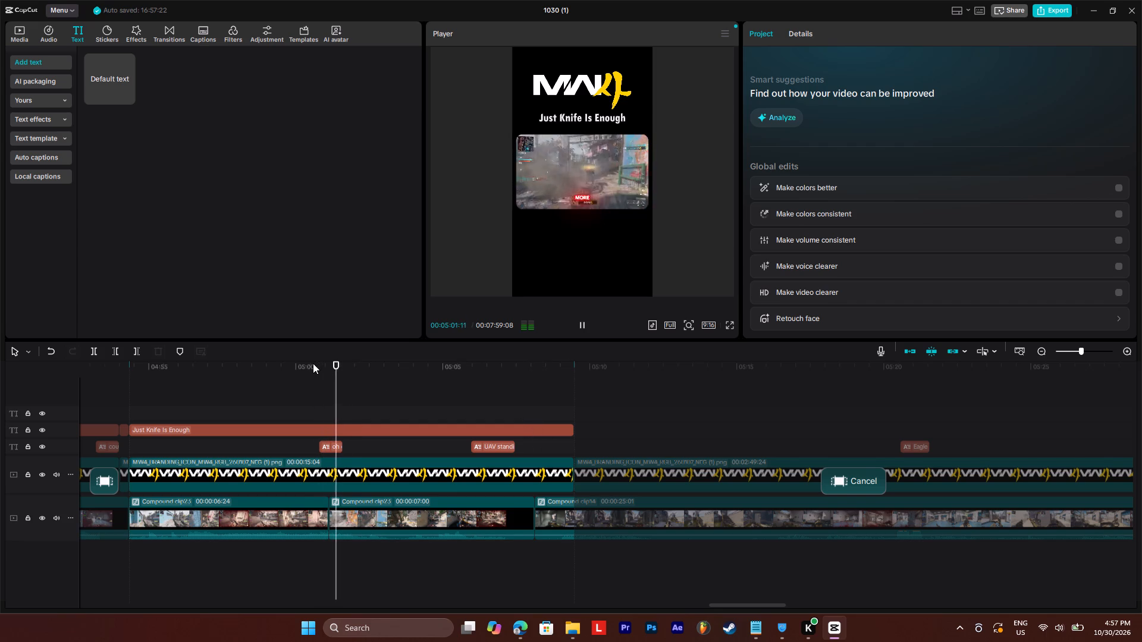
pyautogui.click(306, 363)
pyautogui.press('space')
pyautogui.press('space')
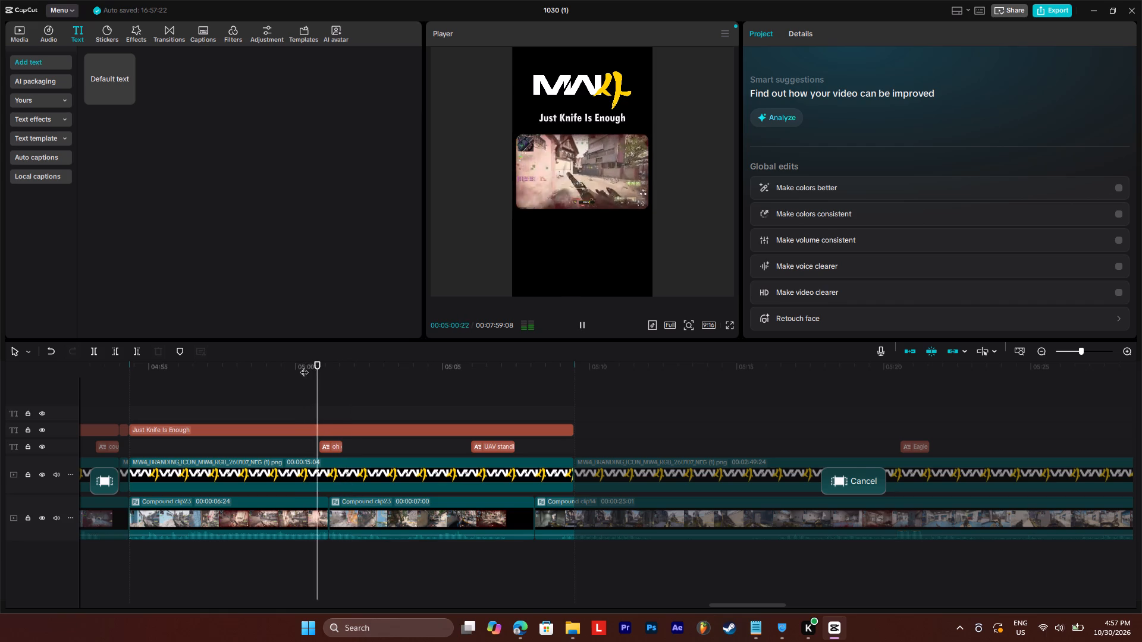
pyautogui.click(295, 367)
pyautogui.press('space')
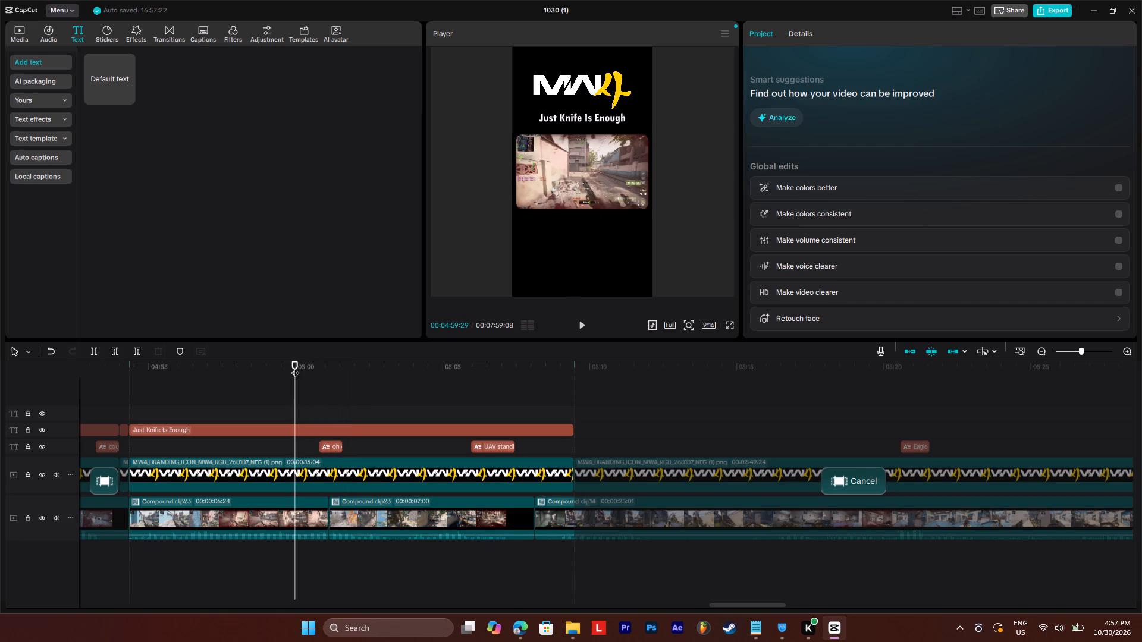
pyautogui.press('space')
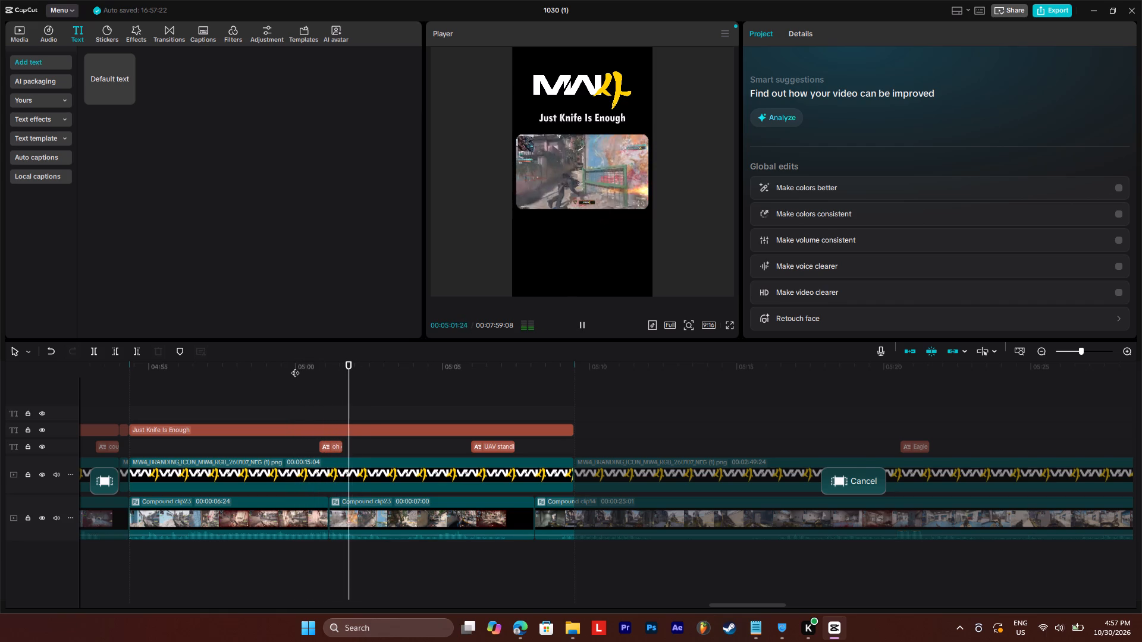
# Shorten the "Just Knife Is Enough" title and its logo piece to end with the gameplay at 00:05:08:04, deleting the leftover logo.
pyautogui.click(531, 369)
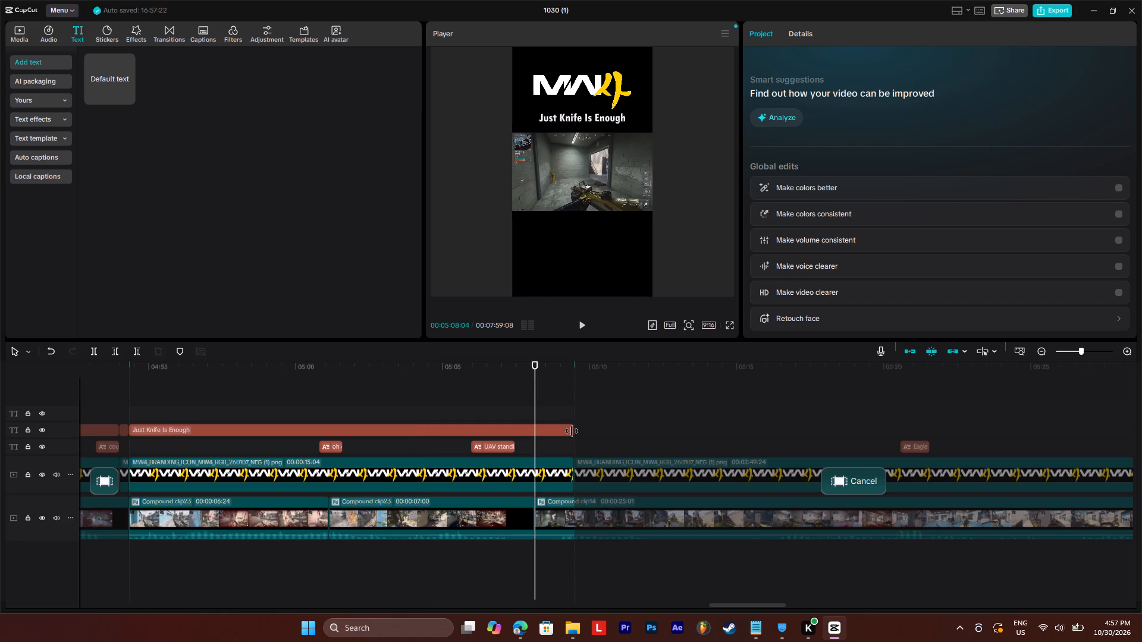
pyautogui.moveTo(572, 431); pyautogui.dragTo(534, 440)
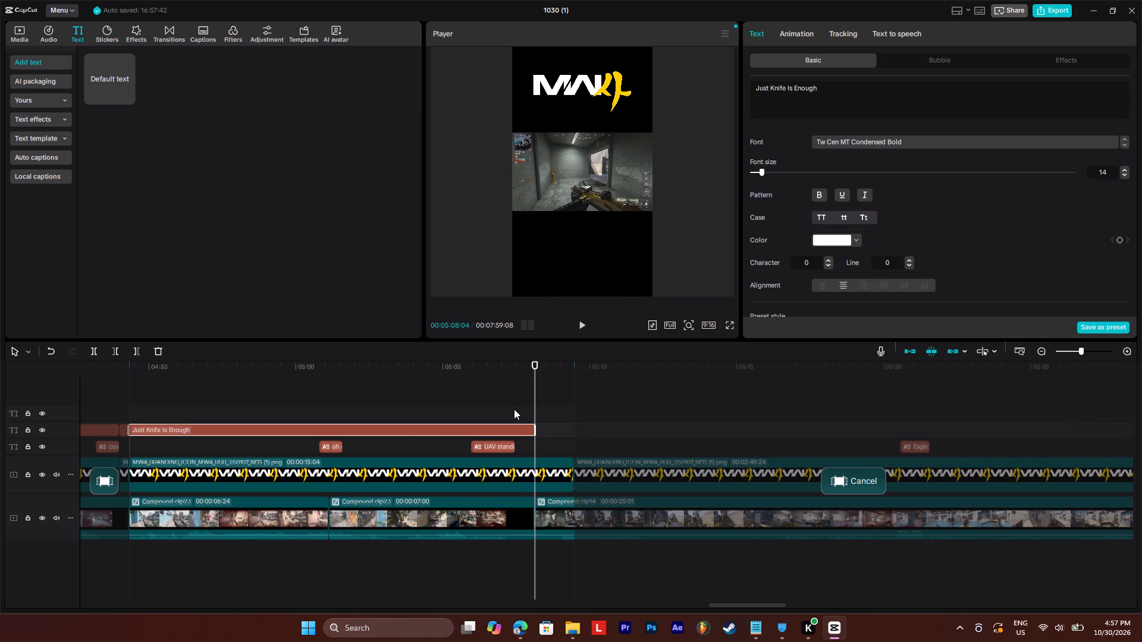
pyautogui.moveTo(492, 397); pyautogui.dragTo(176, 515)
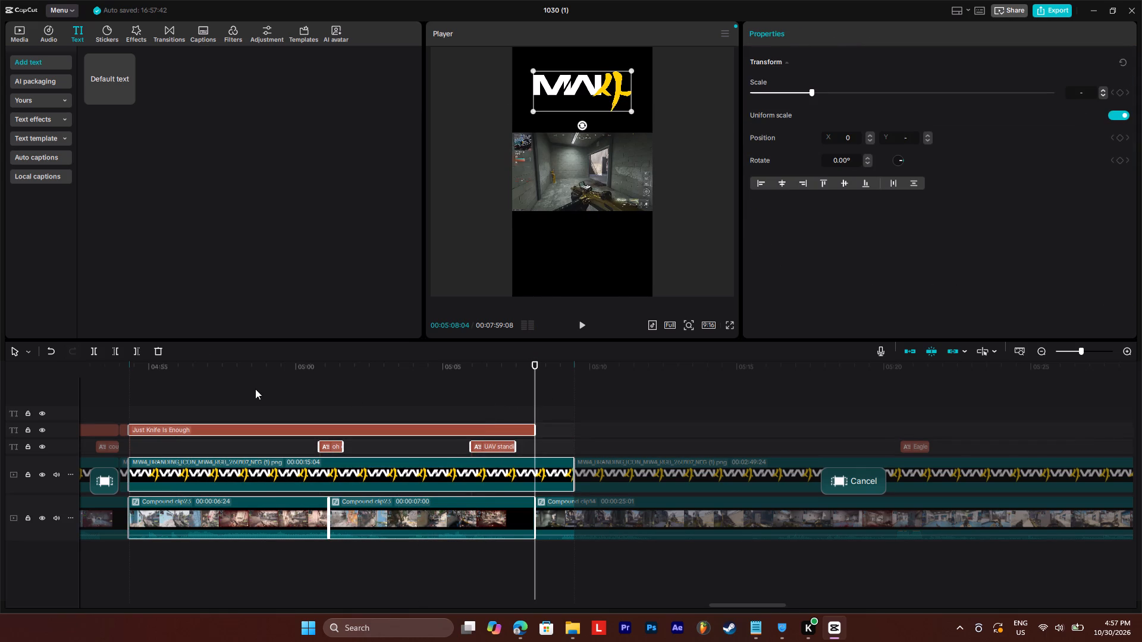
pyautogui.click(93, 351)
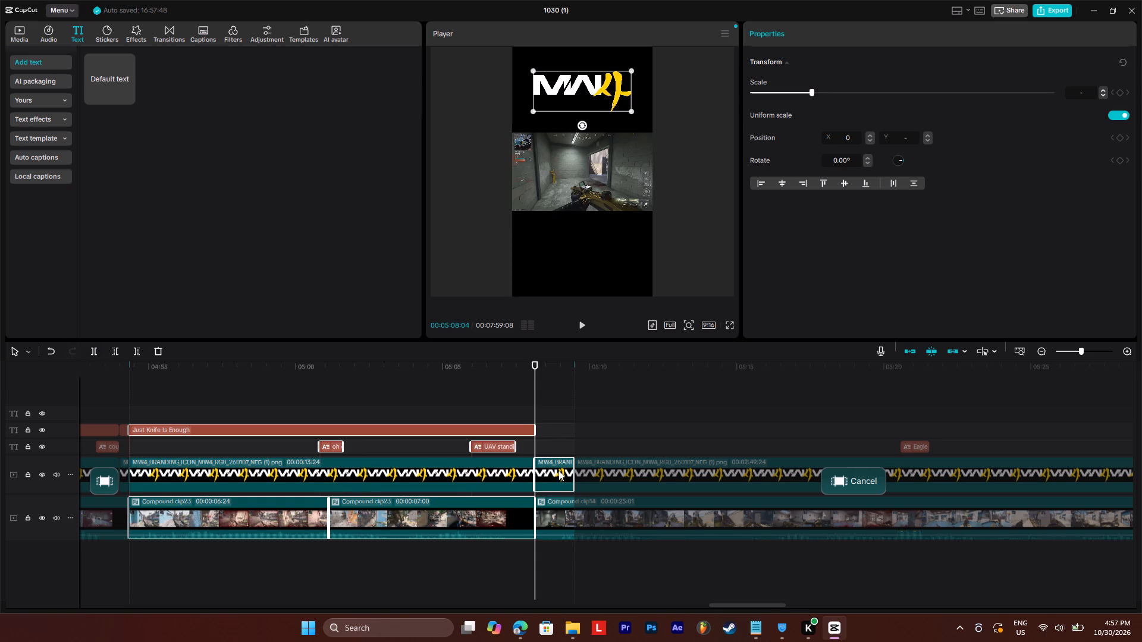
pyautogui.click(559, 470)
pyautogui.press('BackSpace')
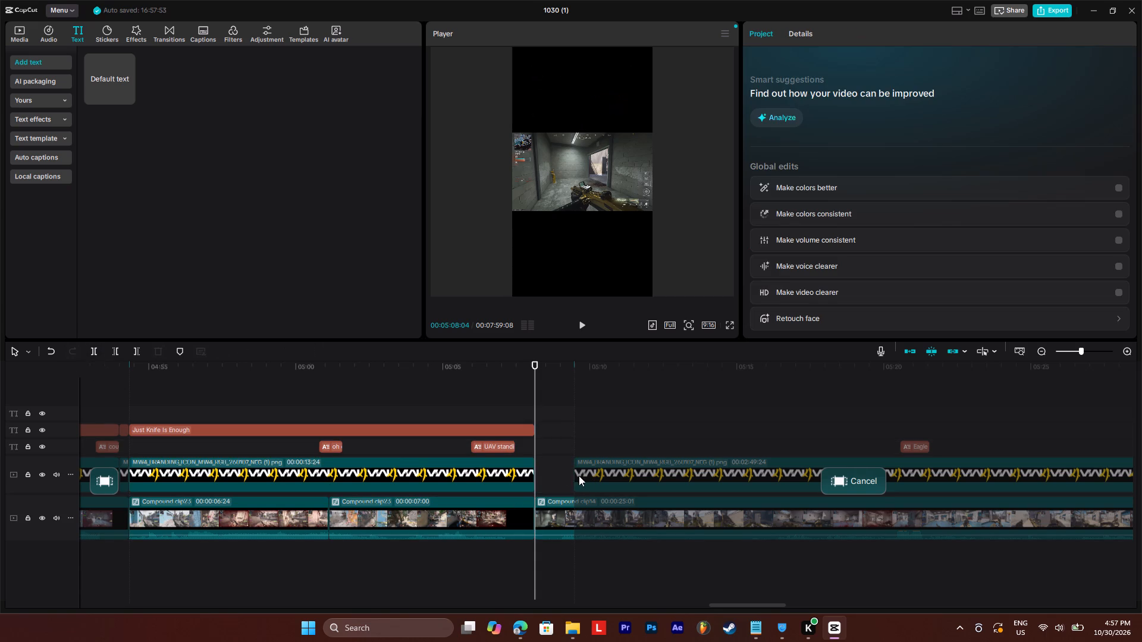
# Extend the start of the following logo piece back to meet the end of the segment's logo, closing the gap.
pyautogui.click(574, 475)
pyautogui.moveTo(577, 474); pyautogui.dragTo(546, 482)
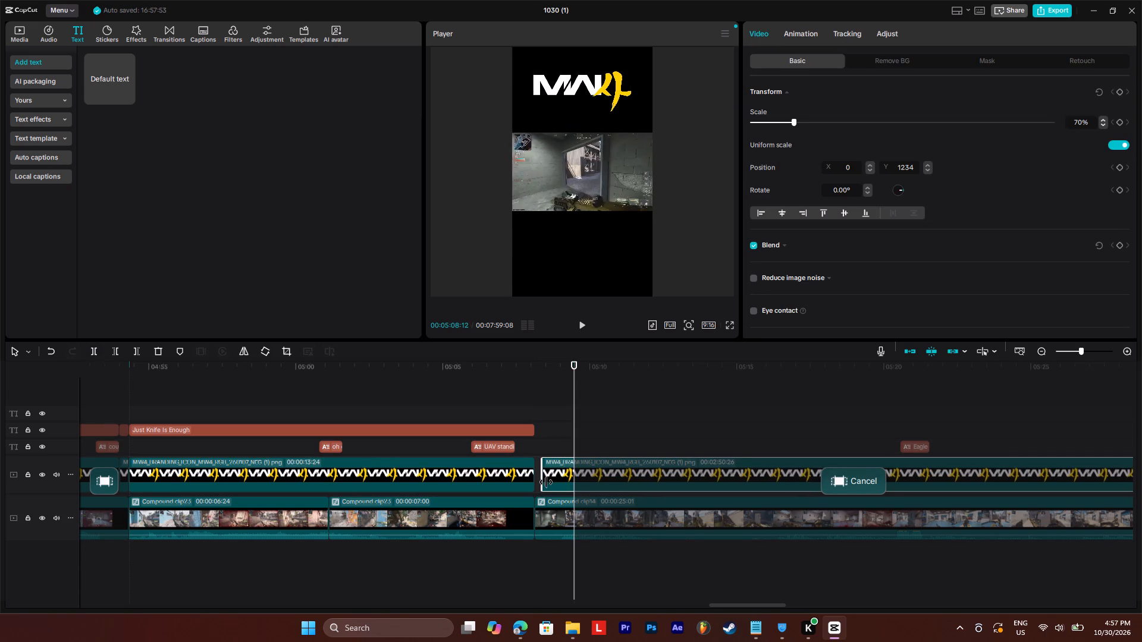
pyautogui.moveTo(546, 482); pyautogui.dragTo(539, 487)
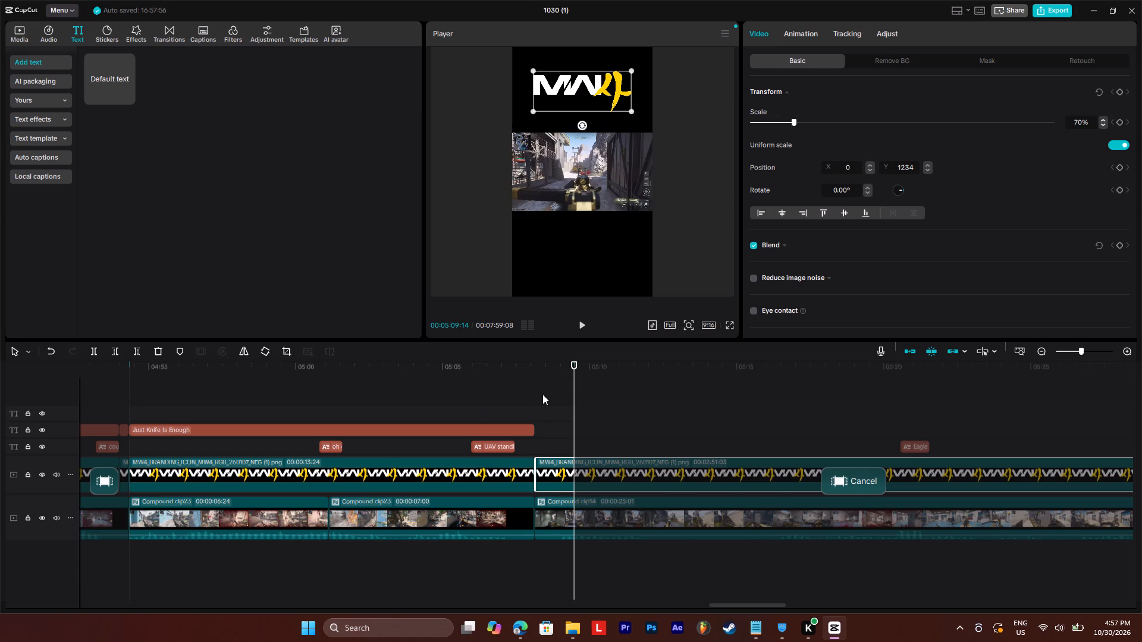
# Select the segment's title, captions, logo and both gameplay pieces and set the export range to them.
pyautogui.moveTo(531, 373); pyautogui.dragTo(539, 421)
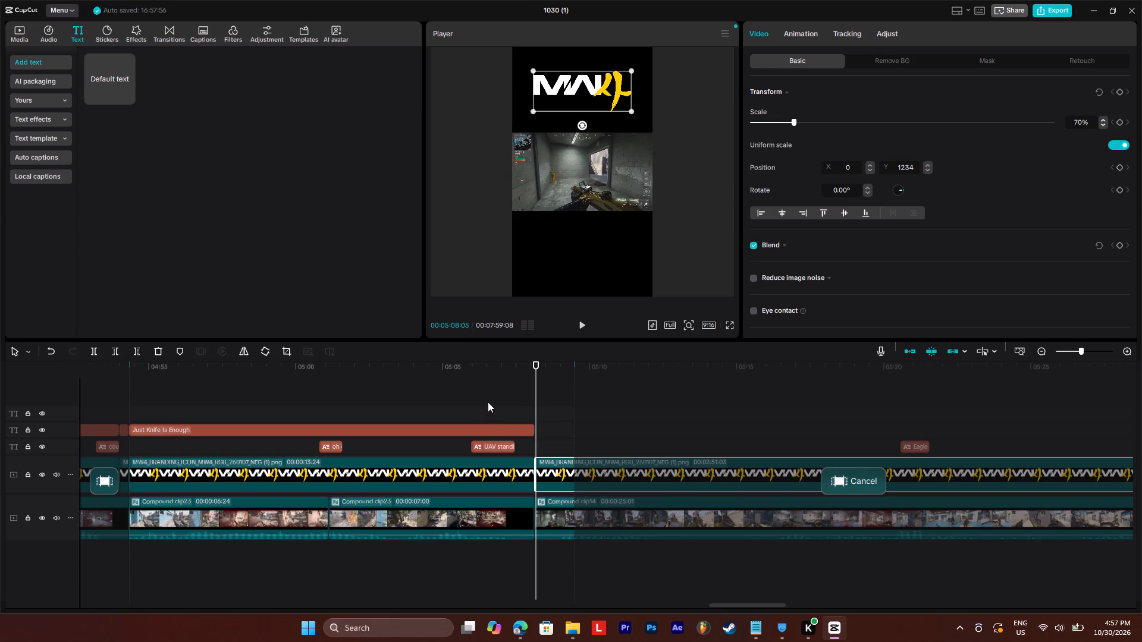
pyautogui.moveTo(488, 402); pyautogui.dragTo(156, 528)
pyautogui.rightClick(205, 527)
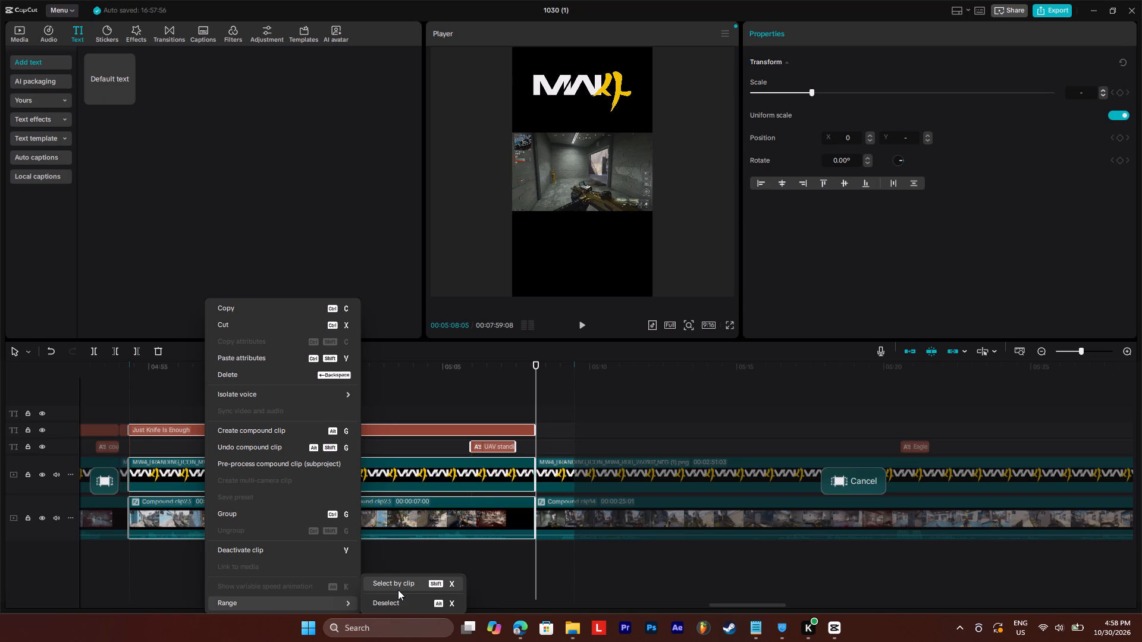
pyautogui.click(398, 590)
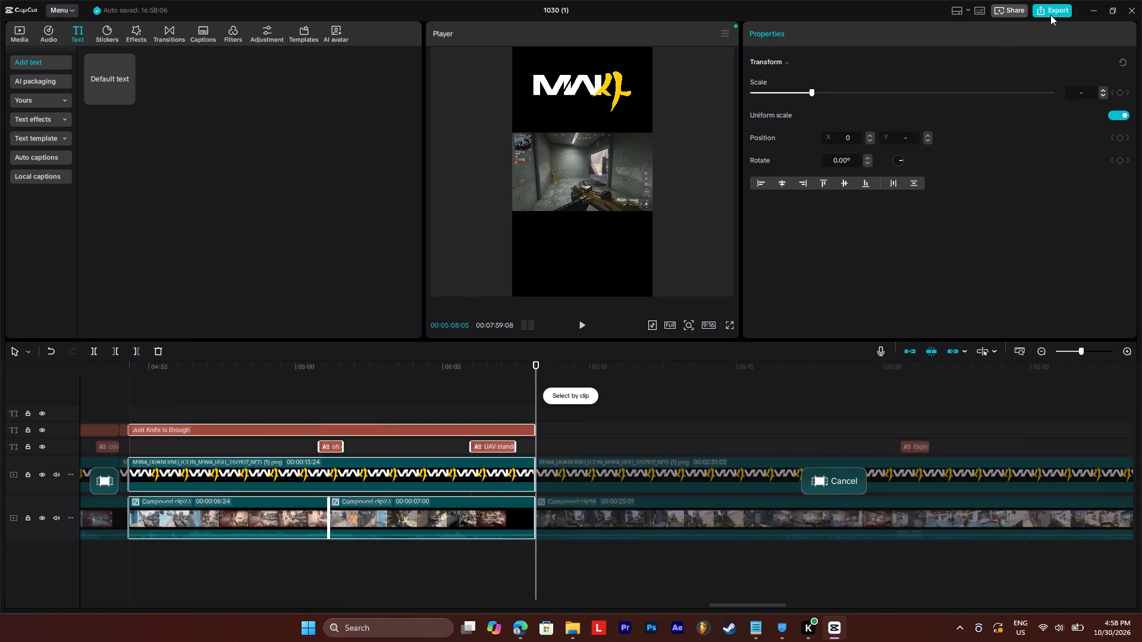
# Export the selected range as "MW4 9 CLIP" and close the export window when it finishes.
pyautogui.click(1051, 13)
pyautogui.moveTo(656, 145); pyautogui.dragTo(591, 149)
pyautogui.press('m')
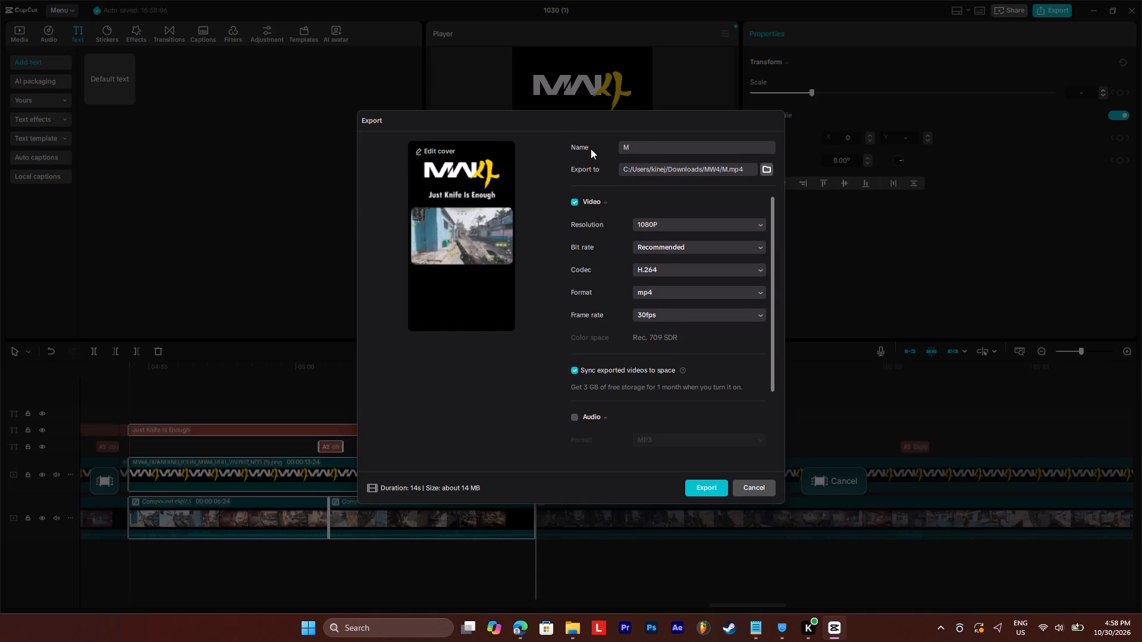
pyautogui.press('w')
pyautogui.write('4')
pyautogui.press('space')
pyautogui.write('9 CLIP')
pyautogui.press('space')
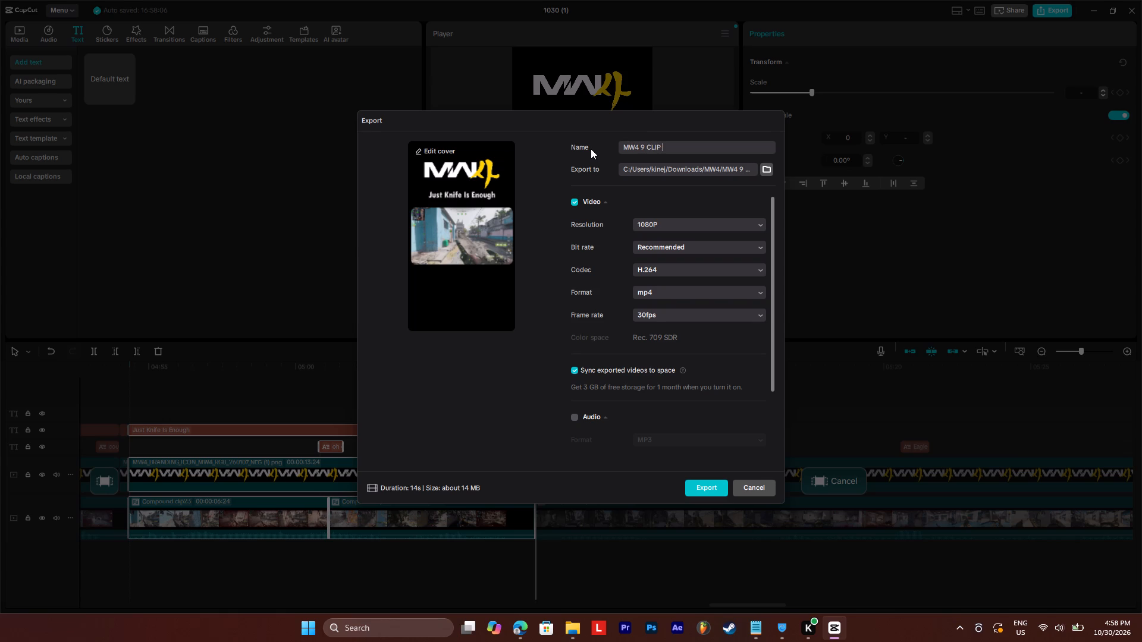
pyautogui.press('Return')
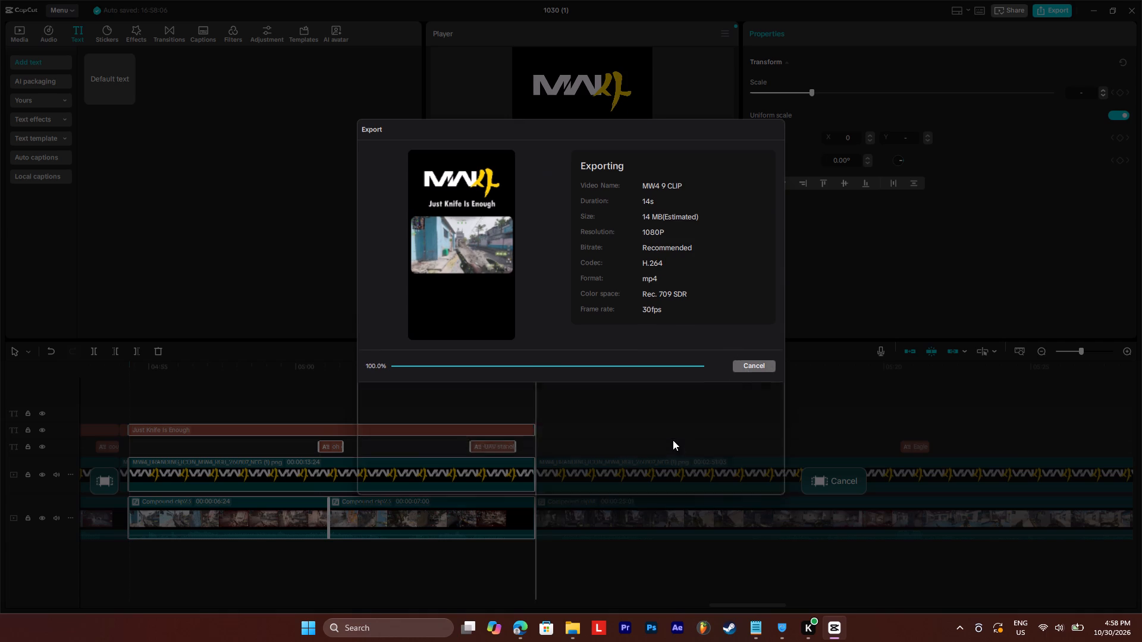
pyautogui.click(758, 484)
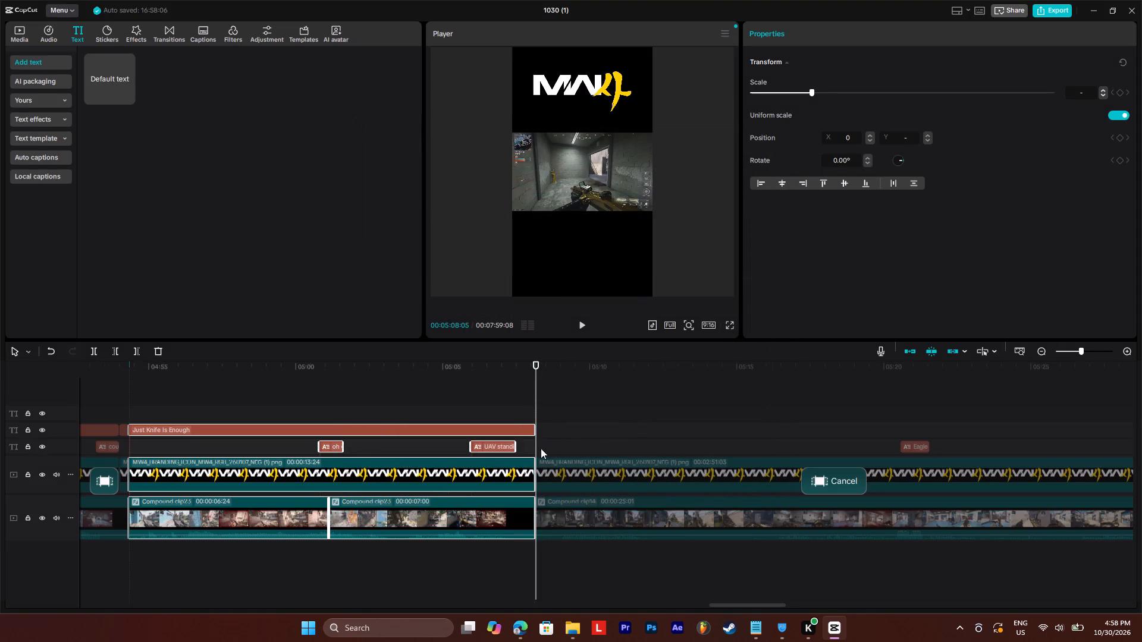
# Skim the remaining gameplay after the "Just Knife Is Enough" segment, with the timeline zoomed out, to look over the unedited pieces.
pyautogui.click(547, 470)
pyautogui.press('space')
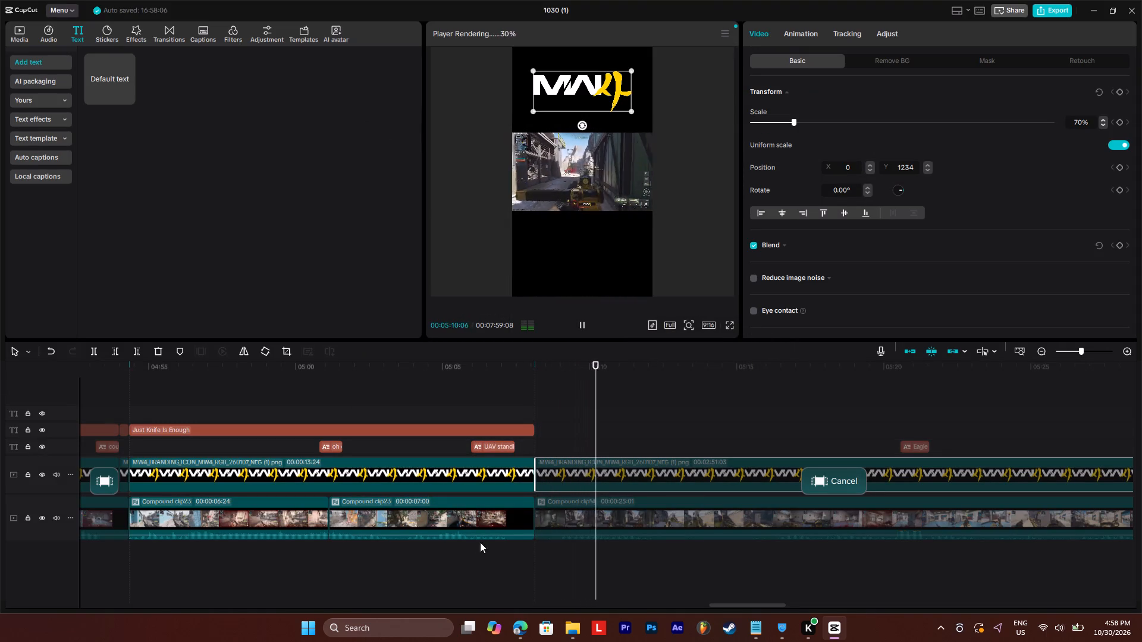
pyautogui.moveTo(1079, 351); pyautogui.dragTo(1074, 353)
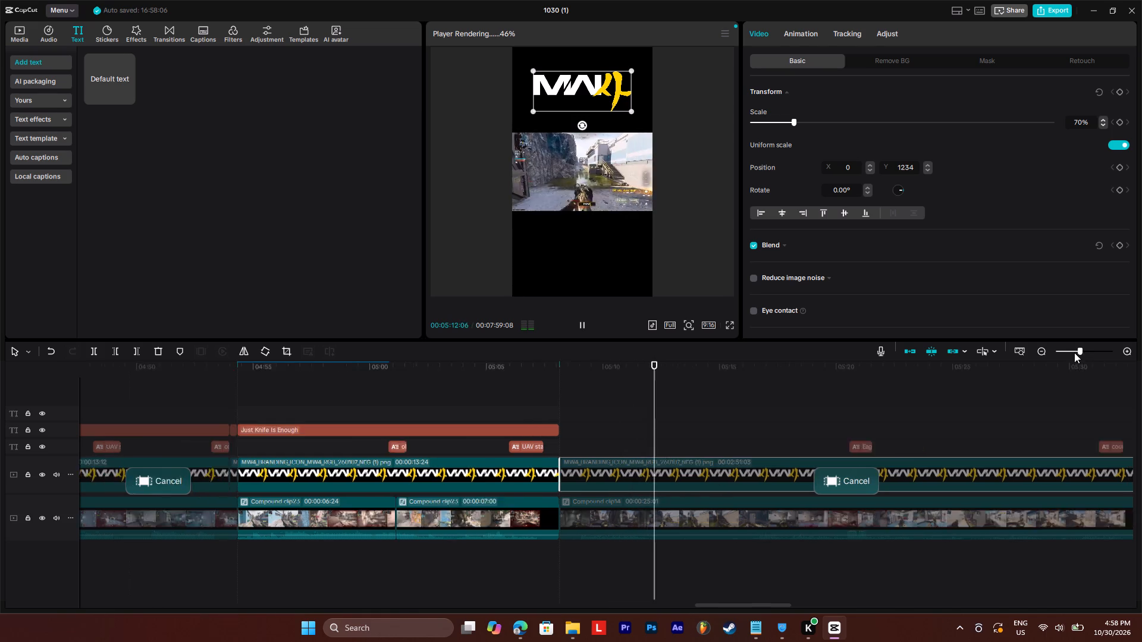
pyautogui.moveTo(1074, 353); pyautogui.dragTo(1073, 352)
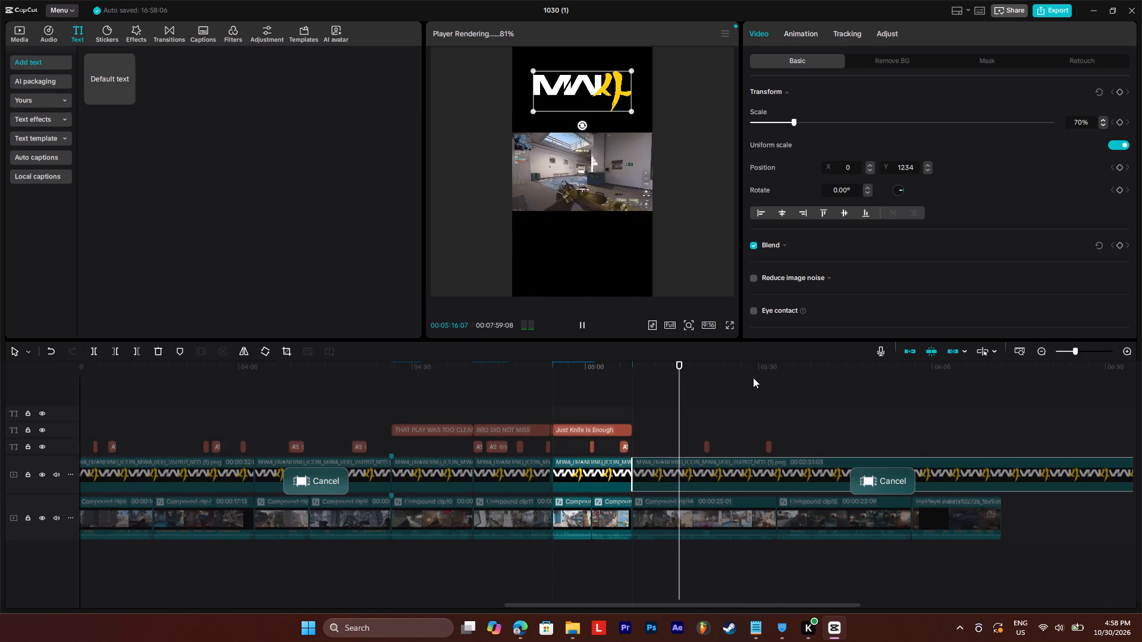
pyautogui.click(774, 372)
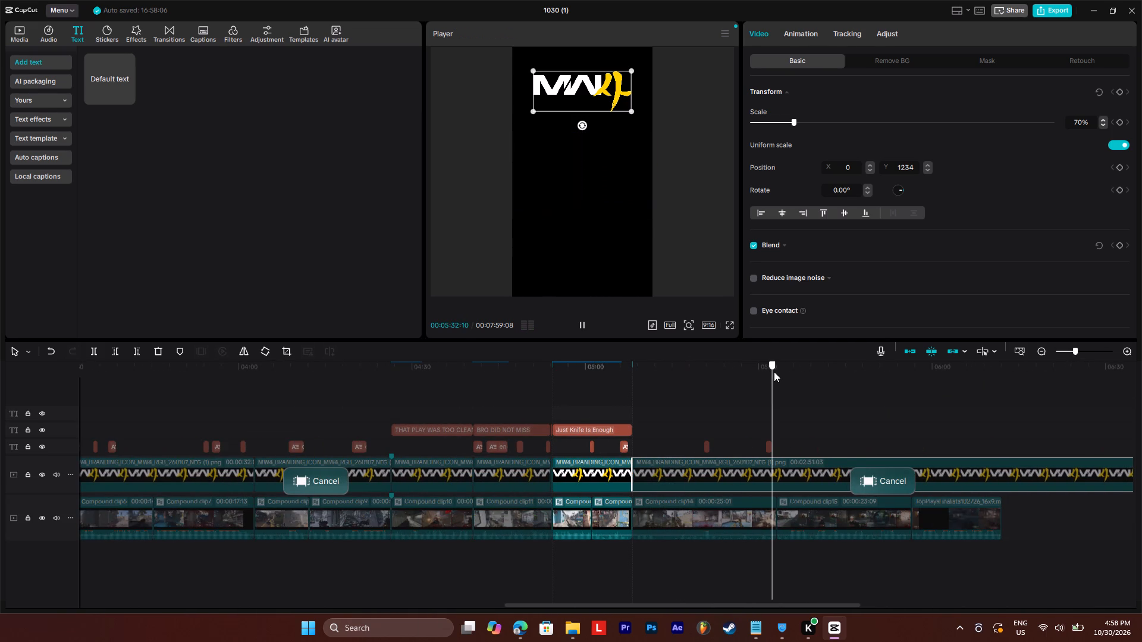
pyautogui.press('space')
pyautogui.press('space')
pyautogui.press('space')
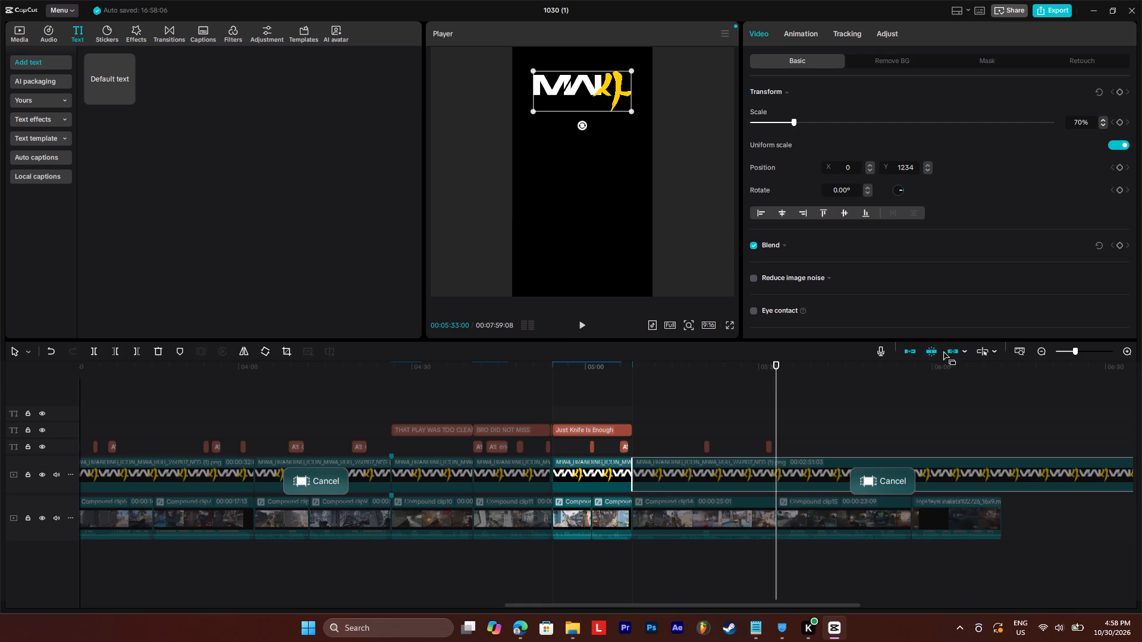
pyautogui.press('space')
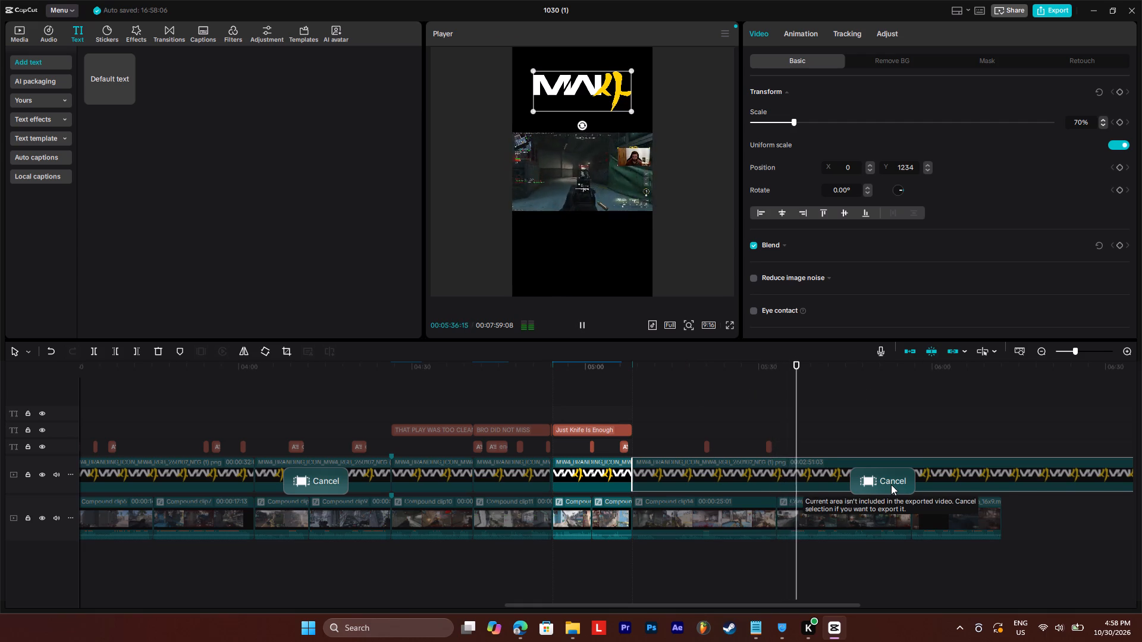
pyautogui.moveTo(918, 363); pyautogui.dragTo(919, 363)
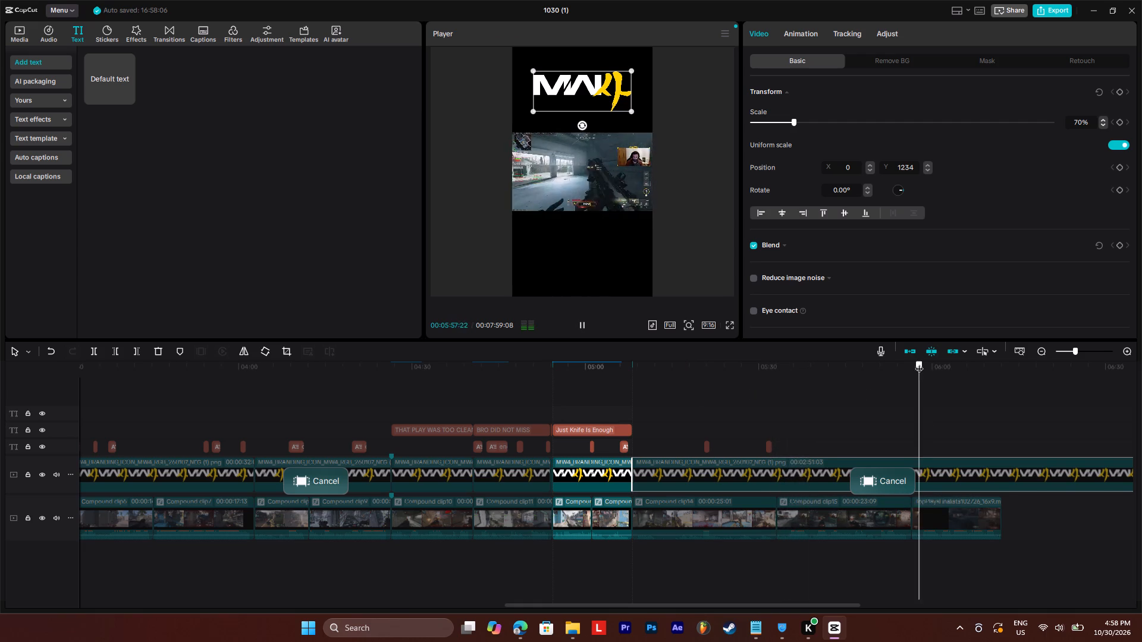
pyautogui.moveTo(919, 363); pyautogui.dragTo(794, 424)
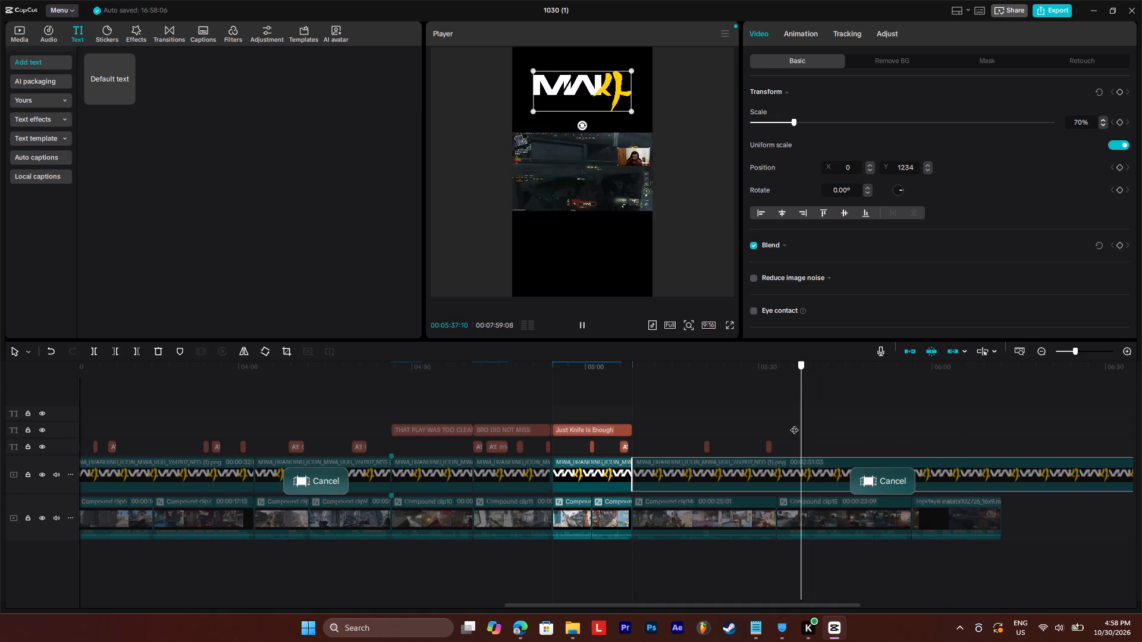
pyautogui.moveTo(794, 424); pyautogui.dragTo(796, 424)
# Skim the last compound gameplay piece before the unedited remainder to review its action.
pyautogui.click(811, 525)
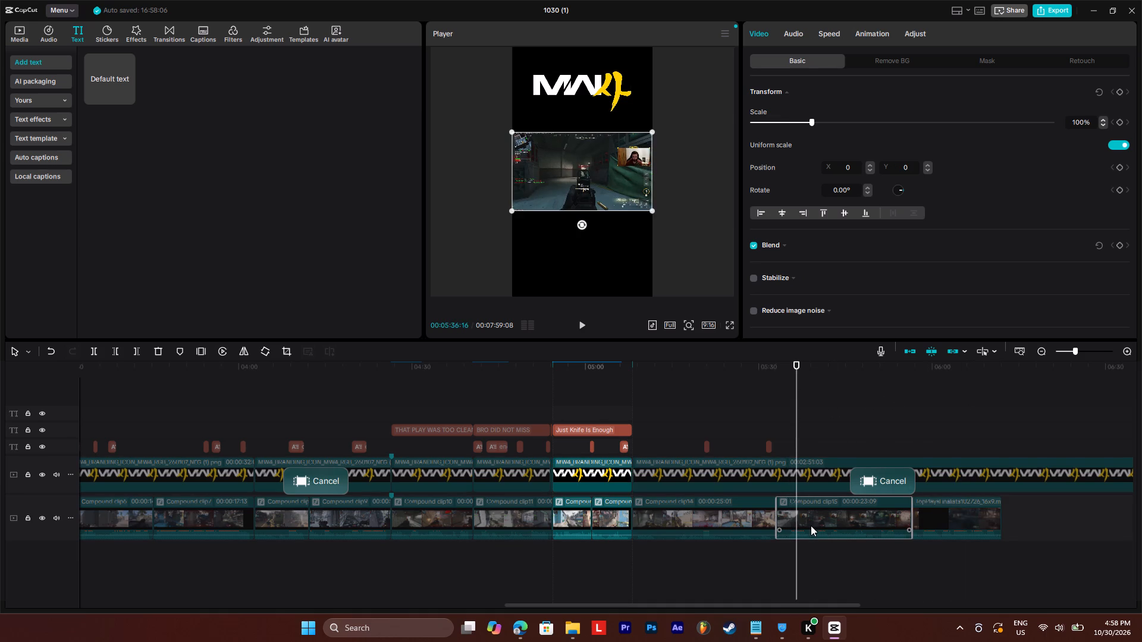
pyautogui.press('space')
pyautogui.moveTo(812, 362); pyautogui.dragTo(819, 363)
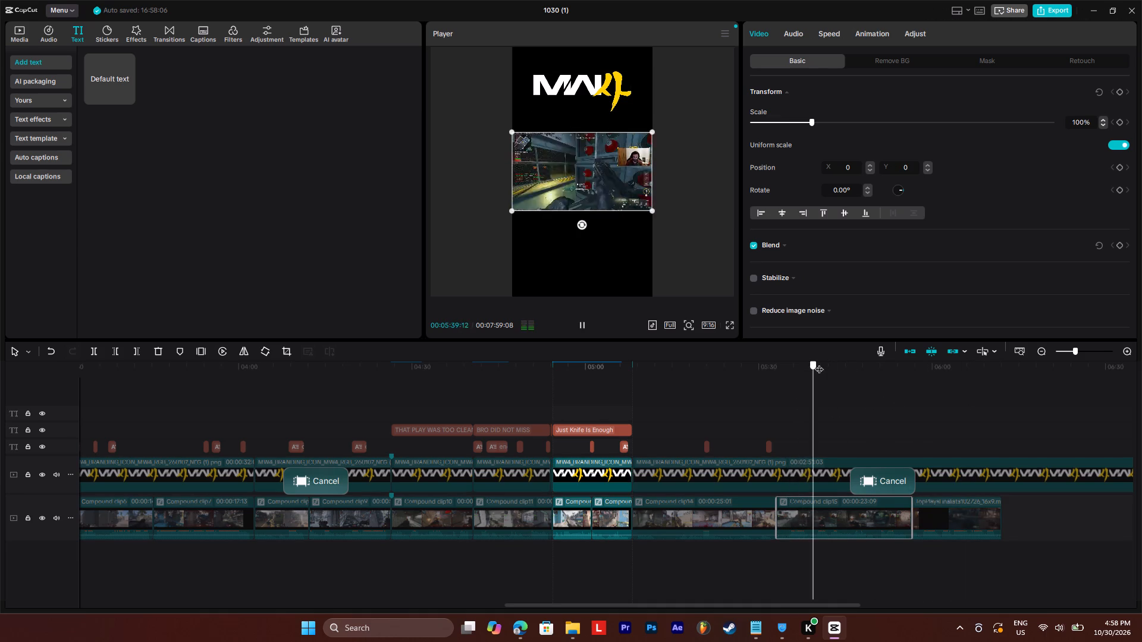
pyautogui.moveTo(819, 363); pyautogui.dragTo(848, 371)
pyautogui.press('space')
pyautogui.press('space')
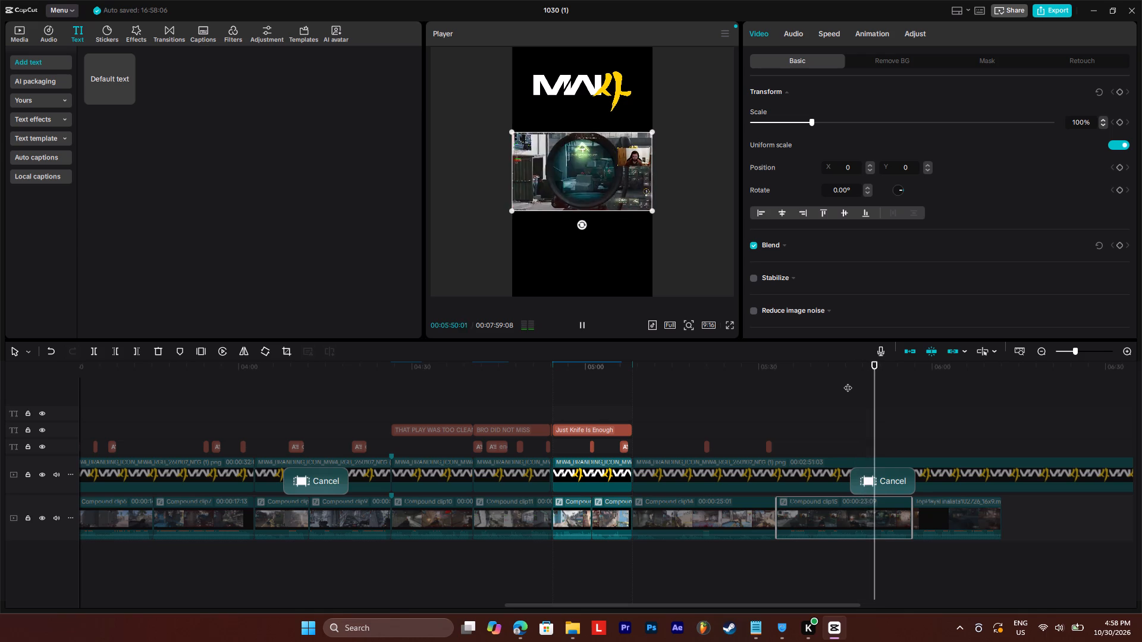
pyautogui.press('space')
# Switch to the MW4 exports folder in File Explorer, briefly preview clips 1 to 7 one by one, and return to CapCut.
pyautogui.click(570, 632)
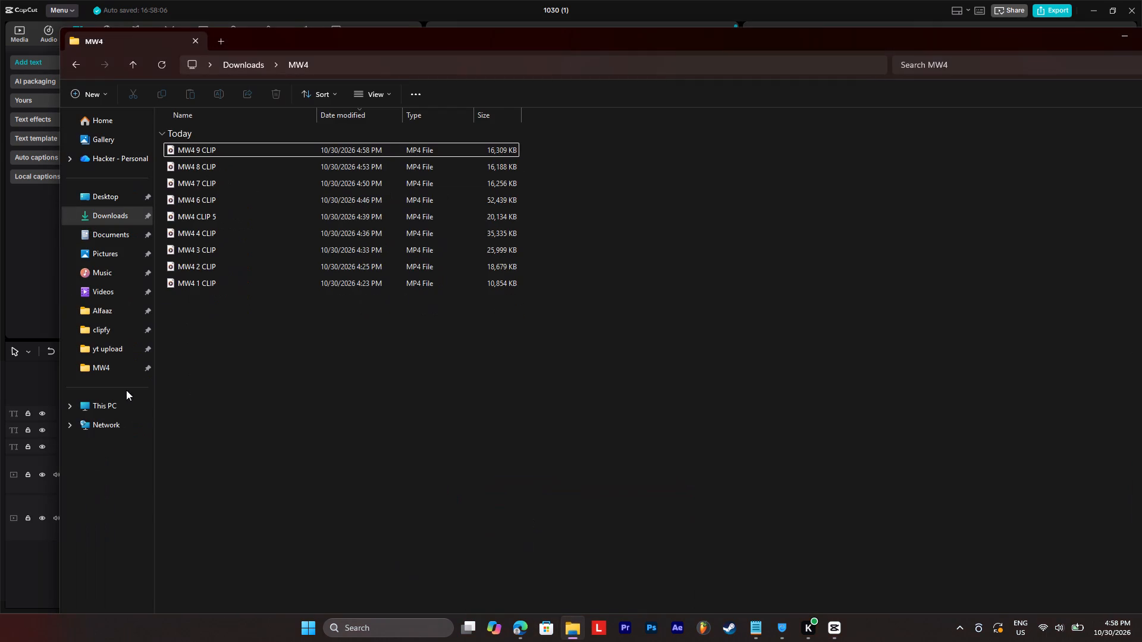
pyautogui.doubleClick(208, 284)
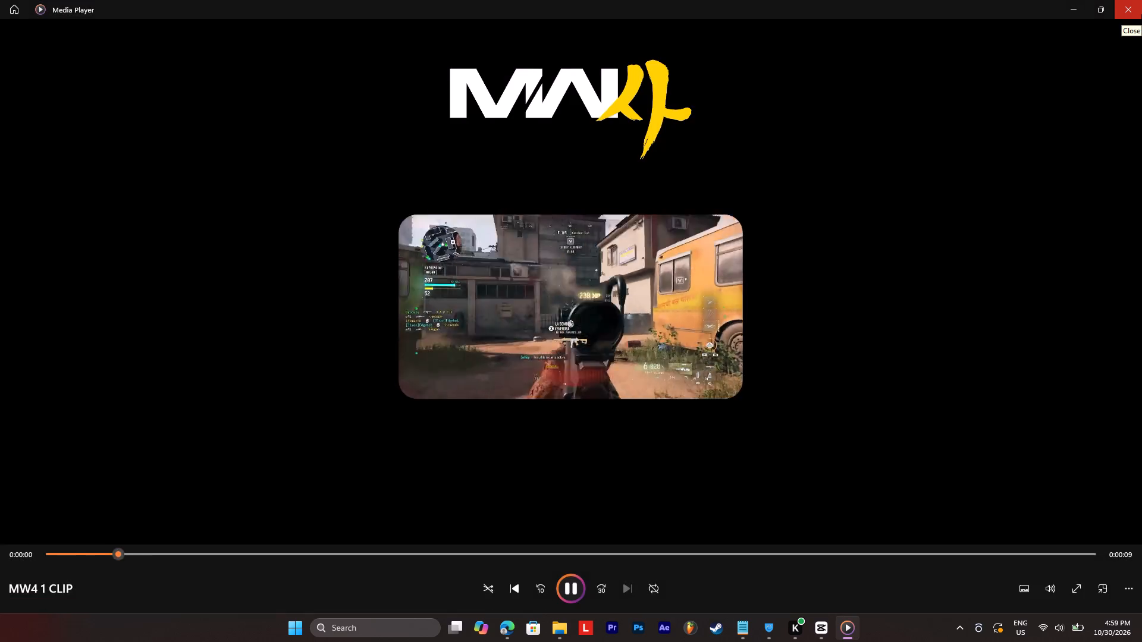
pyautogui.click(1141, 14)
pyautogui.doubleClick(224, 263)
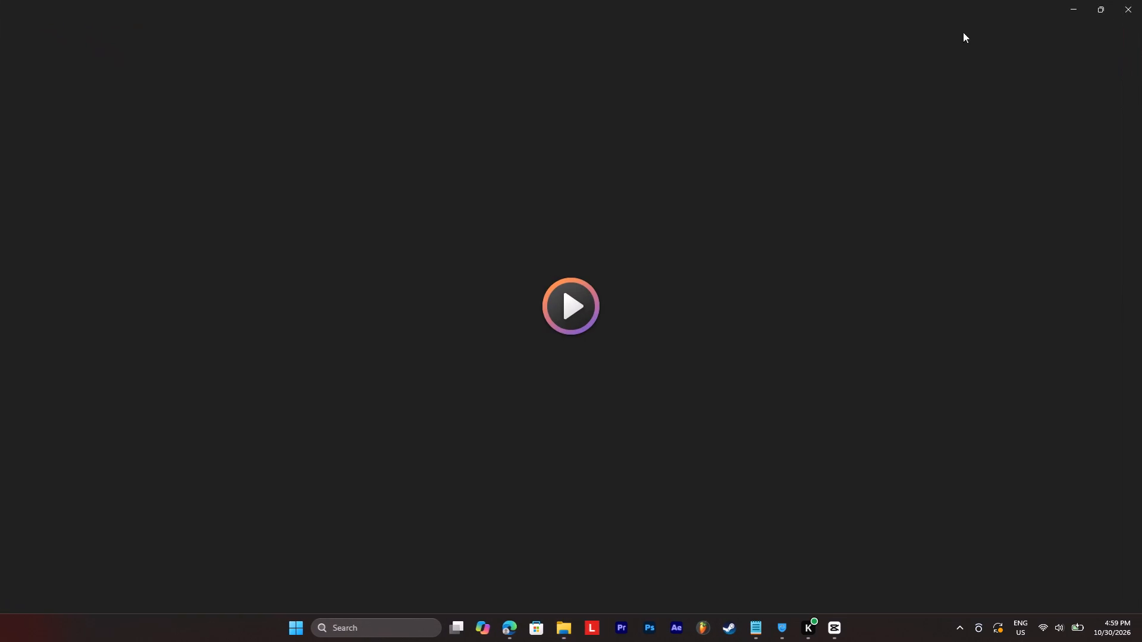
pyautogui.click(1138, 0)
pyautogui.doubleClick(189, 257)
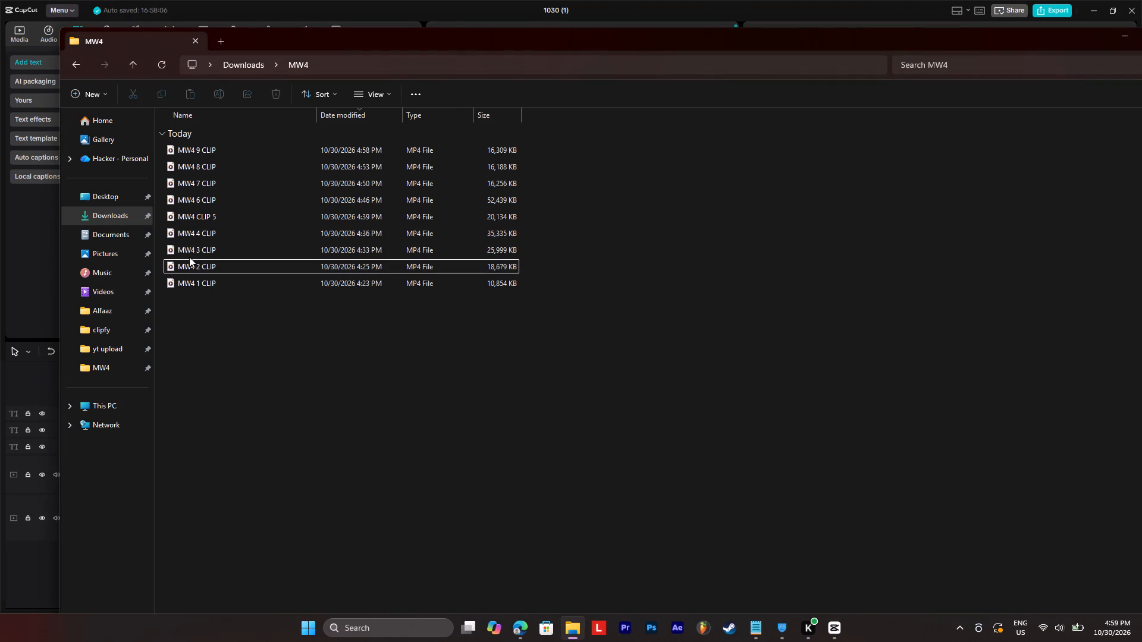
pyautogui.doubleClick(197, 251)
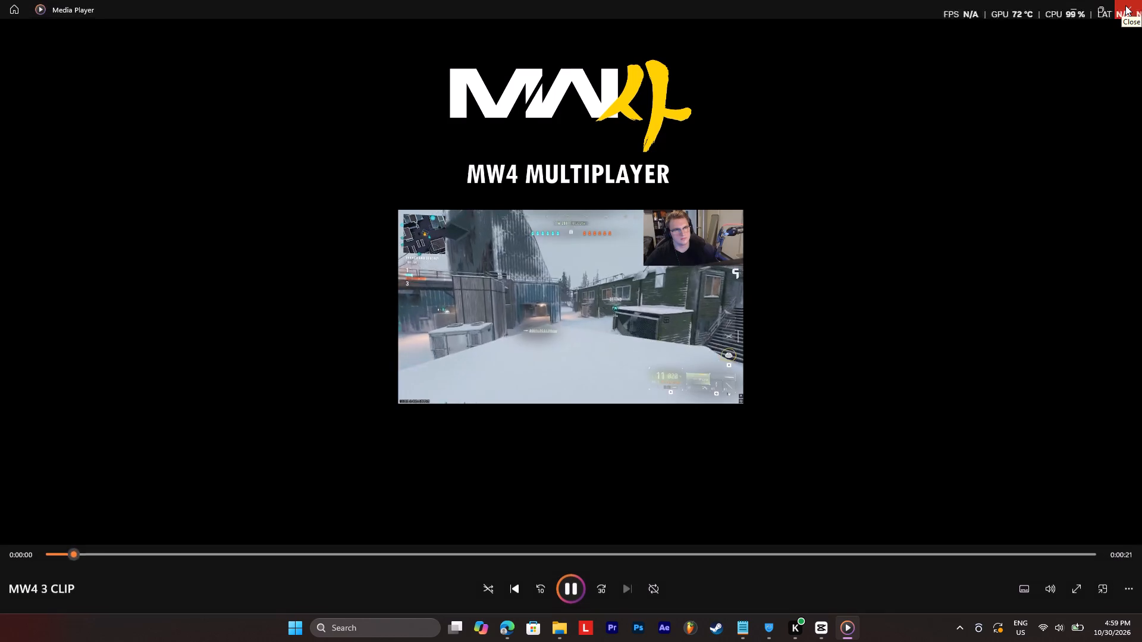
pyautogui.click(1125, 5)
pyautogui.doubleClick(196, 231)
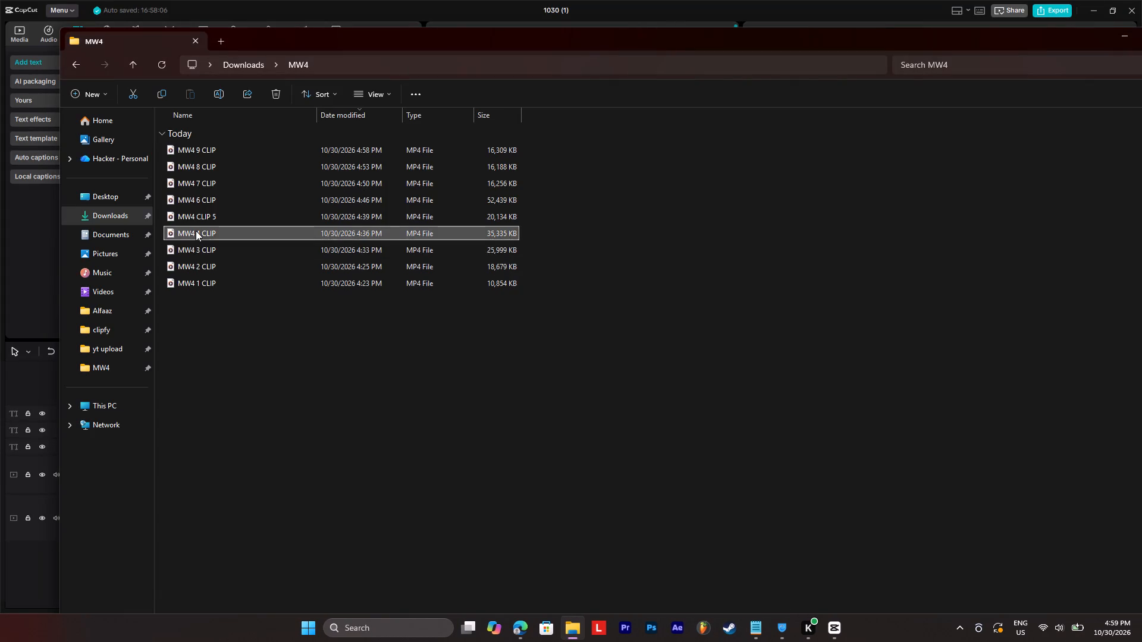
pyautogui.click(1125, 5)
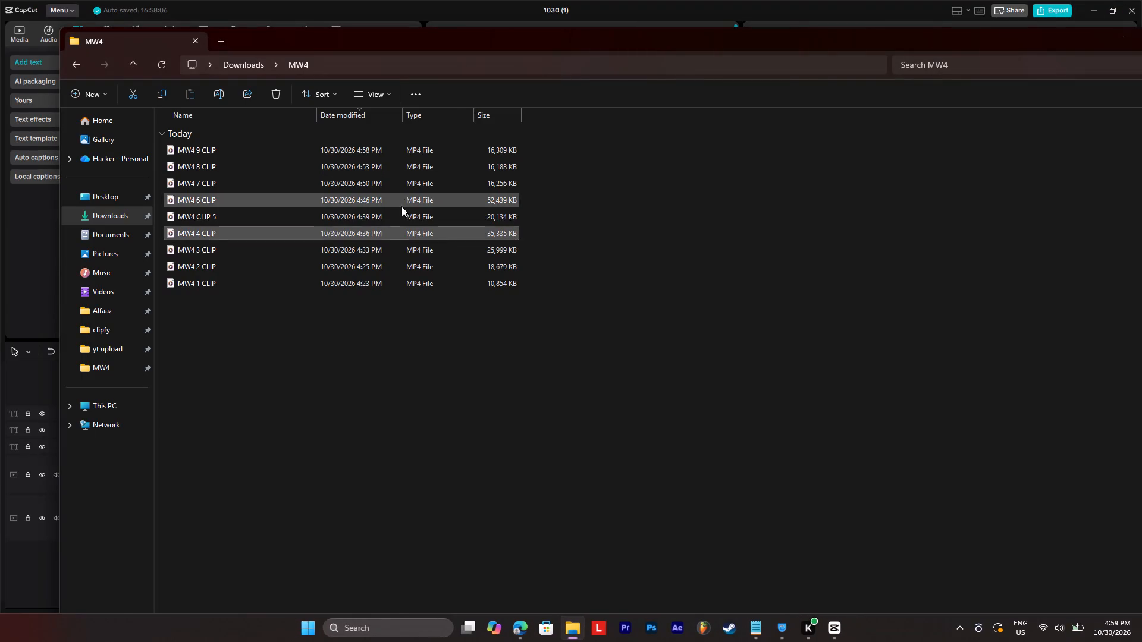
pyautogui.doubleClick(323, 219)
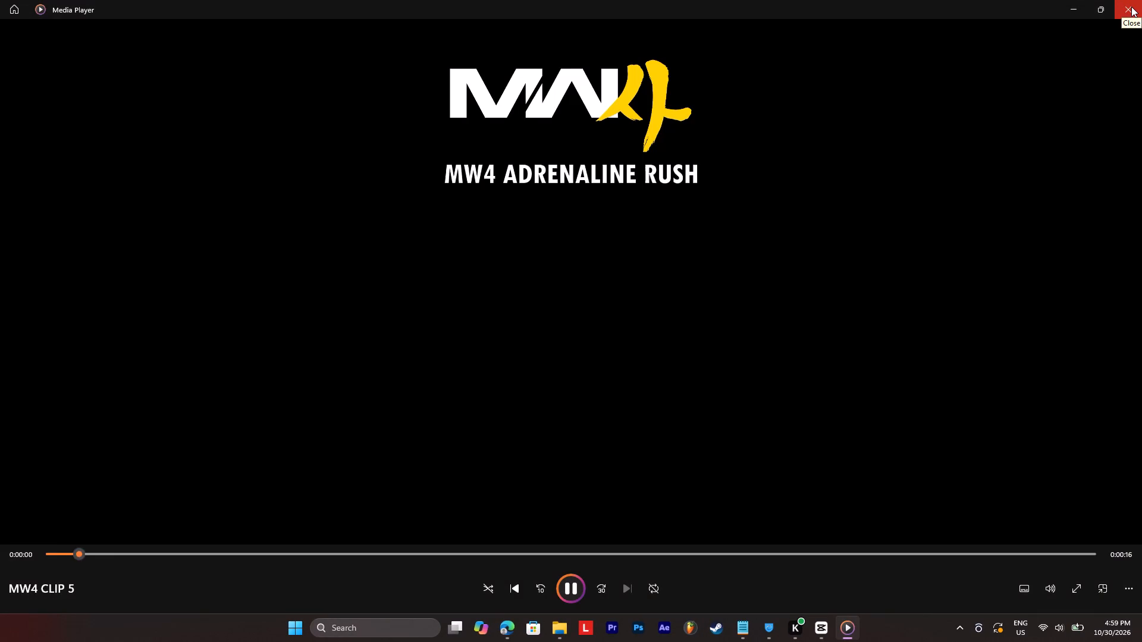
pyautogui.click(1131, 7)
pyautogui.doubleClick(227, 203)
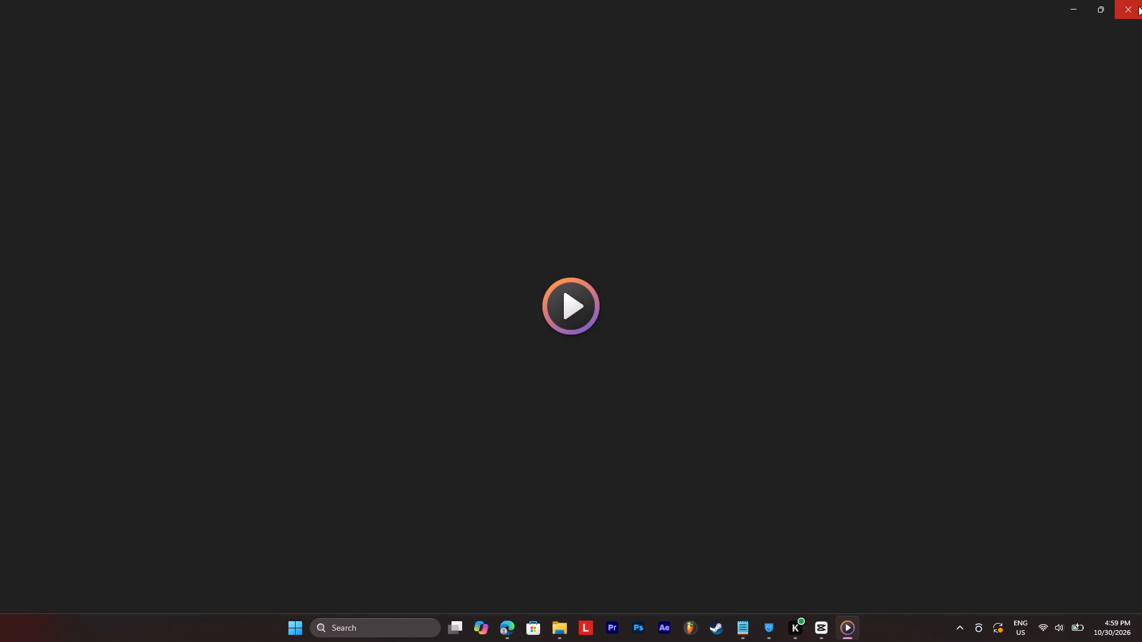
pyautogui.click(1140, 6)
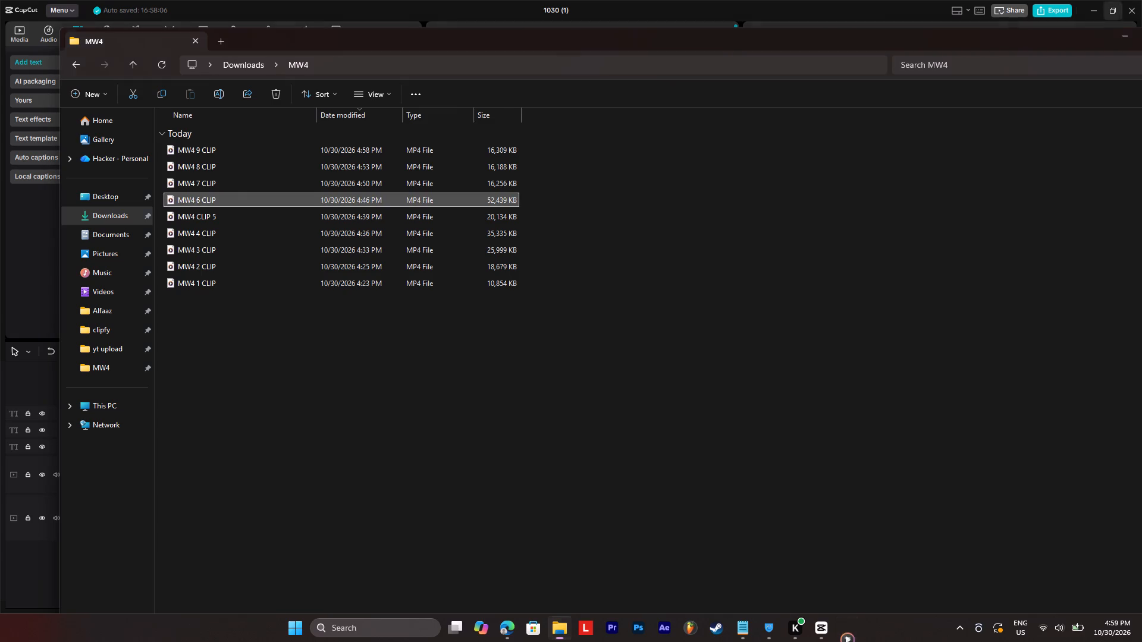
pyautogui.doubleClick(223, 190)
pyautogui.doubleClick(224, 184)
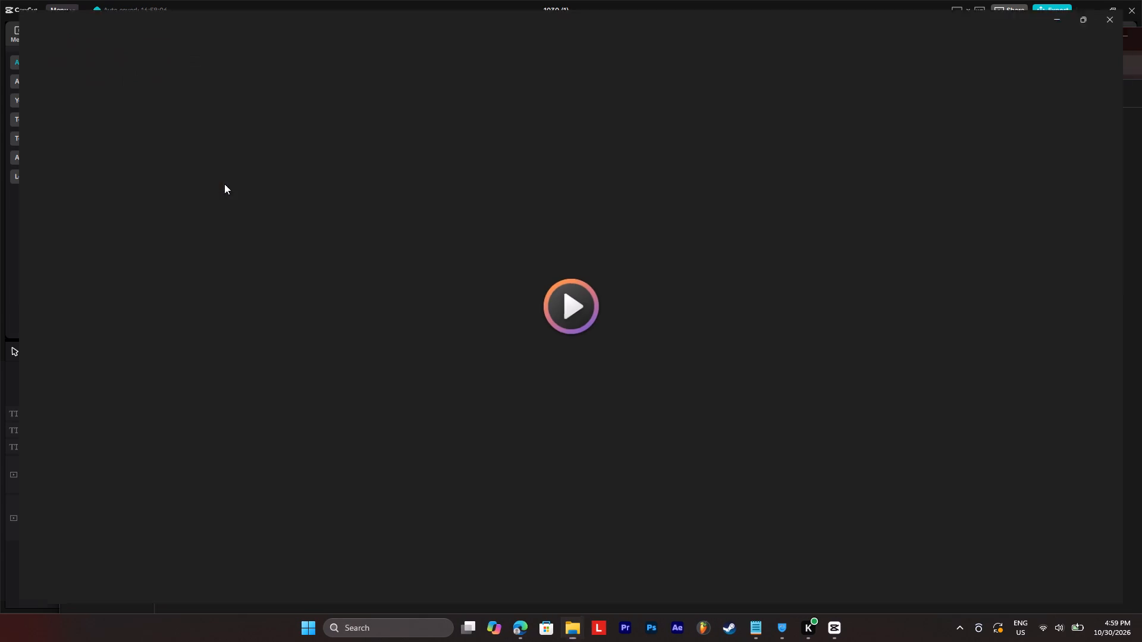
pyautogui.click(1140, 2)
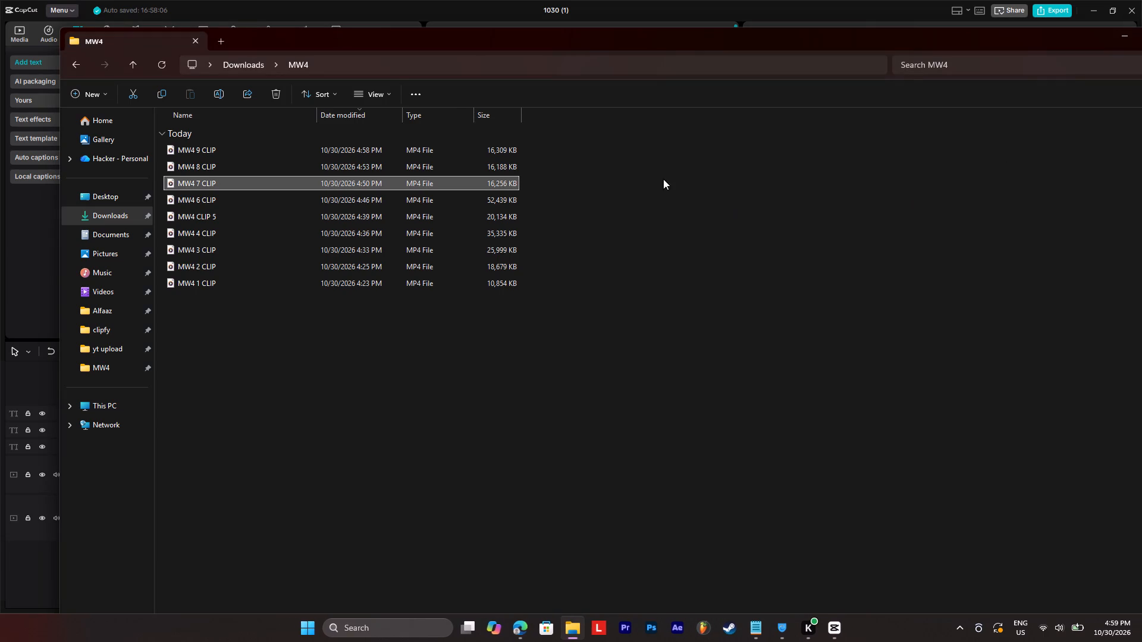
pyautogui.moveTo(1091, 39); pyautogui.dragTo(1003, 40)
pyautogui.click(1087, 39)
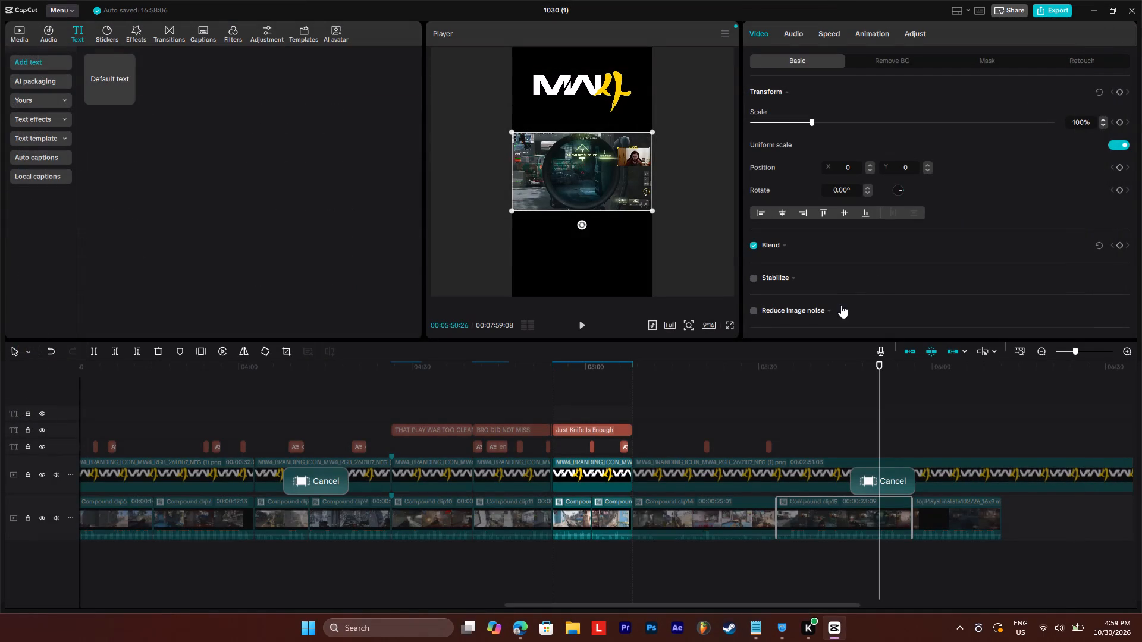
# Play the gameplay on into the unedited remainder, and delete everything from the timeline.
pyautogui.press('space')
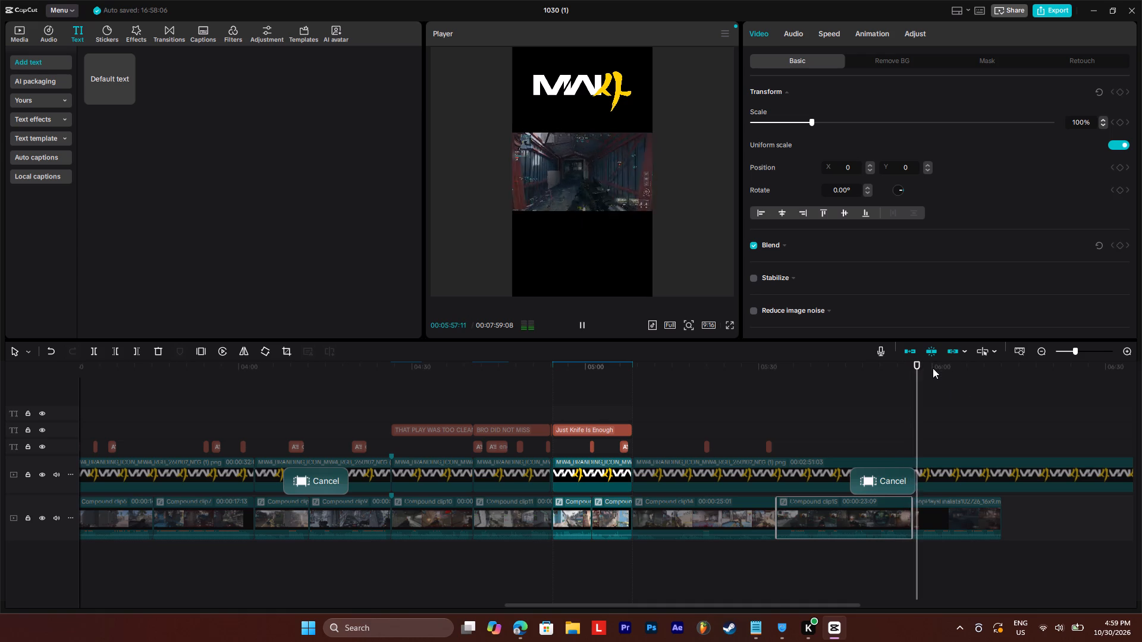
pyautogui.press('space')
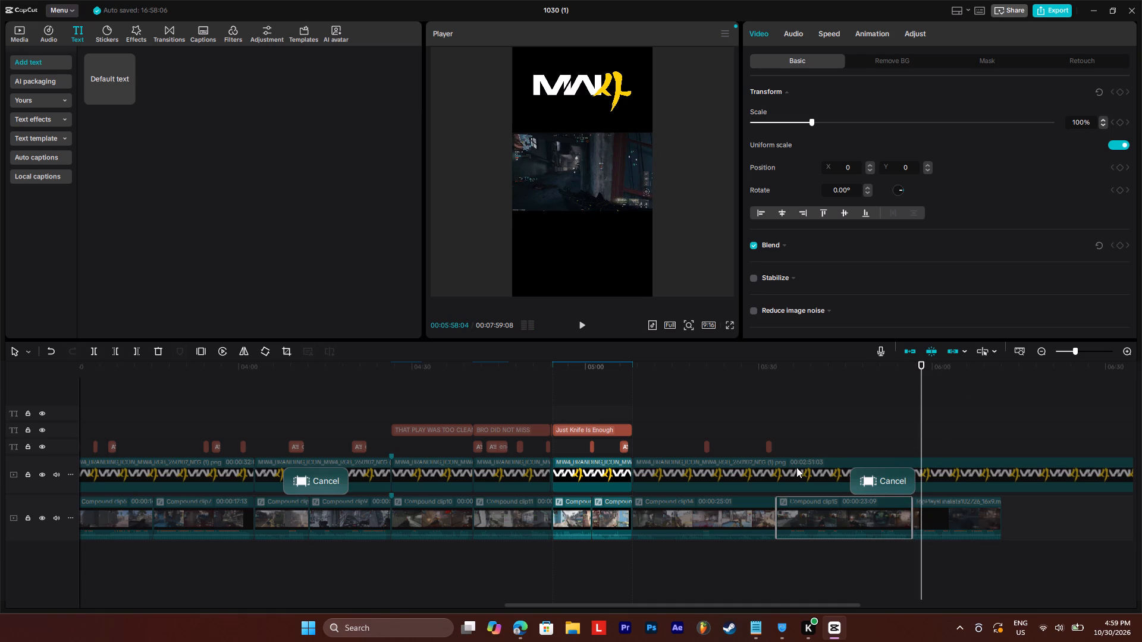
pyautogui.keyDown('ctrl'); pyautogui.click(717, 477); pyautogui.keyUp('ctrl')
pyautogui.hotkey('ctrl', 'a')
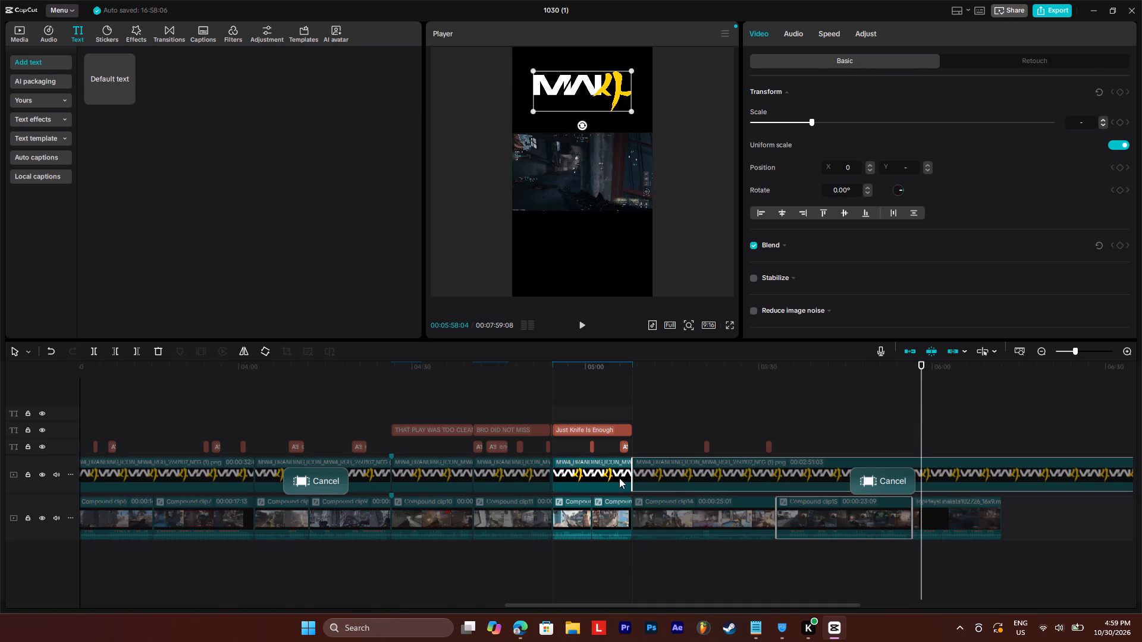
pyautogui.press('BackSpace')
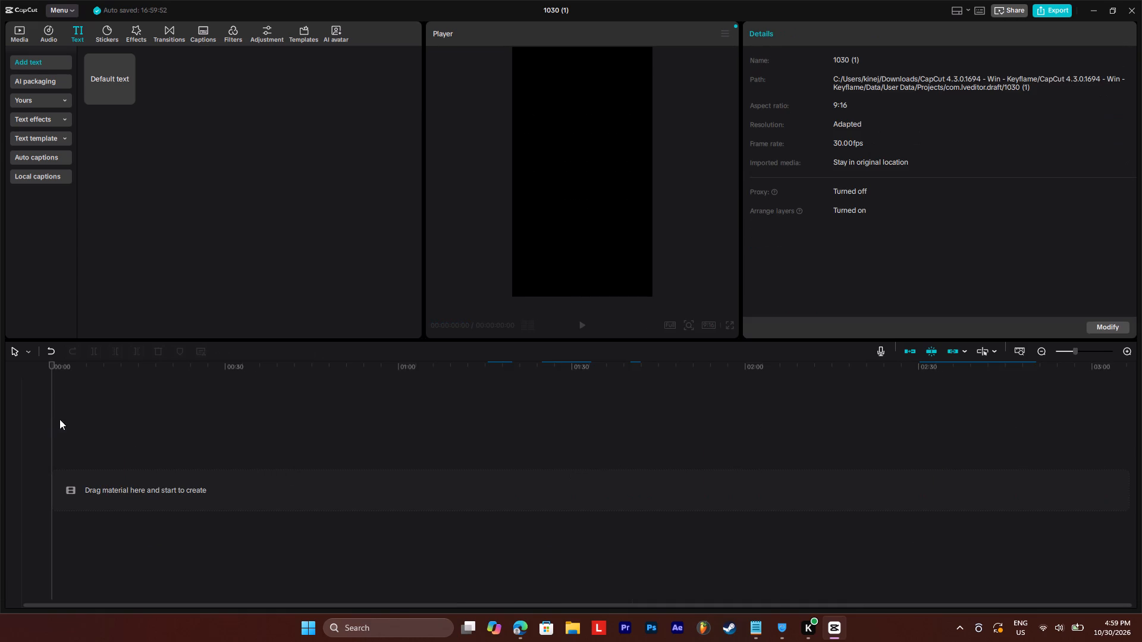
# Place the TopPlaysFinalists102726_16x9.mp4 video from the project media on the empty timeline.
pyautogui.click(24, 34)
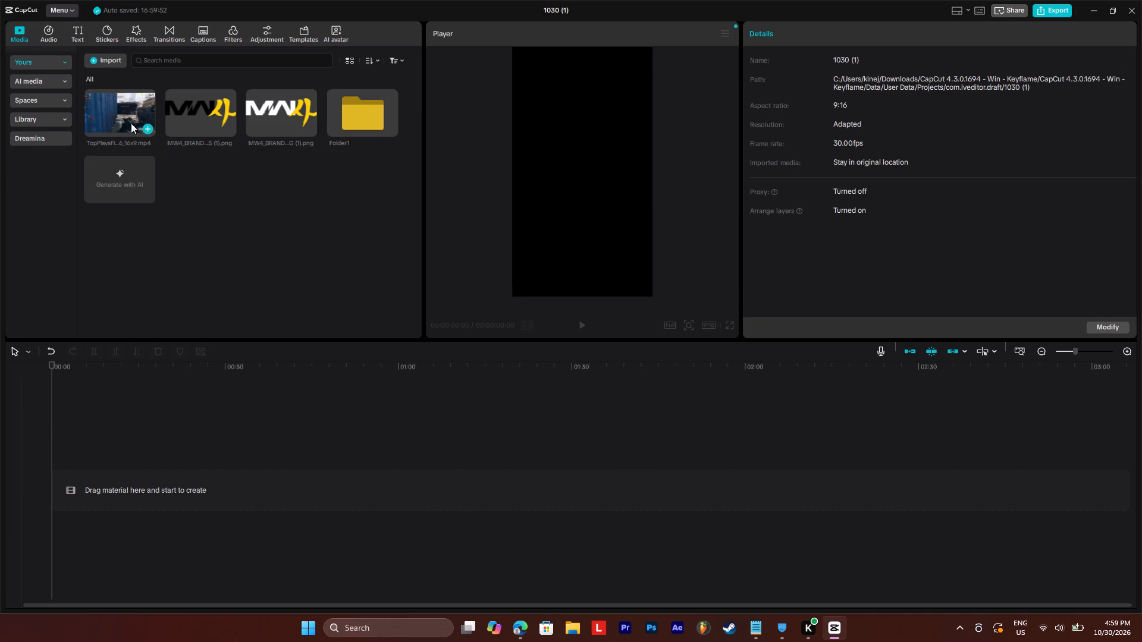
pyautogui.moveTo(127, 117); pyautogui.dragTo(114, 487)
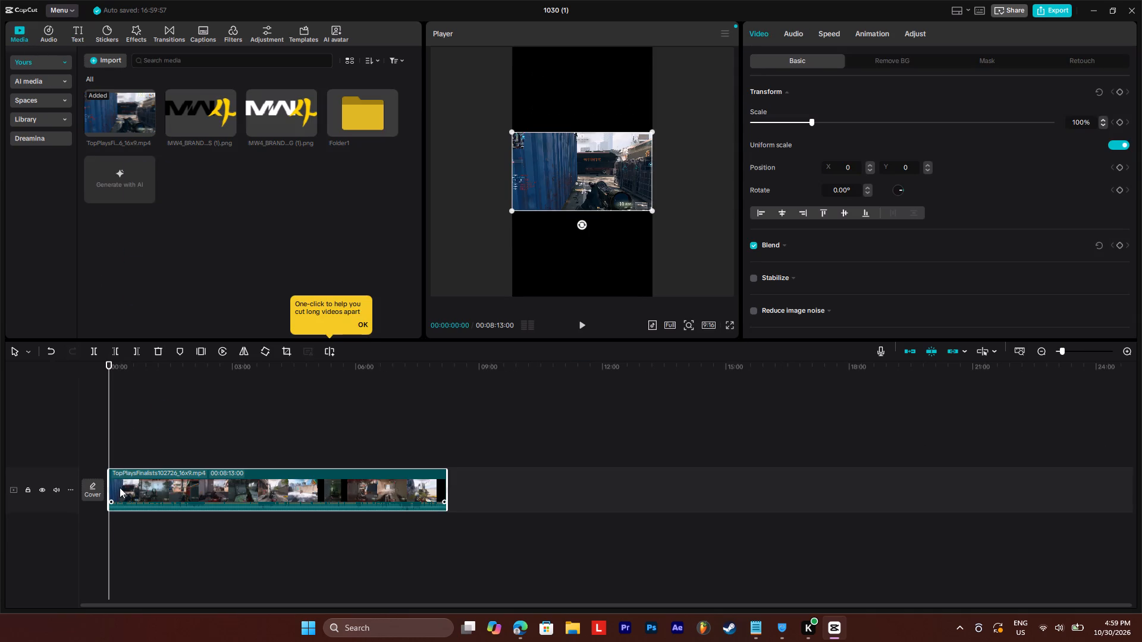
# Split the full gameplay video at 00:00:57:08 and again at 00:01:11:10 to isolate one play.
pyautogui.moveTo(110, 361); pyautogui.dragTo(111, 361)
pyautogui.moveTo(111, 361); pyautogui.dragTo(143, 370)
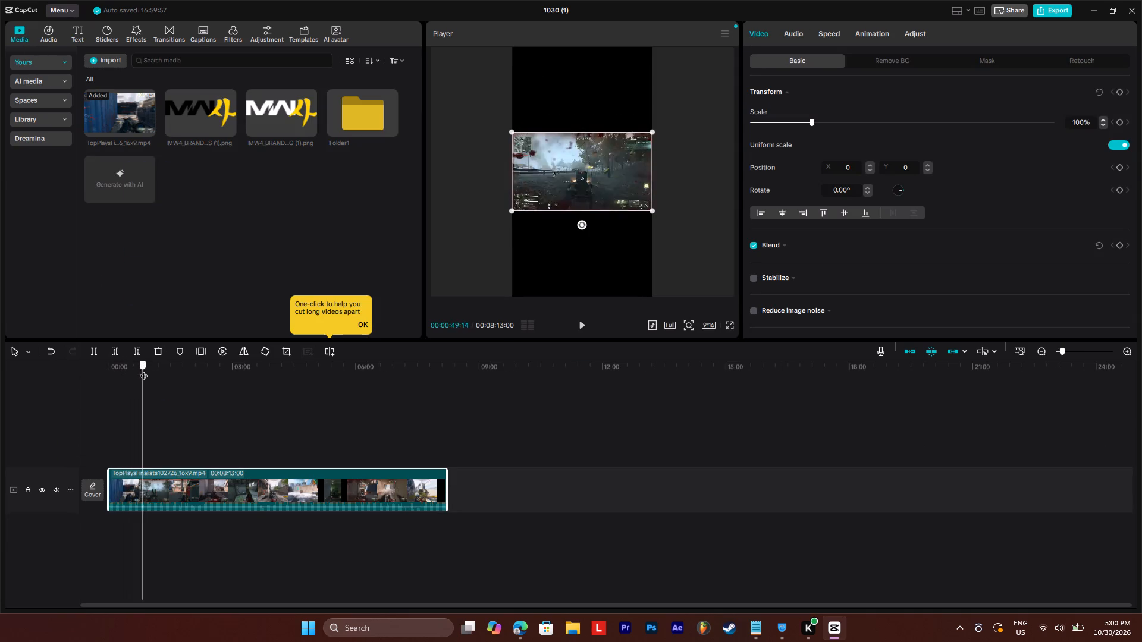
pyautogui.moveTo(143, 370); pyautogui.dragTo(150, 370)
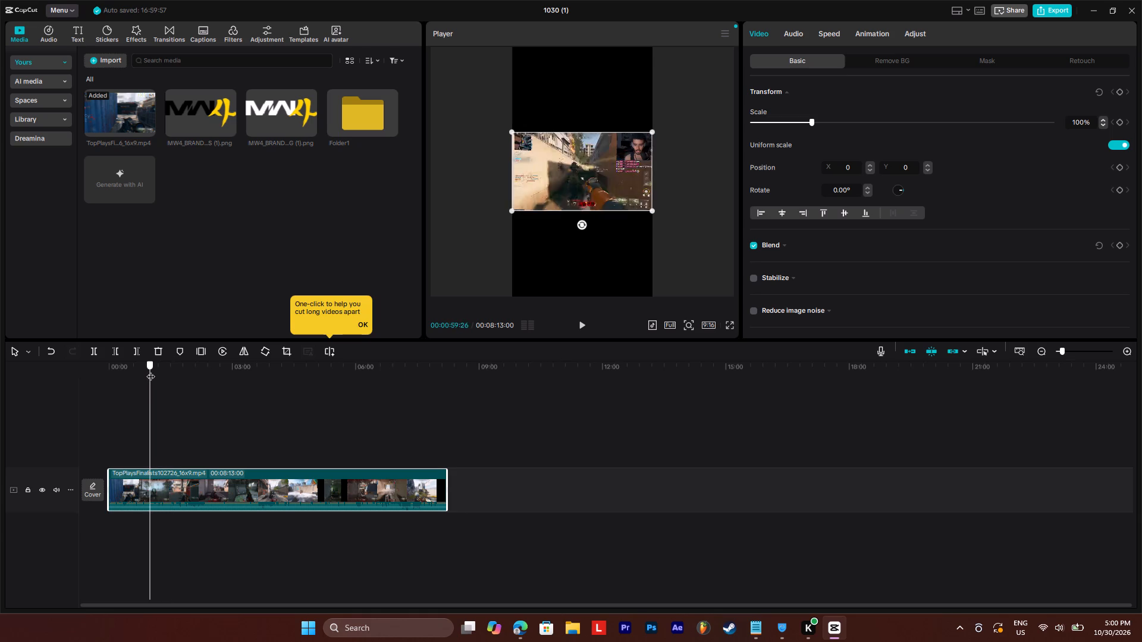
pyautogui.moveTo(150, 370); pyautogui.dragTo(146, 370)
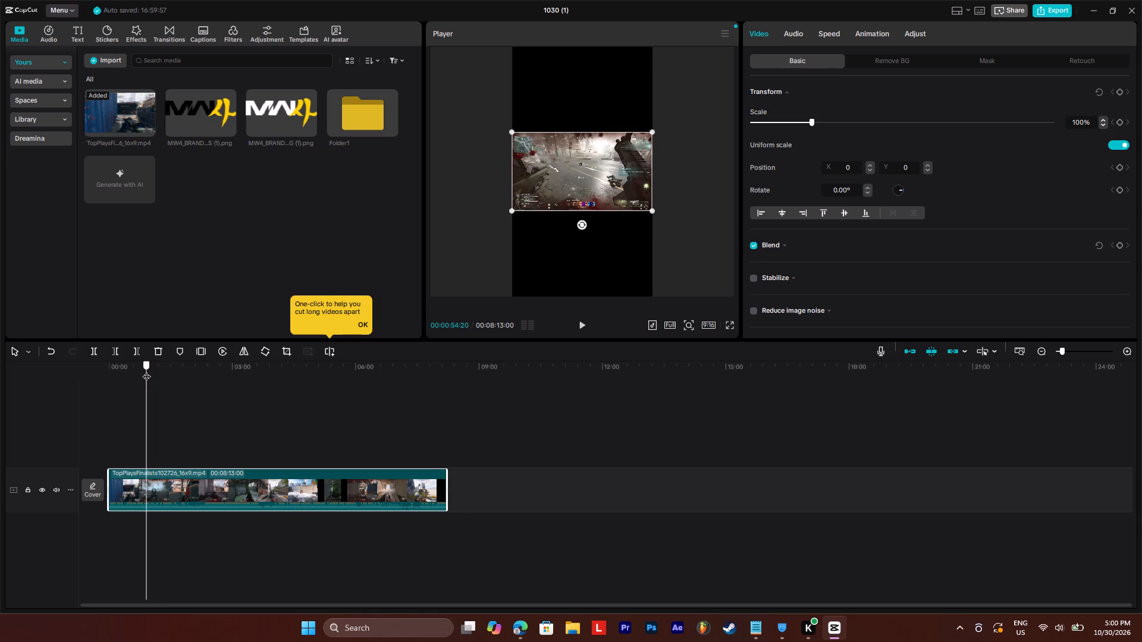
pyautogui.moveTo(146, 370); pyautogui.dragTo(148, 371)
pyautogui.click(95, 349)
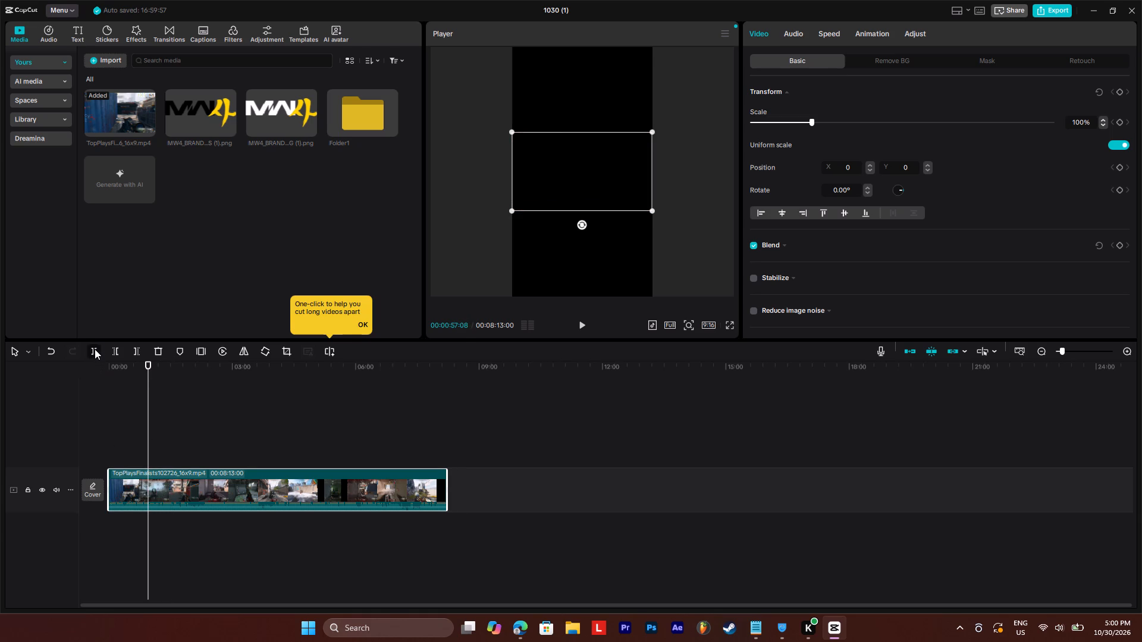
pyautogui.press('space')
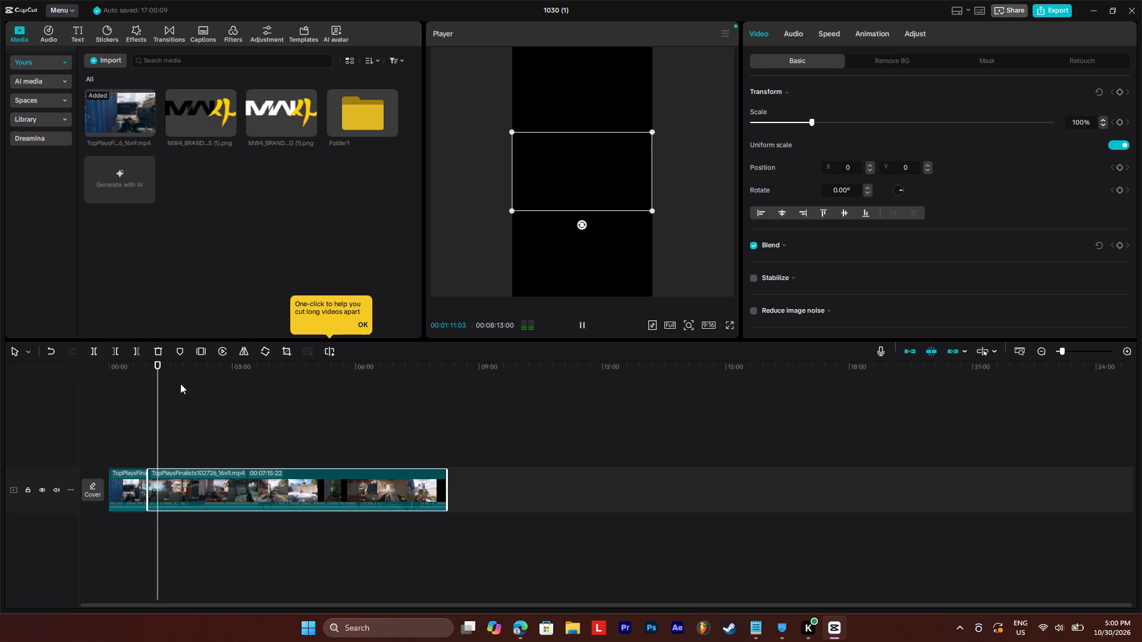
pyautogui.press('space')
pyautogui.click(97, 354)
# Delete the footage after and before the isolated play, keeping only the middle piece.
pyautogui.click(297, 488)
pyautogui.press('BackSpace')
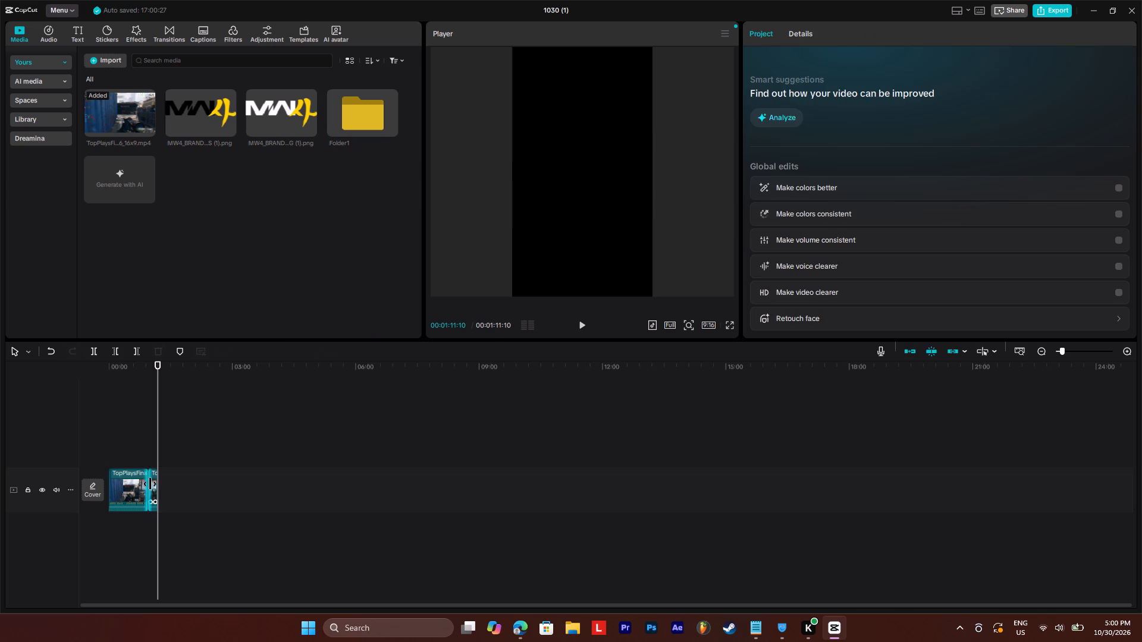
pyautogui.click(125, 491)
pyautogui.press('BackSpace')
# Generate automatic English captions for the isolated gameplay clip.
pyautogui.moveTo(123, 365); pyautogui.dragTo(120, 366)
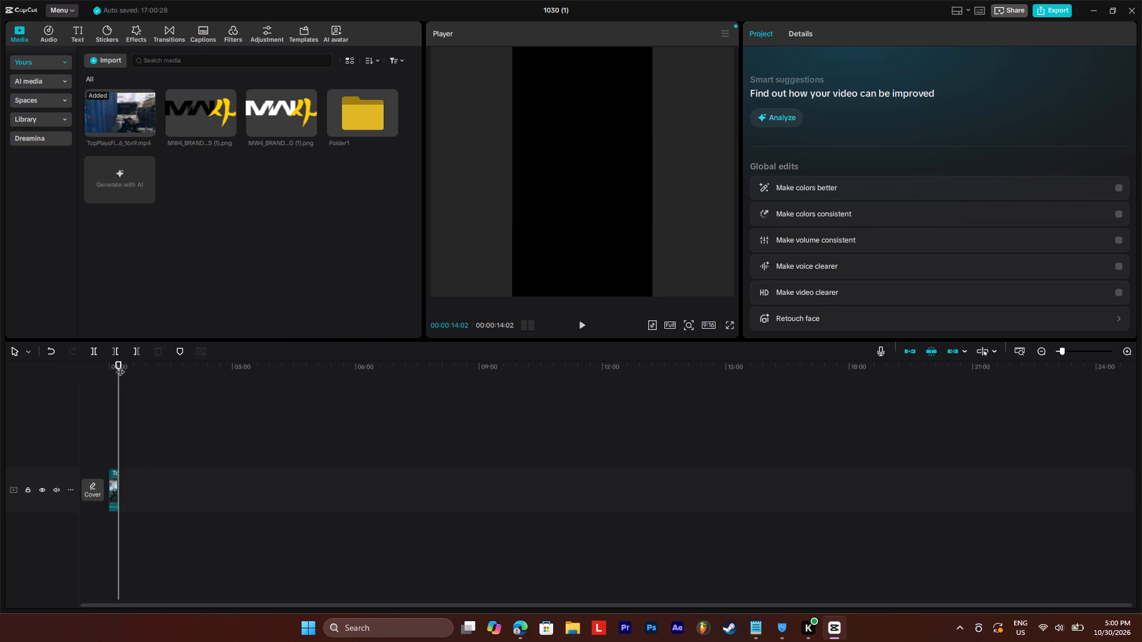
pyautogui.moveTo(120, 366); pyautogui.dragTo(107, 369)
pyautogui.moveTo(1067, 352); pyautogui.dragTo(1078, 354)
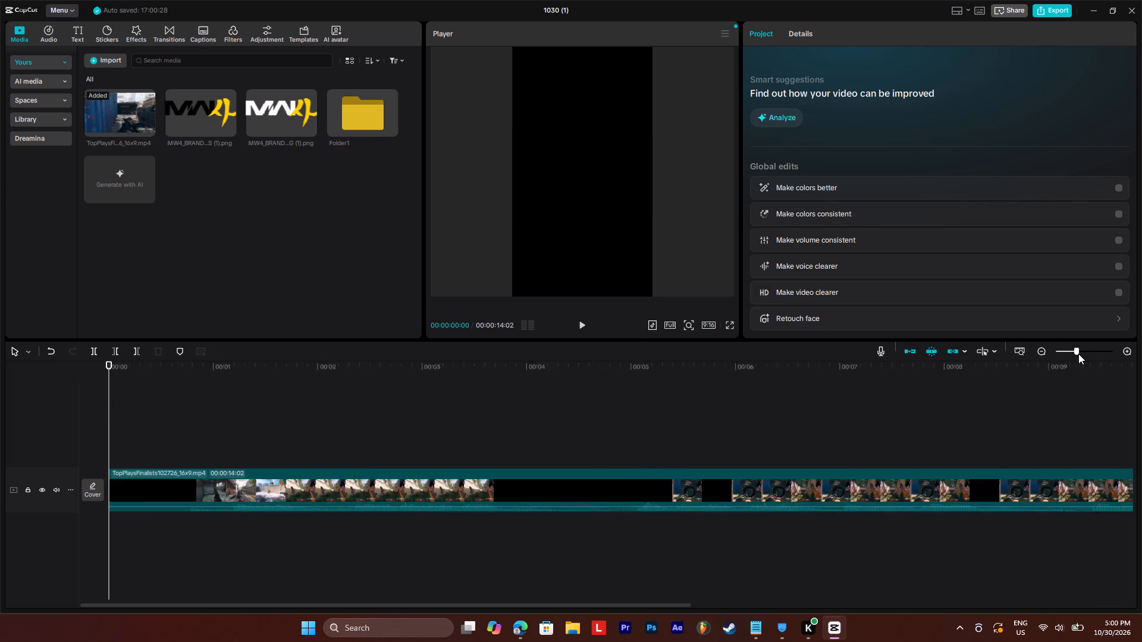
pyautogui.moveTo(1078, 354); pyautogui.dragTo(1062, 361)
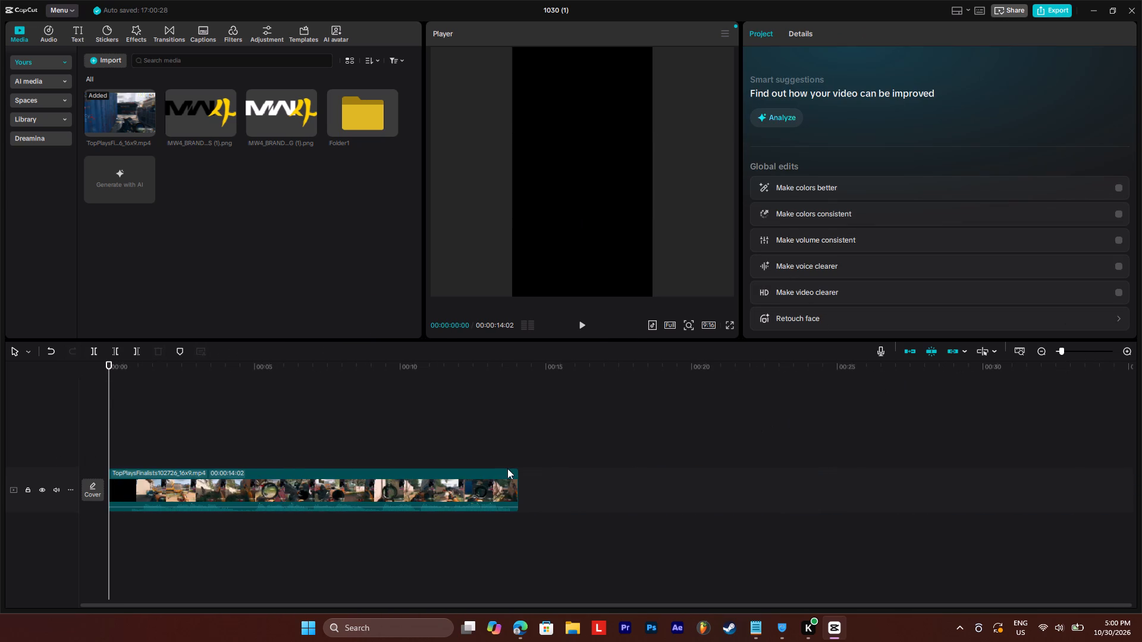
pyautogui.click(460, 485)
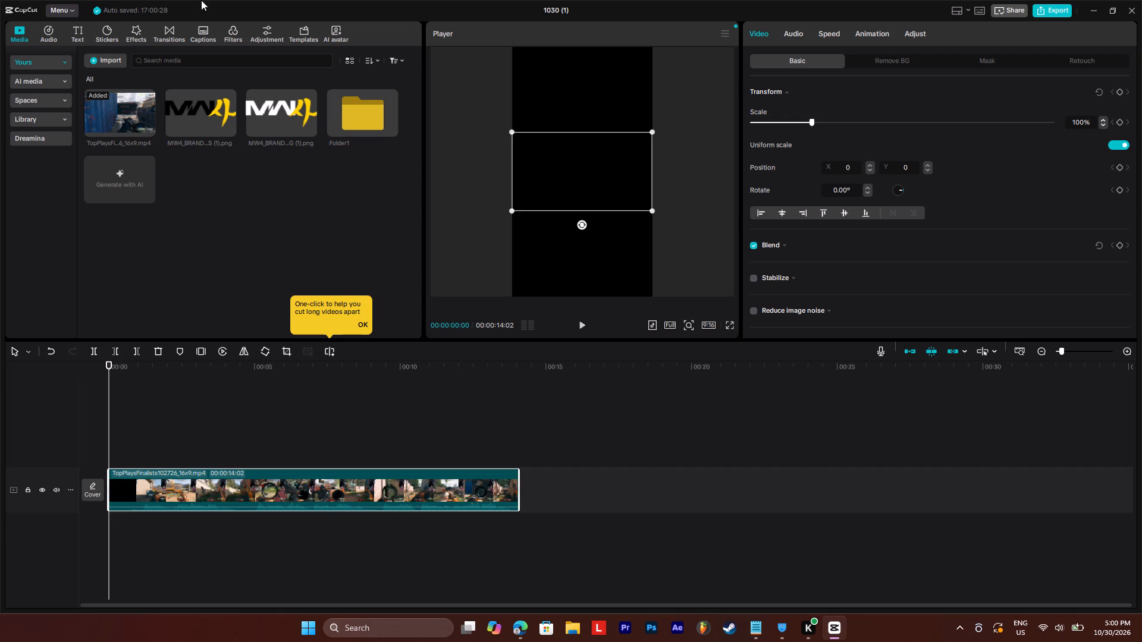
pyautogui.click(214, 34)
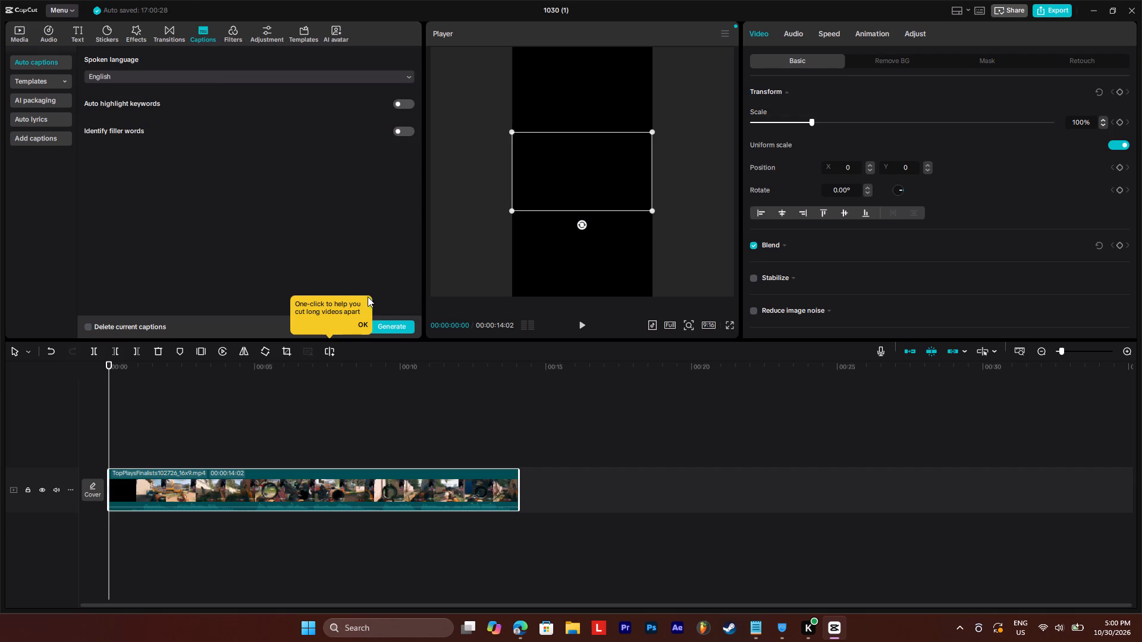
pyautogui.click(404, 323)
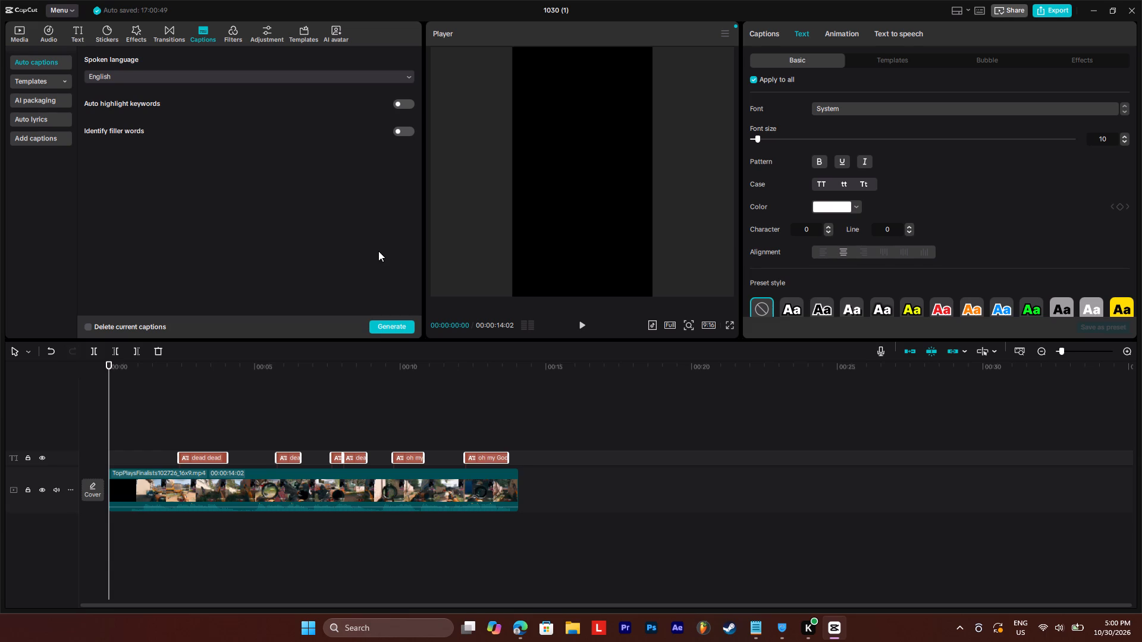
# Mark Tw Cen MT Condensed Extra Bold as a favourite font, and apply it to all captions in uppercase.
pyautogui.press('space')
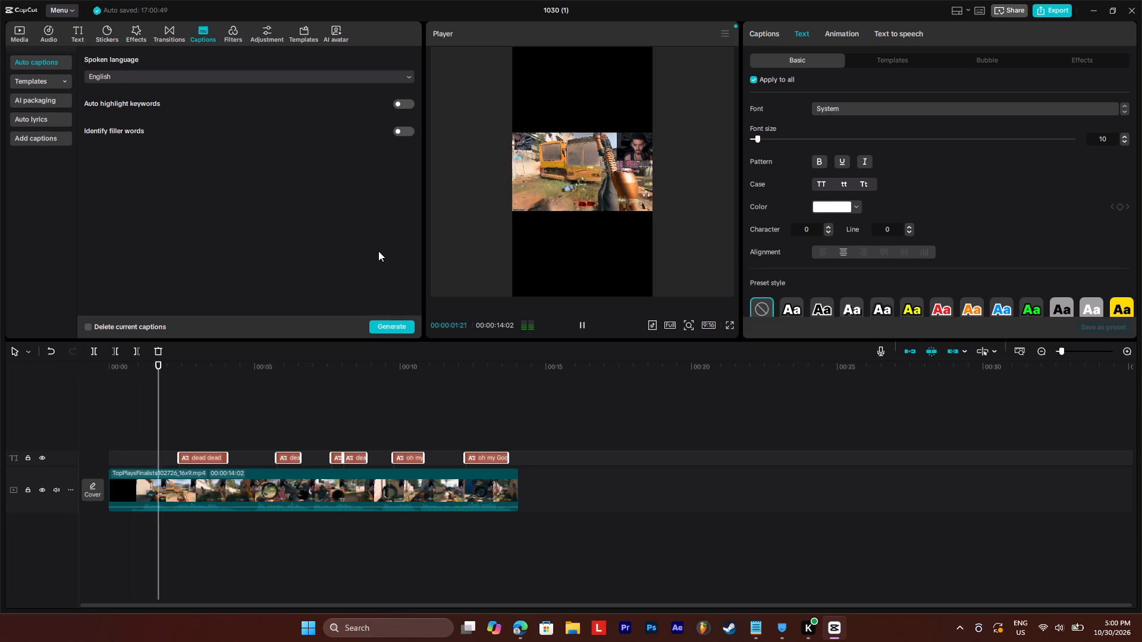
pyautogui.press('space')
pyautogui.press('space')
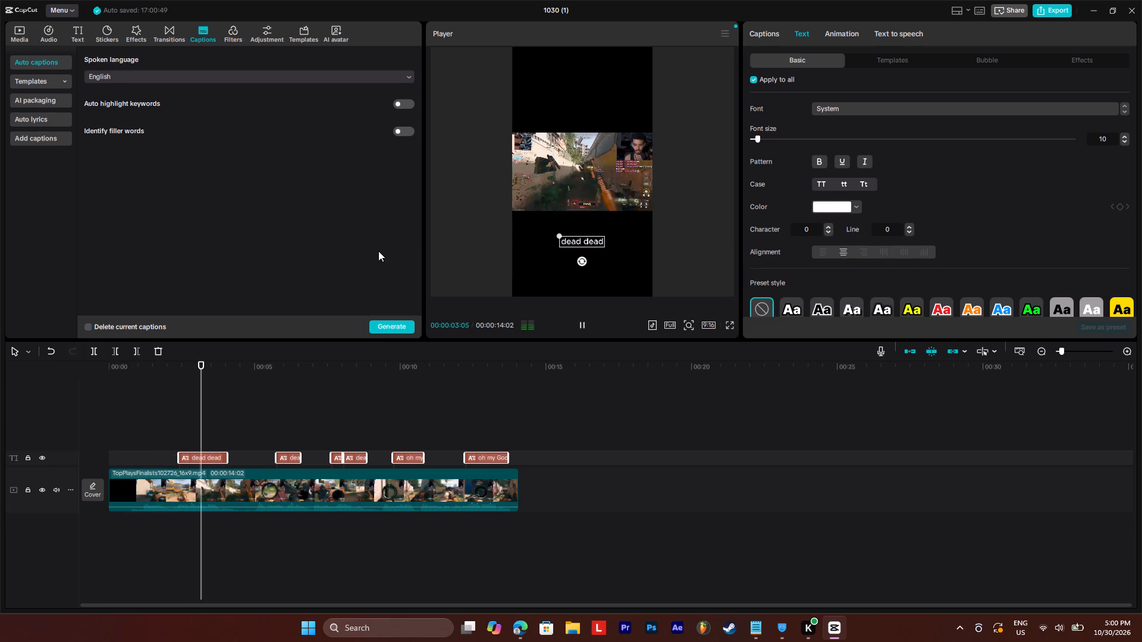
pyautogui.press('space')
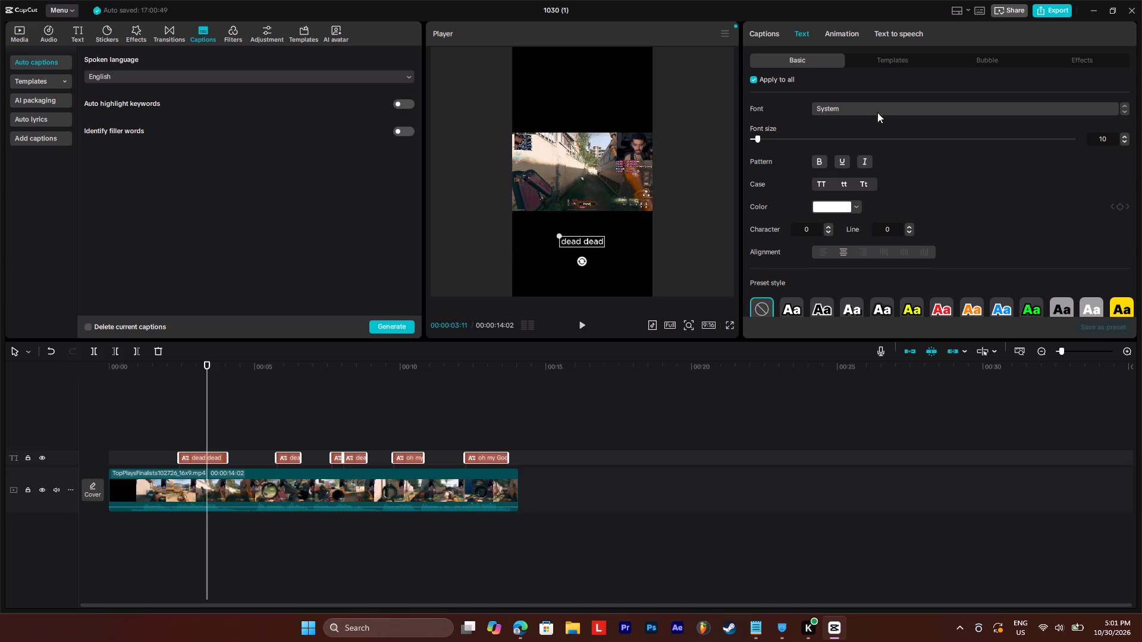
pyautogui.click(886, 105)
pyautogui.doubleClick(887, 109)
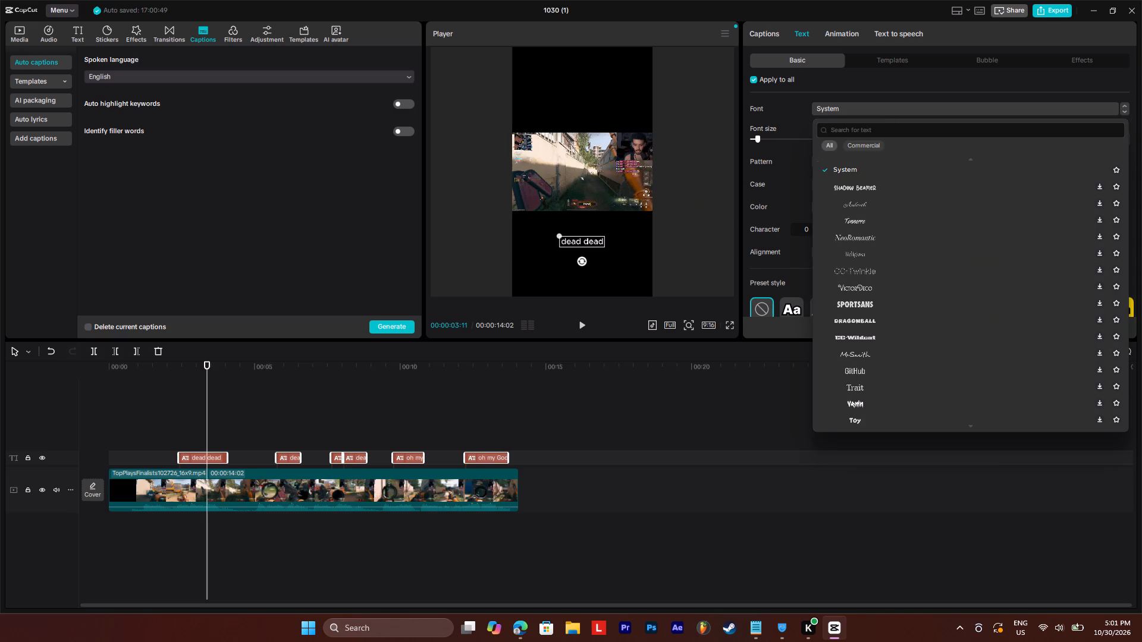
pyautogui.click(863, 128)
pyautogui.press('t')
pyautogui.write('M')
pyautogui.press('space')
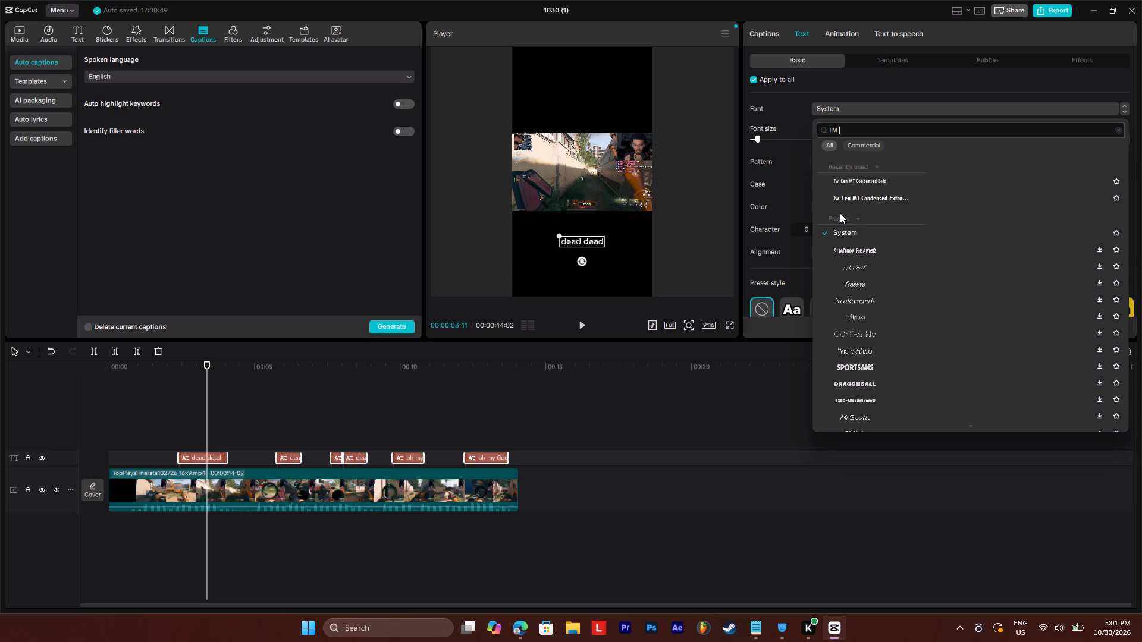
pyautogui.click(1116, 196)
pyautogui.click(915, 199)
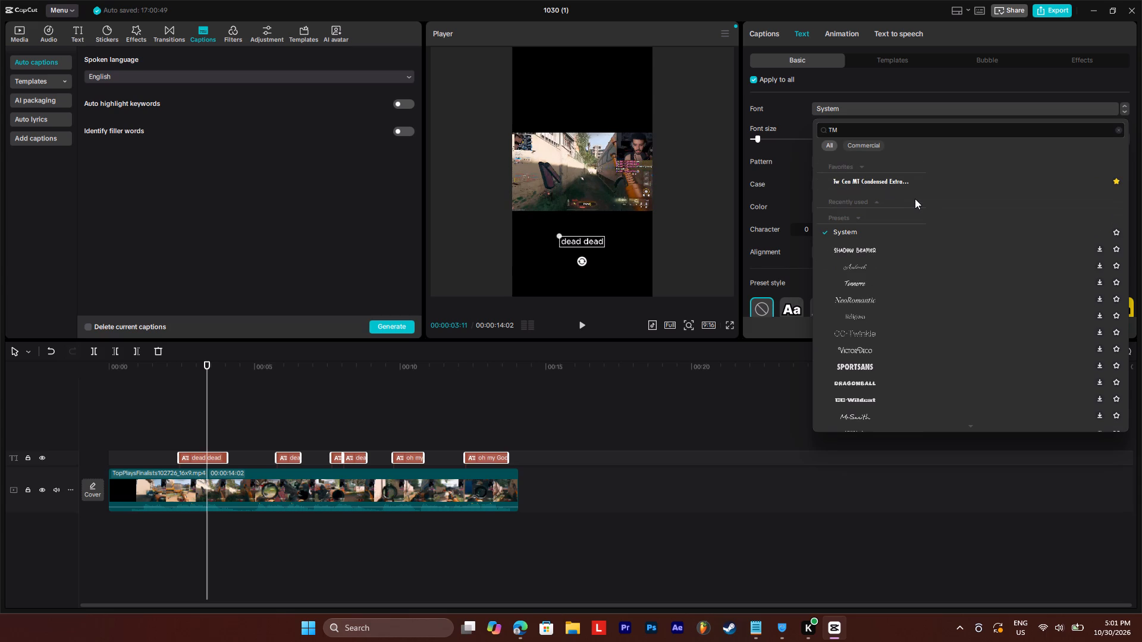
pyautogui.click(874, 180)
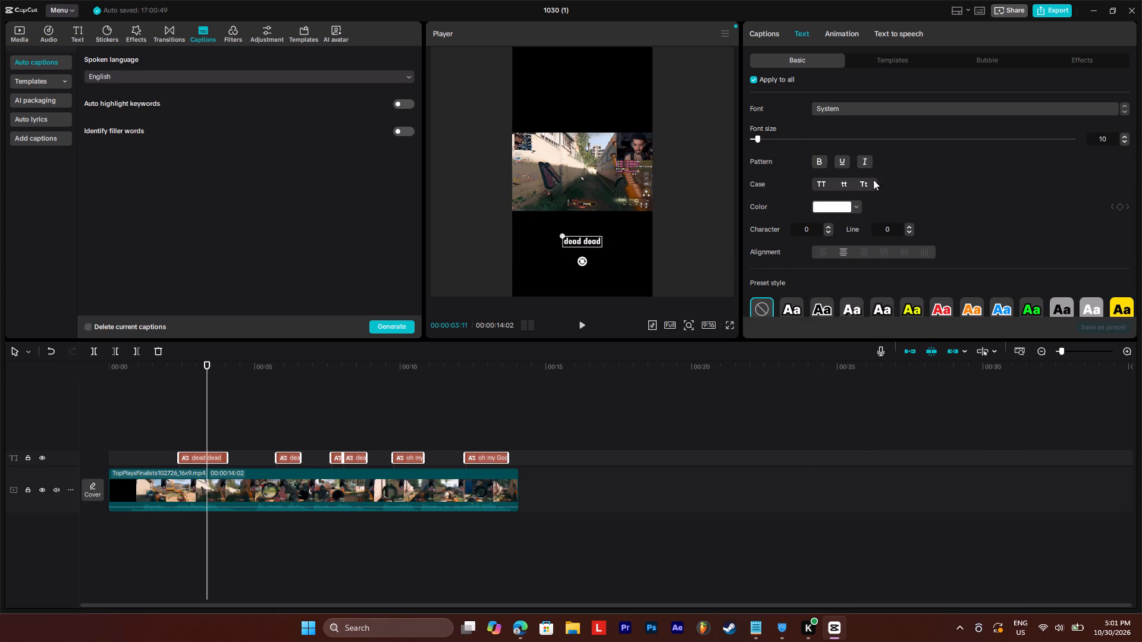
pyautogui.click(825, 184)
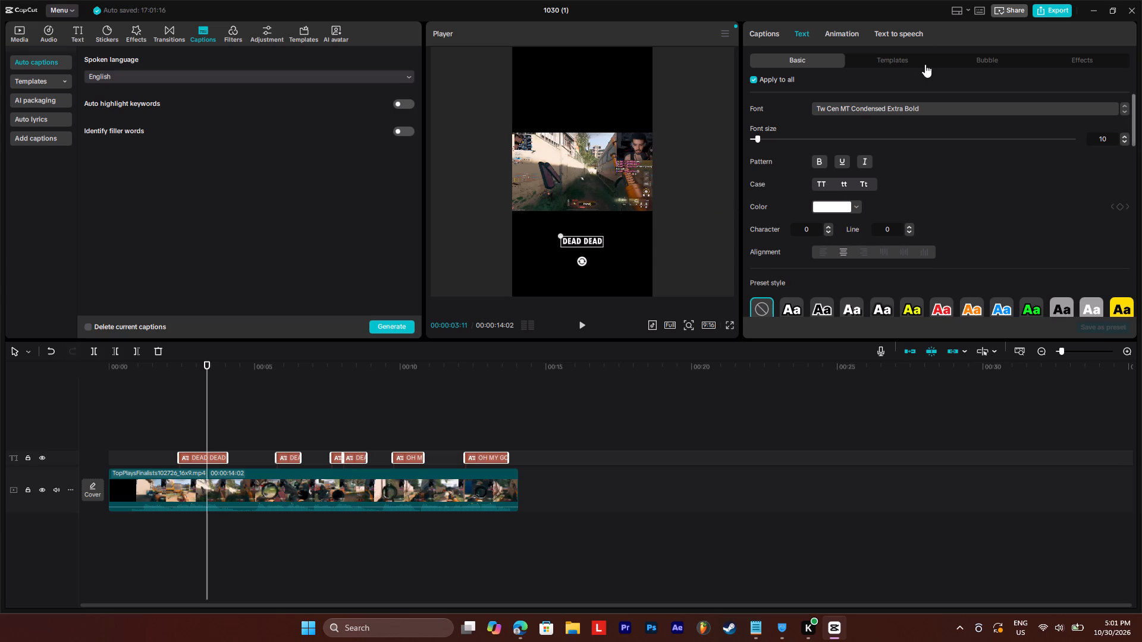
# Apply the glowing white text template with green highlighted words to all captions, and preview them along the clip.
pyautogui.click(899, 63)
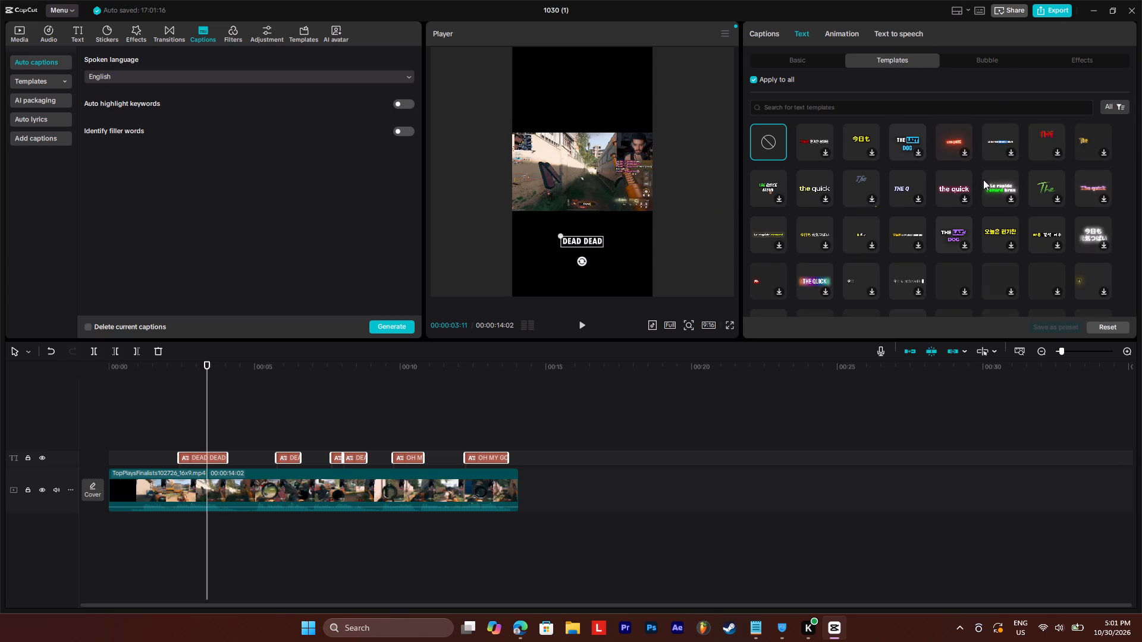
pyautogui.click(1009, 199)
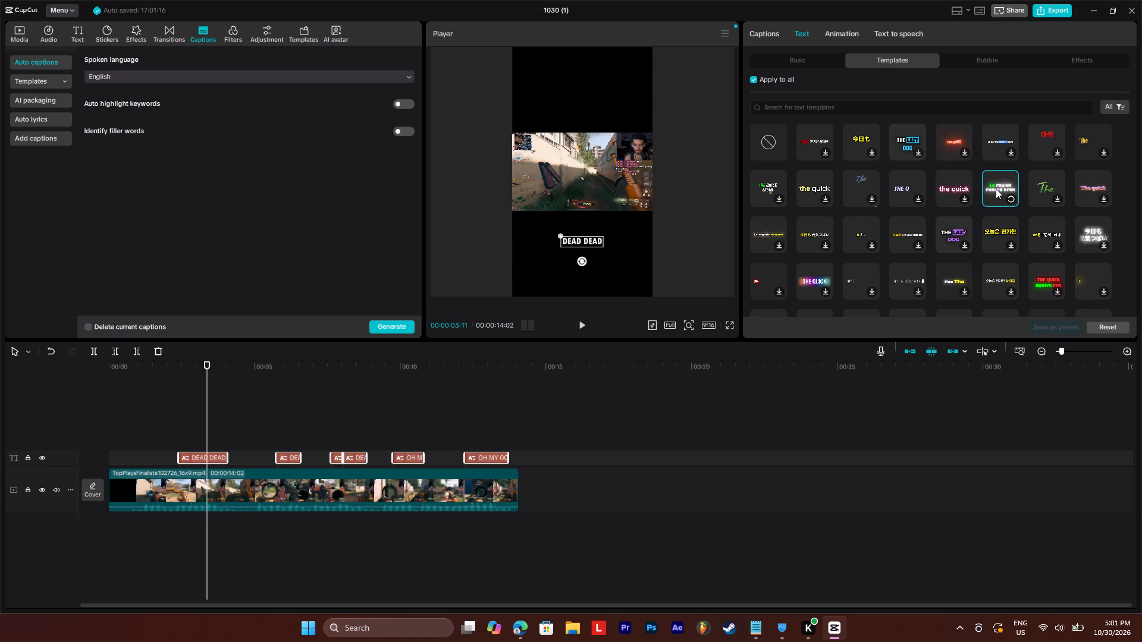
pyautogui.click(996, 188)
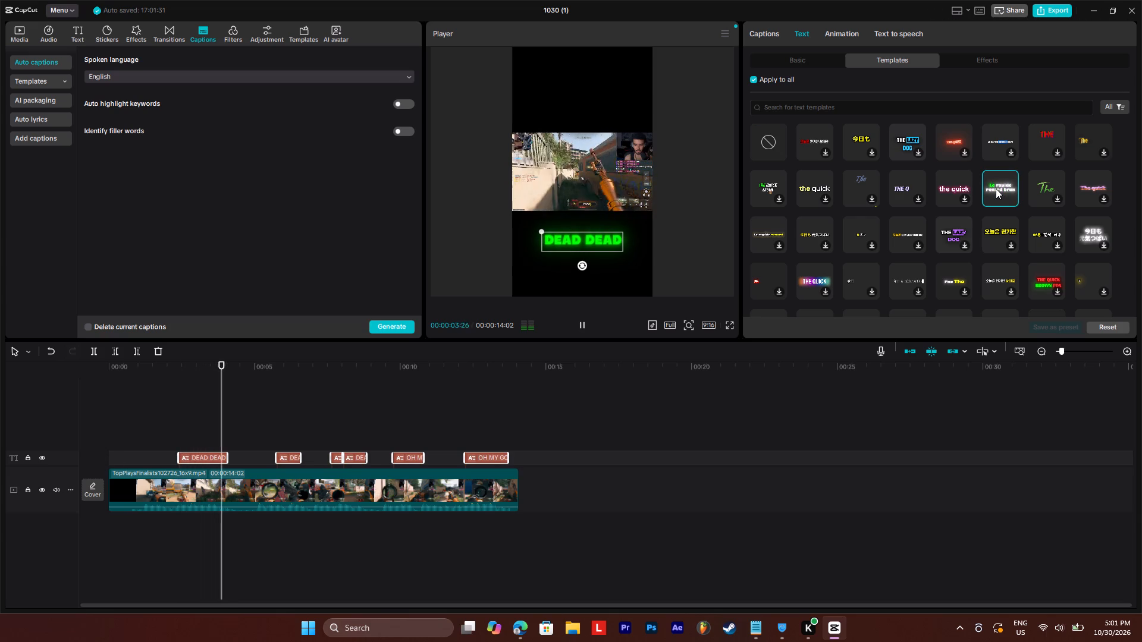
pyautogui.click(996, 188)
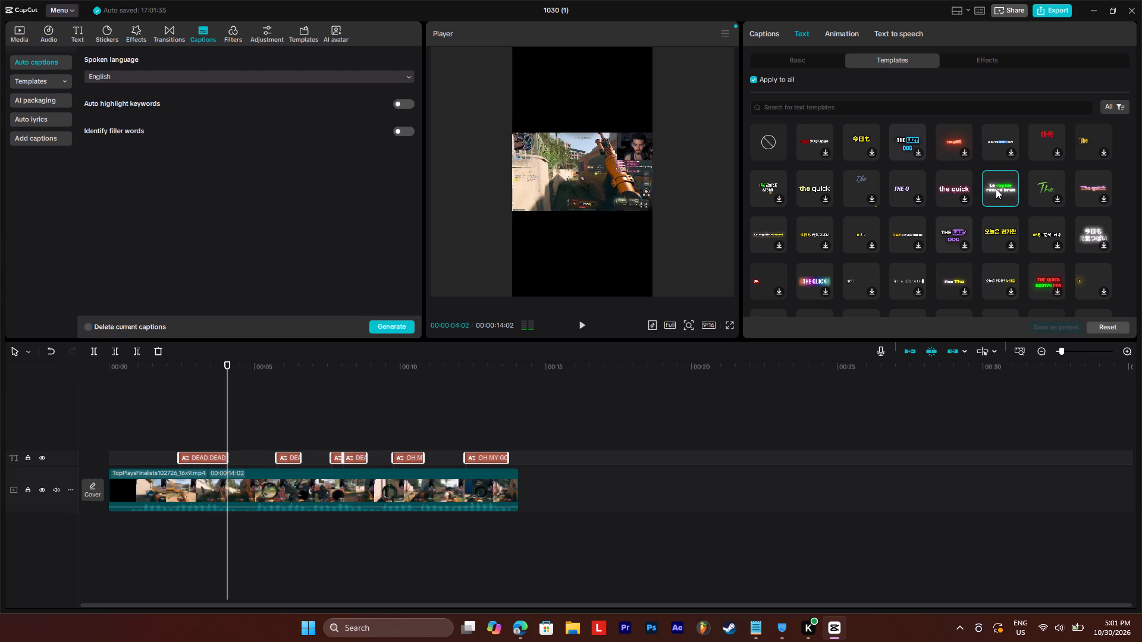
pyautogui.moveTo(278, 361); pyautogui.dragTo(301, 363)
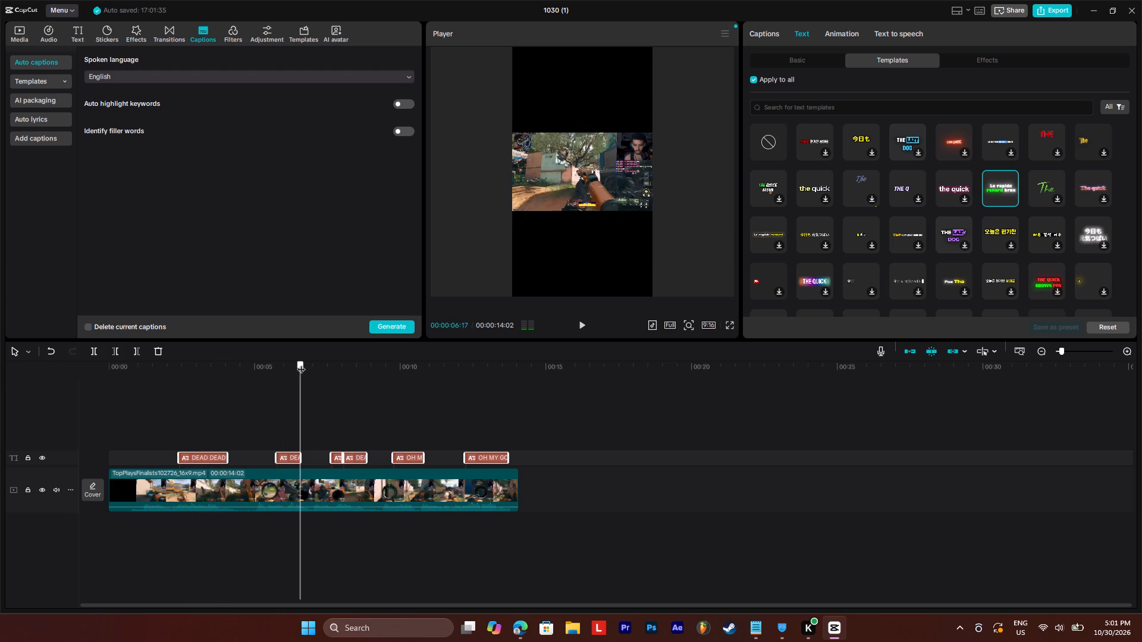
pyautogui.moveTo(301, 363); pyautogui.dragTo(374, 364)
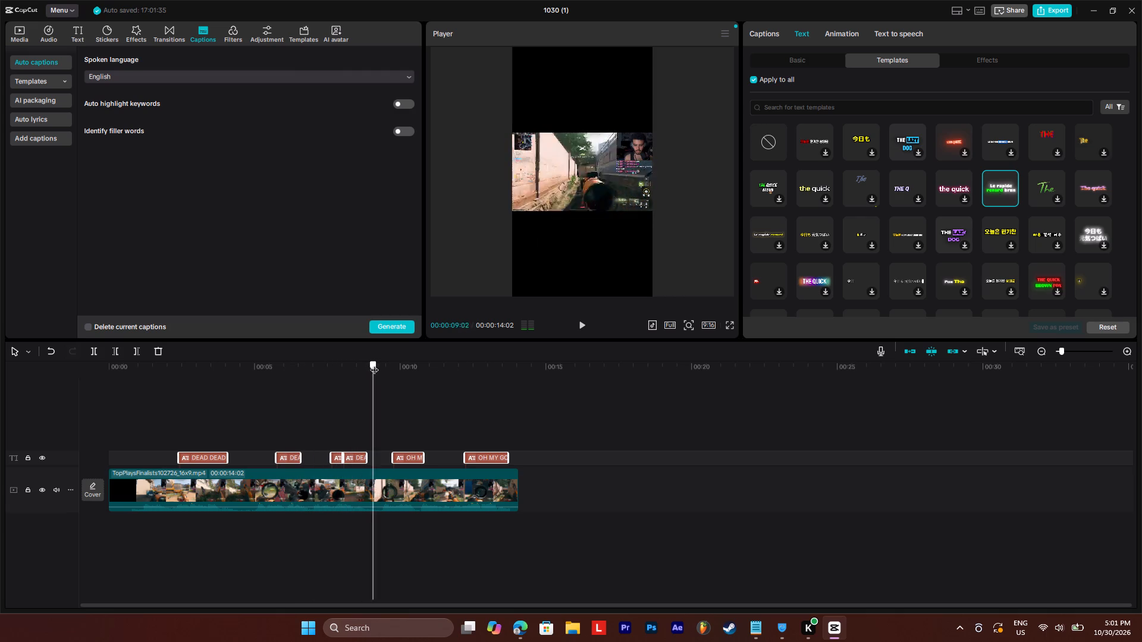
pyautogui.moveTo(374, 364); pyautogui.dragTo(472, 366)
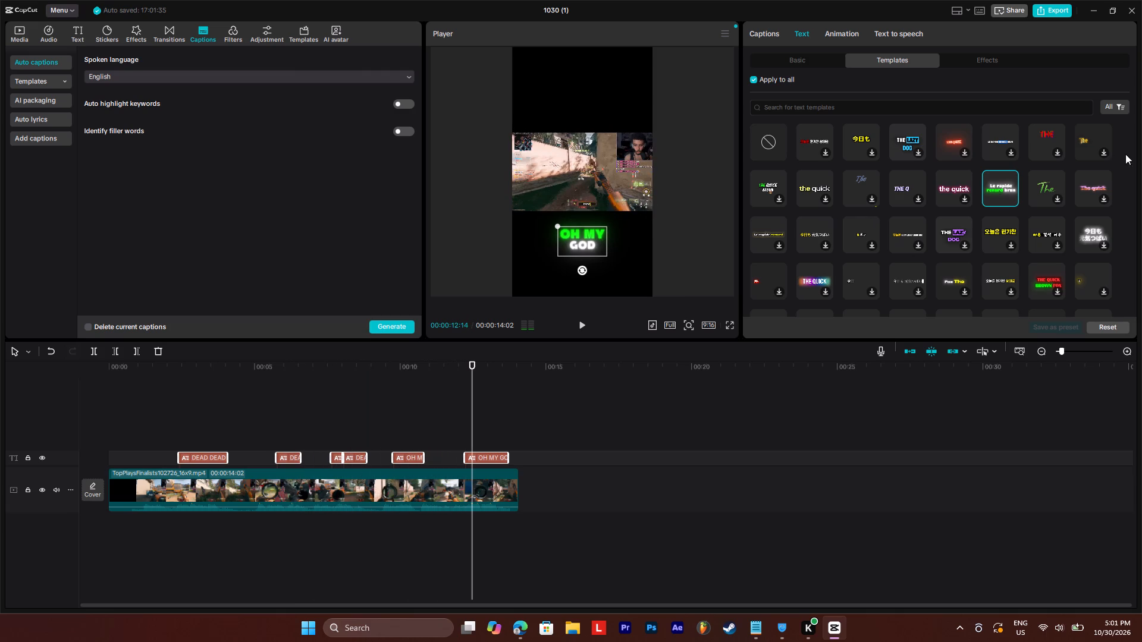
# Browse the other caption templates and text effects, and review the captions' basic text settings.
pyautogui.moveTo(1134, 119); pyautogui.dragTo(1134, 123)
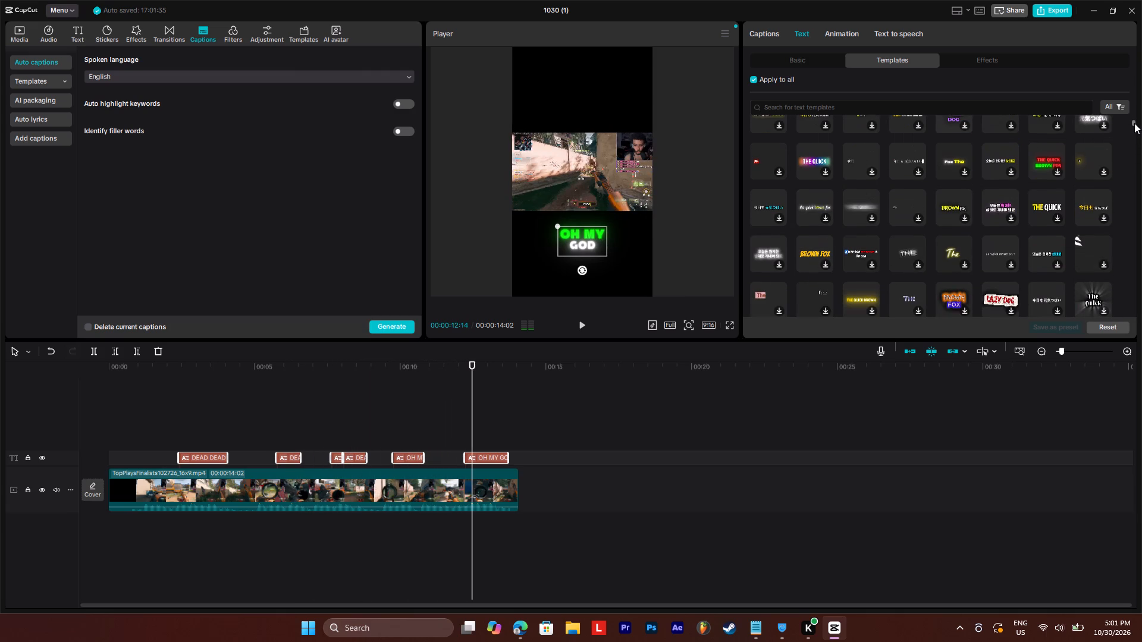
pyautogui.moveTo(1134, 123); pyautogui.dragTo(1134, 125)
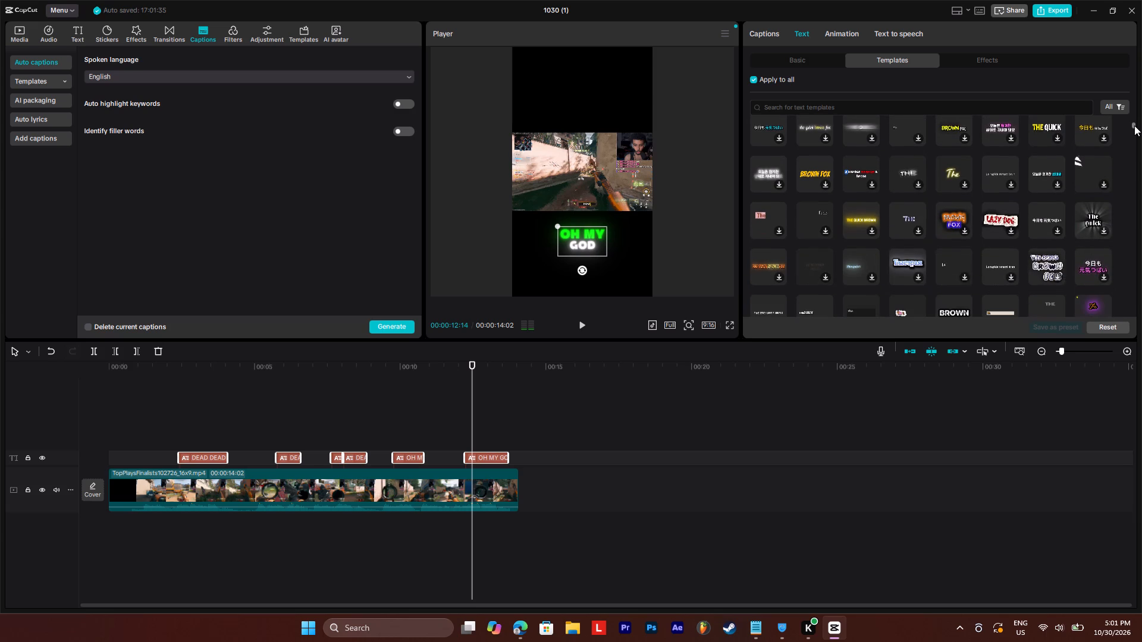
pyautogui.moveTo(1134, 125); pyautogui.dragTo(1134, 127)
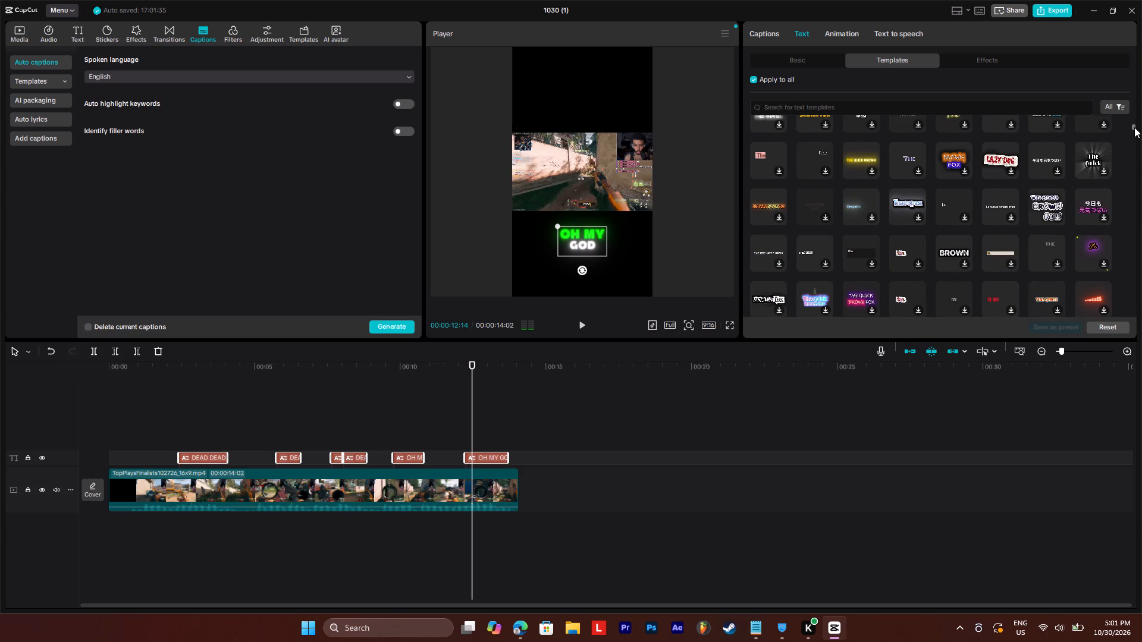
pyautogui.moveTo(1134, 127); pyautogui.dragTo(1134, 129)
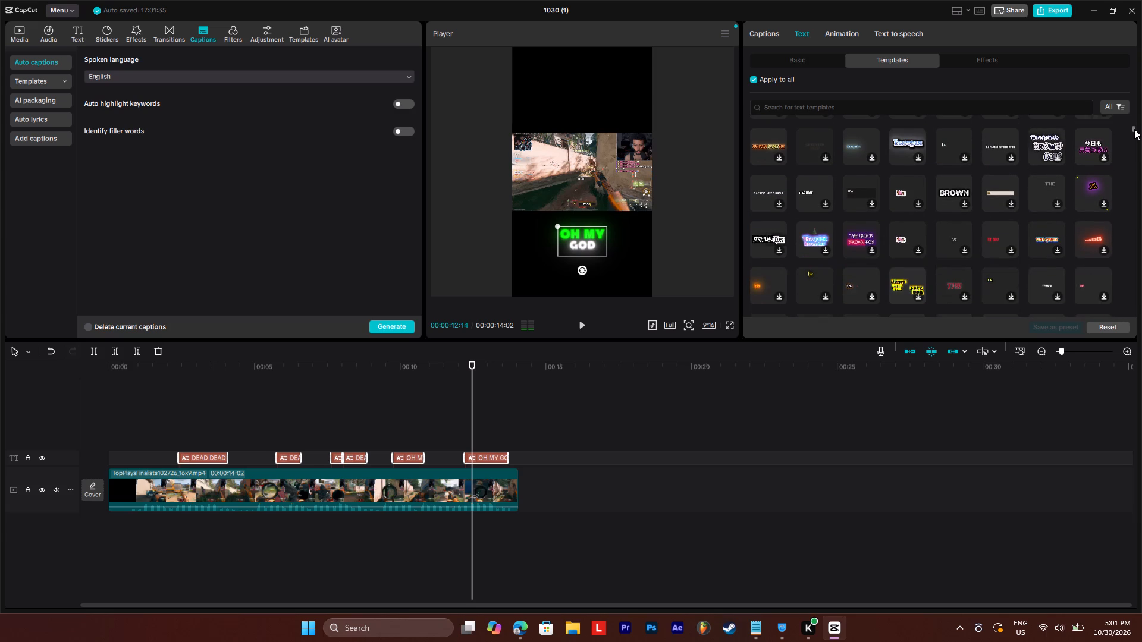
pyautogui.moveTo(1134, 129); pyautogui.dragTo(1134, 135)
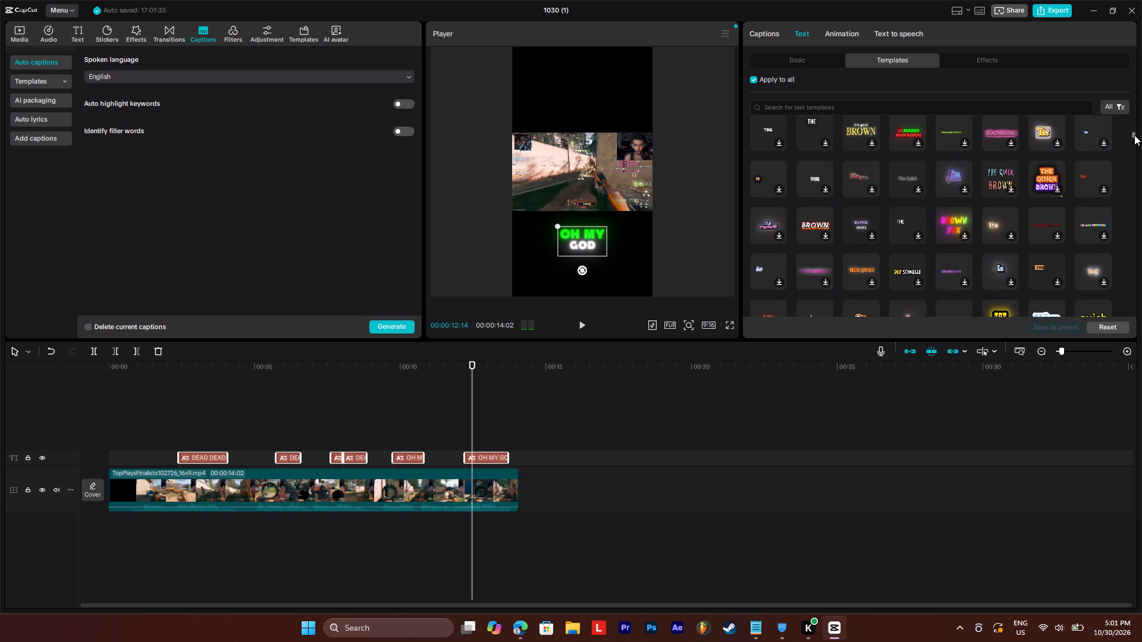
pyautogui.moveTo(1134, 135); pyautogui.dragTo(1136, 98)
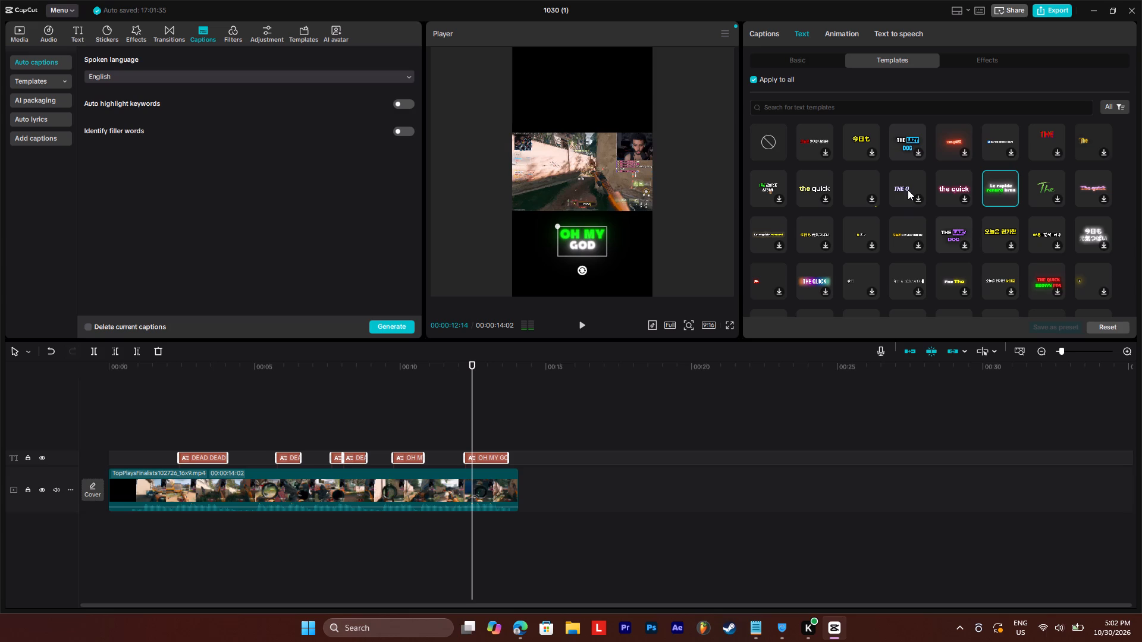
pyautogui.click(1011, 59)
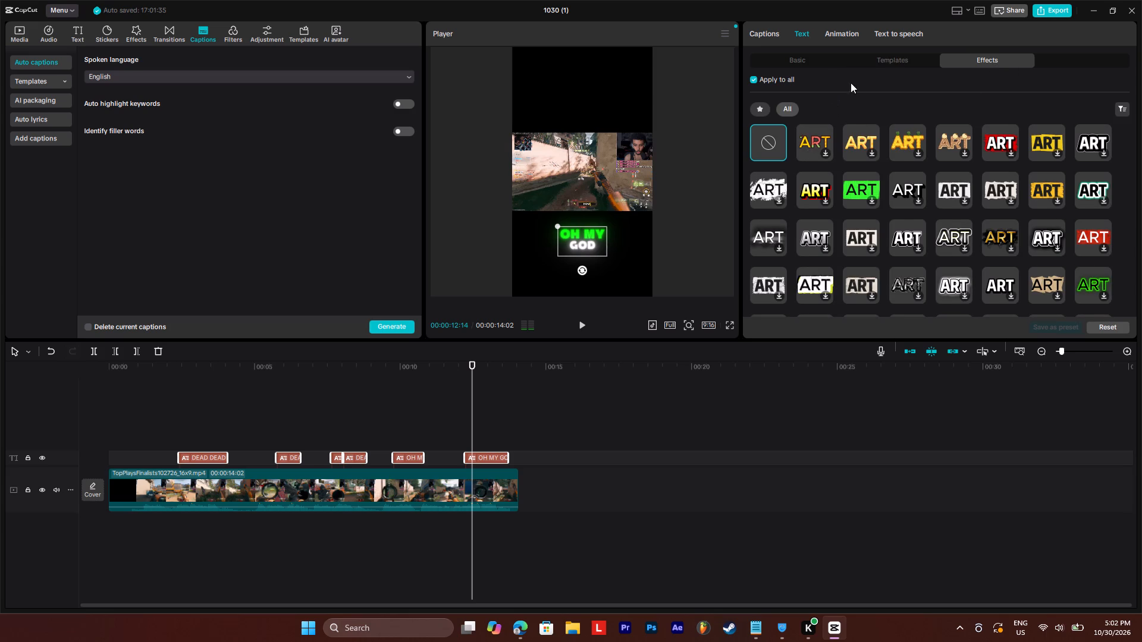
pyautogui.click(899, 62)
pyautogui.click(806, 65)
pyautogui.click(785, 64)
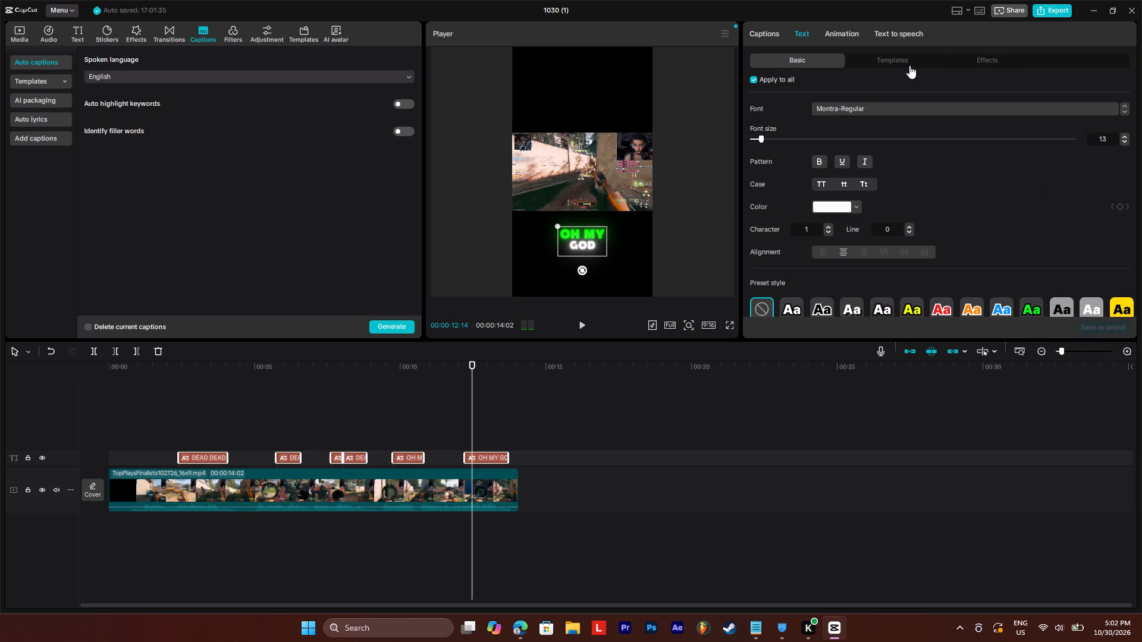
# Apply the Atom Shake caption animation to all captions.
pyautogui.click(859, 34)
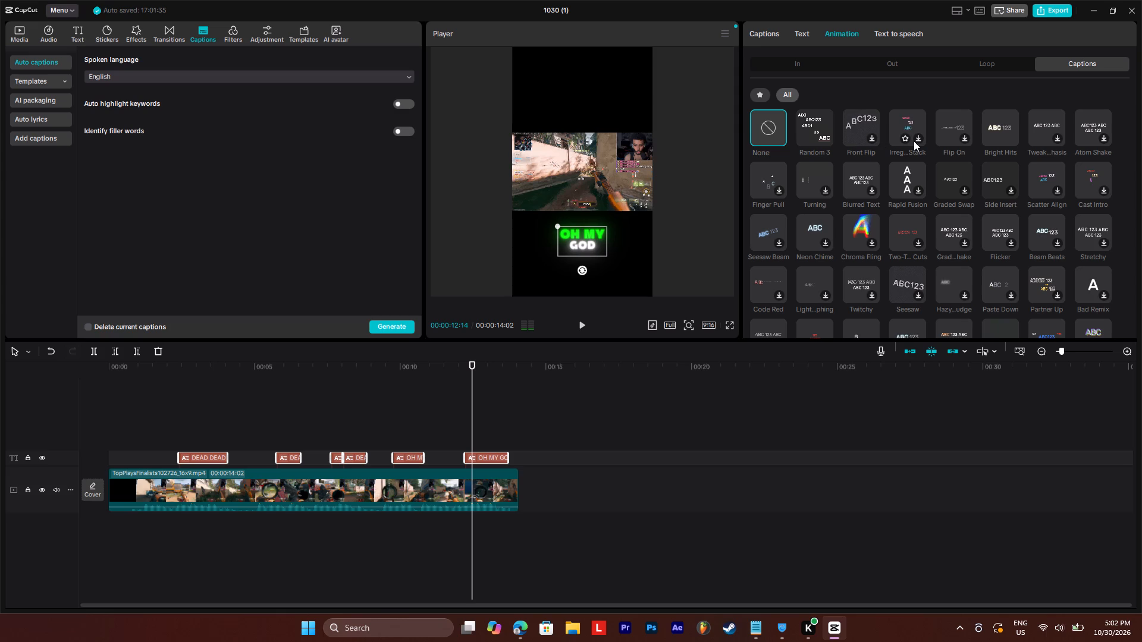
pyautogui.click(986, 63)
pyautogui.click(924, 63)
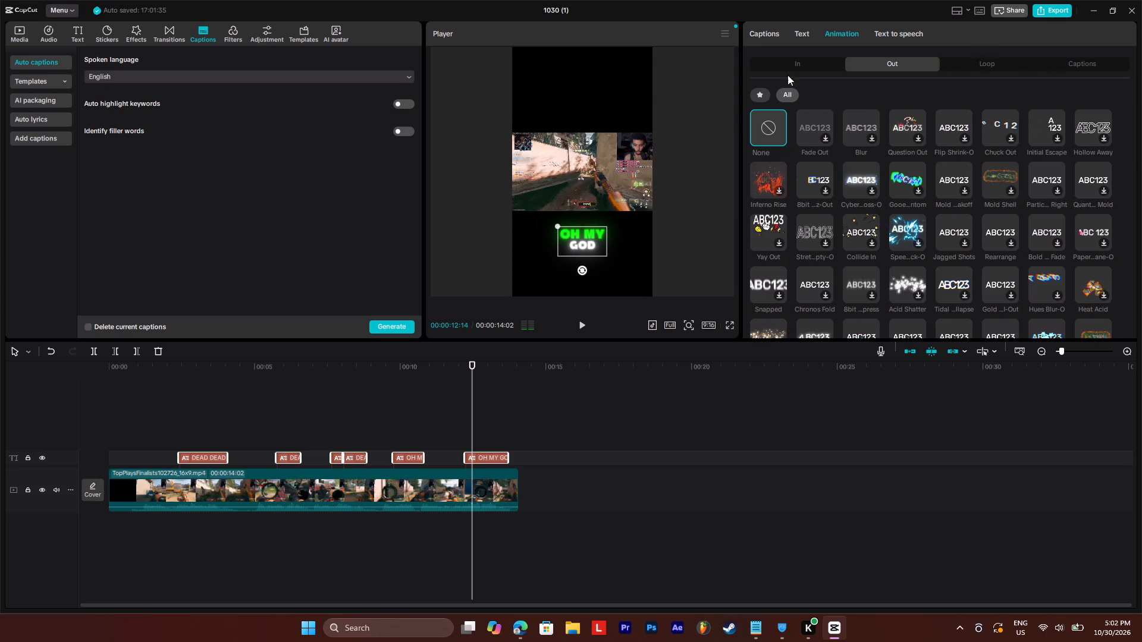
pyautogui.click(774, 74)
pyautogui.click(797, 68)
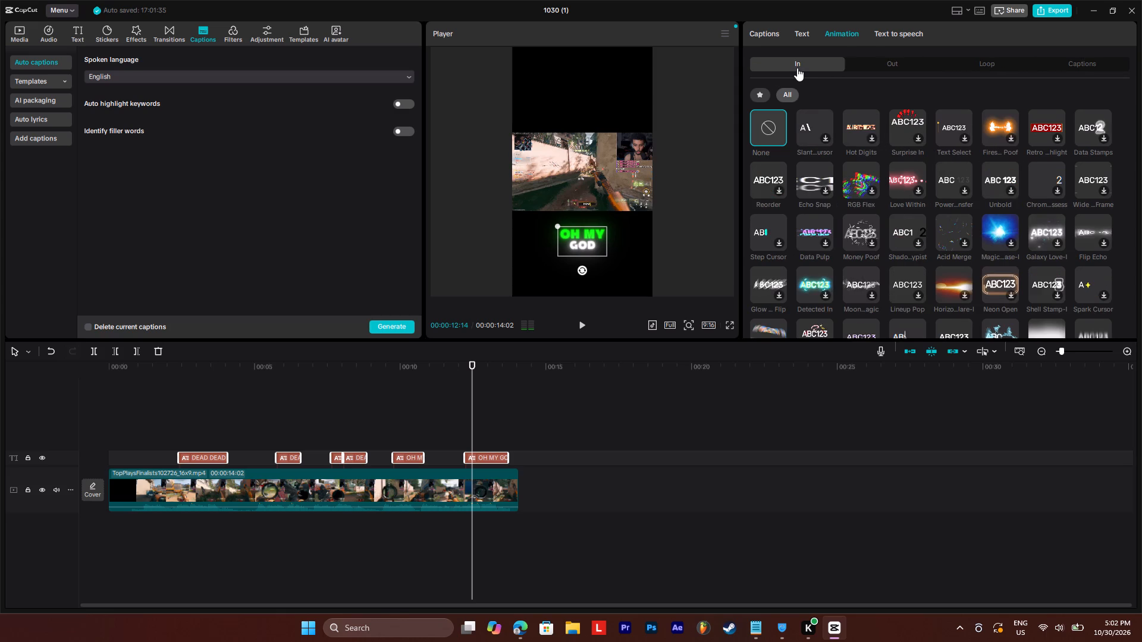
pyautogui.click(1108, 67)
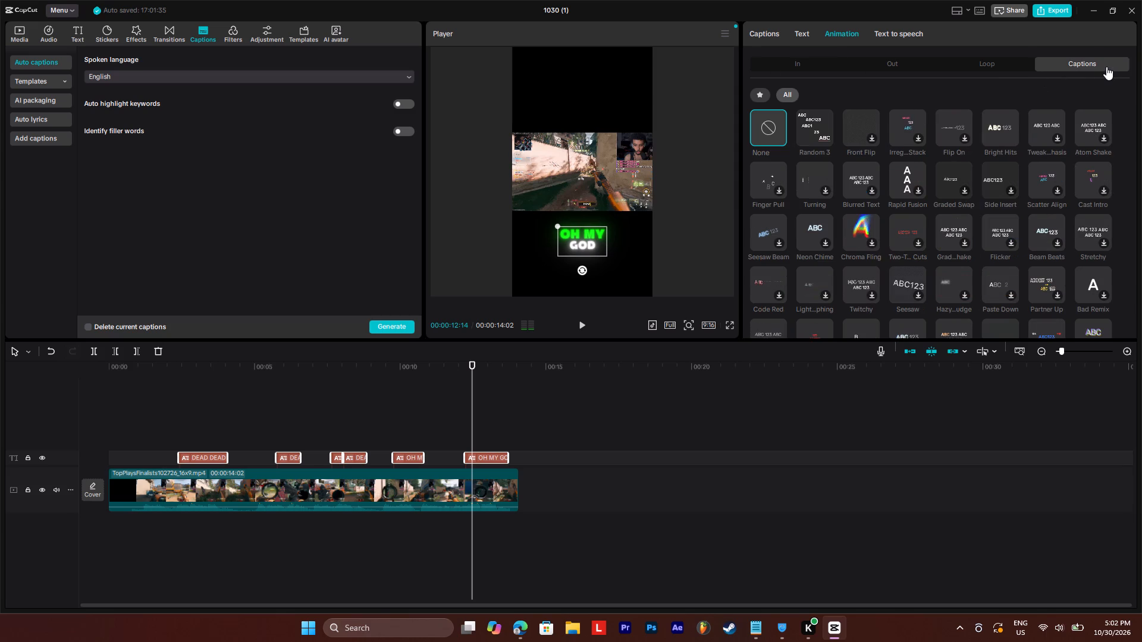
pyautogui.click(1106, 139)
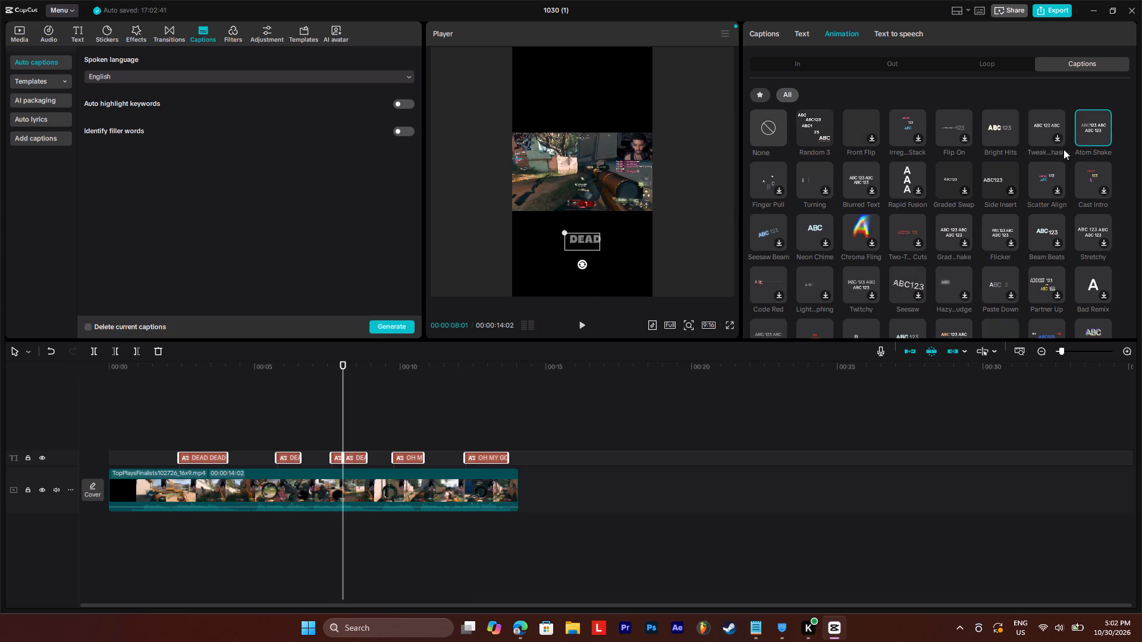
# Play back part of the clip to preview the animated captions, and return to the DEAD DEAD caption.
pyautogui.press('space')
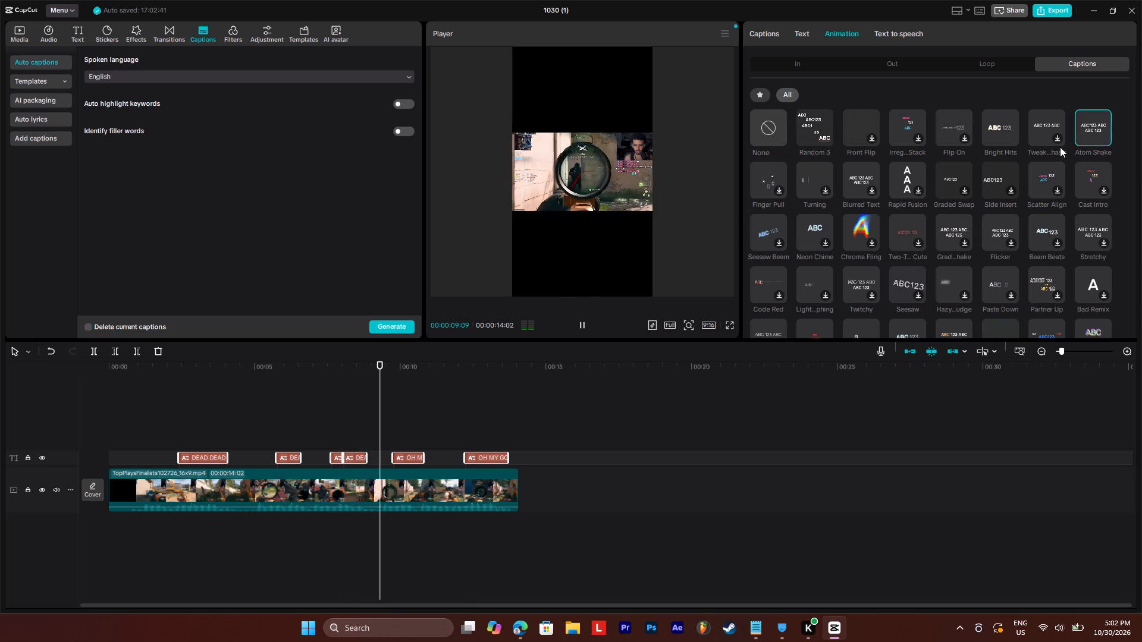
pyautogui.press('space')
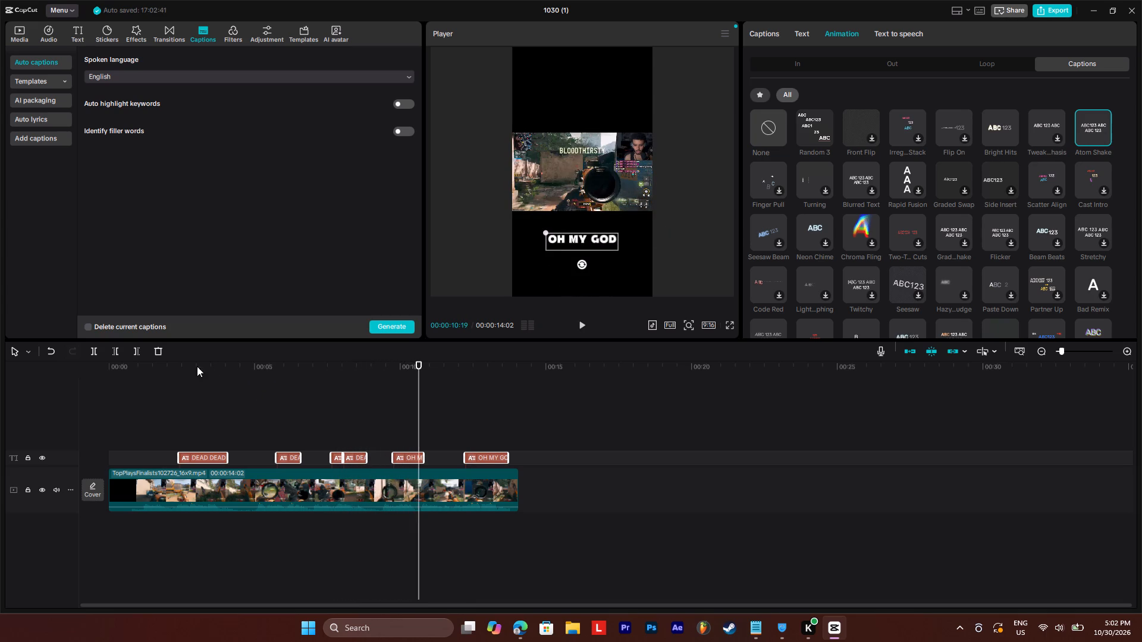
pyautogui.click(196, 376)
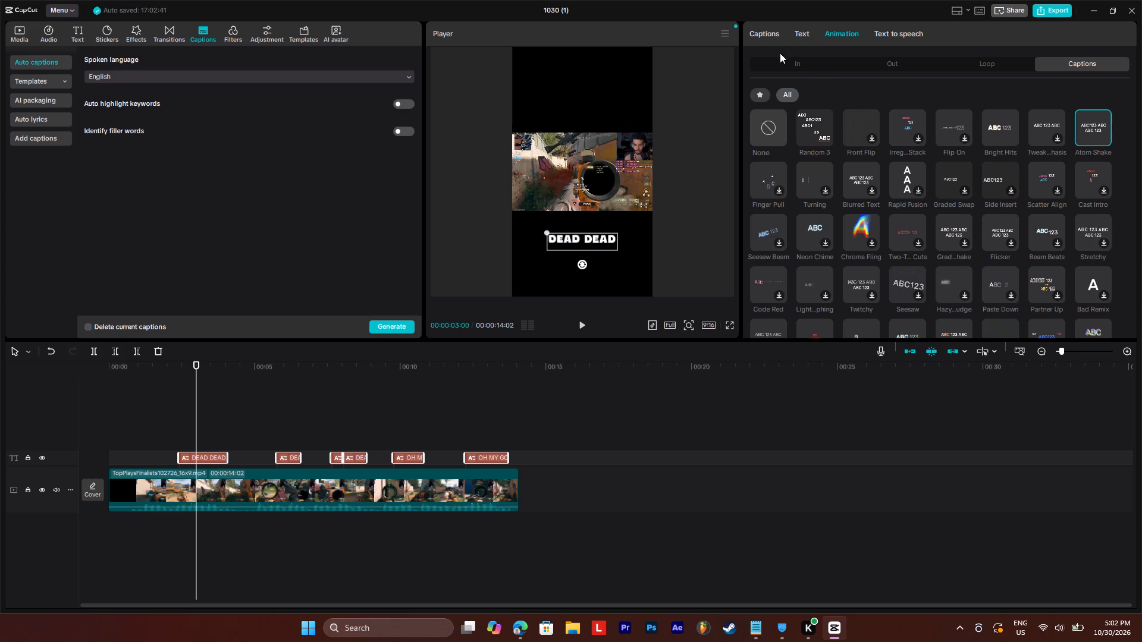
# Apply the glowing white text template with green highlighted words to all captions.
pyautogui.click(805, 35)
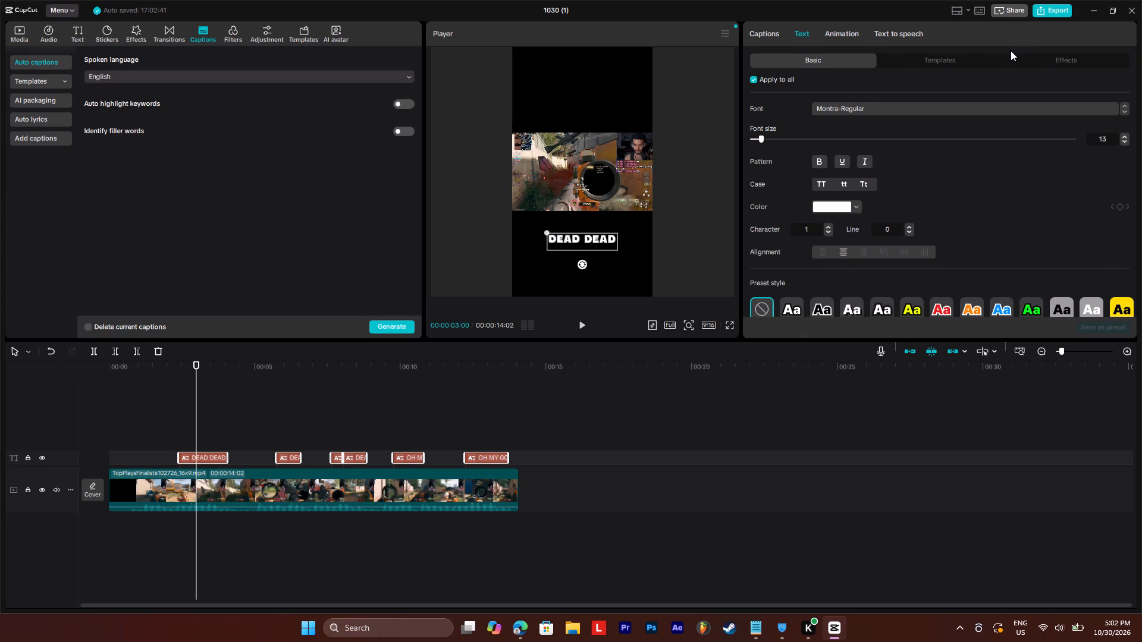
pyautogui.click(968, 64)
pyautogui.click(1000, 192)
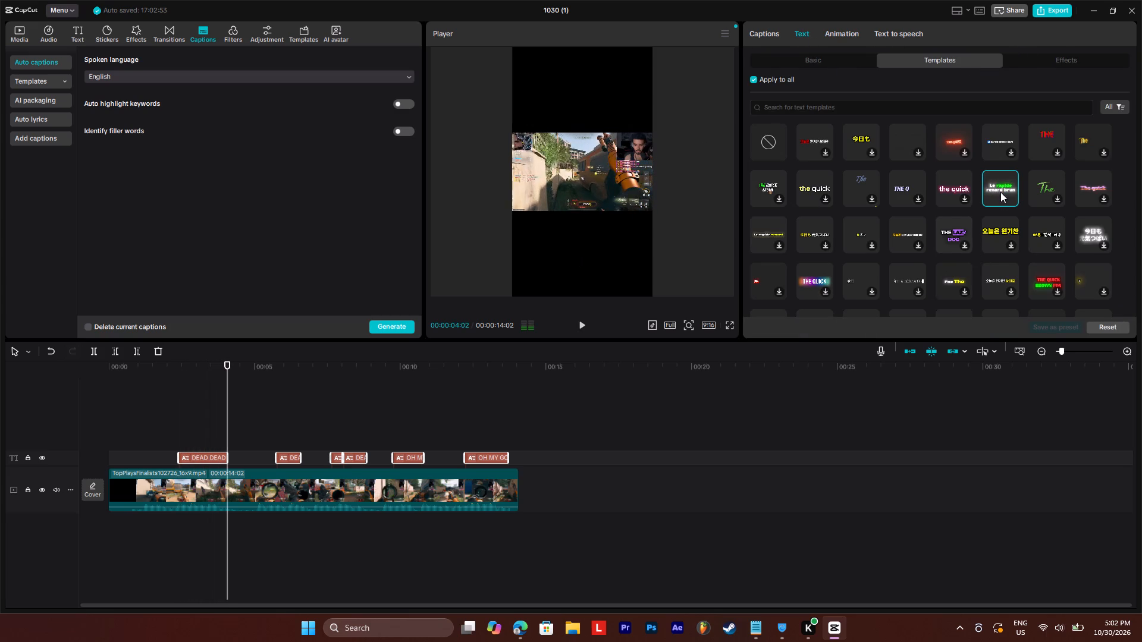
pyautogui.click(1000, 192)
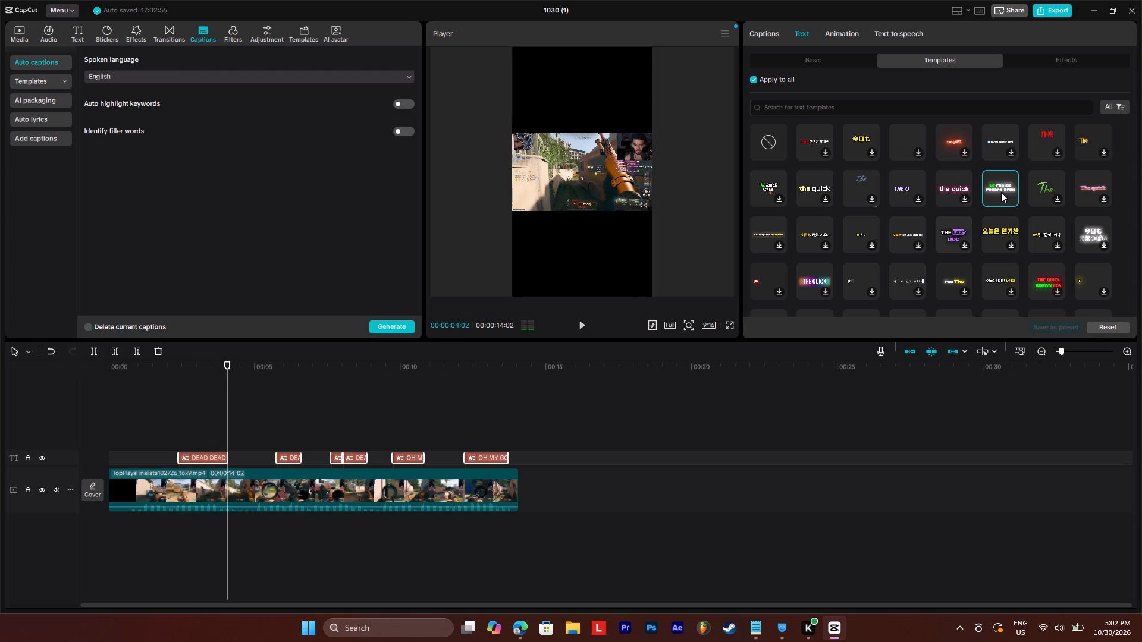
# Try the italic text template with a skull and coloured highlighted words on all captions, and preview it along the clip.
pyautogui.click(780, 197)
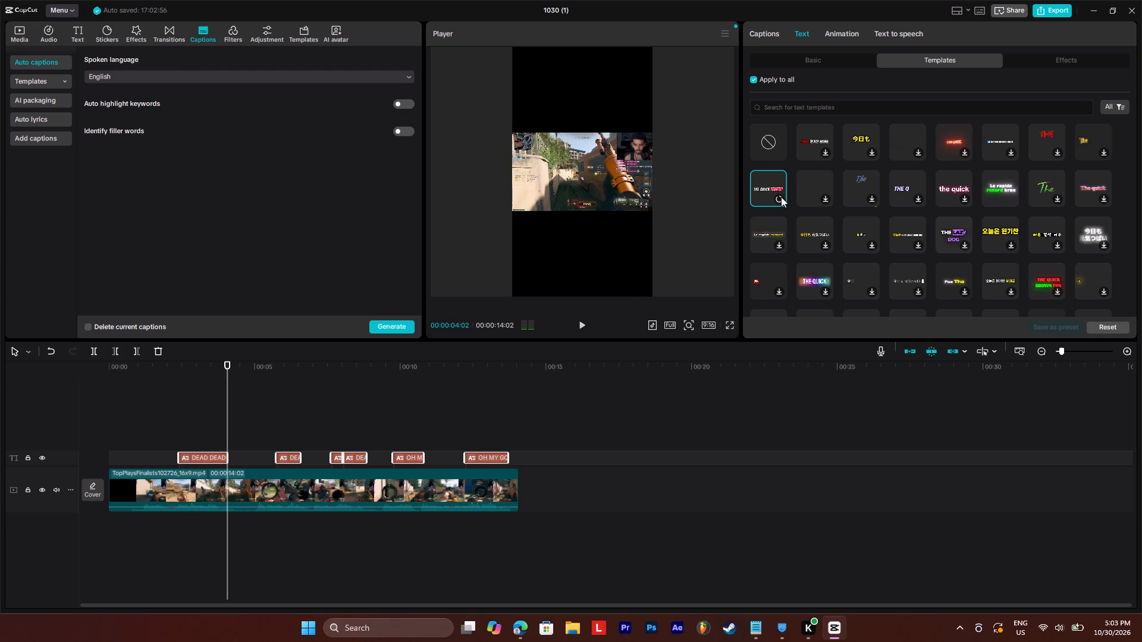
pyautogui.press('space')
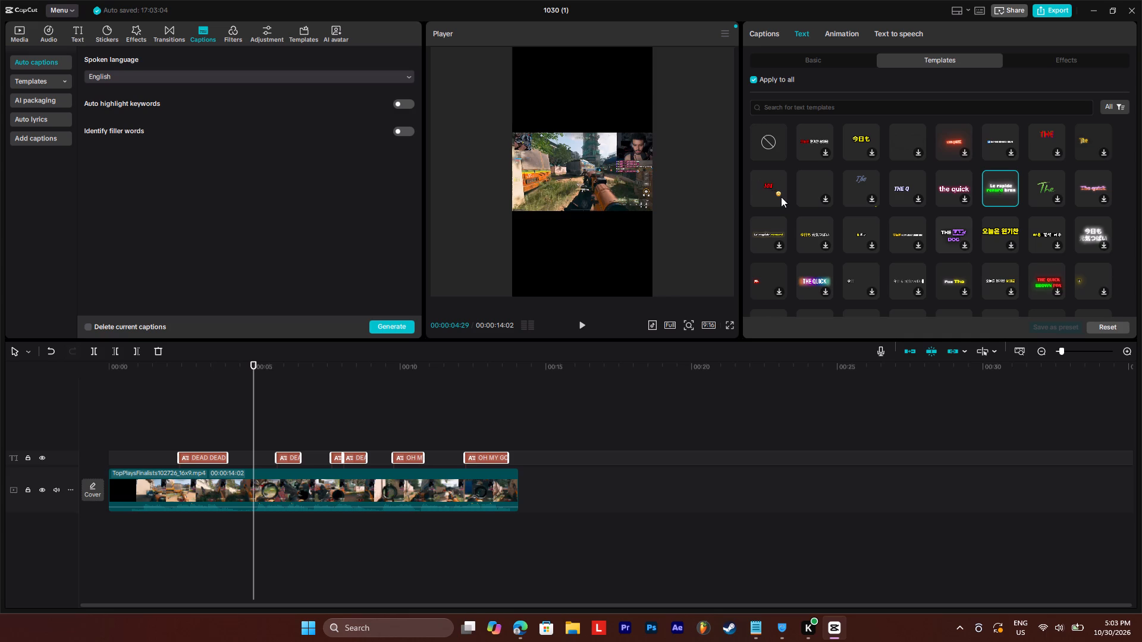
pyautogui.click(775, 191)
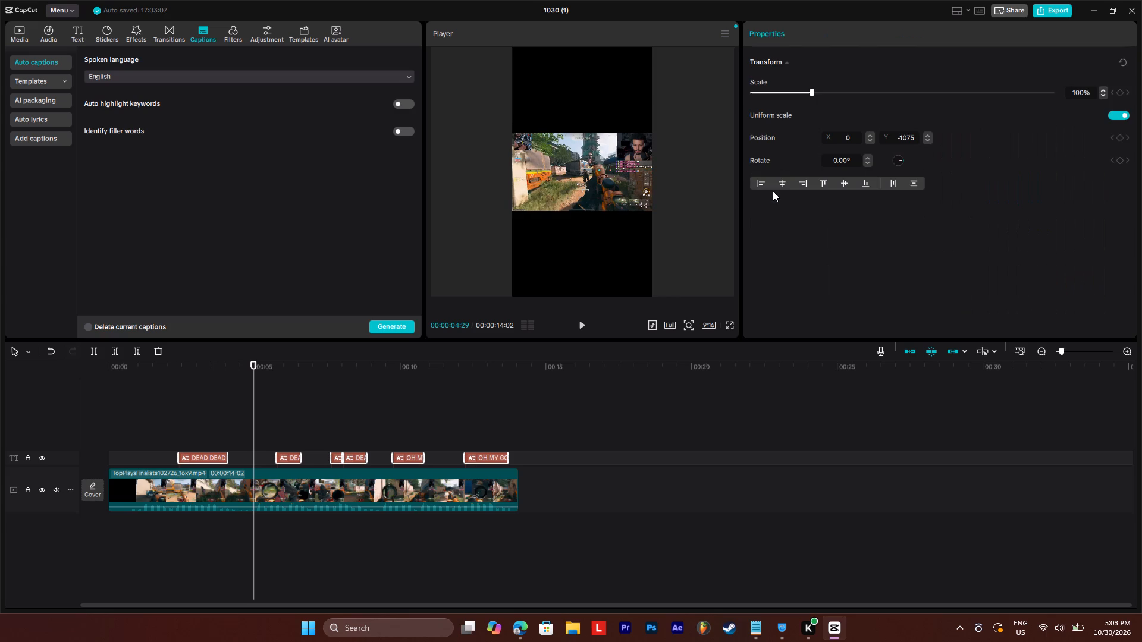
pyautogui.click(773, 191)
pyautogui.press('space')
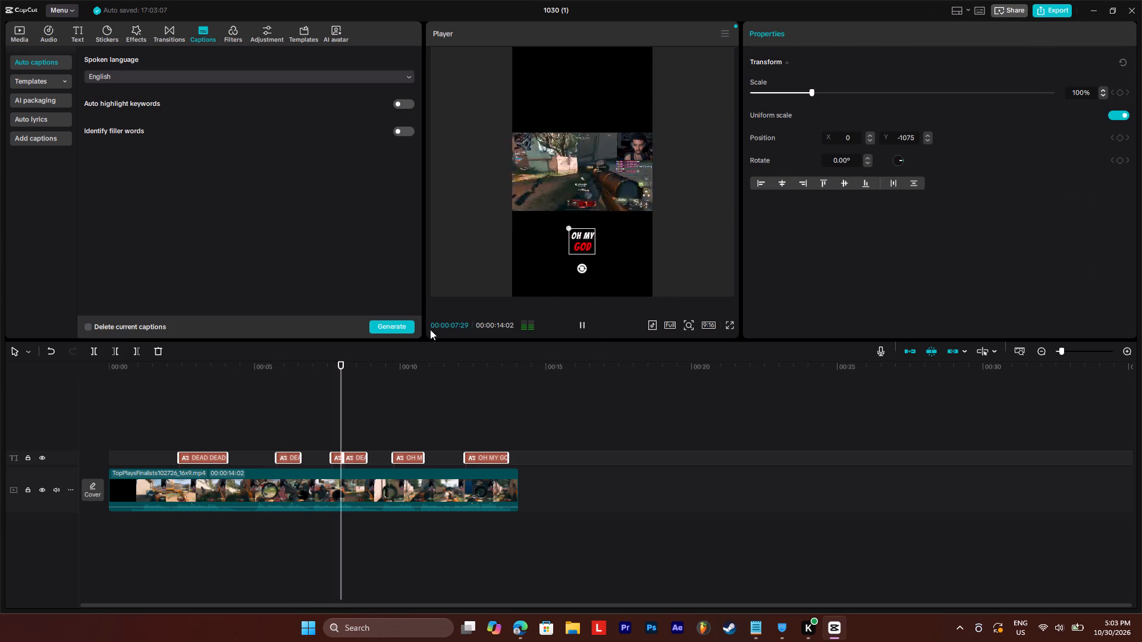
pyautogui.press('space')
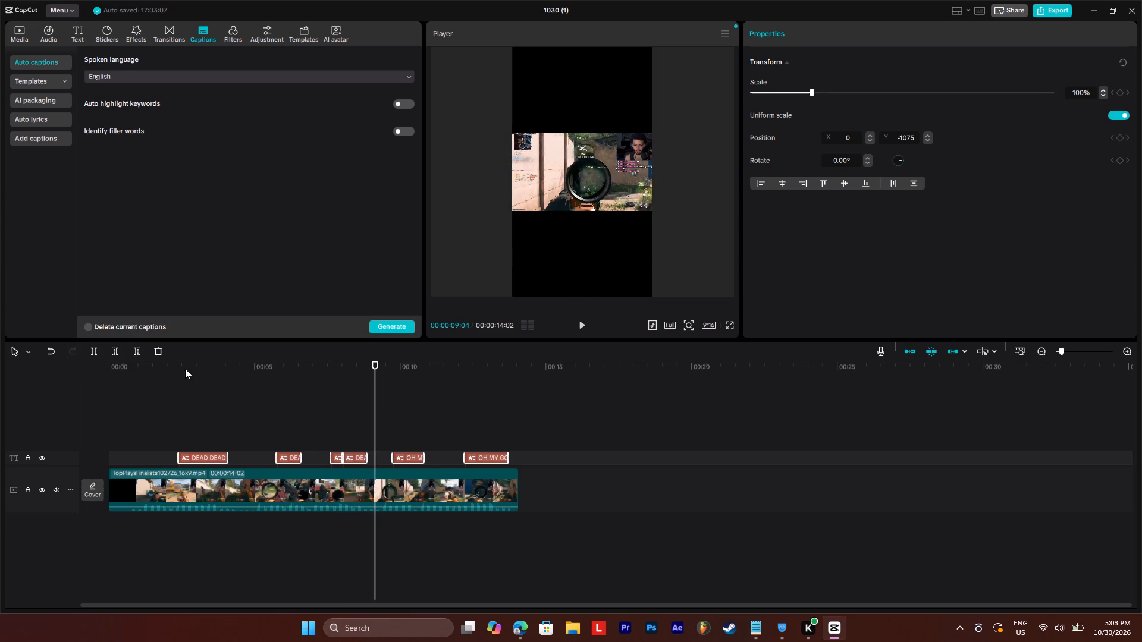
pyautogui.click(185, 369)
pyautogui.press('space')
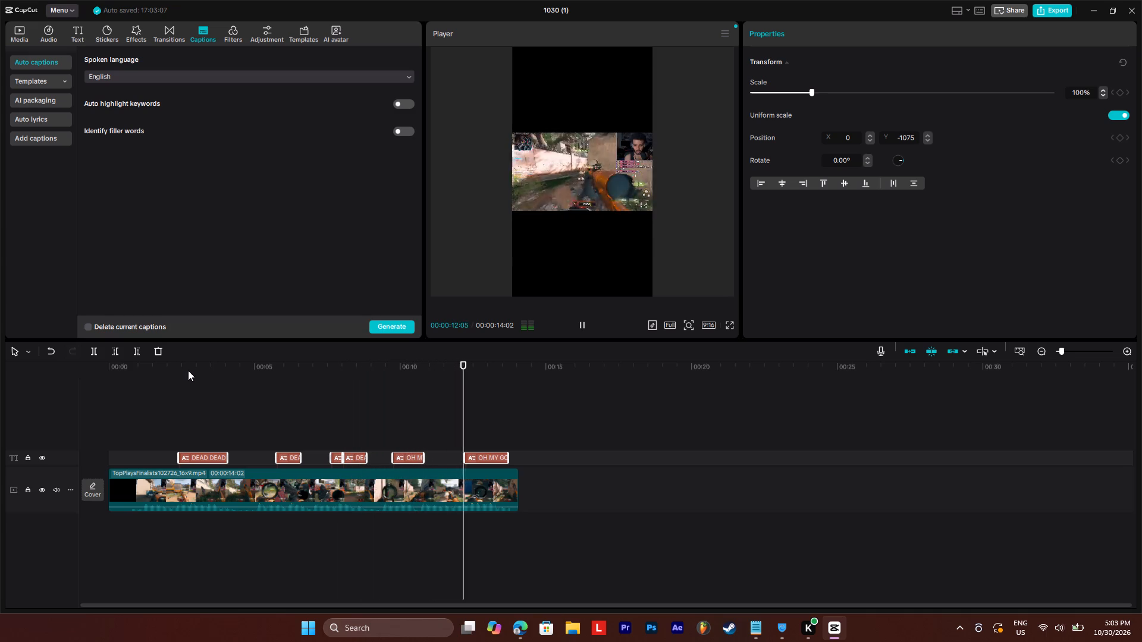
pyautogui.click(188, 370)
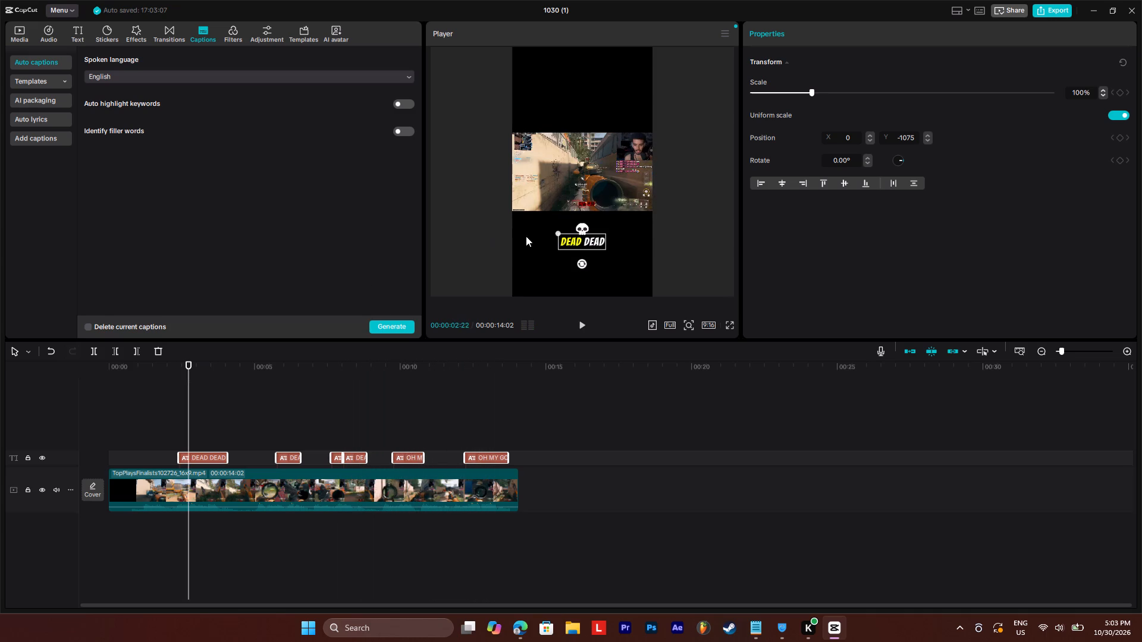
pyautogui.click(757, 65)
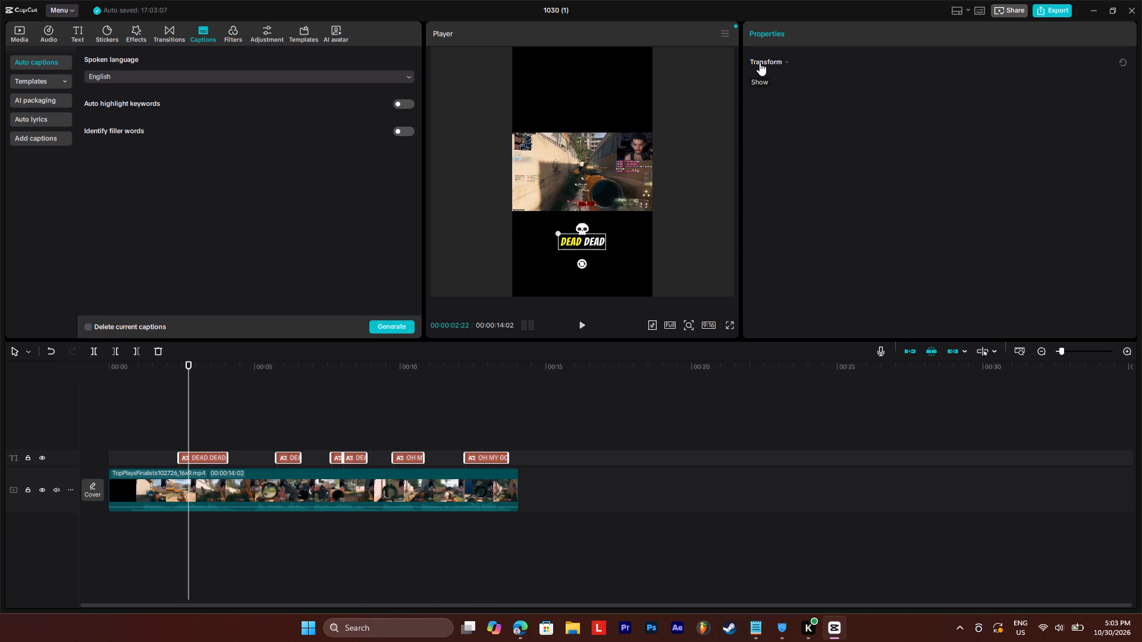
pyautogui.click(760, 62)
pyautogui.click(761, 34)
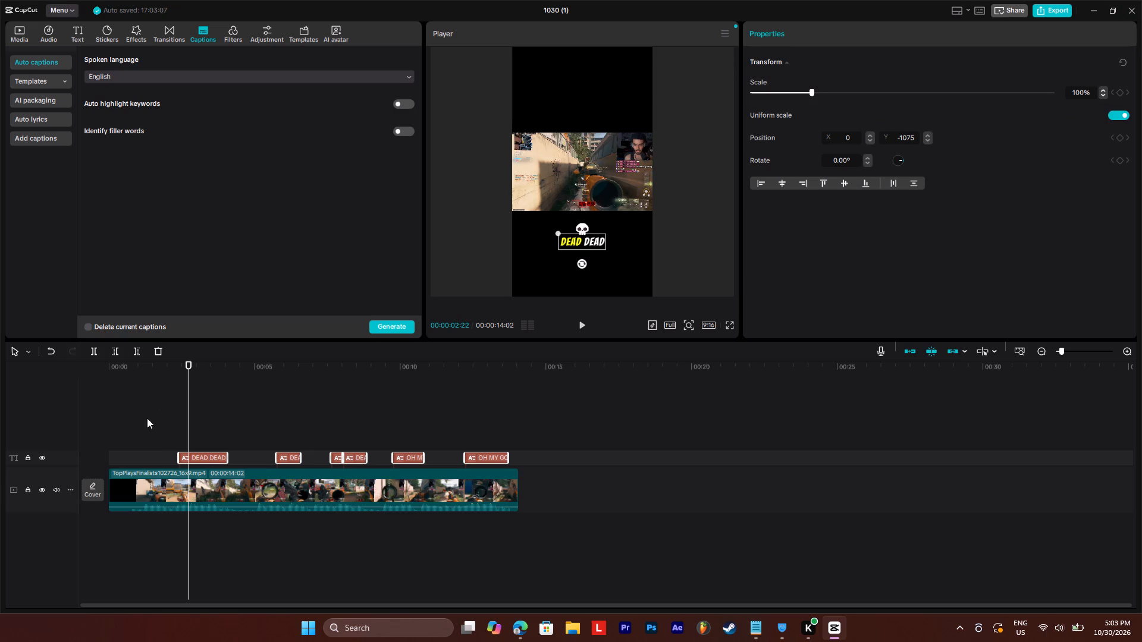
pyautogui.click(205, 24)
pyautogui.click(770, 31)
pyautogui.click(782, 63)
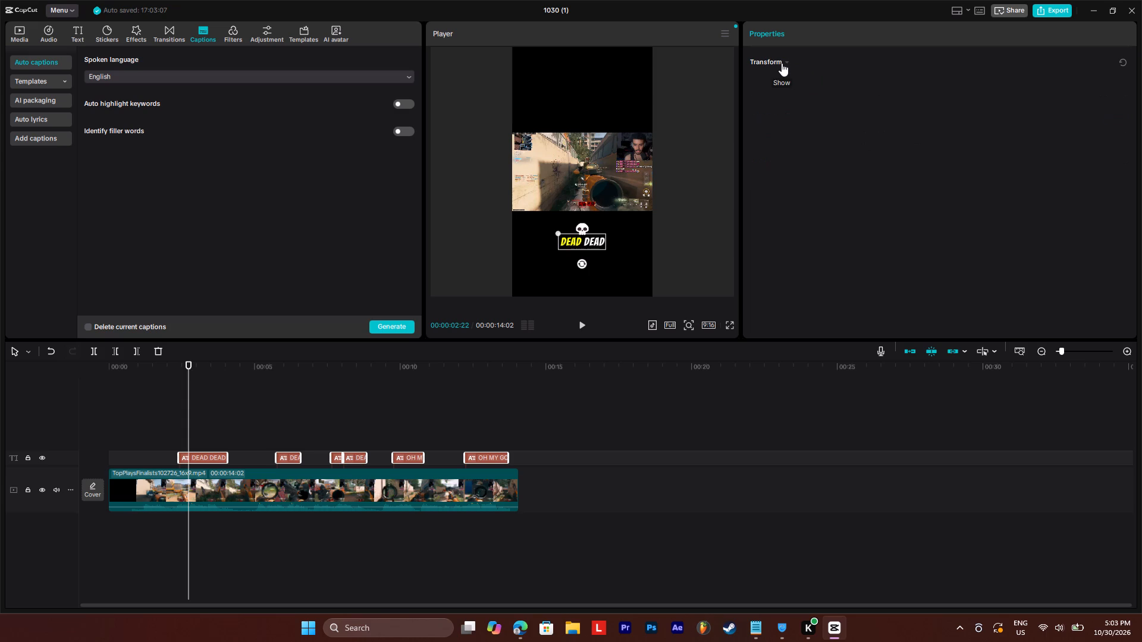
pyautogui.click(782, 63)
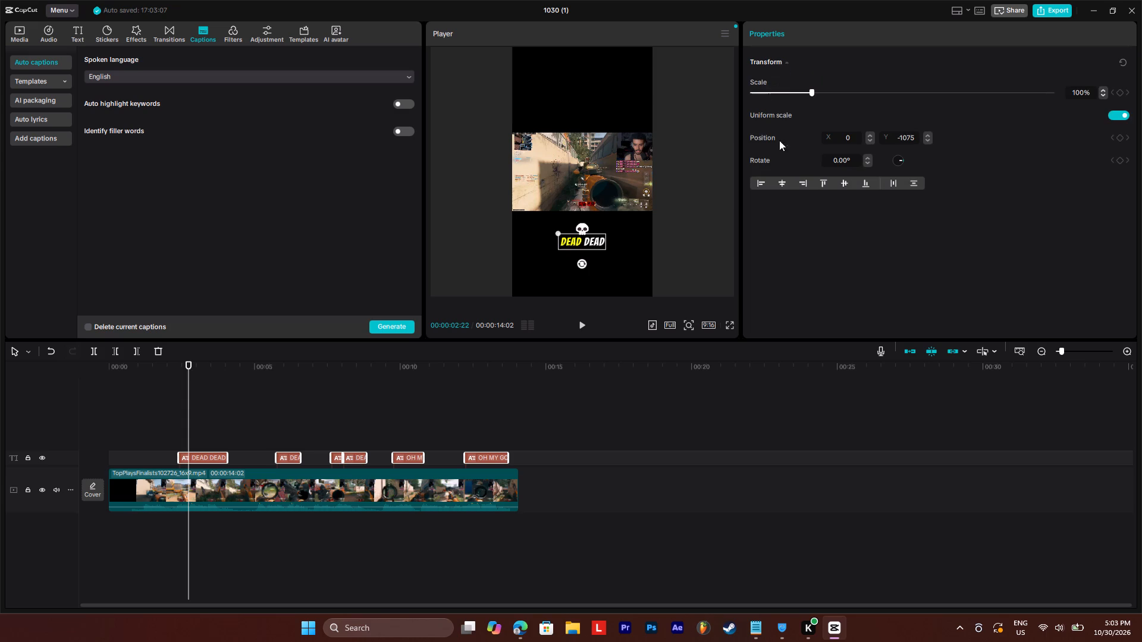
# Select only the first DEAD DEAD caption, apply the glowing white template with green highlights to all main captions, and check several captions.
pyautogui.click(257, 417)
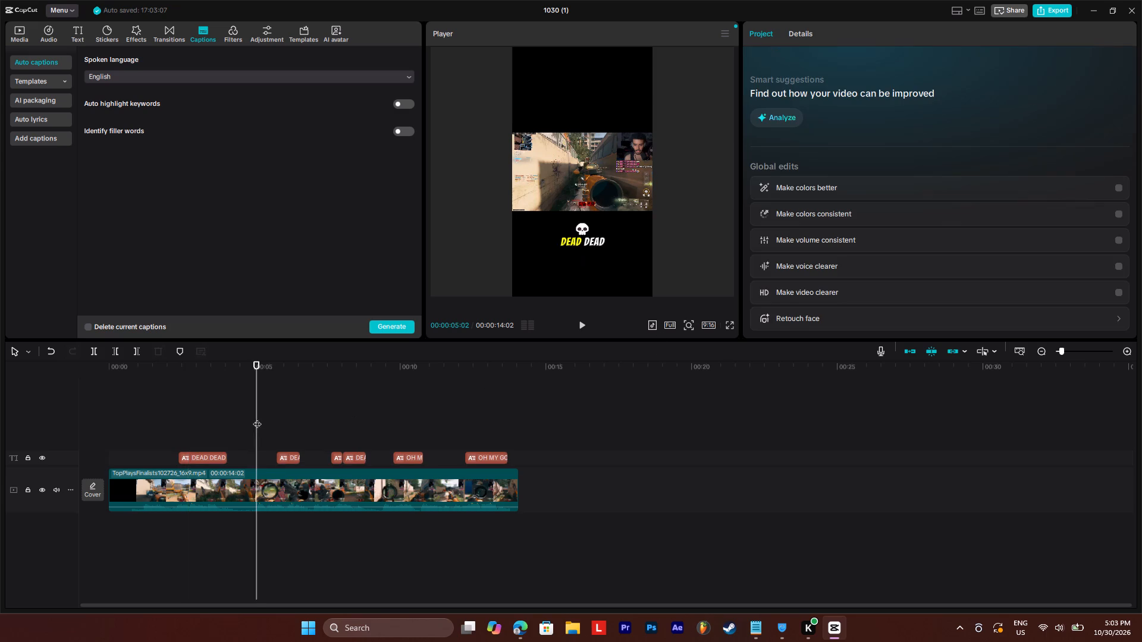
pyautogui.click(202, 458)
pyautogui.click(197, 467)
pyautogui.click(202, 459)
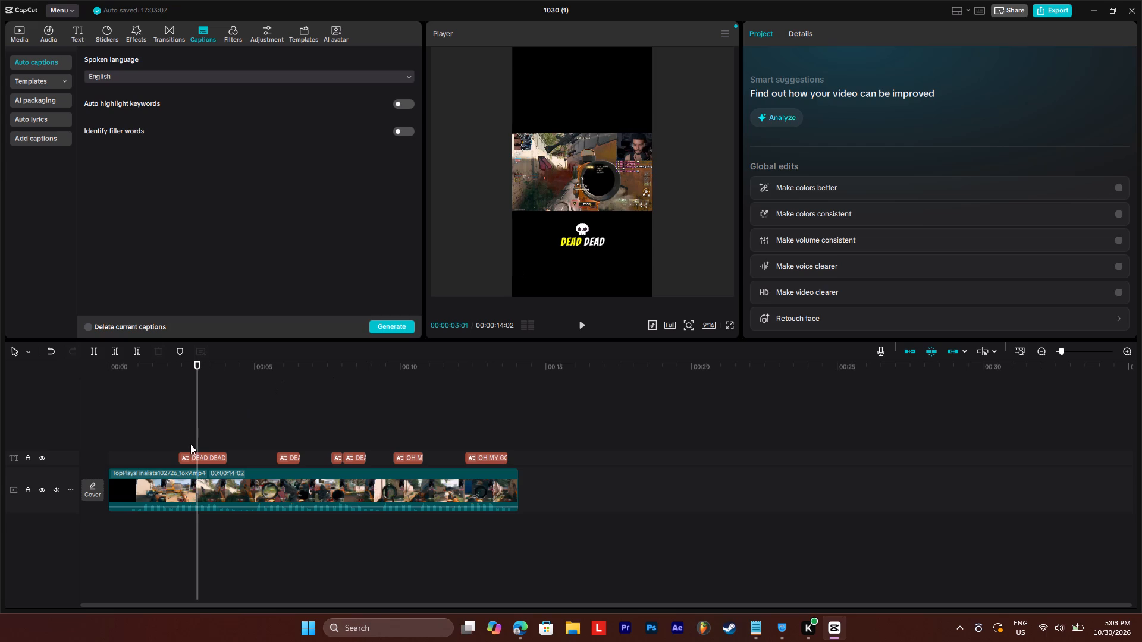
pyautogui.click(205, 456)
pyautogui.moveTo(144, 448); pyautogui.dragTo(503, 459)
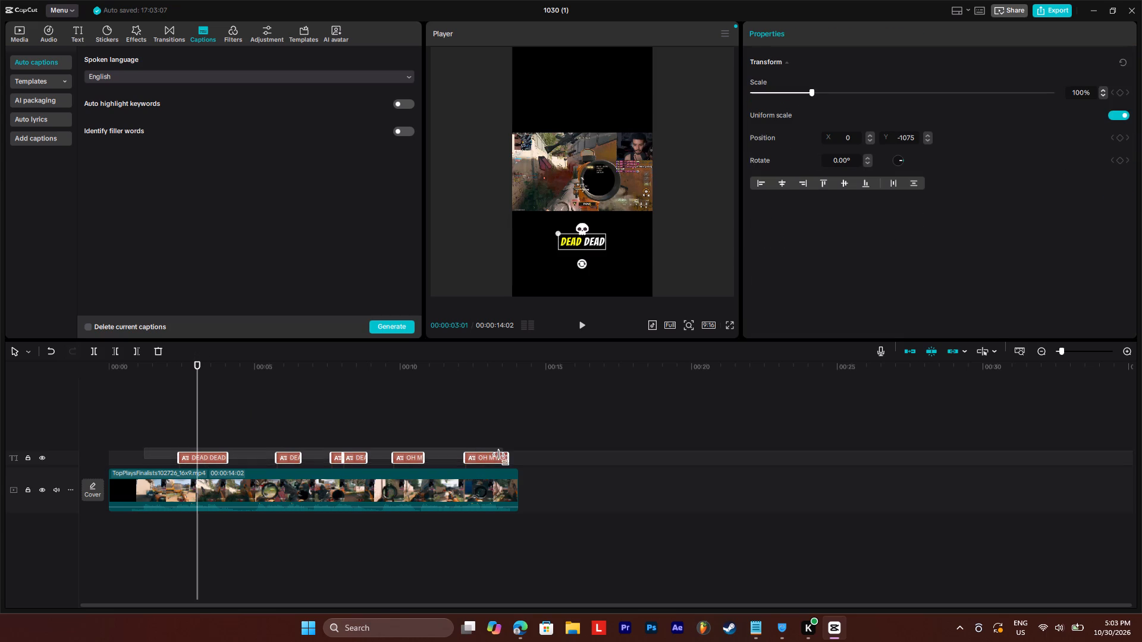
pyautogui.moveTo(503, 459); pyautogui.dragTo(205, 456)
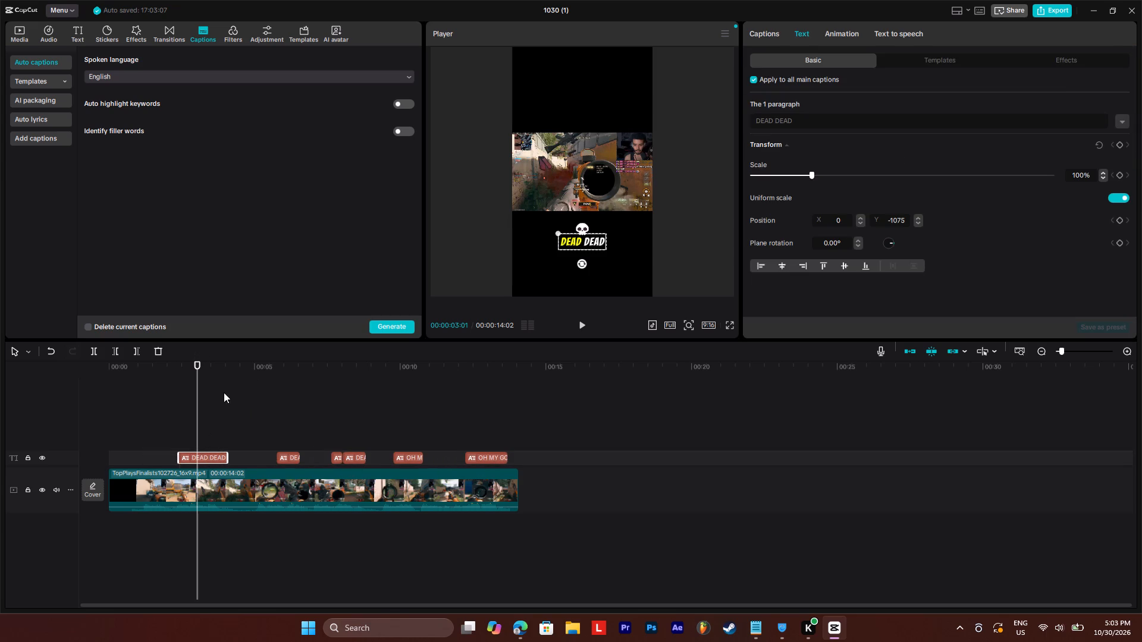
pyautogui.click(931, 61)
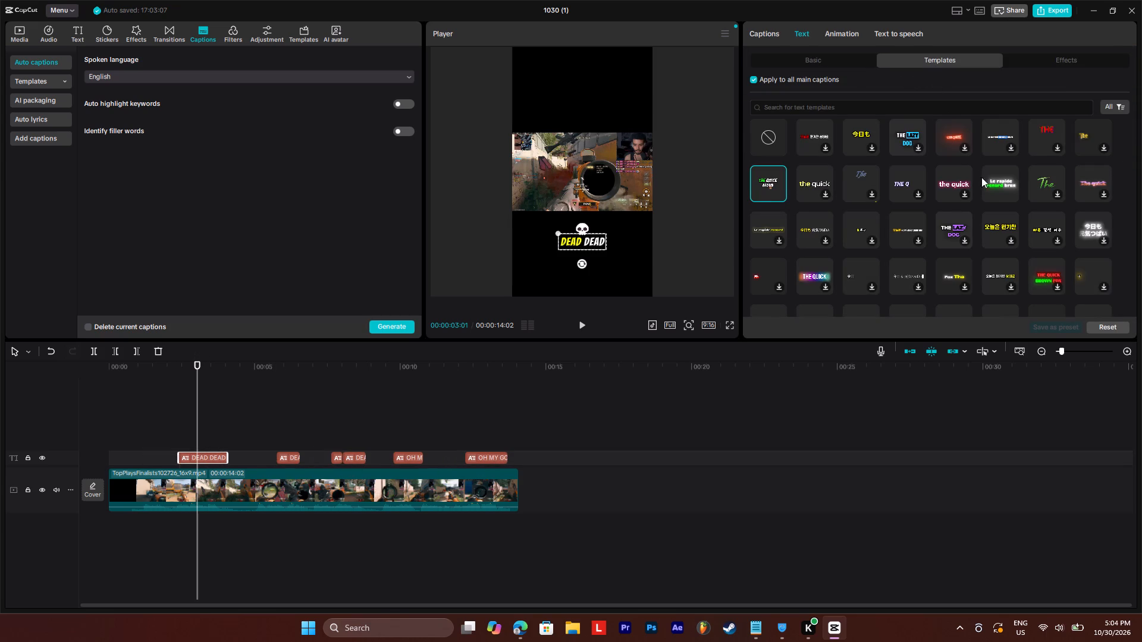
pyautogui.click(997, 185)
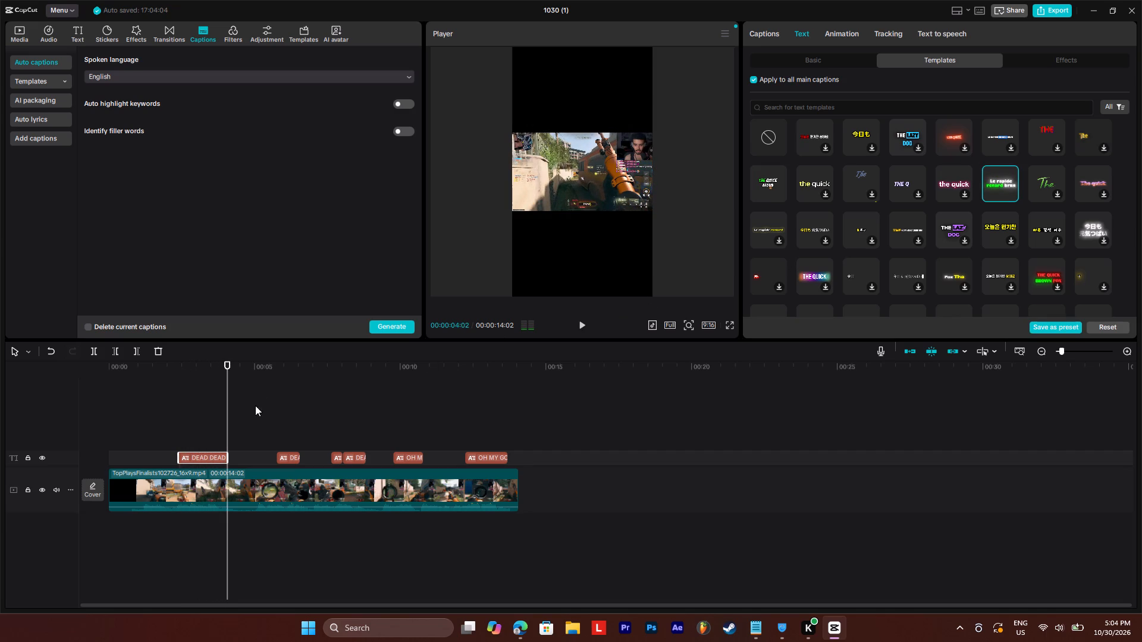
pyautogui.moveTo(286, 373); pyautogui.dragTo(362, 377)
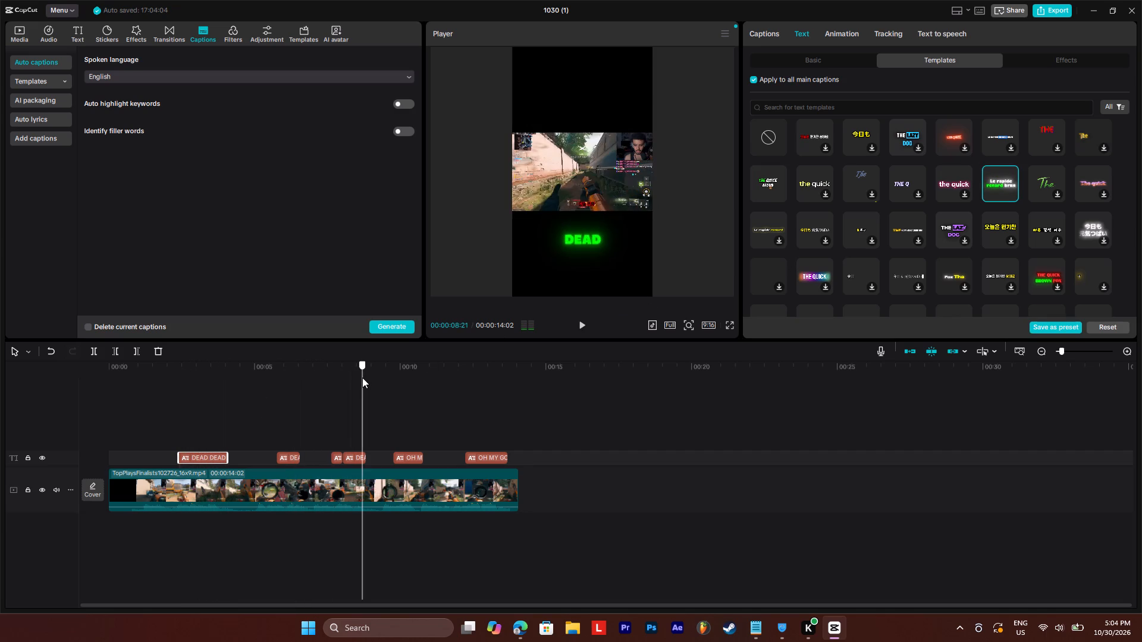
pyautogui.moveTo(362, 377); pyautogui.dragTo(307, 406)
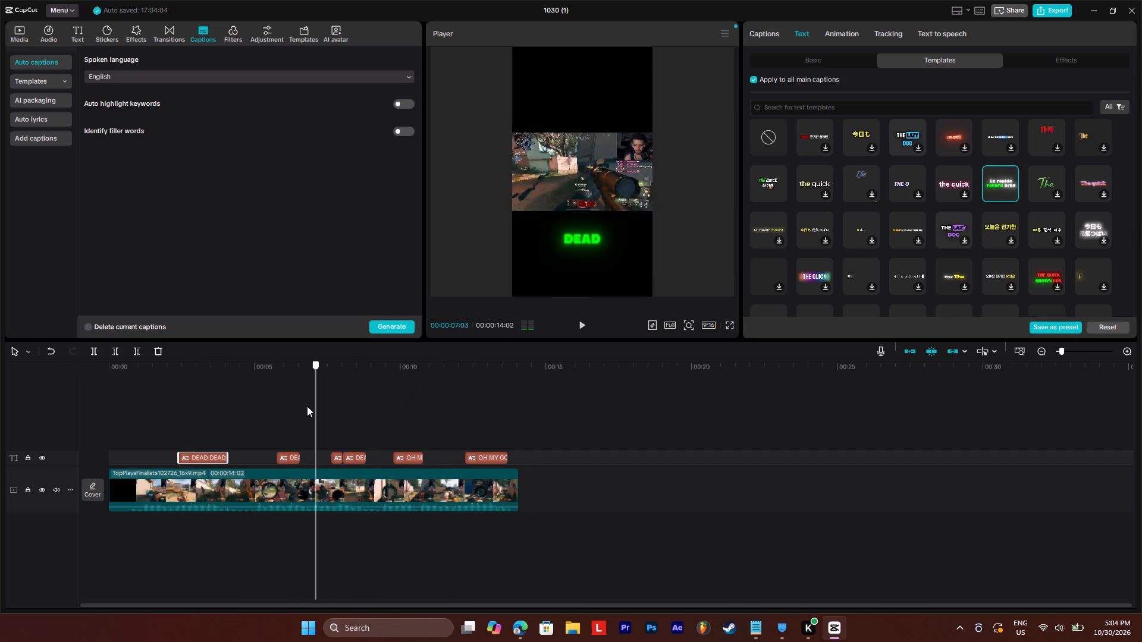
pyautogui.moveTo(307, 406); pyautogui.dragTo(211, 417)
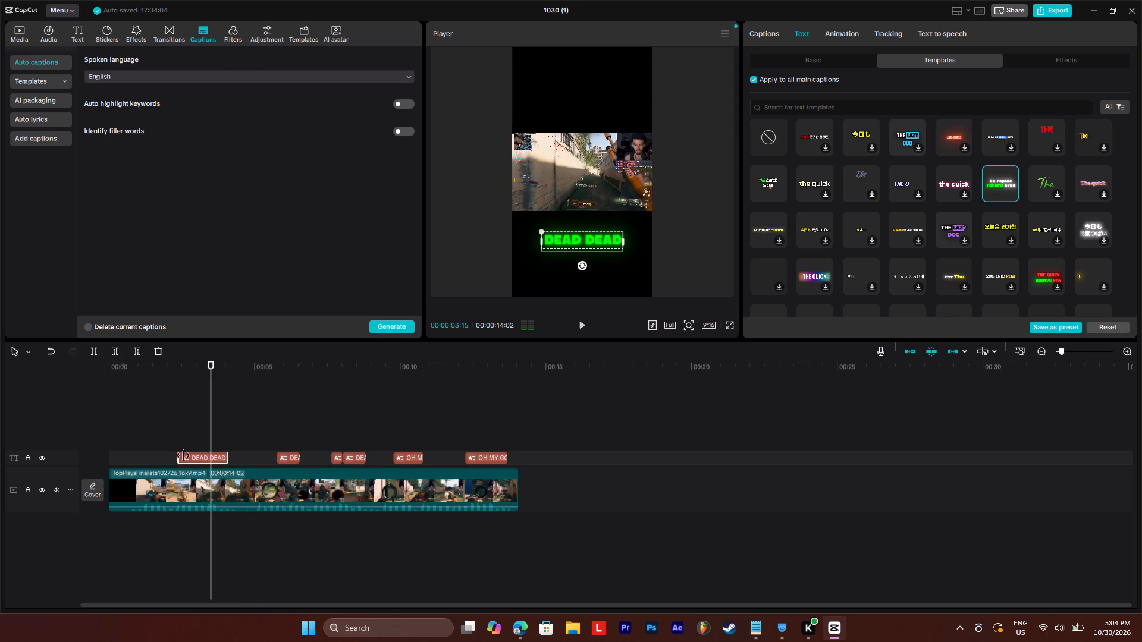
# Select all captions without the video clip, and reduce their font size to 9.
pyautogui.moveTo(169, 445); pyautogui.dragTo(444, 474)
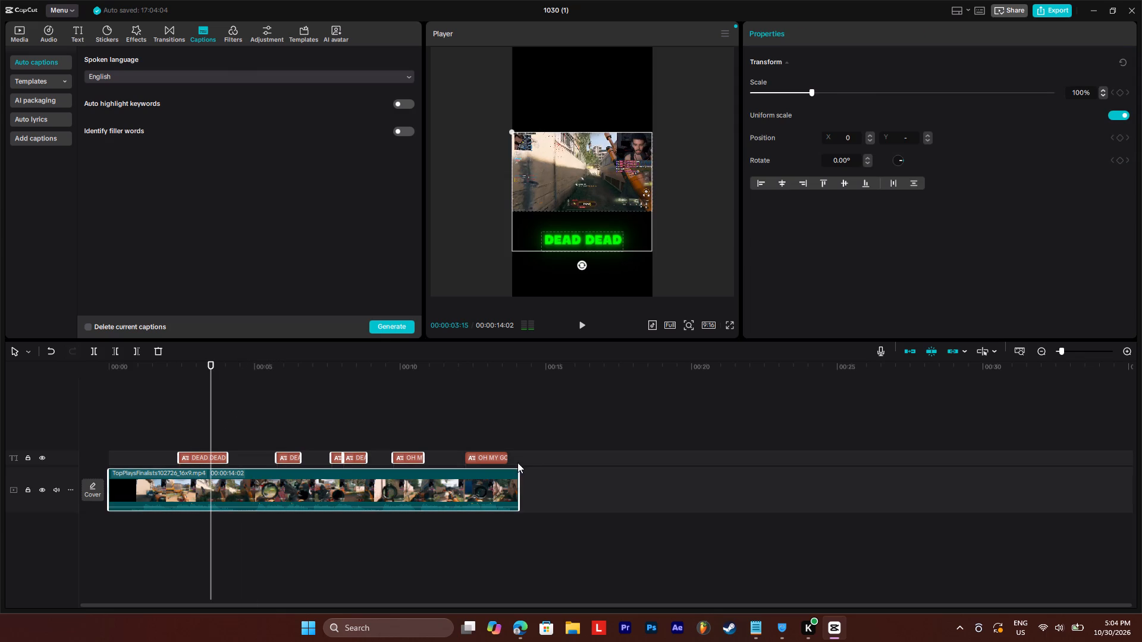
pyautogui.click(531, 454)
pyautogui.moveTo(531, 454); pyautogui.dragTo(207, 461)
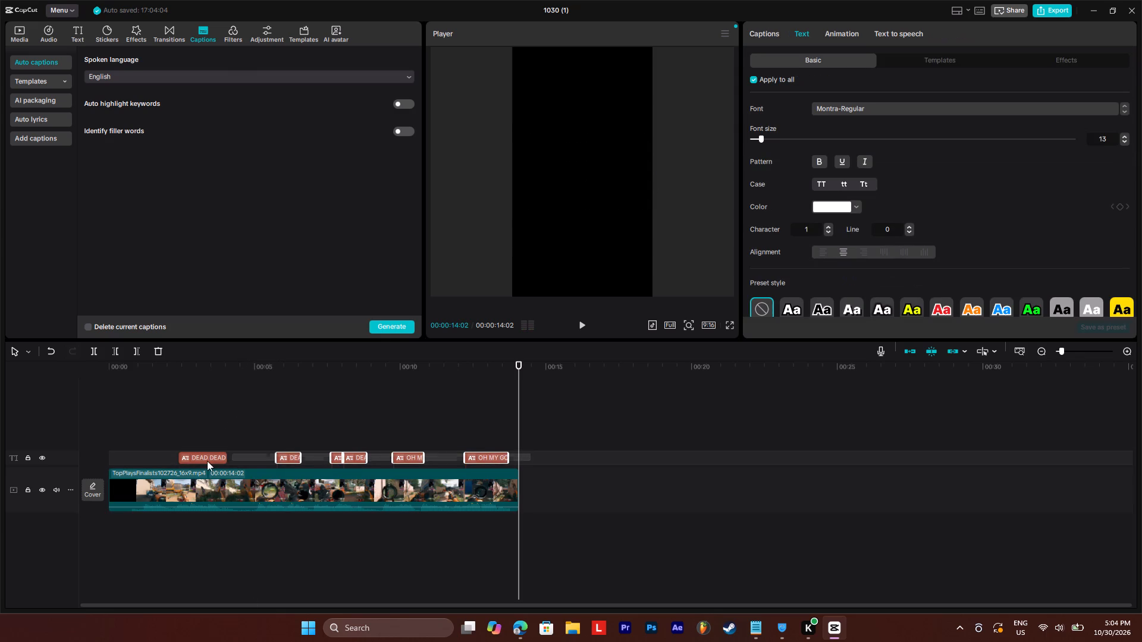
pyautogui.moveTo(207, 461); pyautogui.dragTo(189, 463)
pyautogui.click(209, 370)
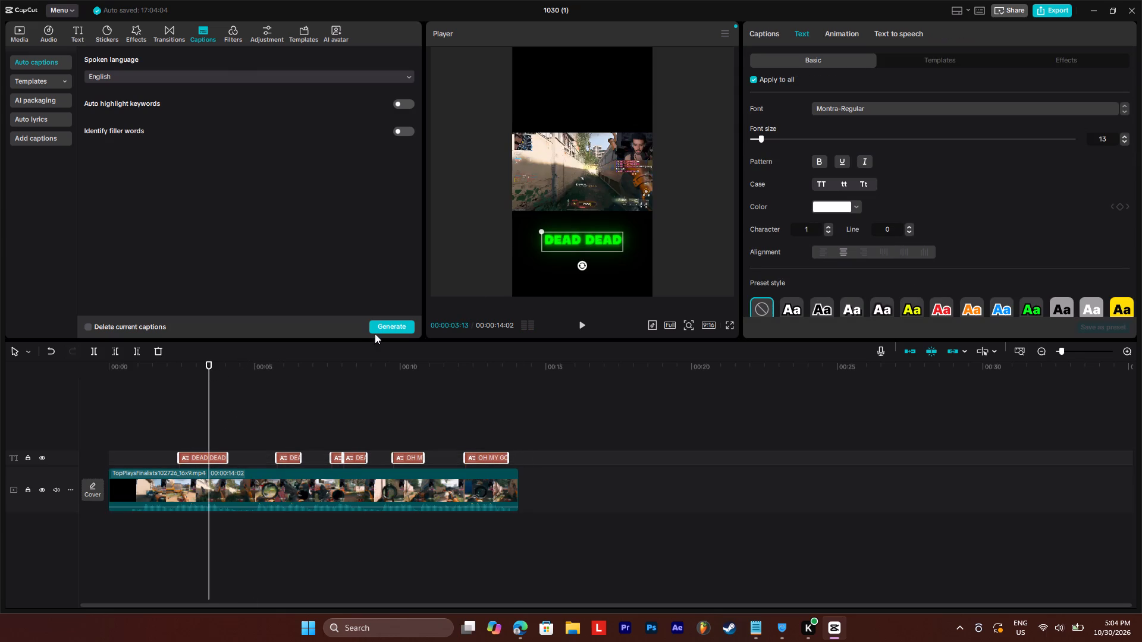
pyautogui.moveTo(760, 138); pyautogui.dragTo(758, 143)
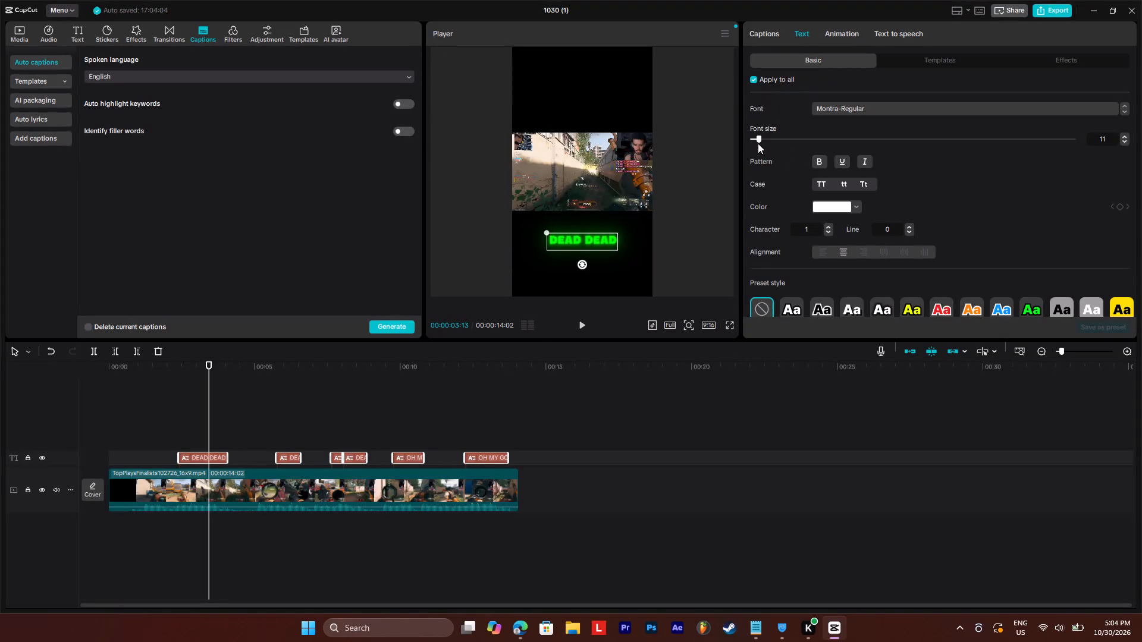
pyautogui.moveTo(758, 143); pyautogui.dragTo(756, 149)
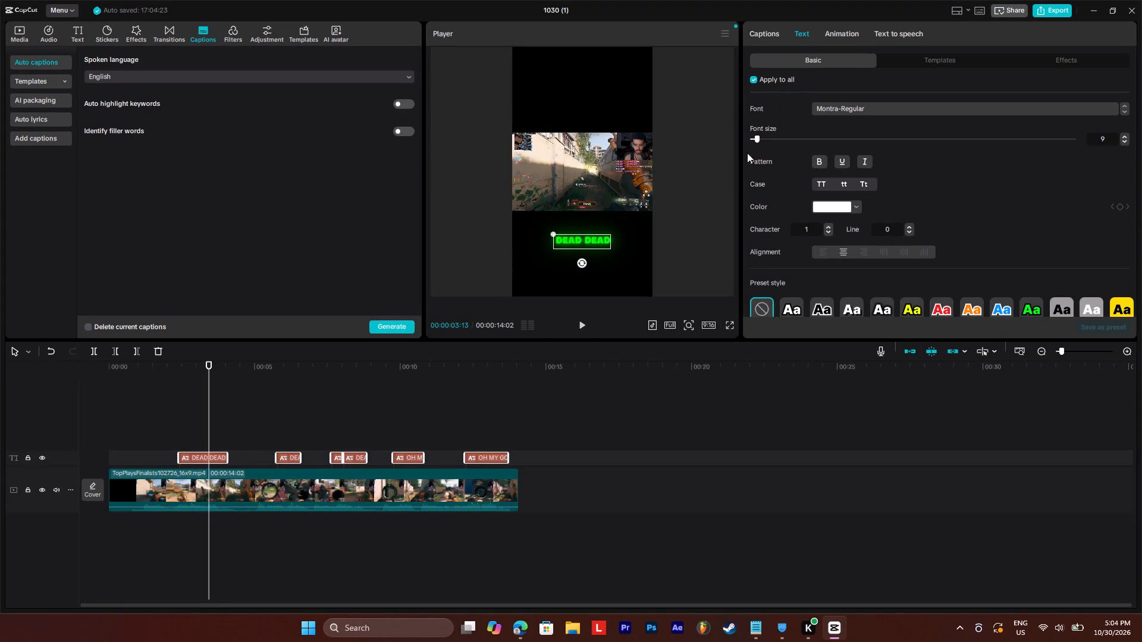
# Move all captions onto the gameplay video, horizontally centred near its lower edge, comparing a placement near its upper edge.
pyautogui.moveTo(585, 240); pyautogui.dragTo(584, 185)
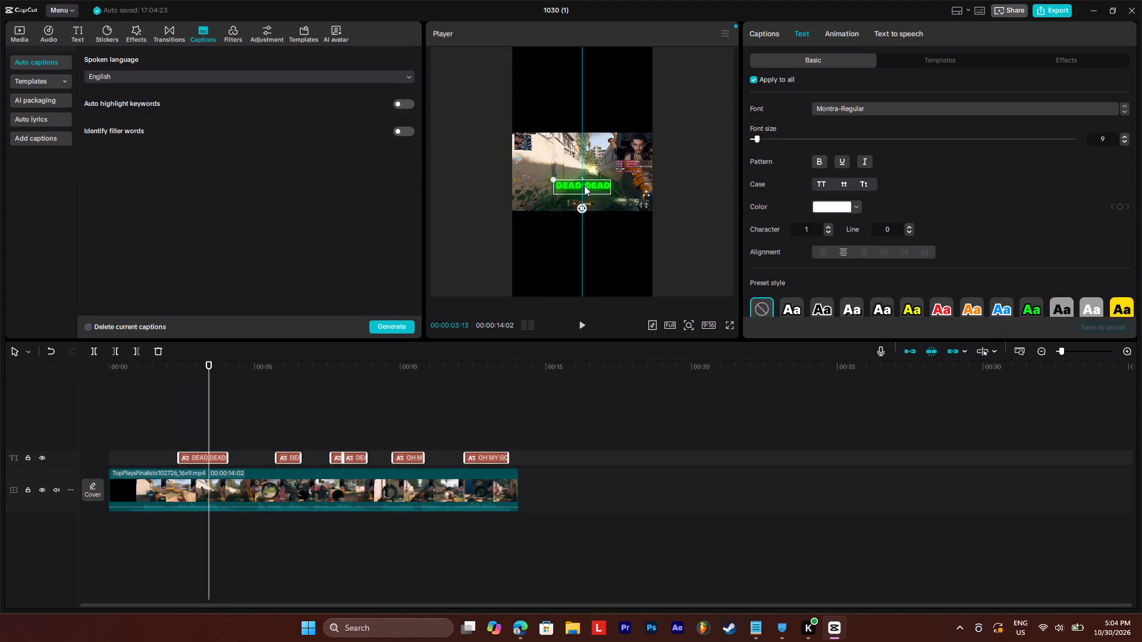
pyautogui.moveTo(584, 185); pyautogui.dragTo(579, 201)
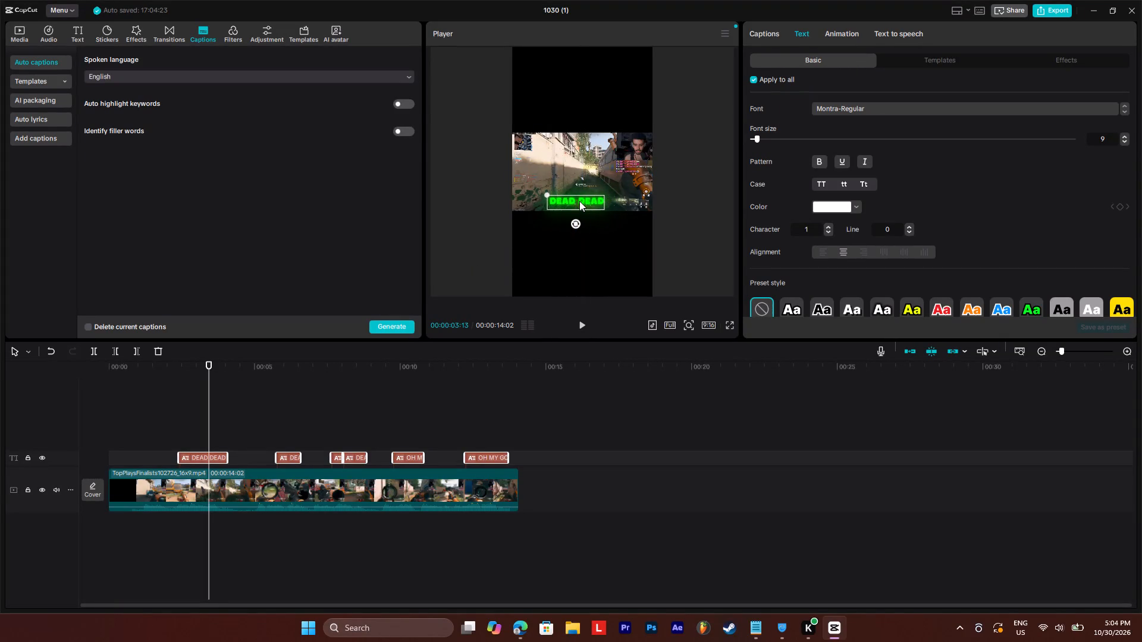
pyautogui.moveTo(579, 201); pyautogui.dragTo(586, 199)
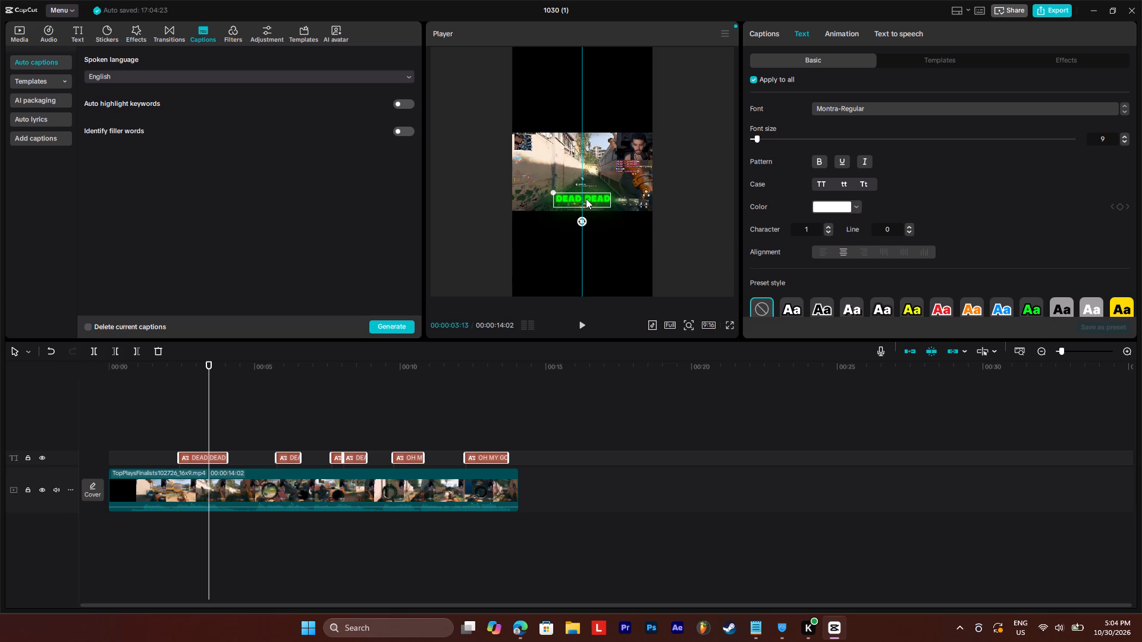
pyautogui.moveTo(586, 199); pyautogui.dragTo(584, 156)
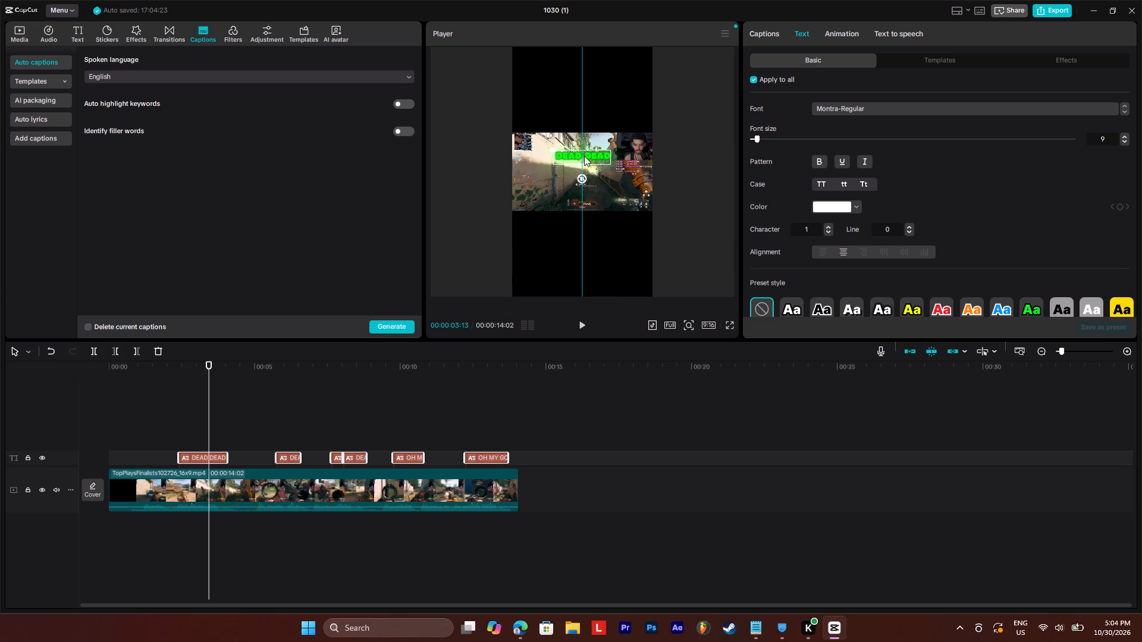
pyautogui.moveTo(584, 156); pyautogui.dragTo(583, 152)
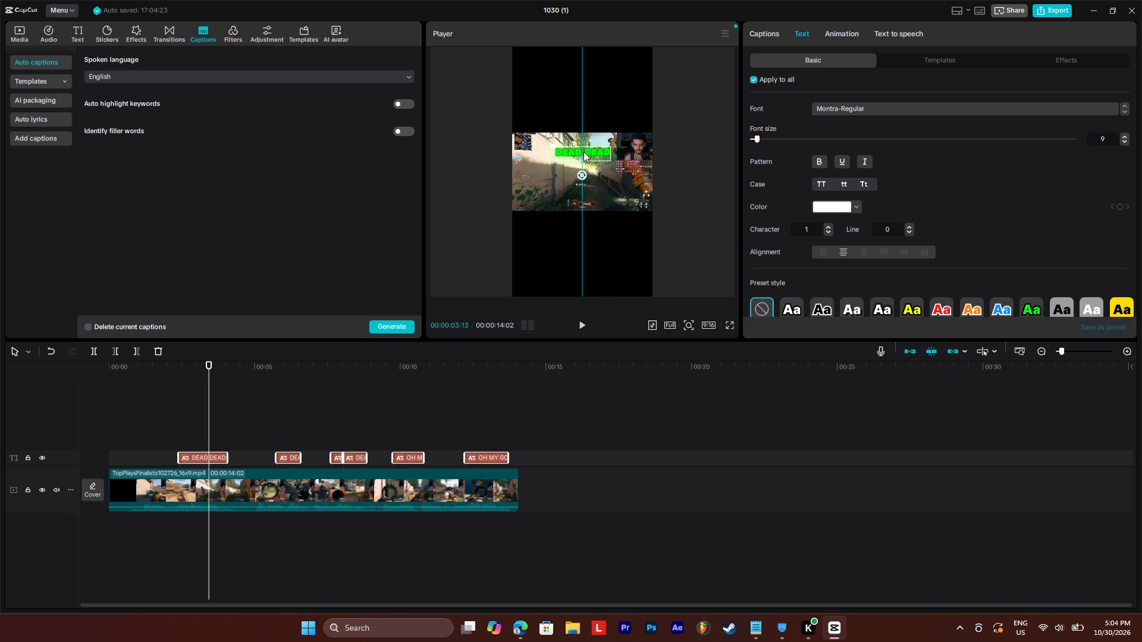
pyautogui.moveTo(583, 152); pyautogui.dragTo(585, 156)
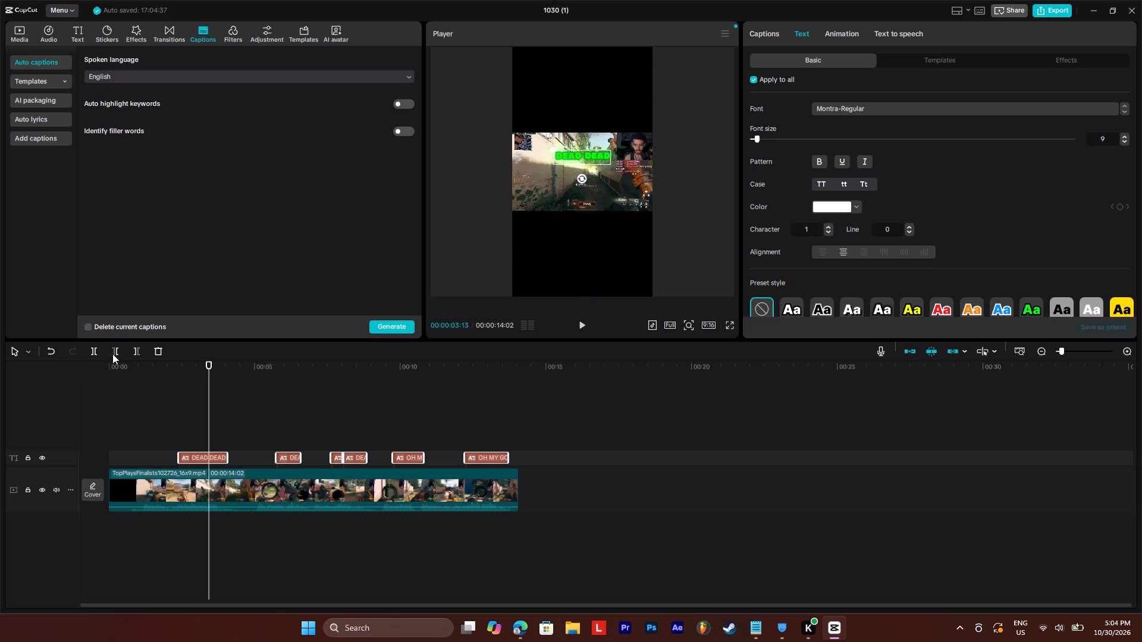
pyautogui.click(197, 363)
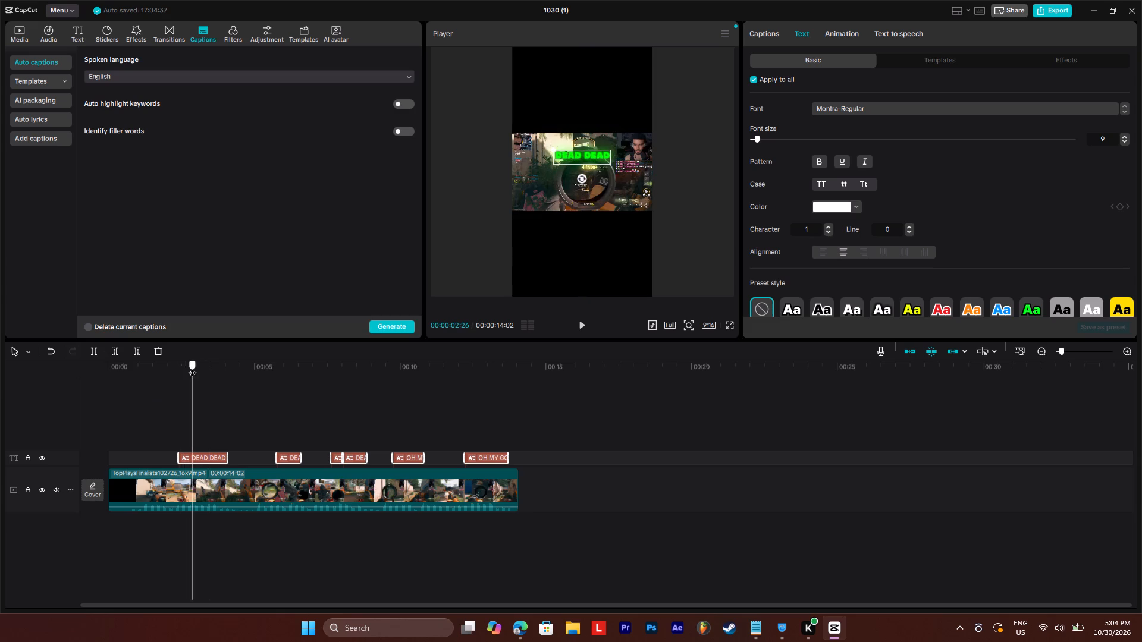
pyautogui.moveTo(590, 158); pyautogui.dragTo(591, 190)
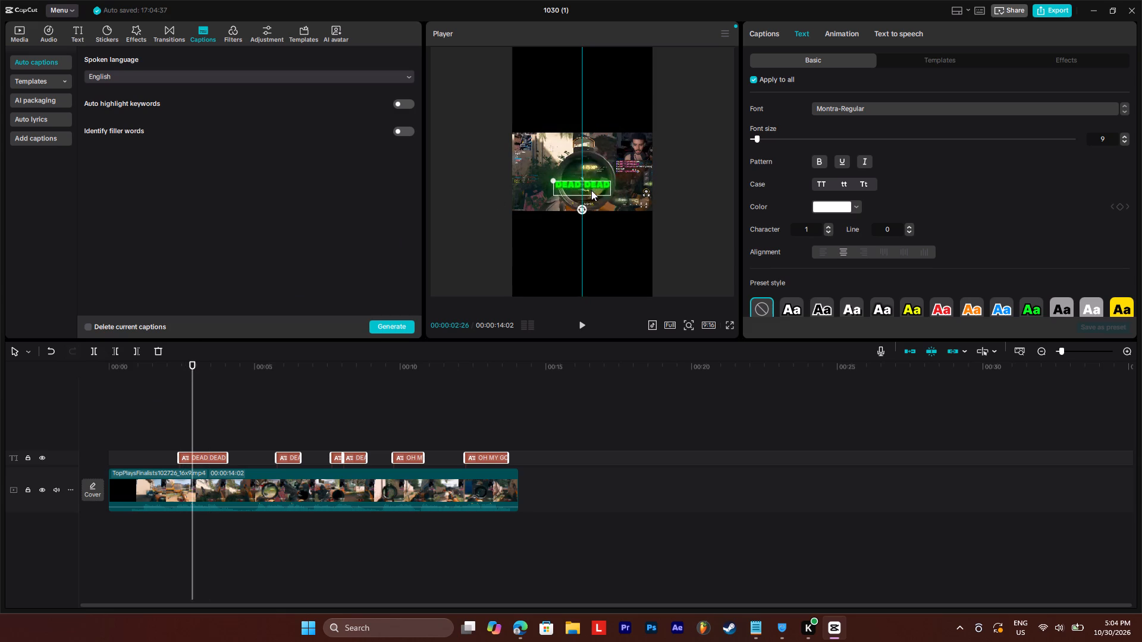
pyautogui.moveTo(591, 190); pyautogui.dragTo(591, 197)
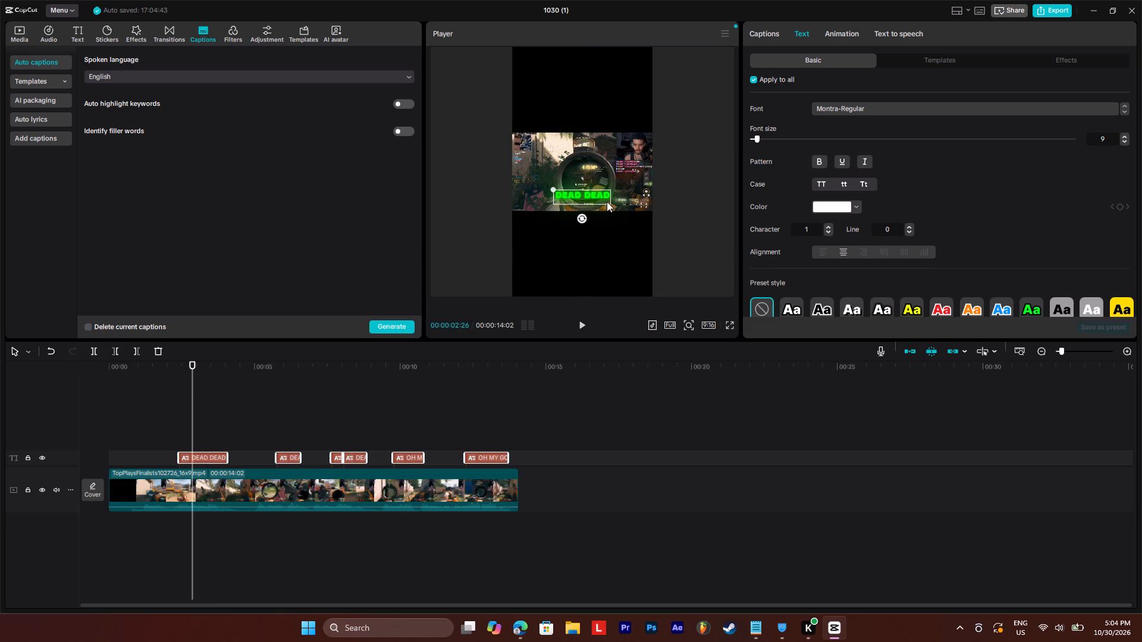
# Reduce the font size of all captions to 8 and nudge them closer to the video's lower edge.
pyautogui.moveTo(757, 137); pyautogui.dragTo(755, 141)
pyautogui.moveTo(755, 141); pyautogui.dragTo(755, 143)
pyautogui.click(587, 195)
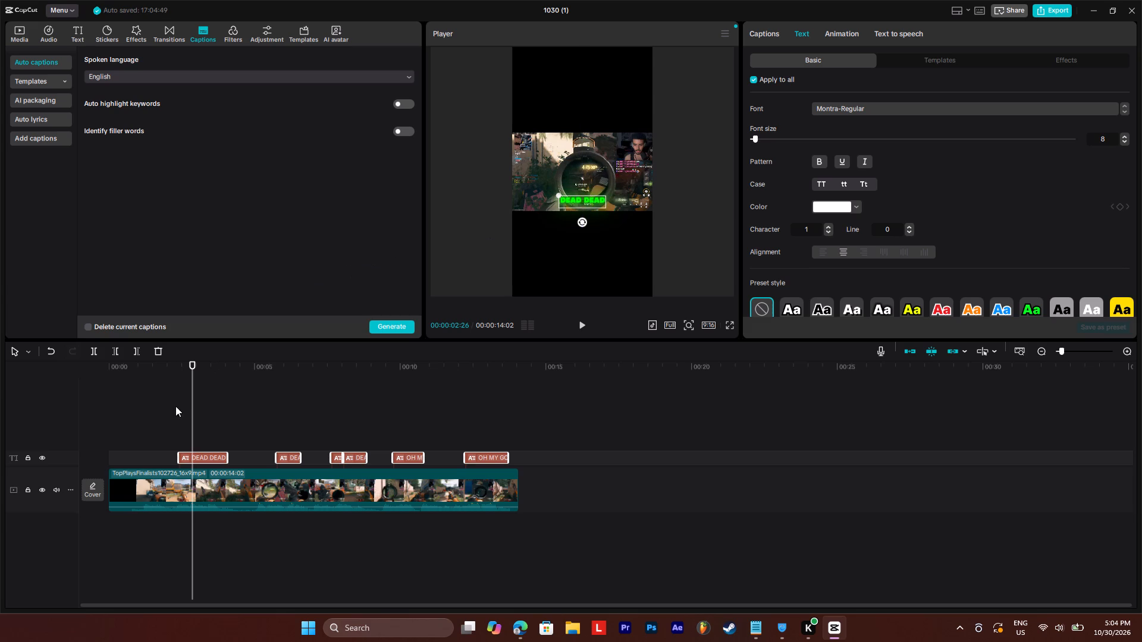
# Scale the gameplay video clip down to 96%.
pyautogui.click(155, 498)
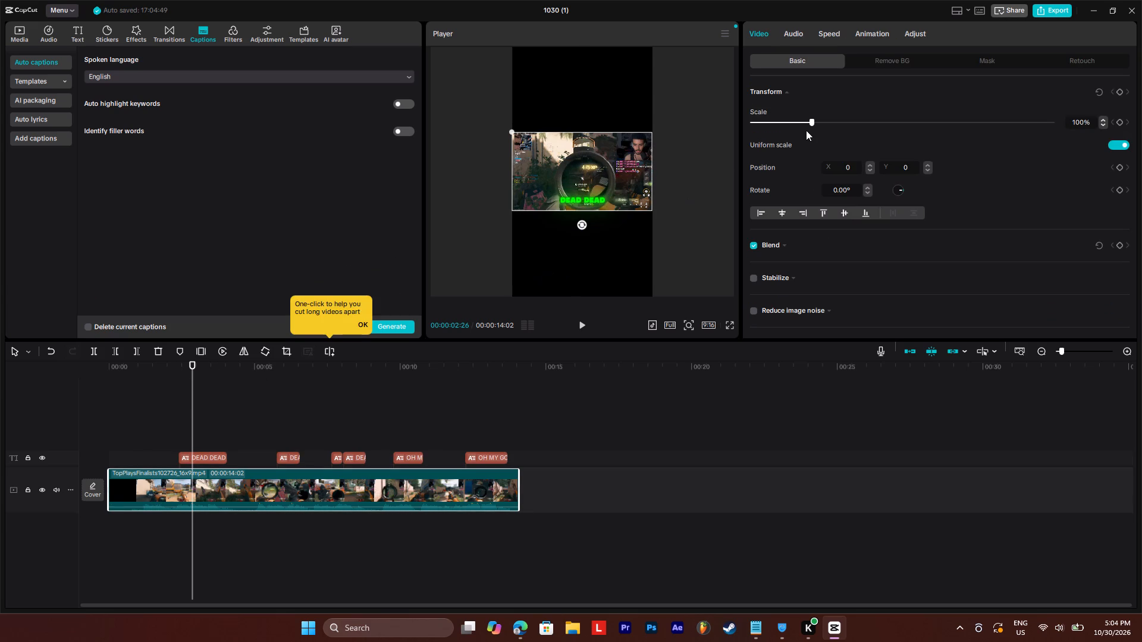
pyautogui.moveTo(810, 121); pyautogui.dragTo(809, 124)
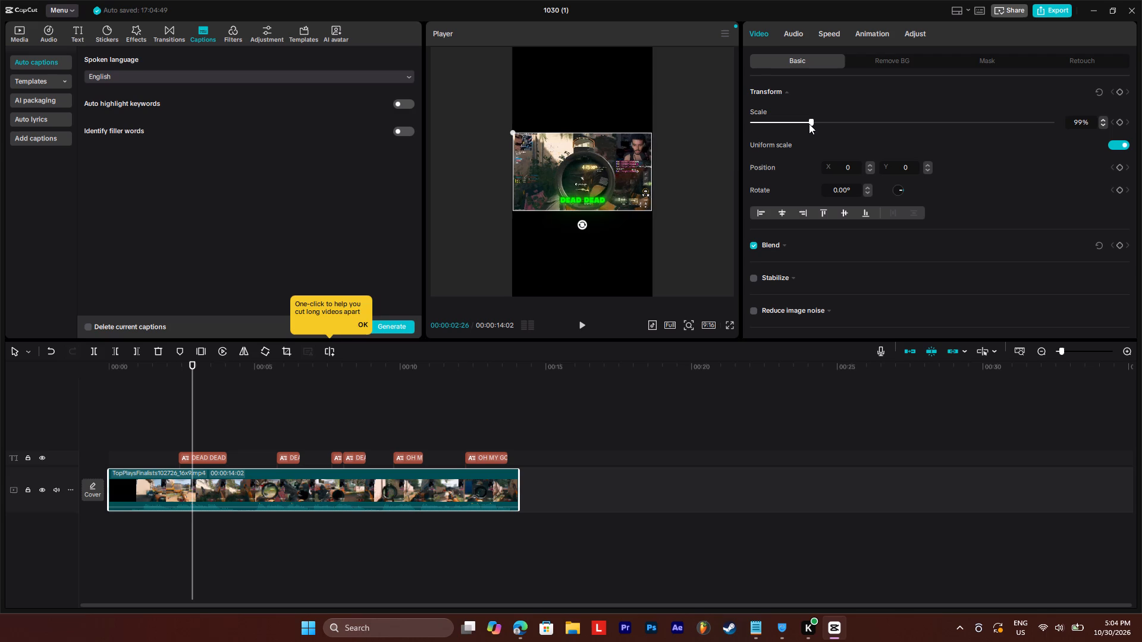
pyautogui.moveTo(809, 124); pyautogui.dragTo(807, 128)
# Add a rectangle mask to the gameplay clip, size it to about 1839 by 1077, and round its corners.
pyautogui.click(977, 62)
pyautogui.click(784, 115)
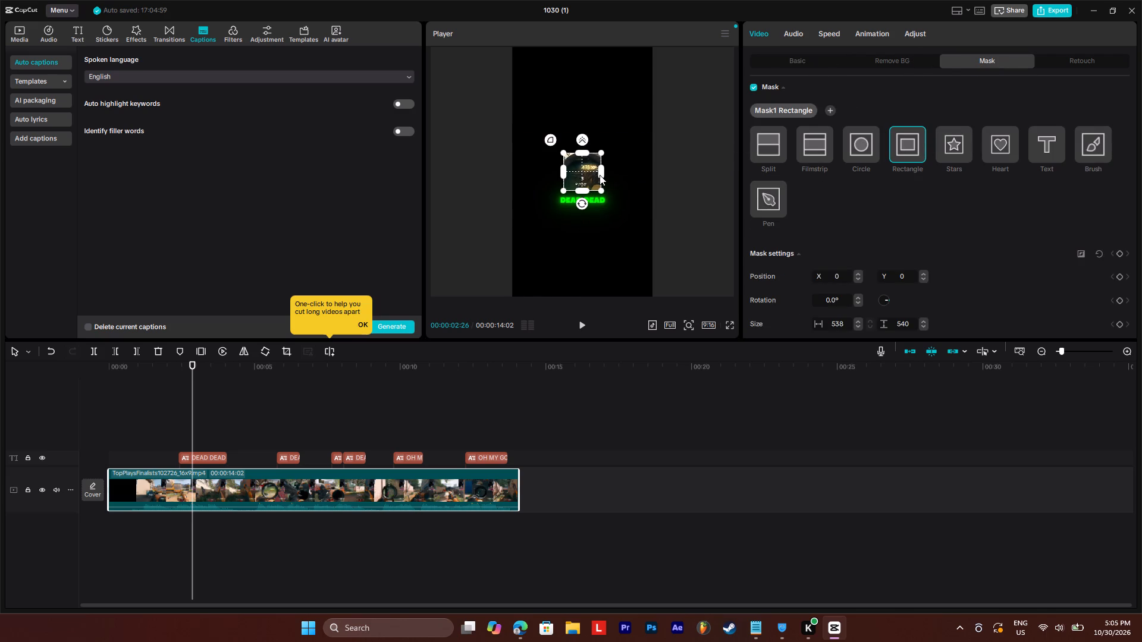
pyautogui.moveTo(600, 174); pyautogui.dragTo(650, 186)
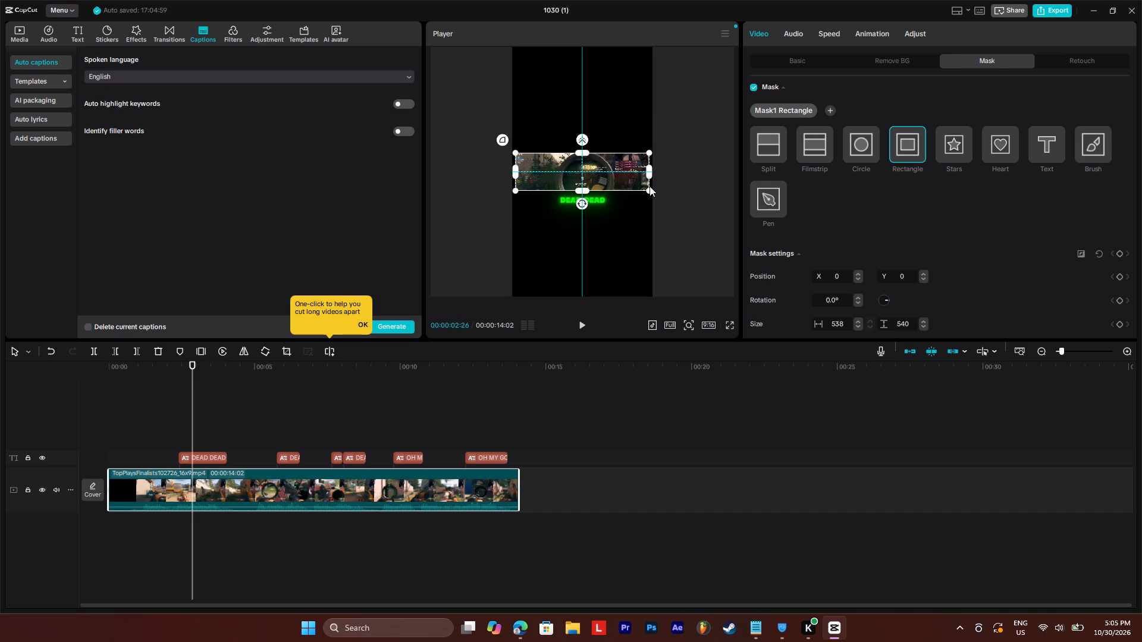
pyautogui.moveTo(650, 186); pyautogui.dragTo(655, 191)
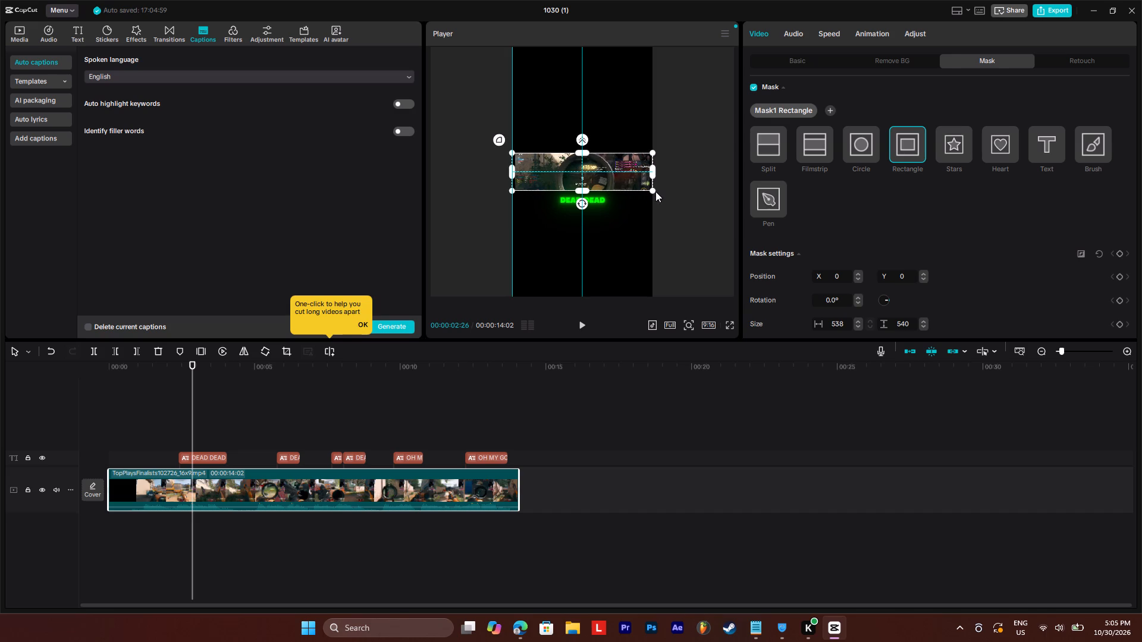
pyautogui.moveTo(655, 191); pyautogui.dragTo(651, 192)
pyautogui.moveTo(651, 192); pyautogui.dragTo(647, 193)
pyautogui.moveTo(582, 150); pyautogui.dragTo(592, 116)
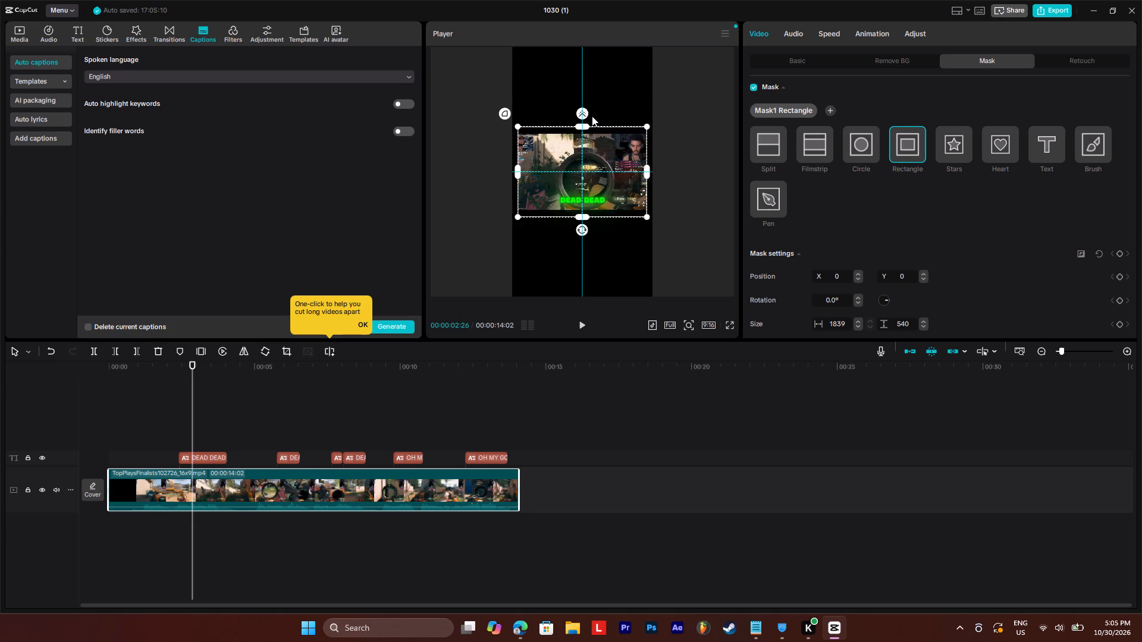
pyautogui.moveTo(592, 116); pyautogui.dragTo(603, 131)
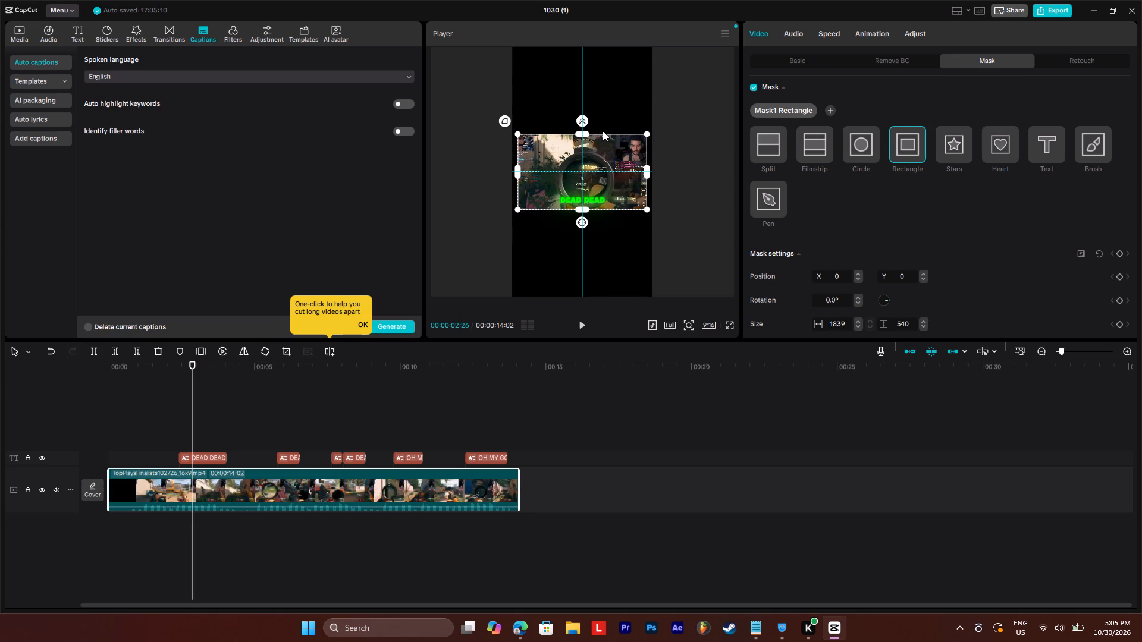
pyautogui.moveTo(603, 131); pyautogui.dragTo(608, 131)
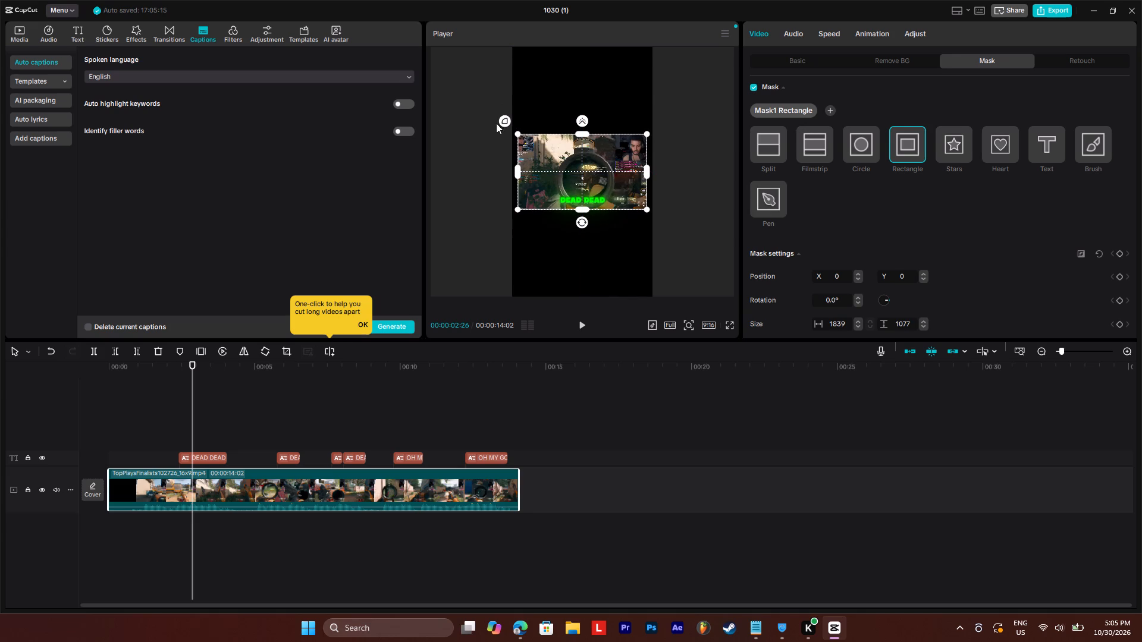
pyautogui.moveTo(505, 116); pyautogui.dragTo(498, 106)
# Play the clip through to check the rounded mask and the captions over the gameplay.
pyautogui.moveTo(189, 361); pyautogui.dragTo(59, 364)
pyautogui.press('space')
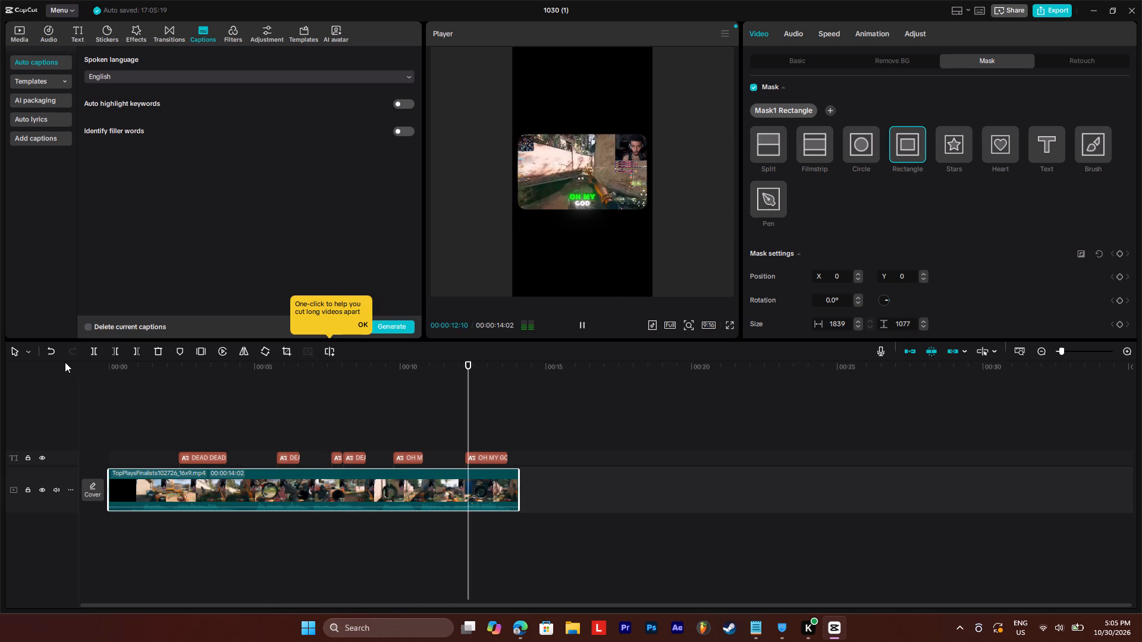
pyautogui.press('space')
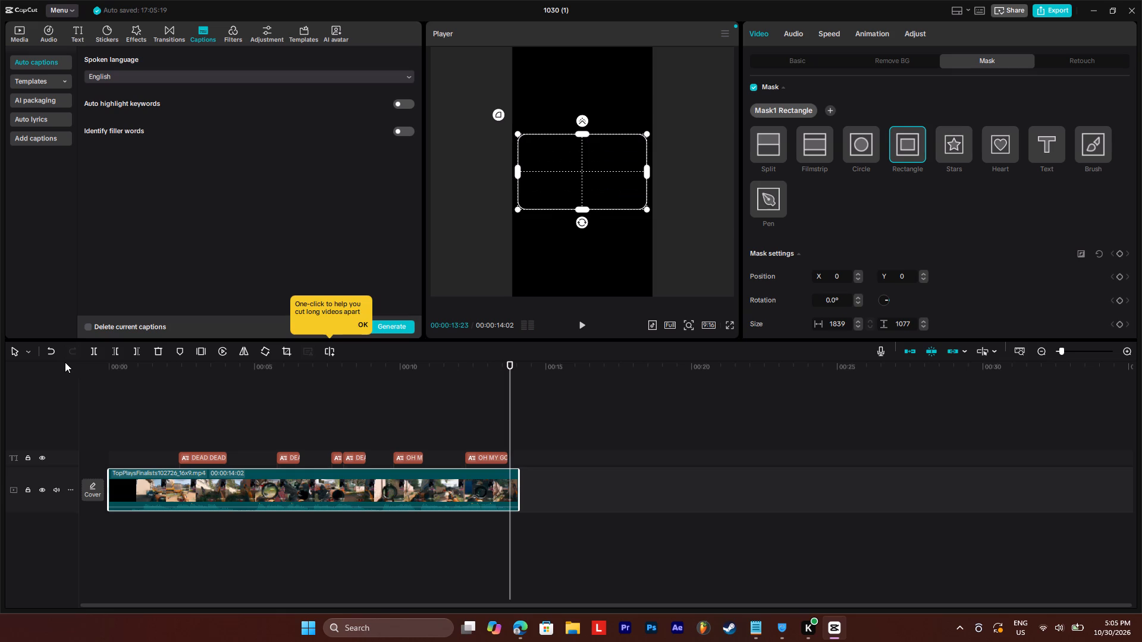
pyautogui.click(174, 361)
pyautogui.press('space')
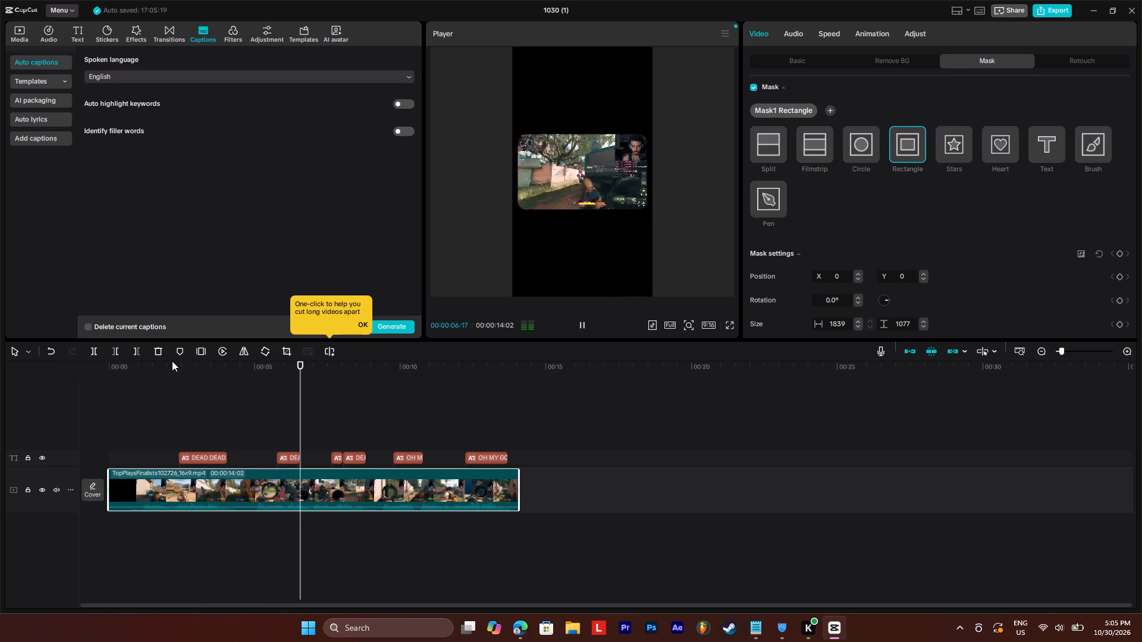
pyautogui.click(799, 63)
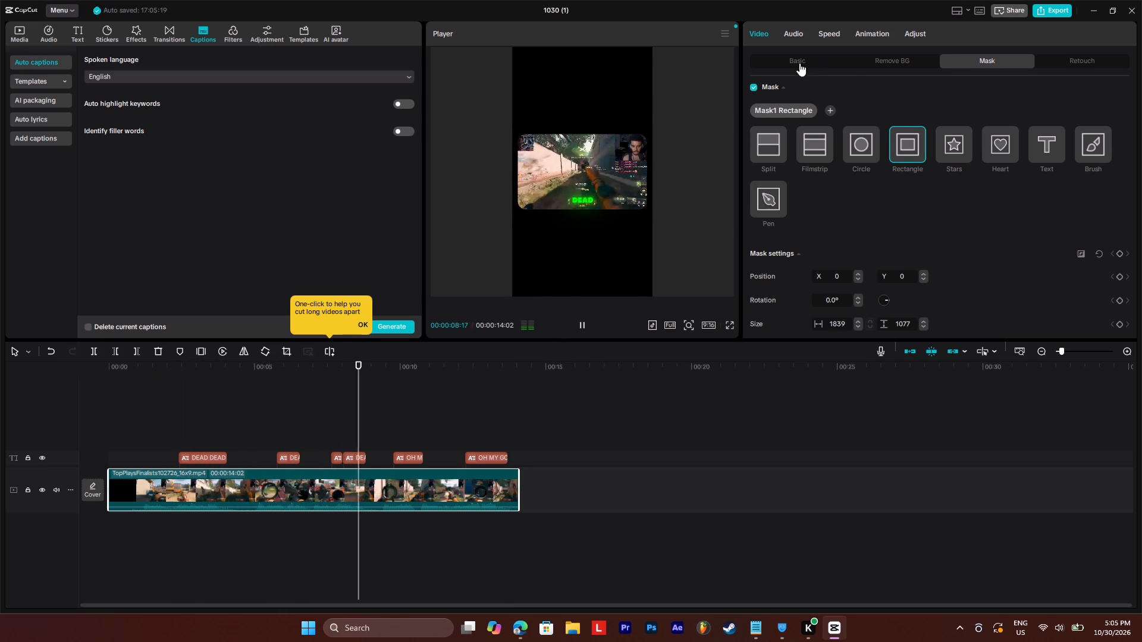
pyautogui.moveTo(148, 366); pyautogui.dragTo(111, 366)
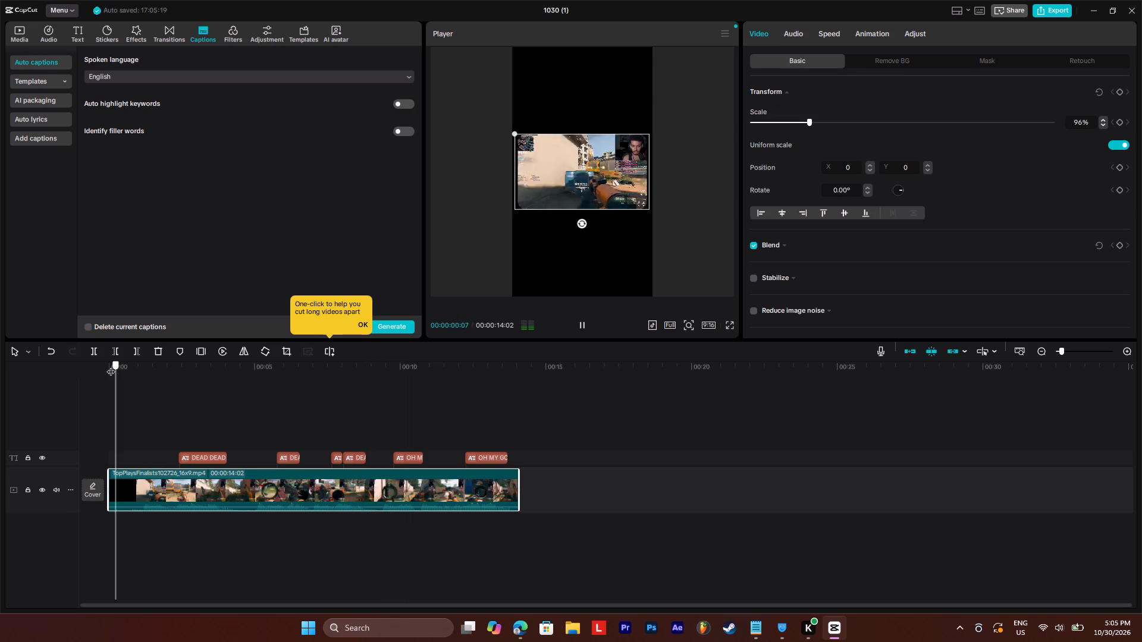
pyautogui.moveTo(111, 366); pyautogui.dragTo(140, 366)
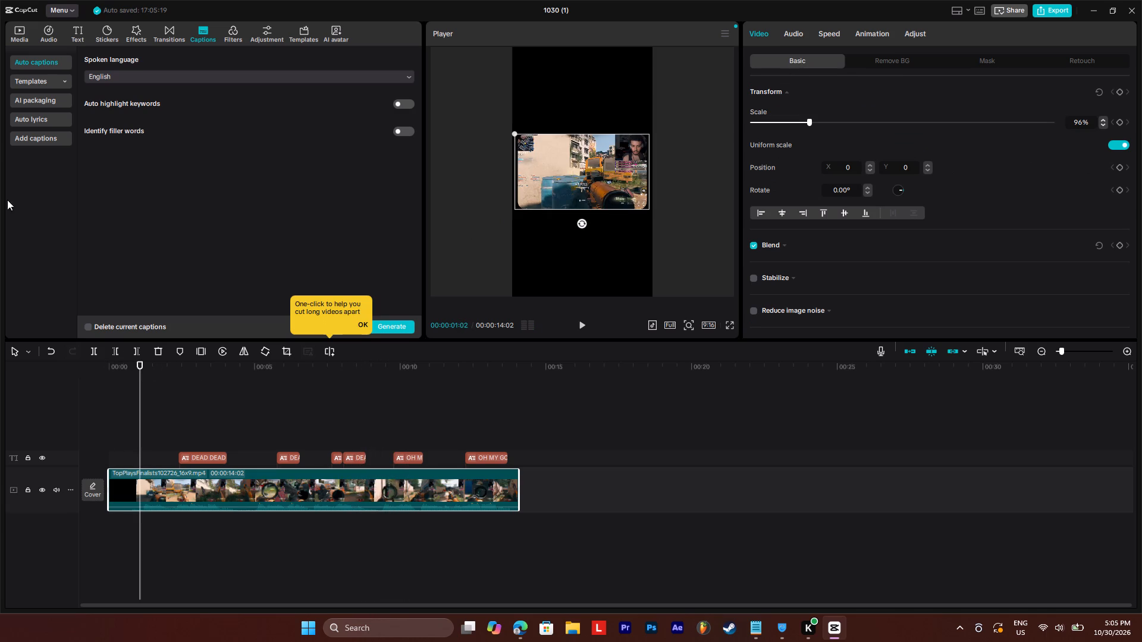
# Add the white and yellow MW4 logo image on a track above the captions from the start, extended to nearly the clip's full length.
pyautogui.click(29, 33)
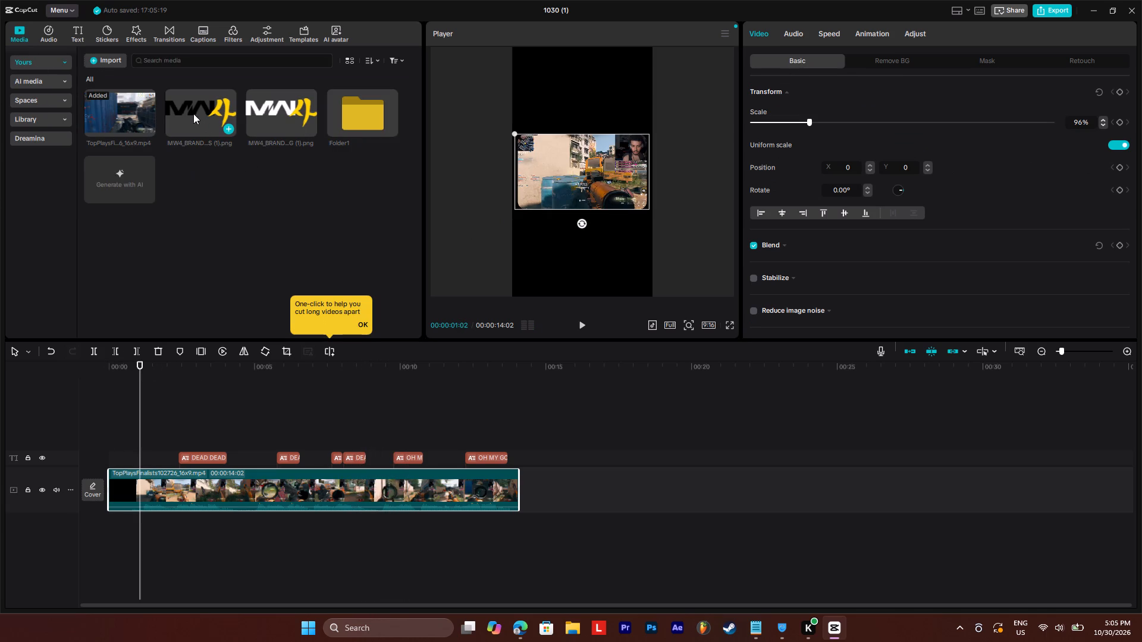
pyautogui.moveTo(273, 109); pyautogui.dragTo(387, 183)
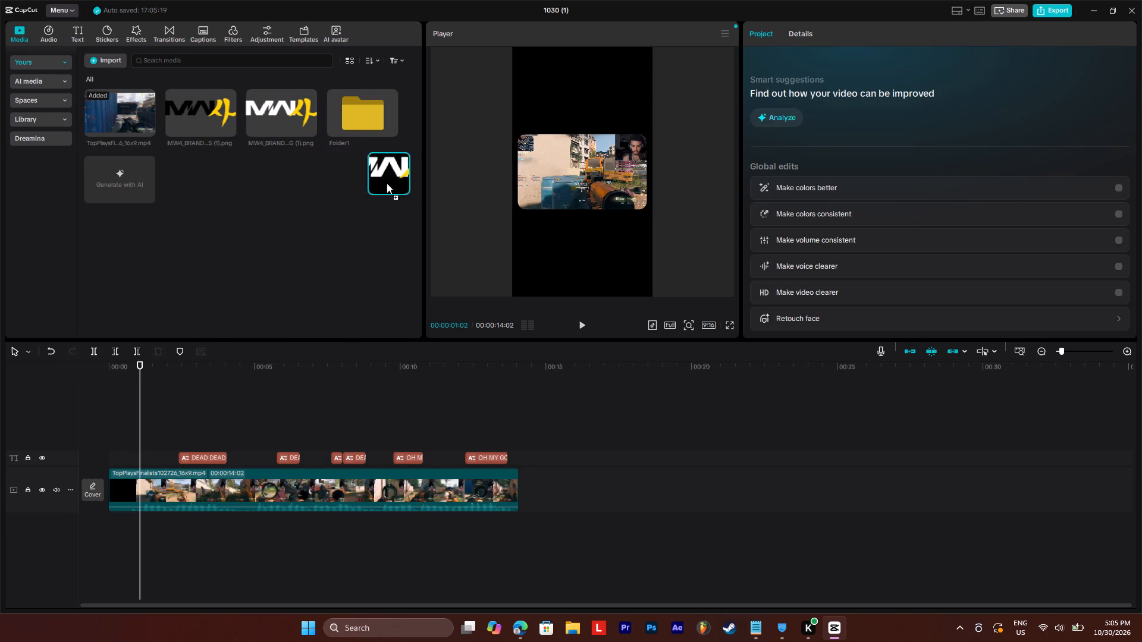
pyautogui.moveTo(387, 183); pyautogui.dragTo(560, 108)
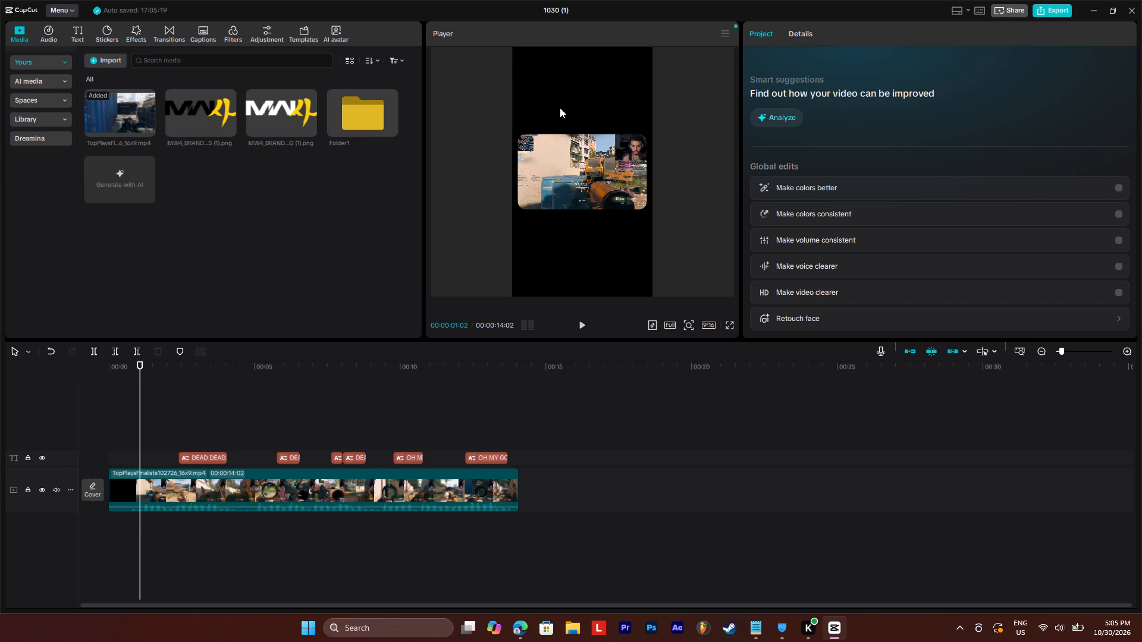
pyautogui.moveTo(288, 111); pyautogui.dragTo(167, 425)
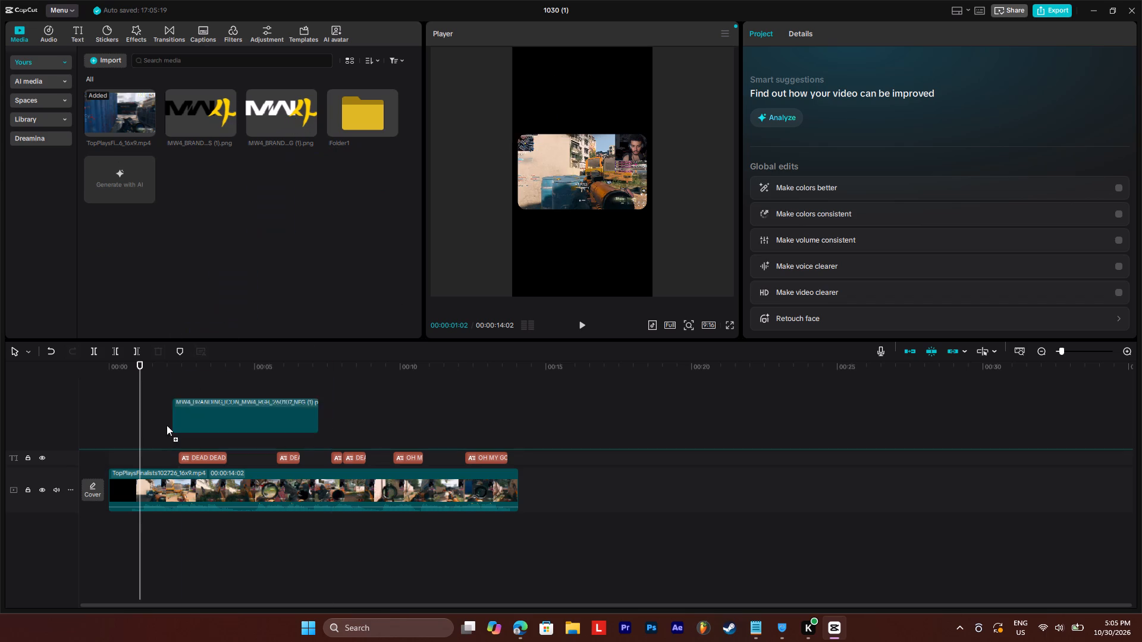
pyautogui.moveTo(167, 425); pyautogui.dragTo(106, 431)
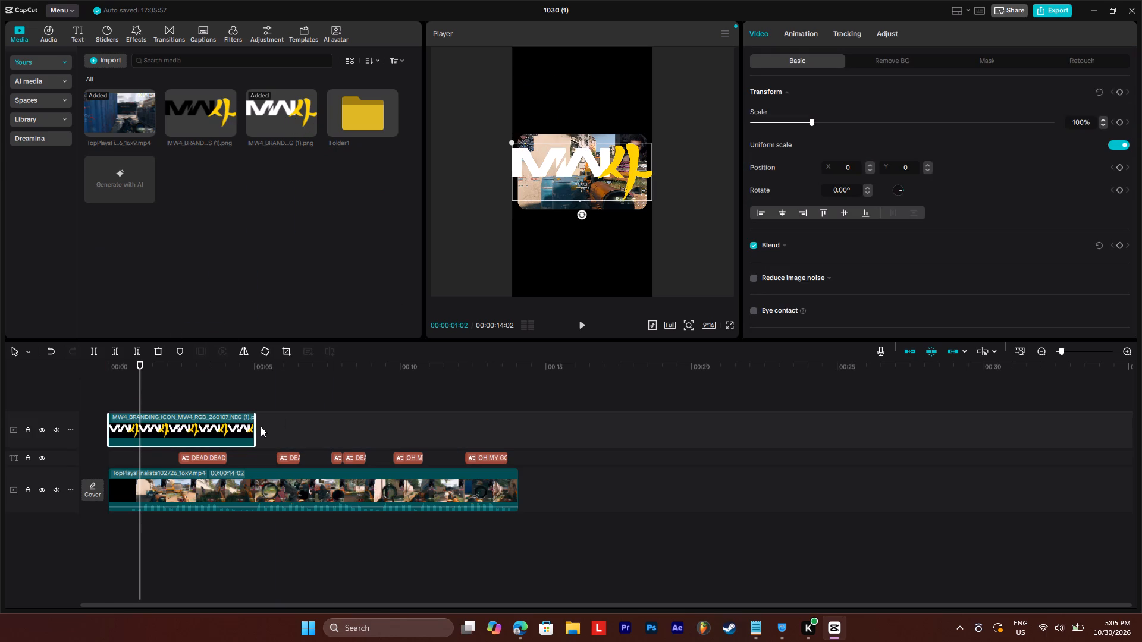
pyautogui.moveTo(253, 428); pyautogui.dragTo(514, 433)
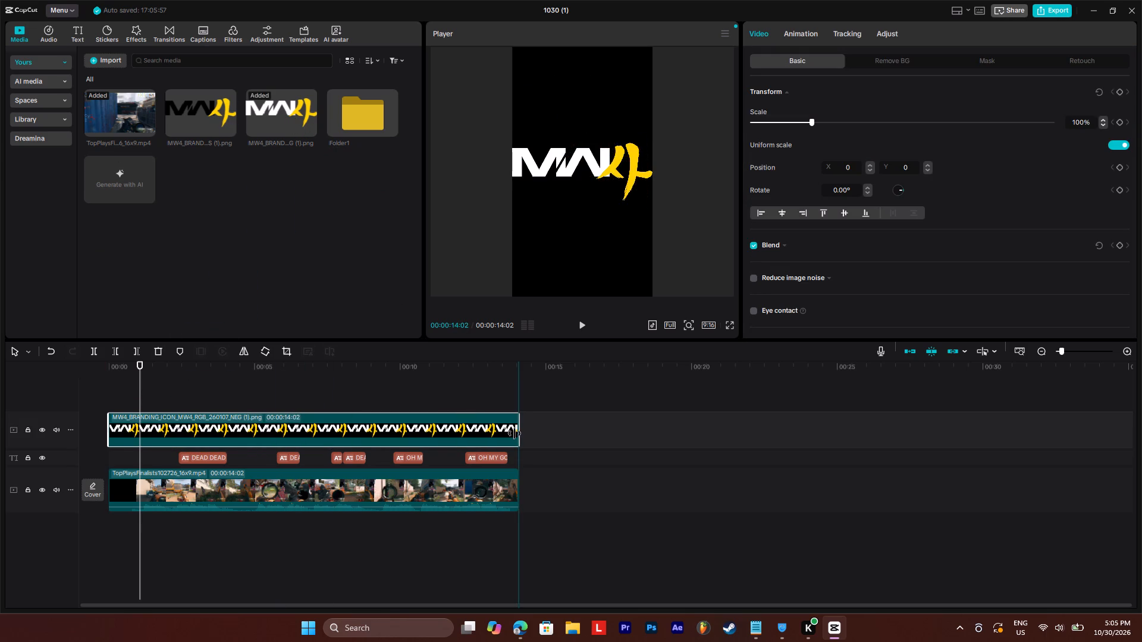
pyautogui.moveTo(514, 433); pyautogui.dragTo(513, 433)
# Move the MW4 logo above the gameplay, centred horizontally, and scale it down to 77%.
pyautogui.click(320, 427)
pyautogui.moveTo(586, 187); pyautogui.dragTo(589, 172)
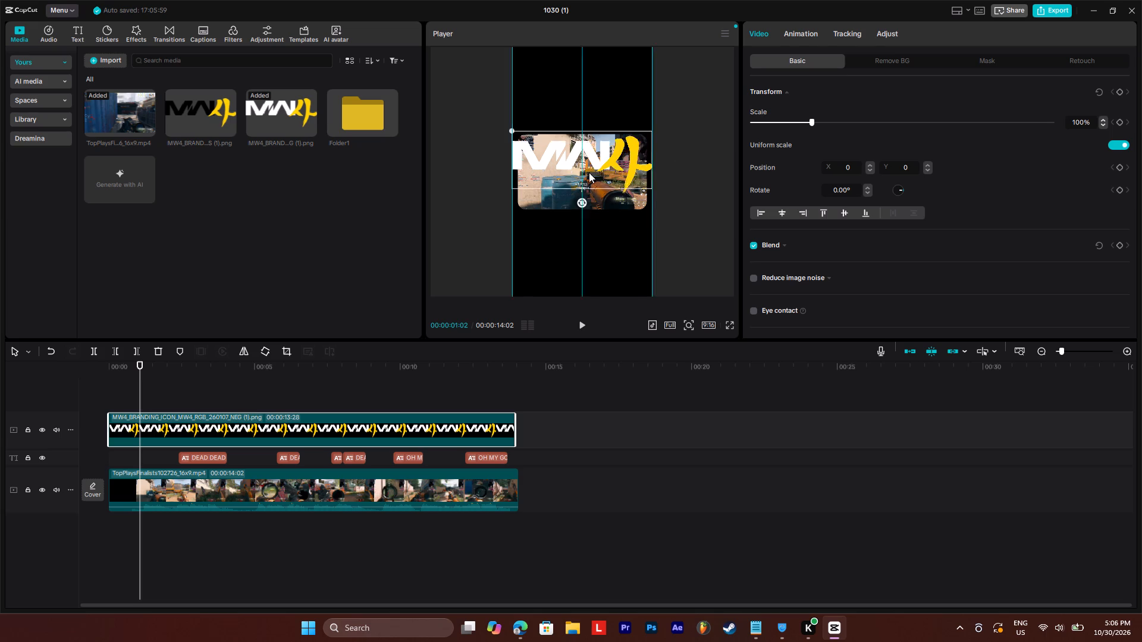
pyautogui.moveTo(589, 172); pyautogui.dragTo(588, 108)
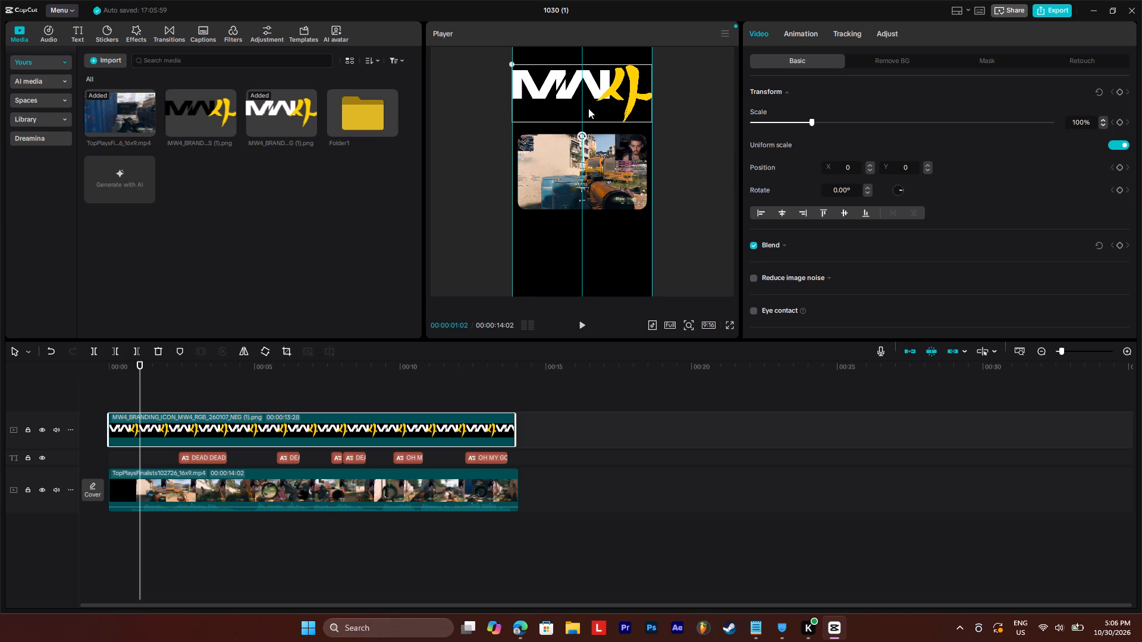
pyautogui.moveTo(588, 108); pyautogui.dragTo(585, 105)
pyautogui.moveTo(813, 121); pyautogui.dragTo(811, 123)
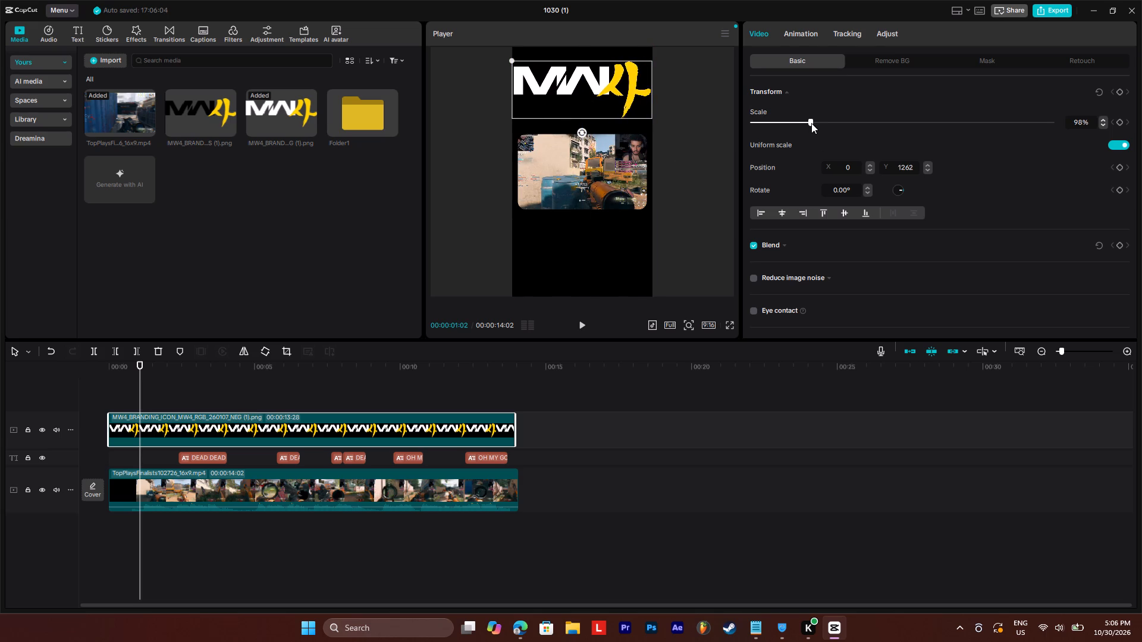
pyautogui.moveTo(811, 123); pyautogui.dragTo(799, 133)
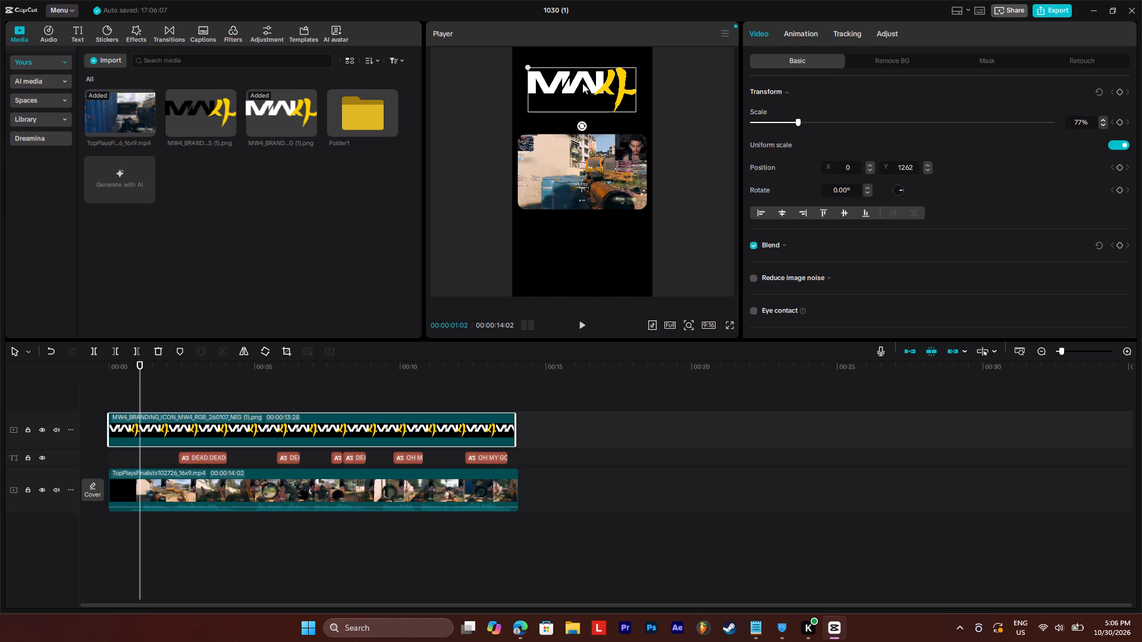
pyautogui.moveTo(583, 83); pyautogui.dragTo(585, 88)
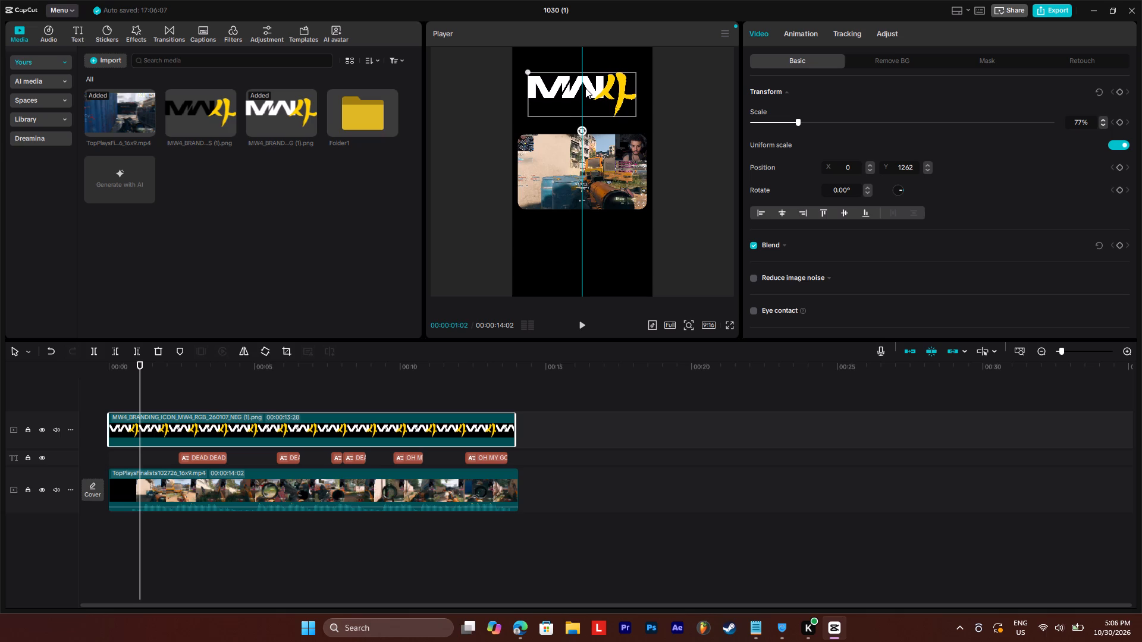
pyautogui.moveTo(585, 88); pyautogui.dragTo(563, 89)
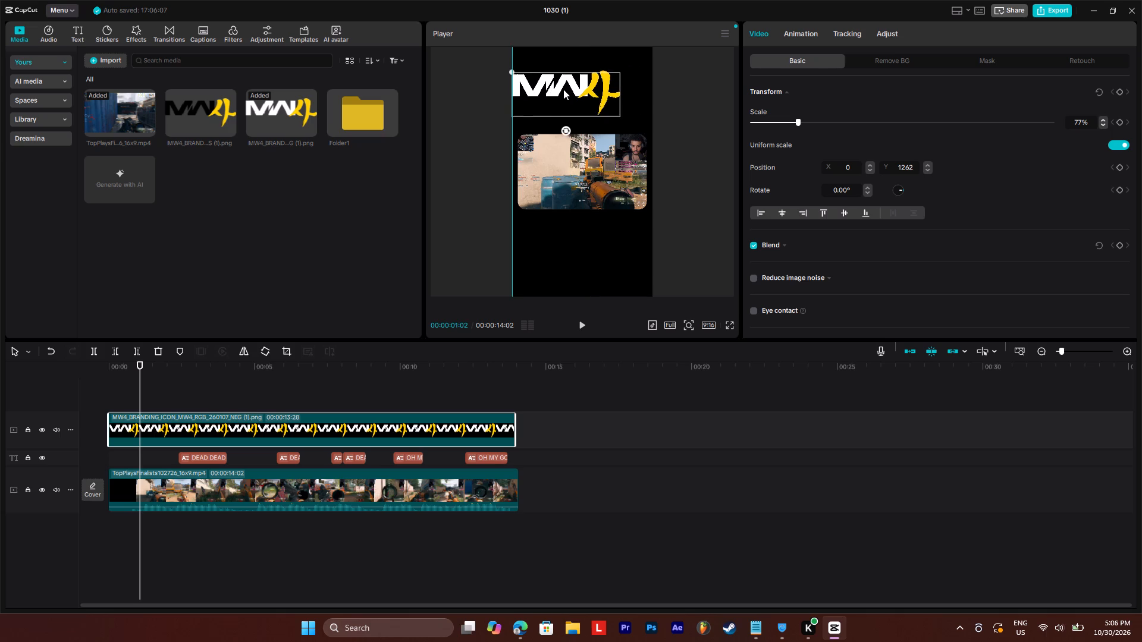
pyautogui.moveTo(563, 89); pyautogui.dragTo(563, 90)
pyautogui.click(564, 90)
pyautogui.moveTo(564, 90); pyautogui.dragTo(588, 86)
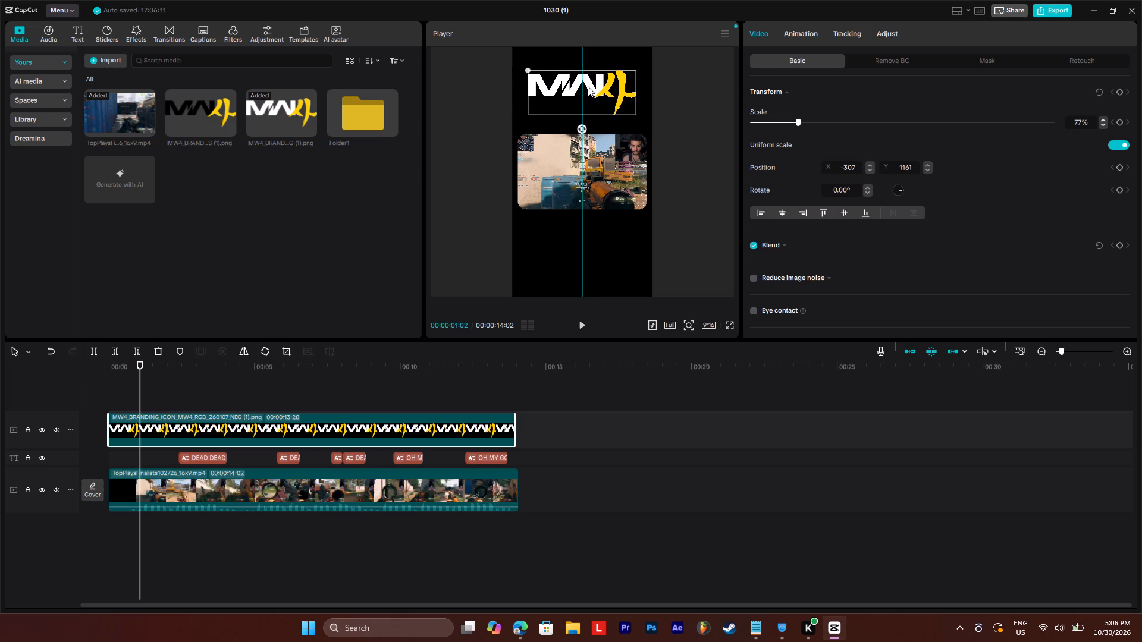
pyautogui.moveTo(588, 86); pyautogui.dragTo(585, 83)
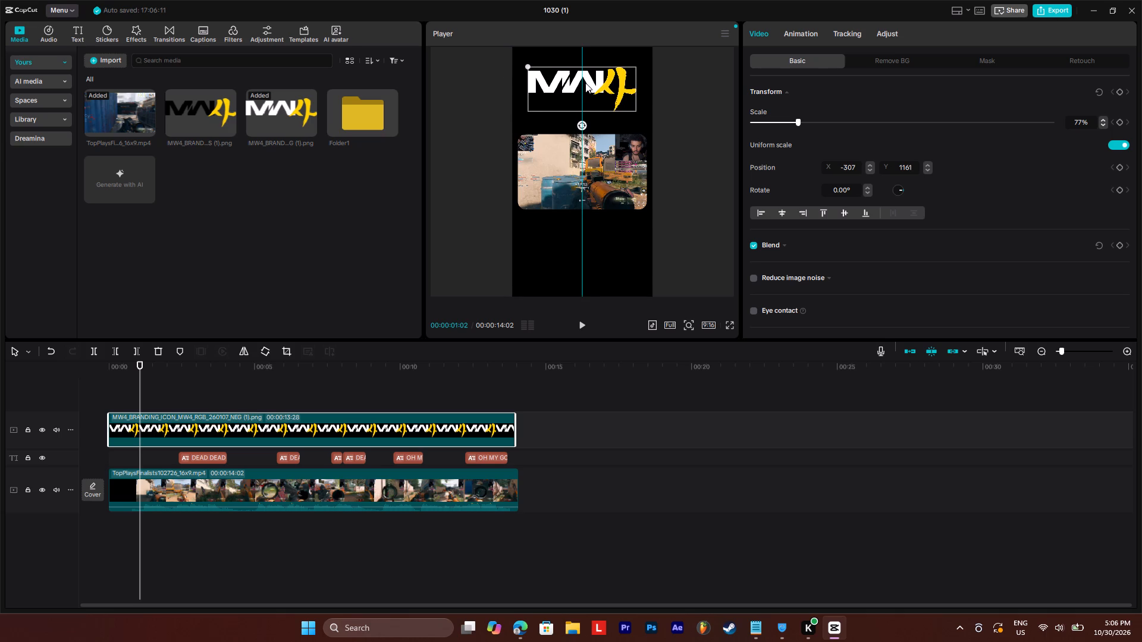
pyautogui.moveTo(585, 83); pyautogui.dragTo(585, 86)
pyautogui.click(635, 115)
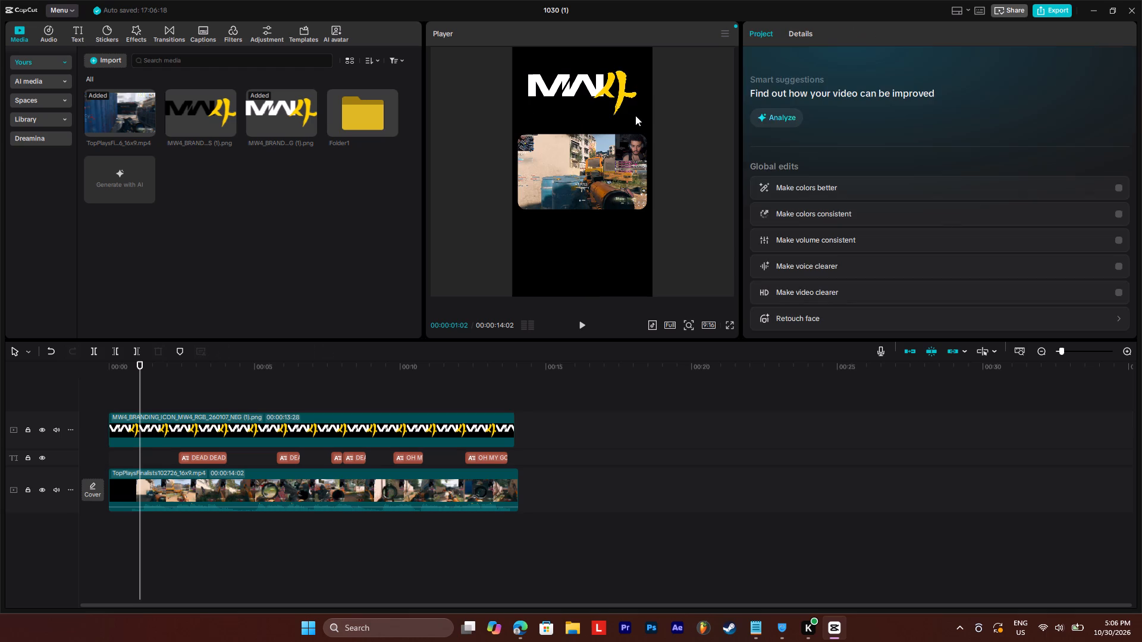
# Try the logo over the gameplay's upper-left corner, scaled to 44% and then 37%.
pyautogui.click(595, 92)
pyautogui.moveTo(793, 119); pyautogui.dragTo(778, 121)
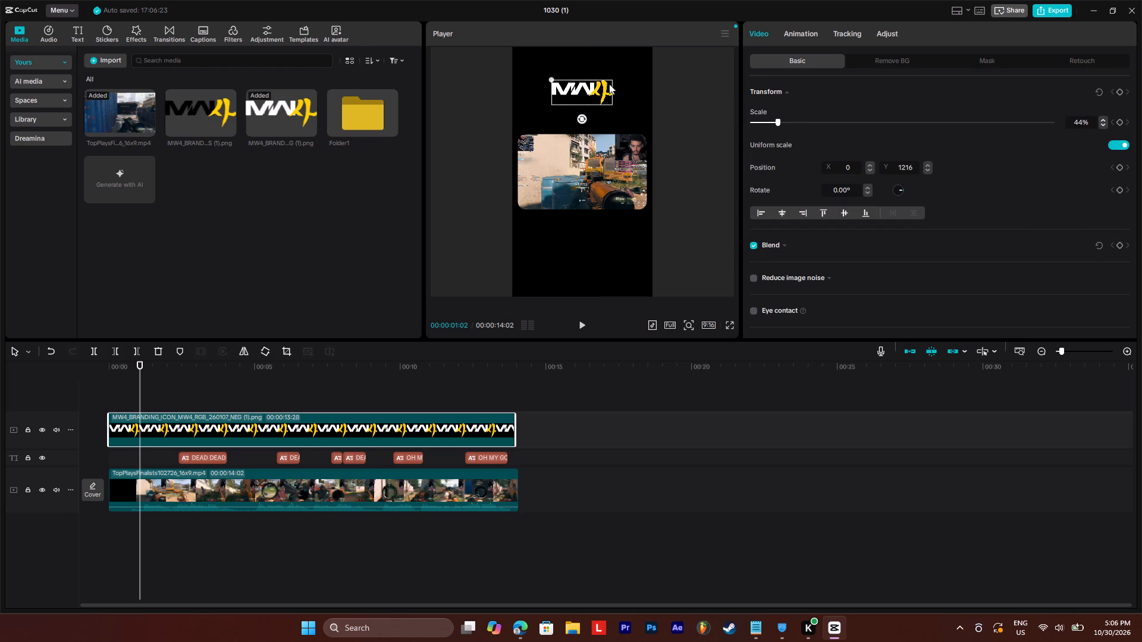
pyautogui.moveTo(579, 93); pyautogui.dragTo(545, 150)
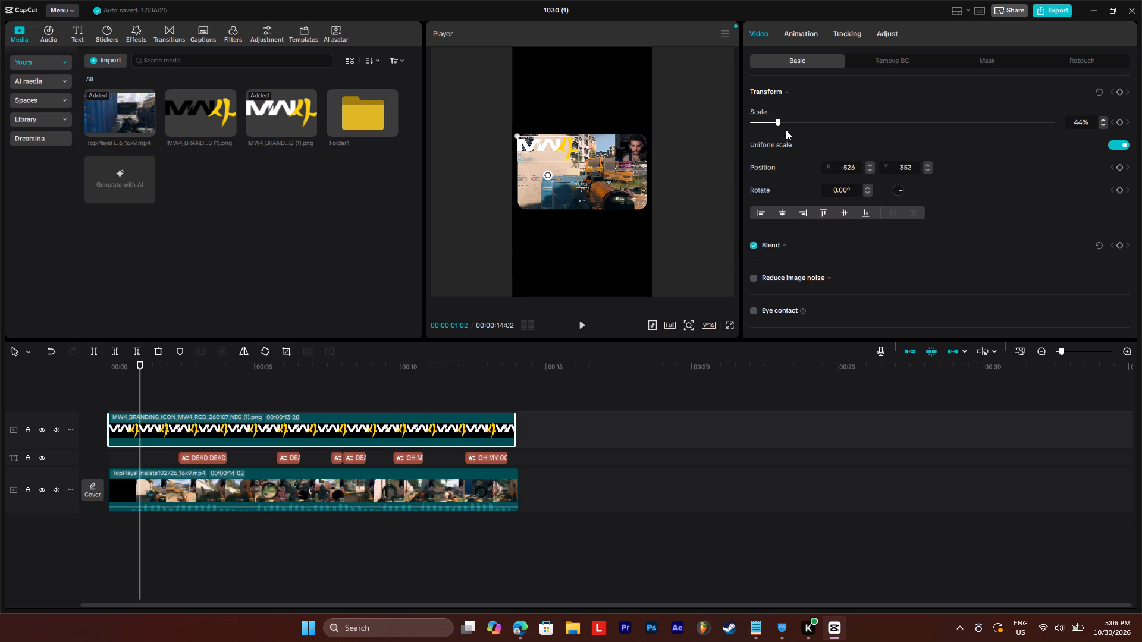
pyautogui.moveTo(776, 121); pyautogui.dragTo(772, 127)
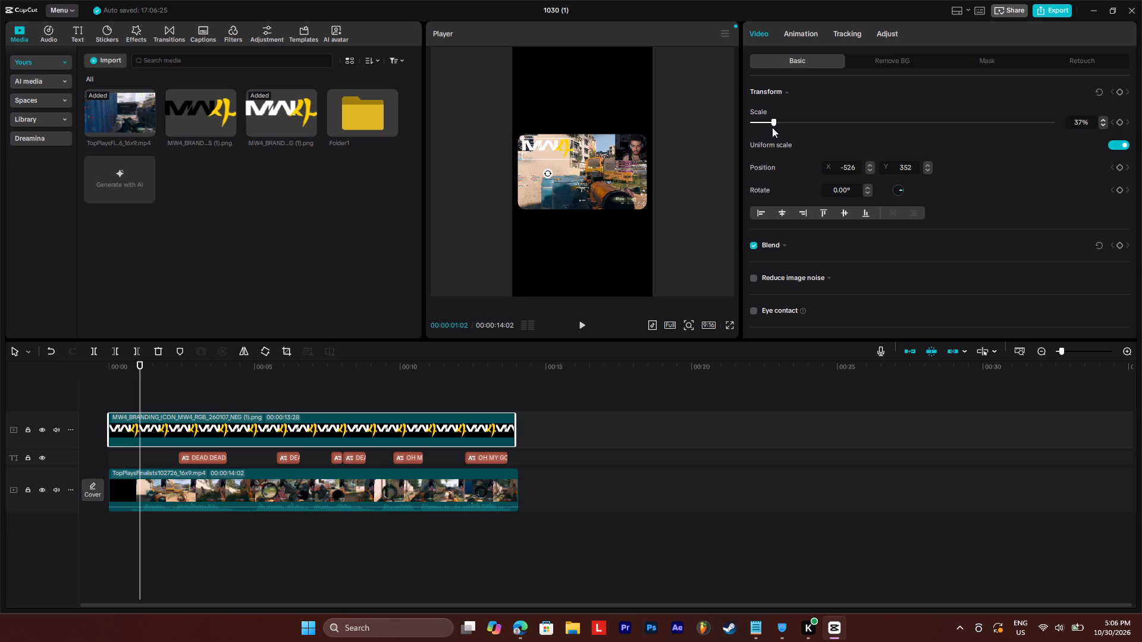
# Scale the logo to 59% and centre it above the gameplay at about X 0, Y 1294.
pyautogui.moveTo(772, 127); pyautogui.dragTo(786, 128)
pyautogui.moveTo(550, 148); pyautogui.dragTo(582, 88)
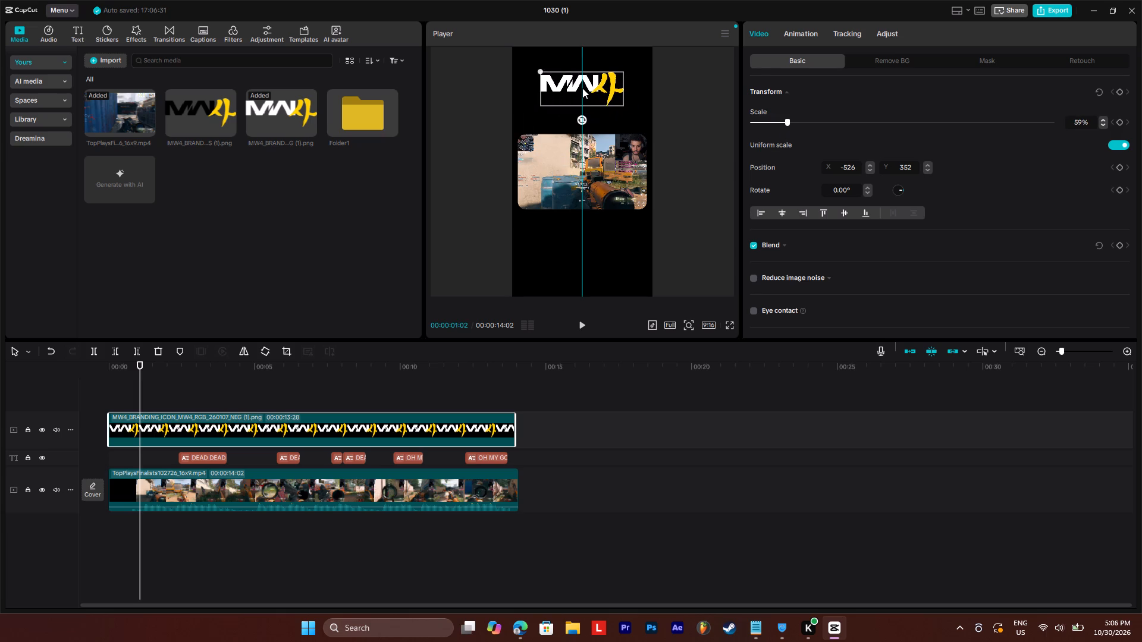
pyautogui.moveTo(582, 88); pyautogui.dragTo(583, 87)
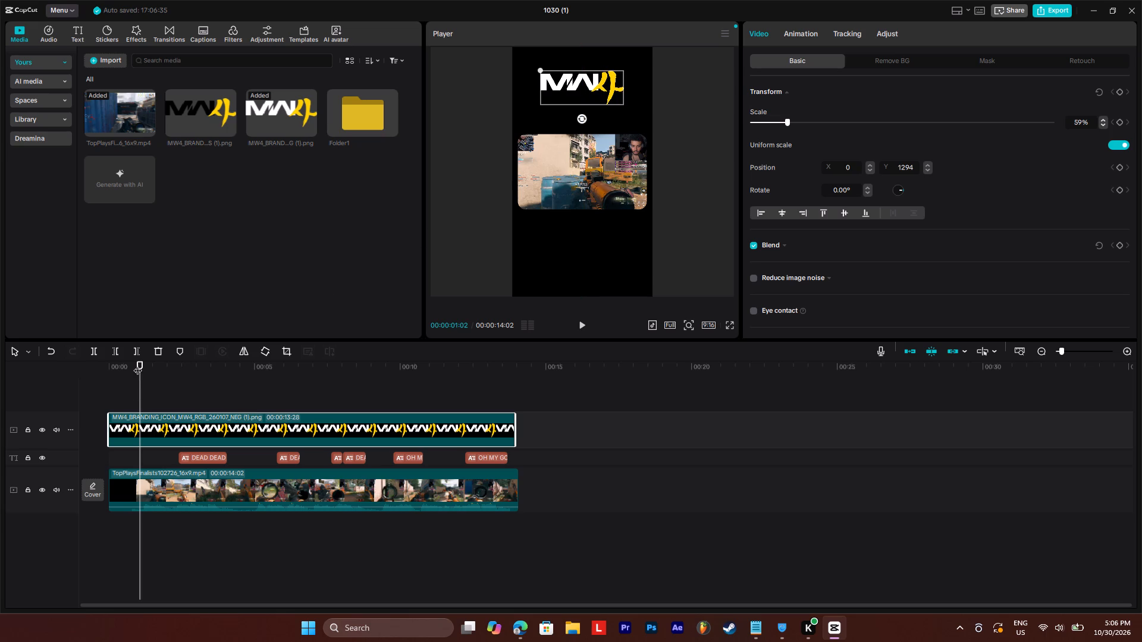
# Add a default text at the start of the timeline, set in uppercase Tw Cen MT Condensed Extra Bold.
pyautogui.moveTo(139, 363); pyautogui.dragTo(97, 363)
pyautogui.click(83, 35)
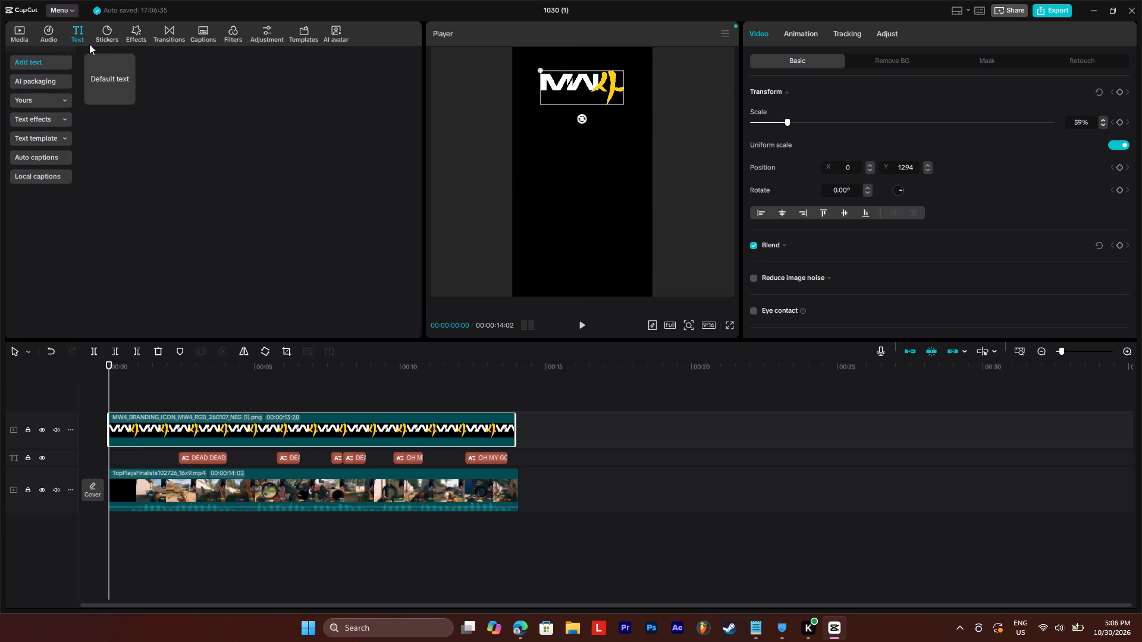
pyautogui.click(123, 78)
pyautogui.click(129, 96)
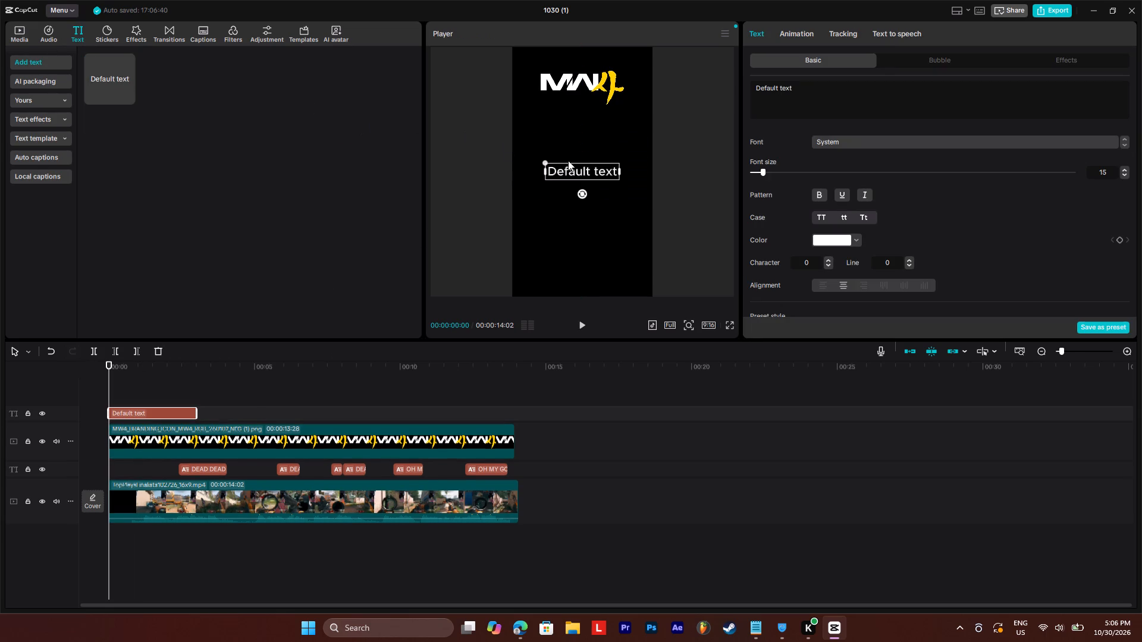
pyautogui.click(568, 165)
pyautogui.moveTo(814, 83); pyautogui.dragTo(668, 91)
pyautogui.moveTo(798, 87); pyautogui.dragTo(744, 90)
pyautogui.click(836, 143)
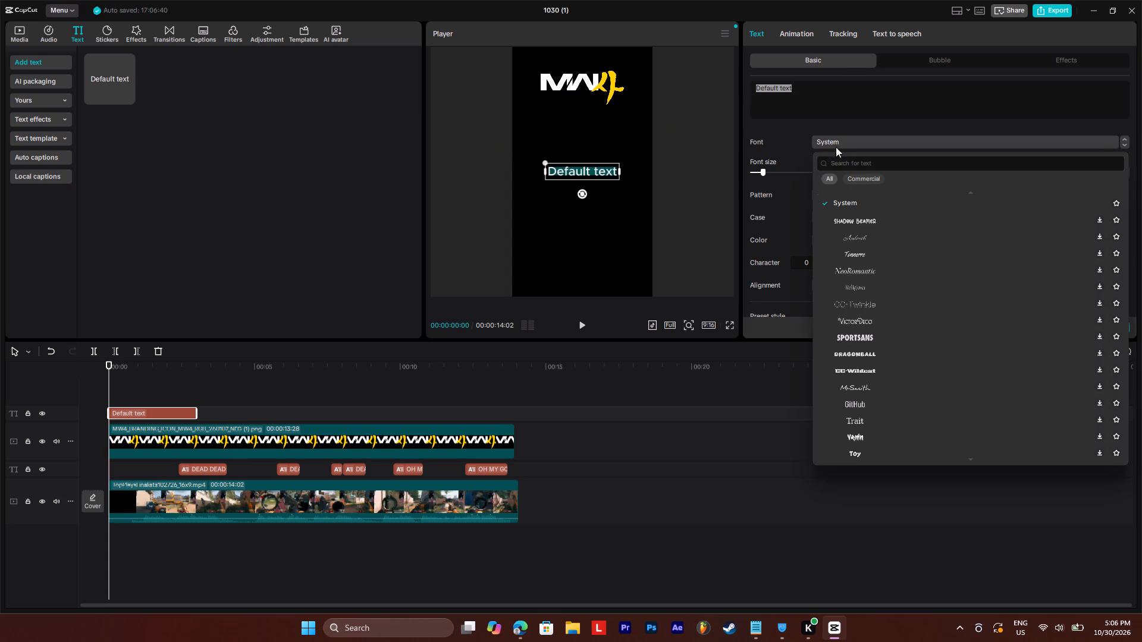
pyautogui.click(852, 174)
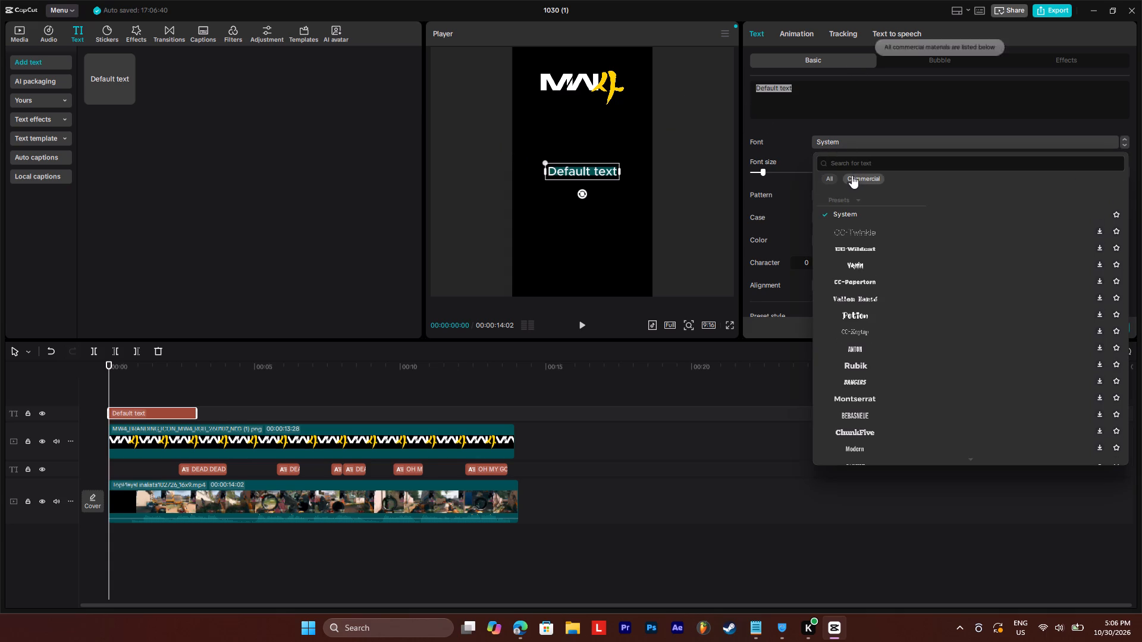
pyautogui.click(834, 180)
pyautogui.click(862, 167)
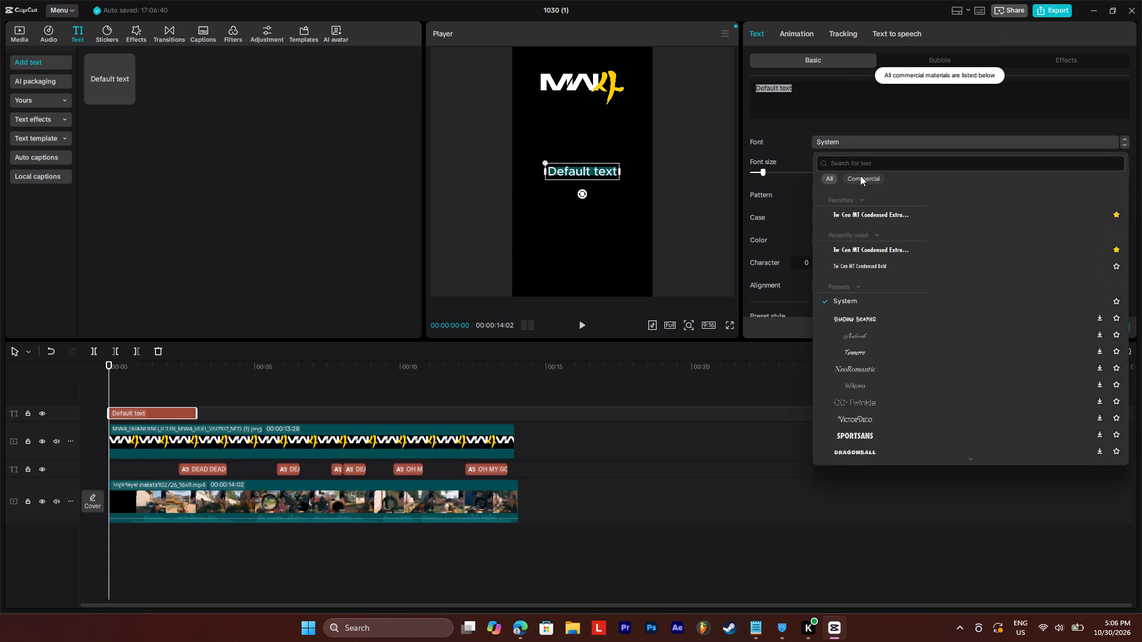
pyautogui.click(852, 214)
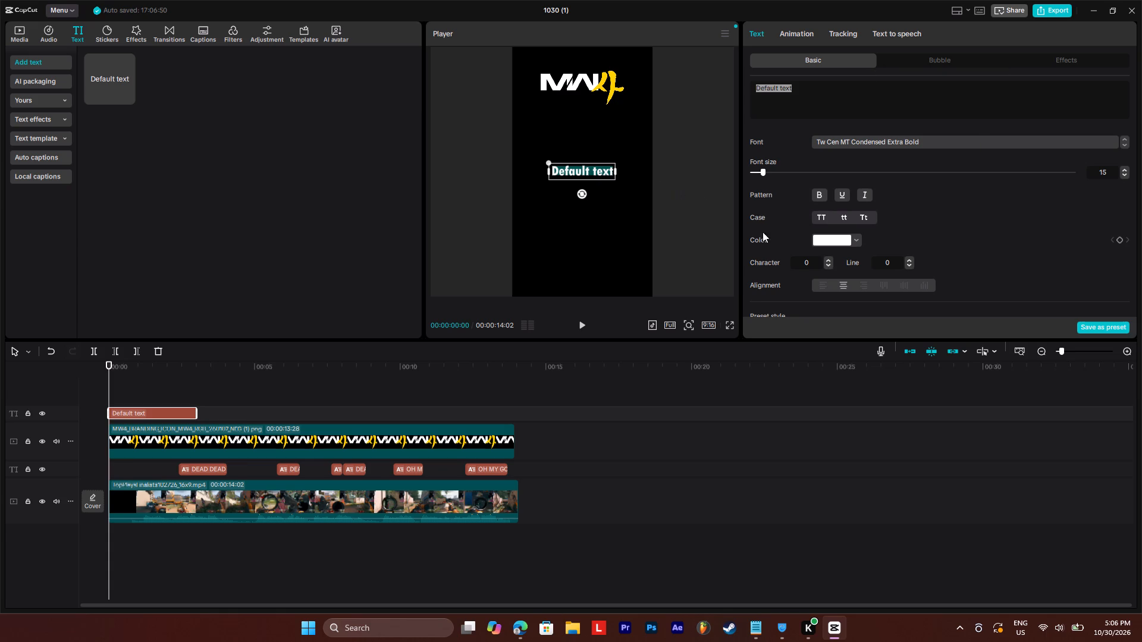
pyautogui.click(820, 219)
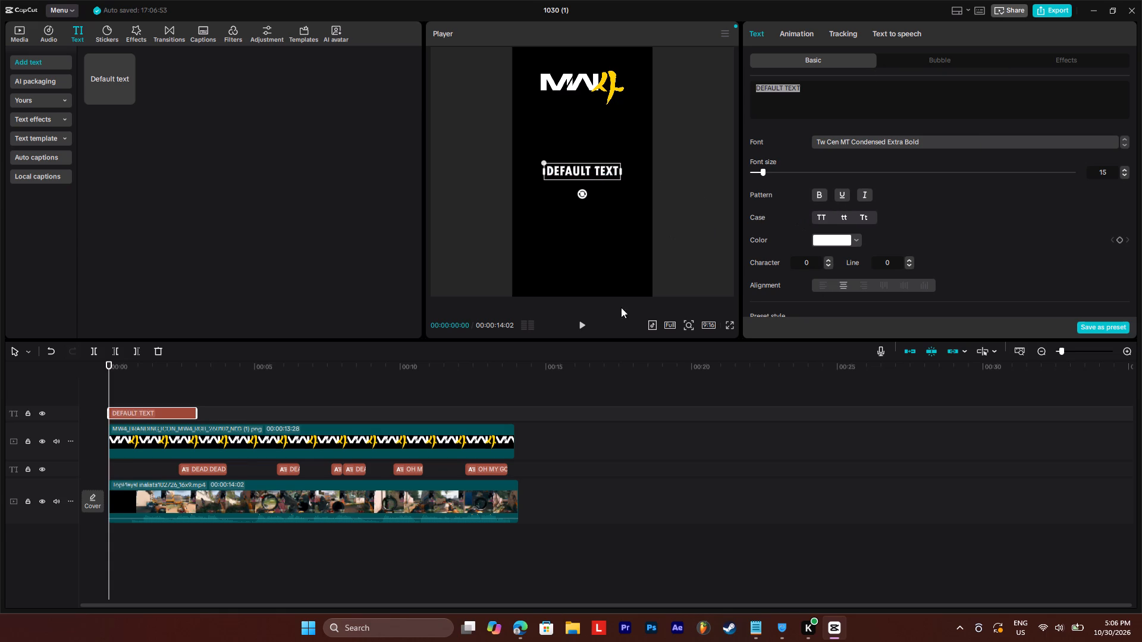
# Copy the headline "HE WENT FULL DEMON MODE" from the browser chat and replace the default text with it in CapCut.
pyautogui.click(517, 632)
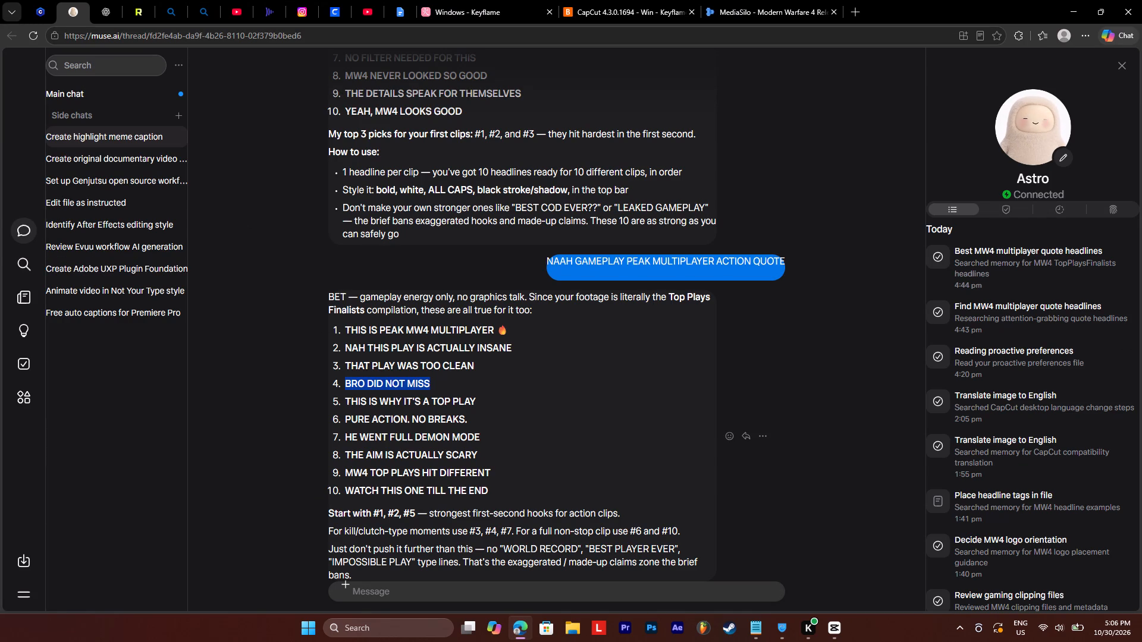
pyautogui.moveTo(345, 436); pyautogui.dragTo(492, 437)
pyautogui.hotkey('ctrl', 'c')
pyautogui.click(1077, 6)
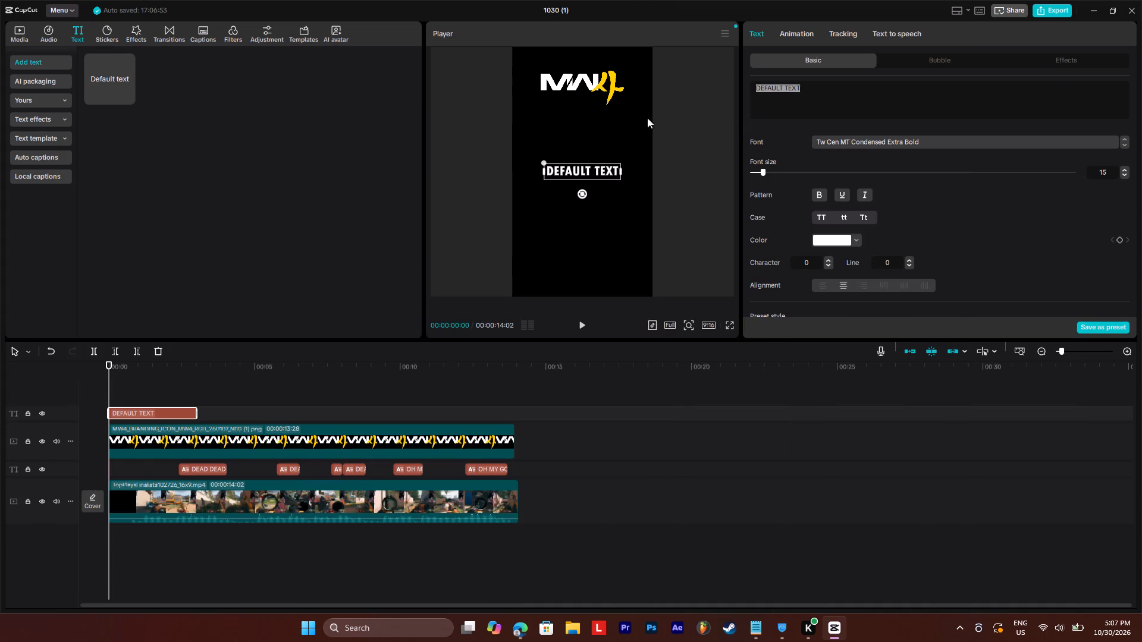
pyautogui.doubleClick(589, 169)
pyautogui.hotkey('ctrl', 'v')
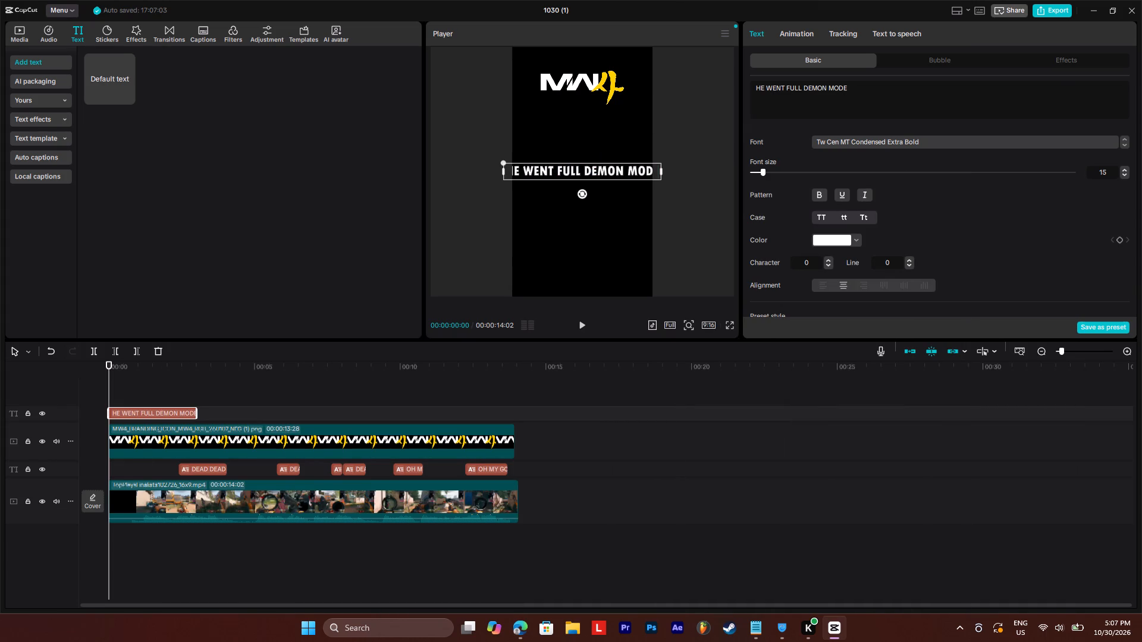
# Narrow the headline's text box on both sides to the frame width and set its font size to 12.
pyautogui.moveTo(661, 172); pyautogui.dragTo(656, 180)
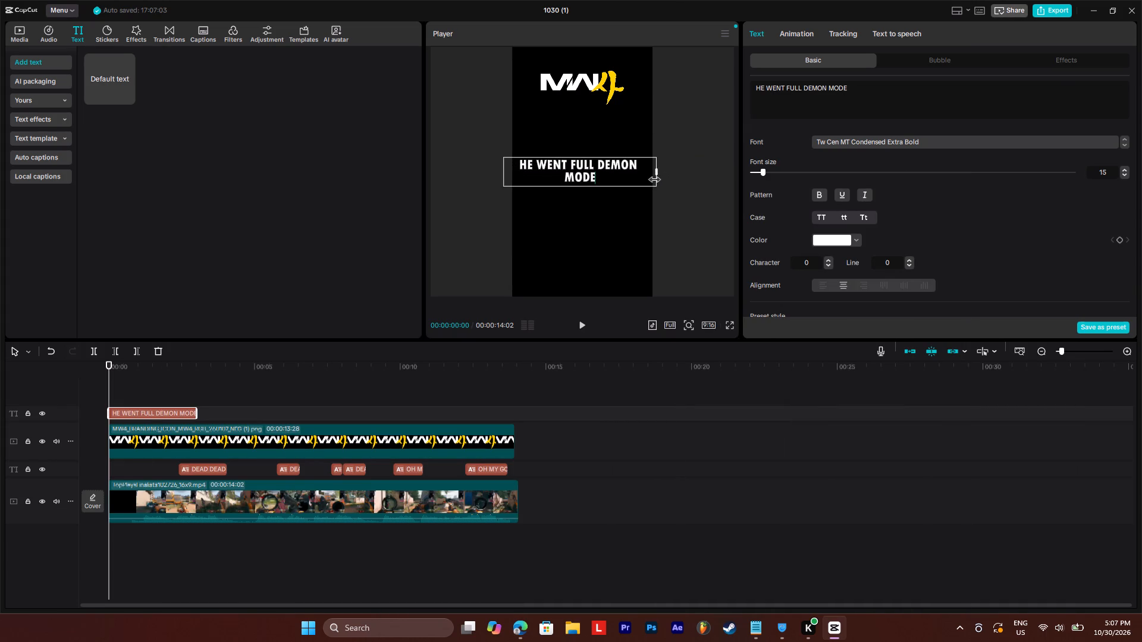
pyautogui.moveTo(656, 180); pyautogui.dragTo(652, 181)
pyautogui.click(501, 174)
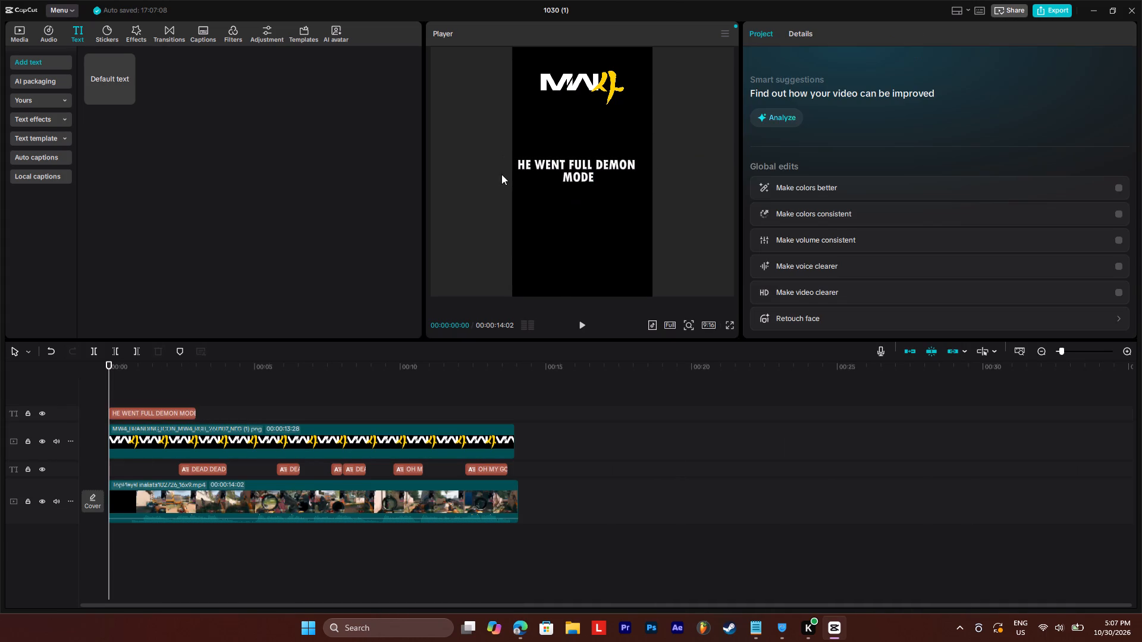
pyautogui.click(601, 171)
pyautogui.click(584, 168)
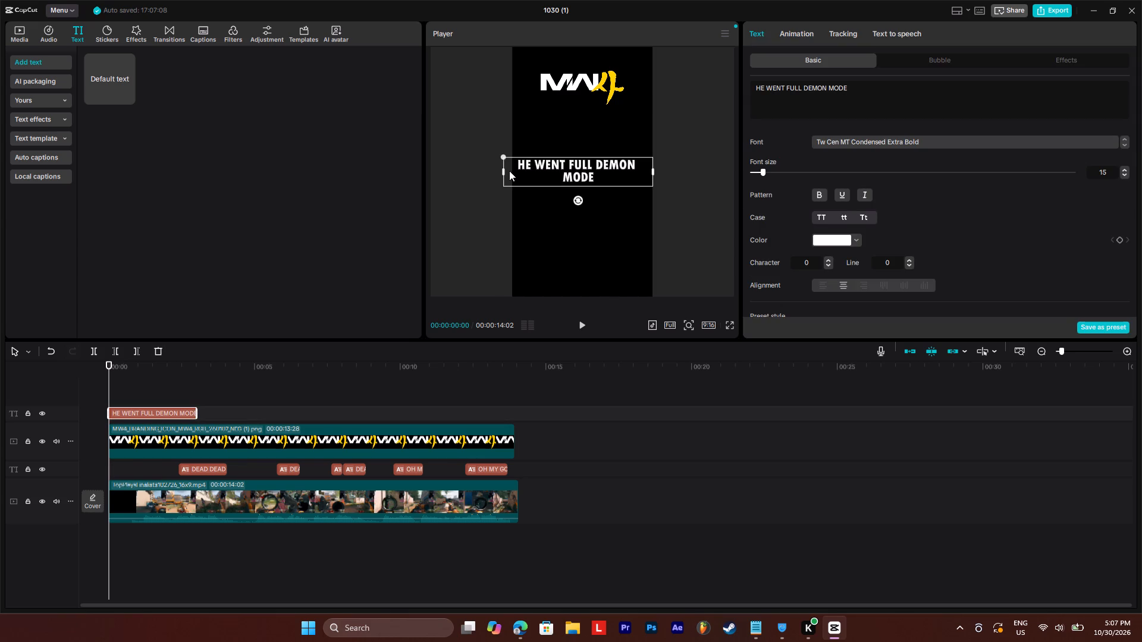
pyautogui.moveTo(504, 172); pyautogui.dragTo(514, 176)
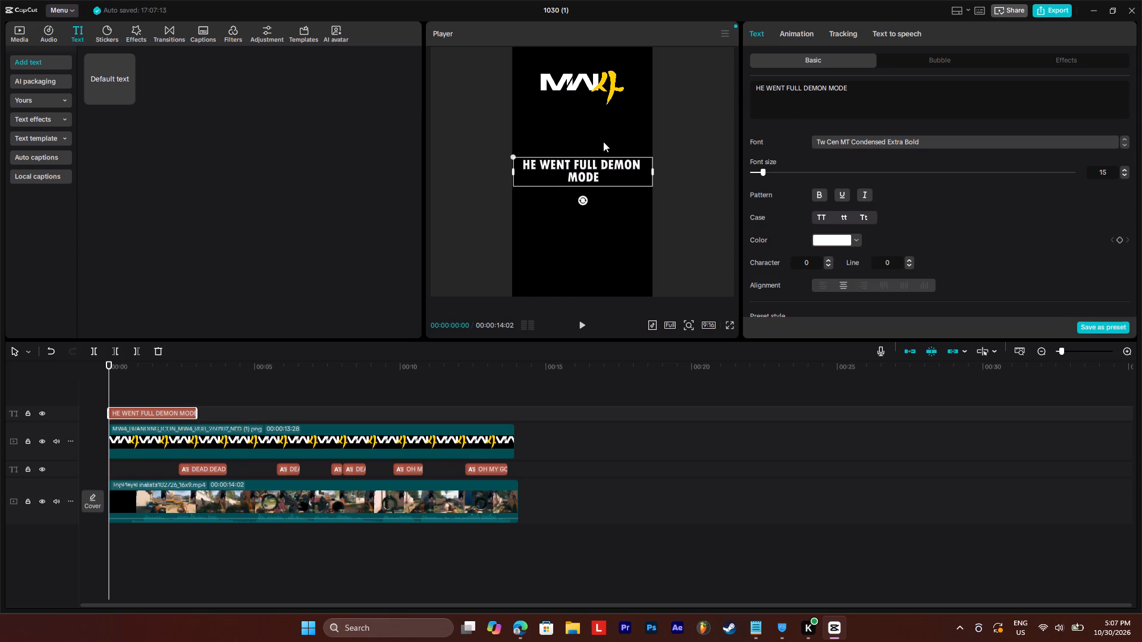
pyautogui.moveTo(763, 171); pyautogui.dragTo(760, 175)
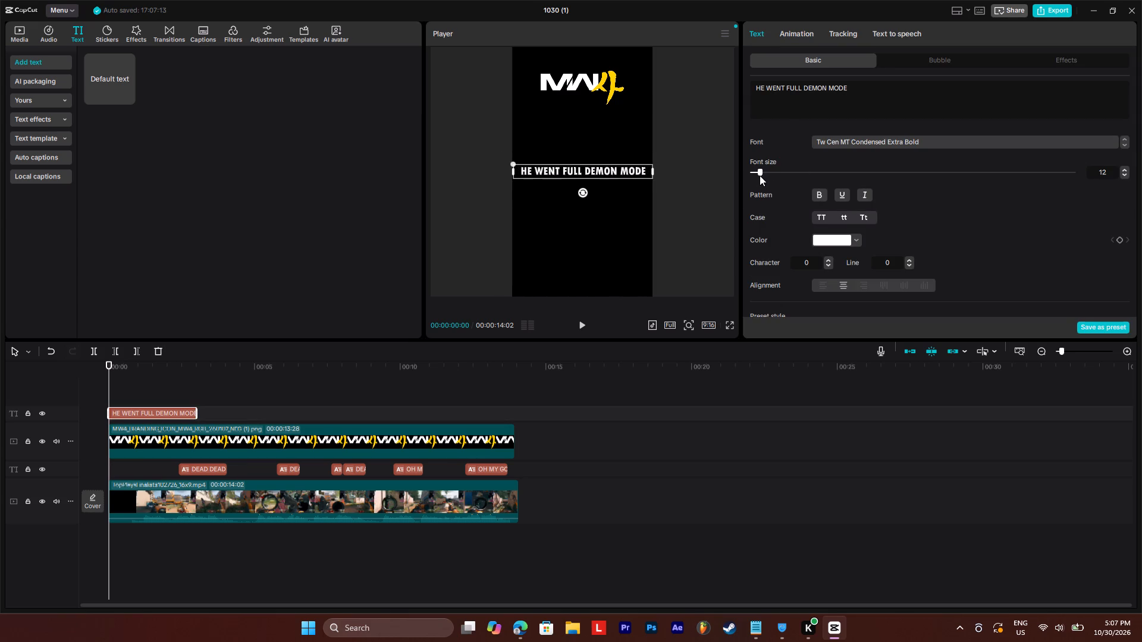
pyautogui.moveTo(760, 175); pyautogui.dragTo(760, 179)
# Try the green preset style on the headline, then apply the preset with white letters on a black background.
pyautogui.click(937, 65)
pyautogui.click(810, 63)
pyautogui.moveTo(1136, 106); pyautogui.dragTo(1138, 152)
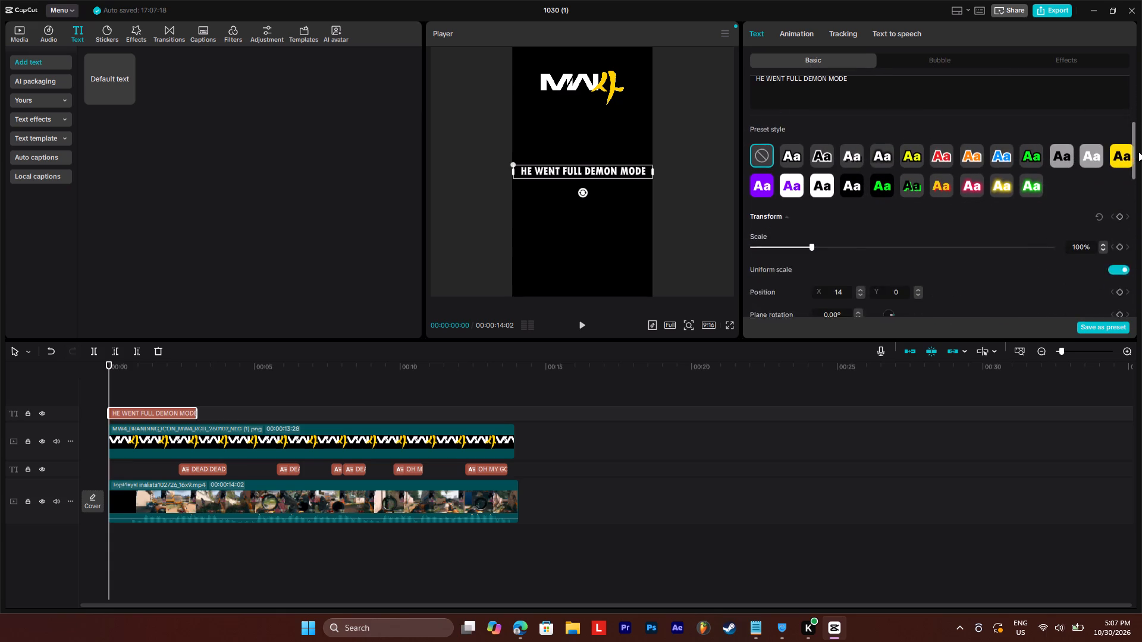
pyautogui.moveTo(1138, 152); pyautogui.dragTo(1132, 157)
pyautogui.click(877, 165)
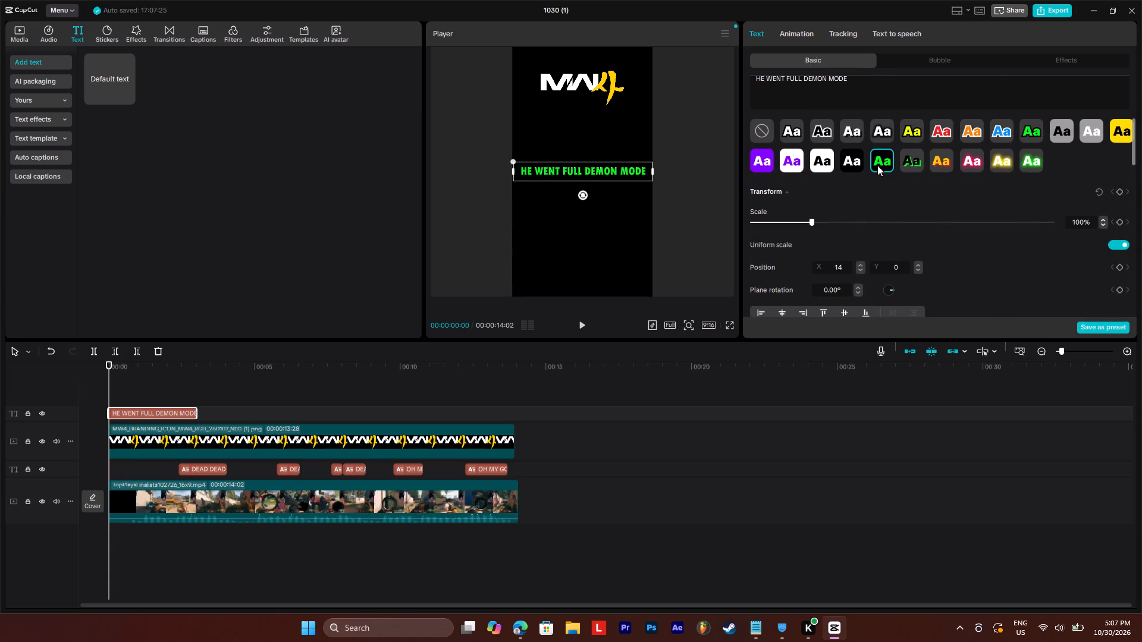
pyautogui.click(849, 162)
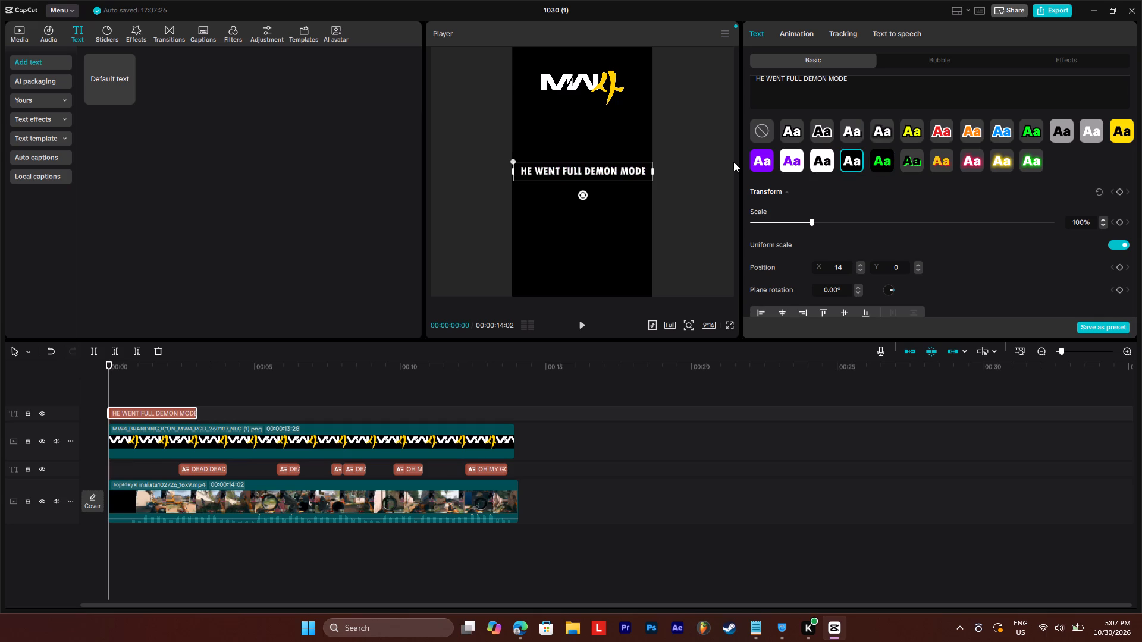
# Move the headline up between the MW4 logo and the gameplay video, centred at X 0 and Y 759.
pyautogui.moveTo(612, 169); pyautogui.dragTo(614, 125)
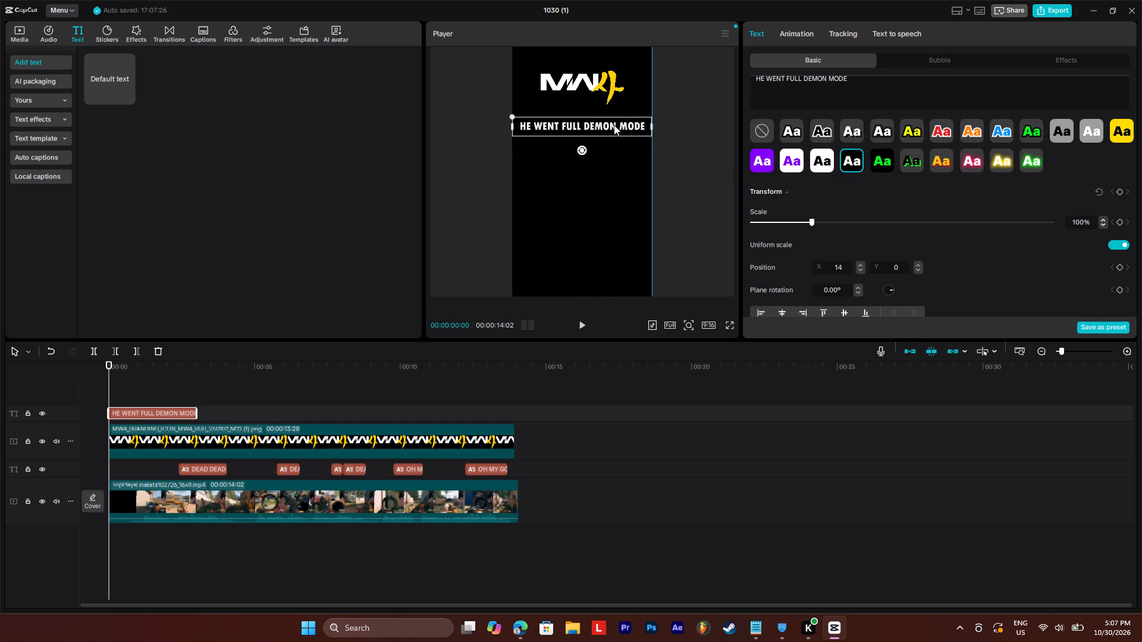
pyautogui.moveTo(614, 125); pyautogui.dragTo(611, 120)
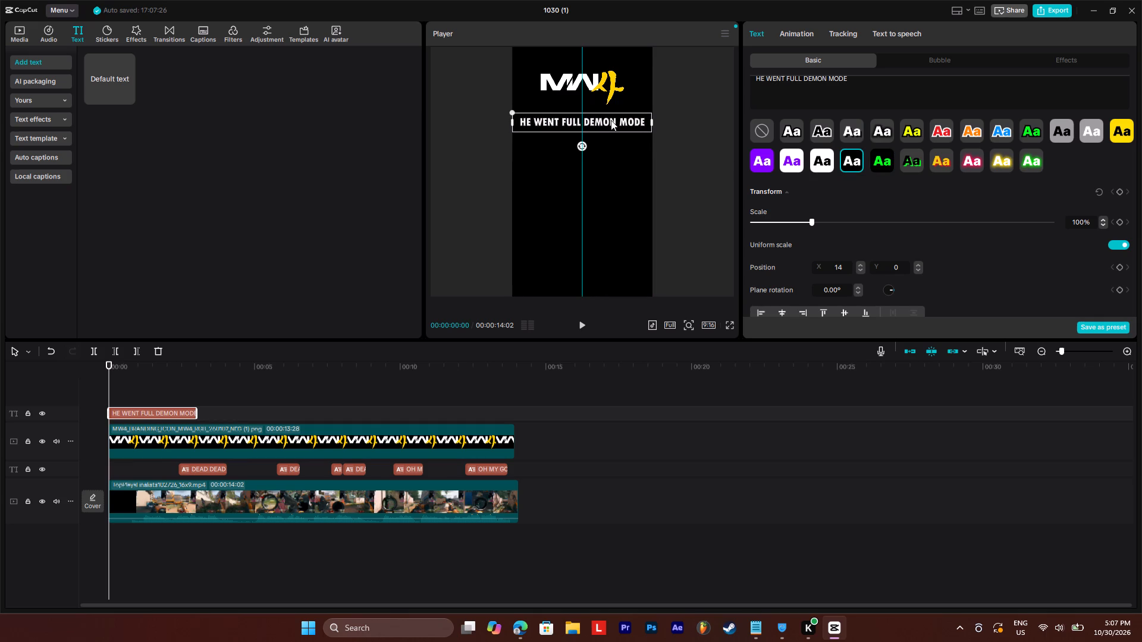
pyautogui.moveTo(611, 120); pyautogui.dragTo(611, 121)
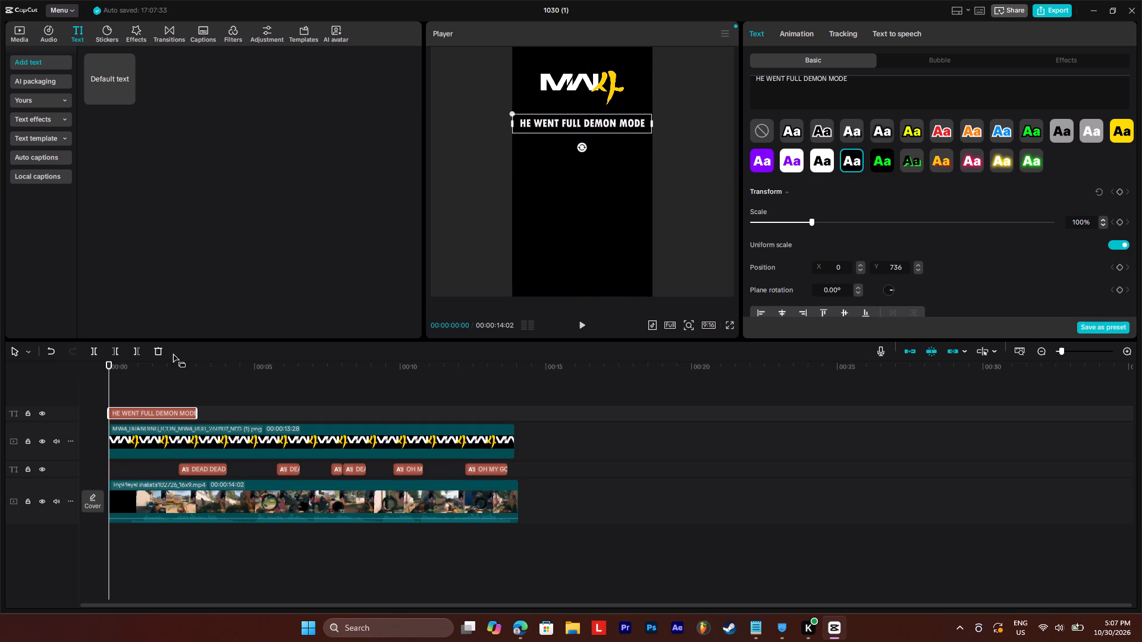
pyautogui.click(130, 367)
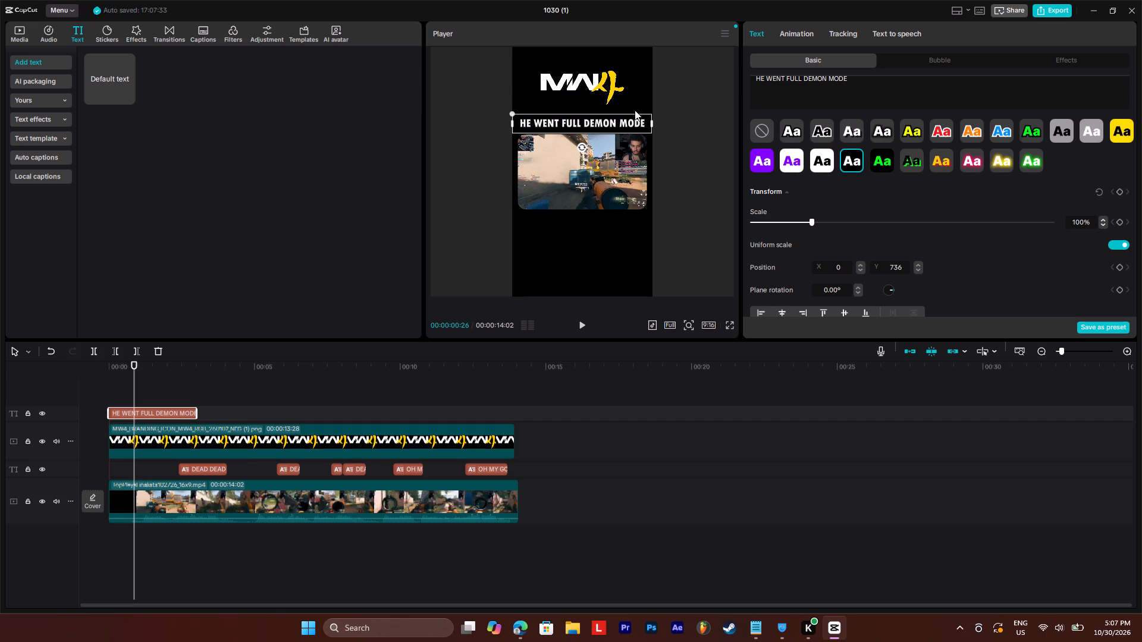
pyautogui.click(603, 127)
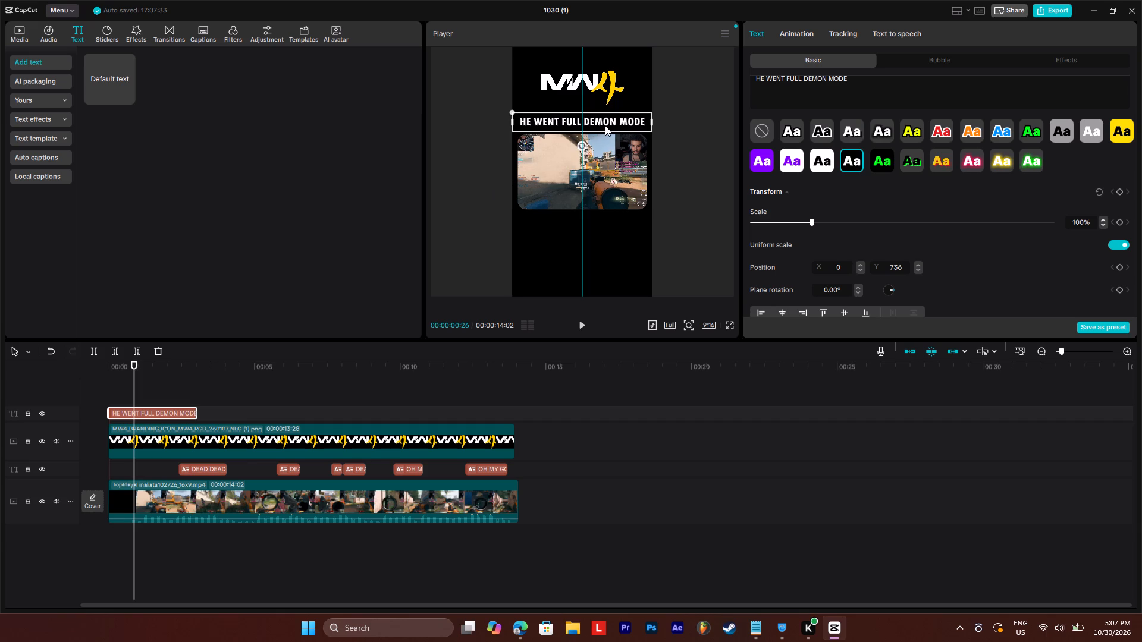
# Extend the headline and logo clips on the timeline to the end of the gameplay clip at 00:00:14:02.
pyautogui.moveTo(196, 409); pyautogui.dragTo(199, 409)
pyautogui.moveTo(199, 409); pyautogui.dragTo(509, 420)
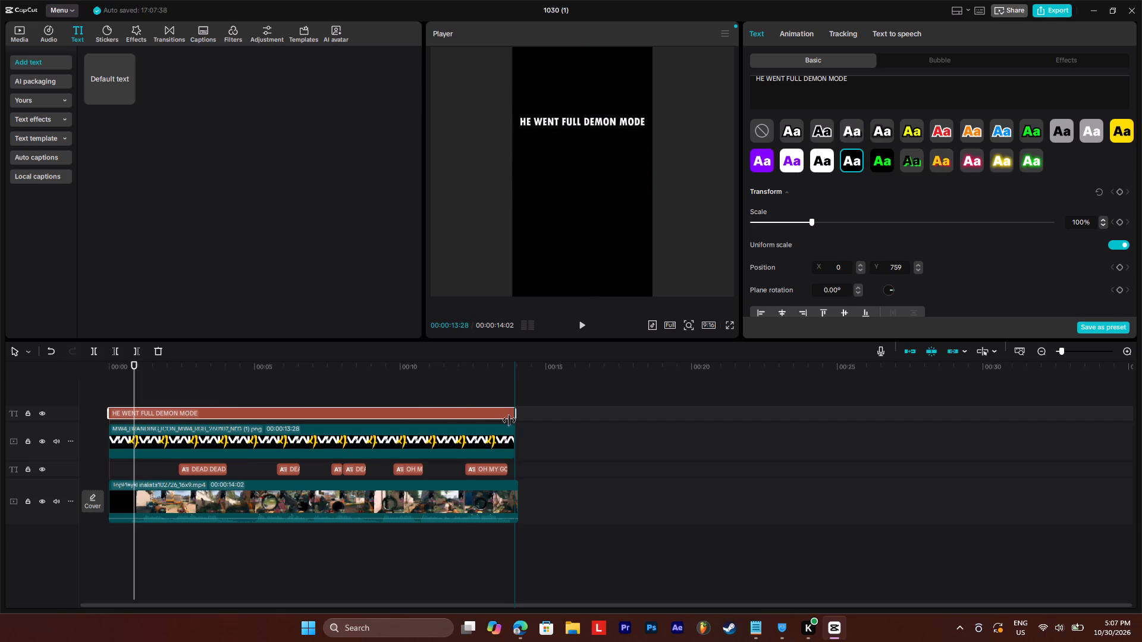
pyautogui.moveTo(509, 420); pyautogui.dragTo(509, 421)
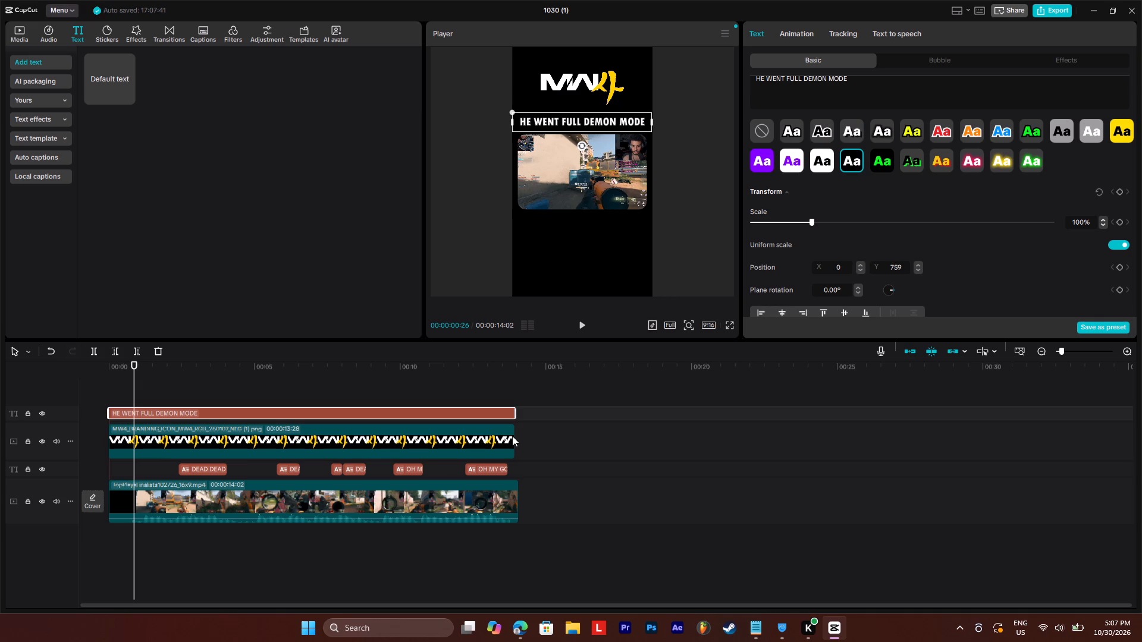
pyautogui.click(513, 435)
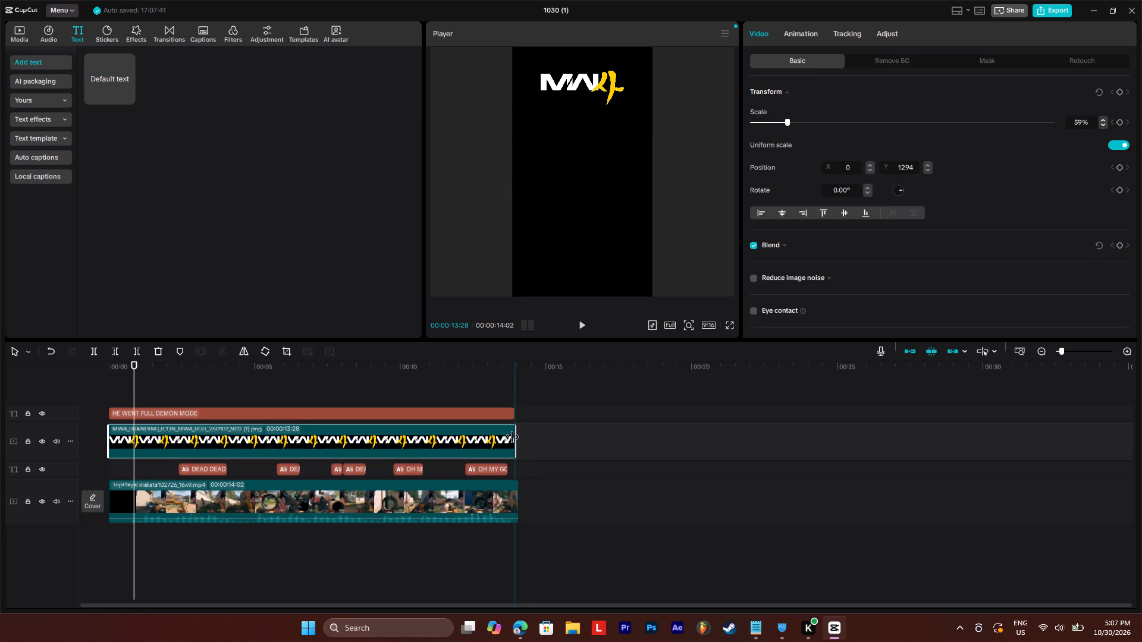
pyautogui.moveTo(510, 414); pyautogui.dragTo(516, 417)
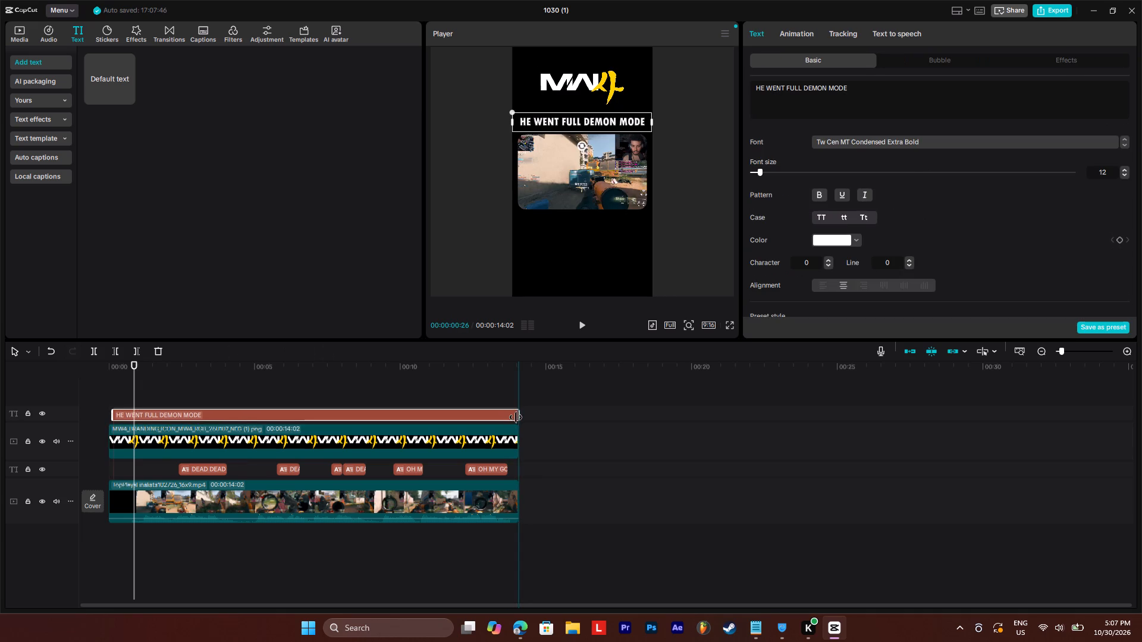
pyautogui.moveTo(516, 417); pyautogui.dragTo(516, 418)
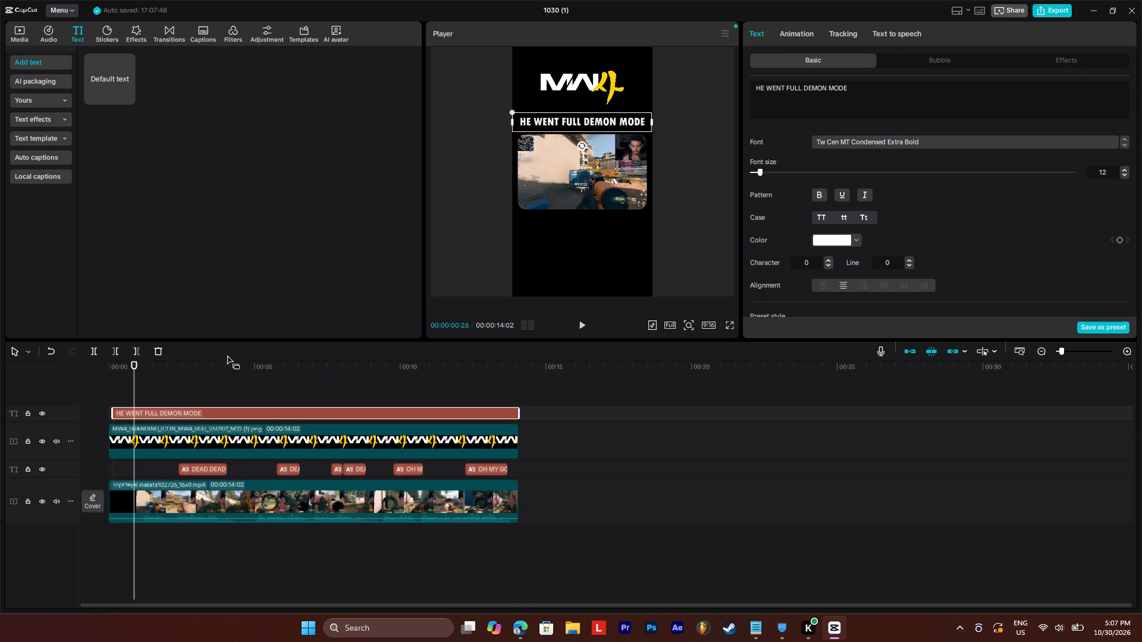
# Play the opening to find where the black lead-in ends, and split the headline, logo and gameplay clips at 00:00:00:24.
pyautogui.moveTo(129, 364); pyautogui.dragTo(73, 364)
pyautogui.press('space')
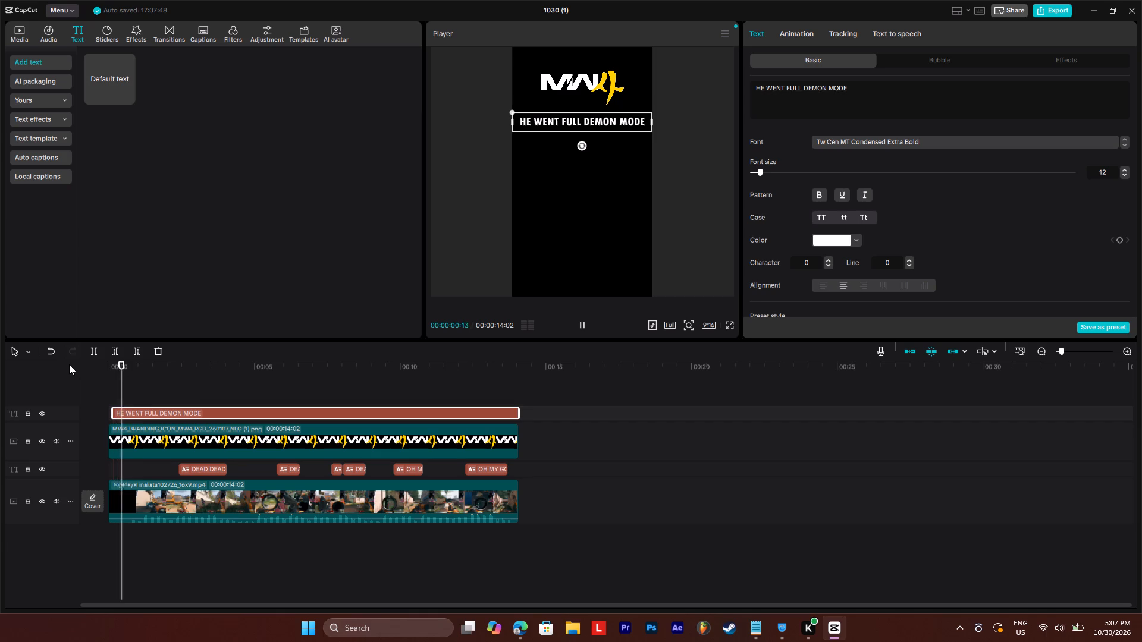
pyautogui.press('space')
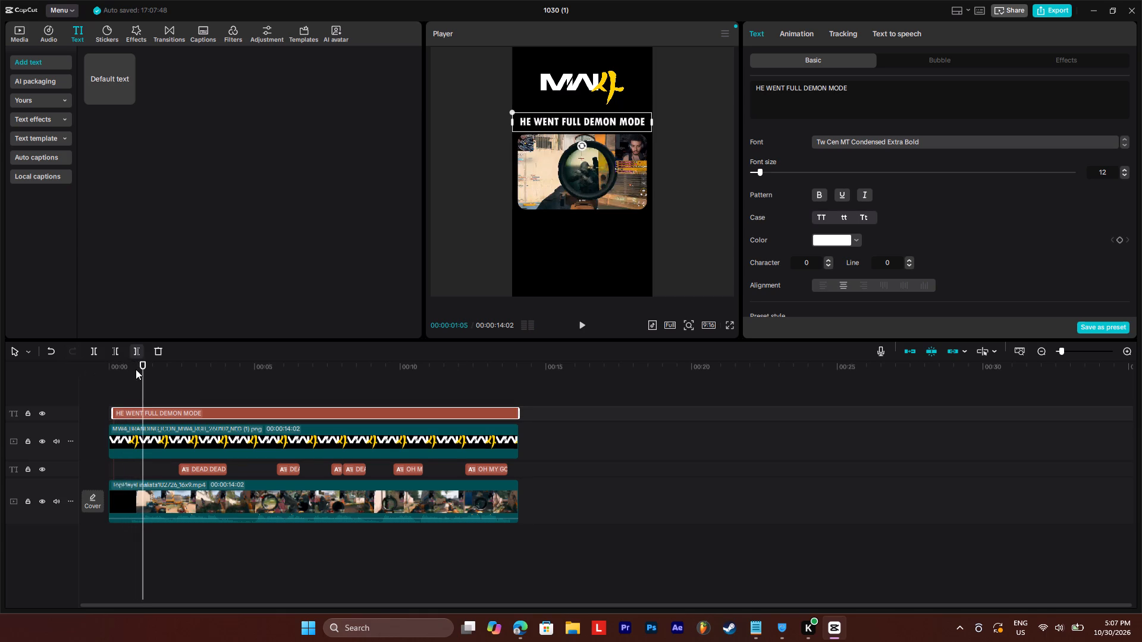
pyautogui.moveTo(133, 369); pyautogui.dragTo(79, 368)
pyautogui.press('space')
pyautogui.press('space')
pyautogui.press('space')
pyautogui.press('space')
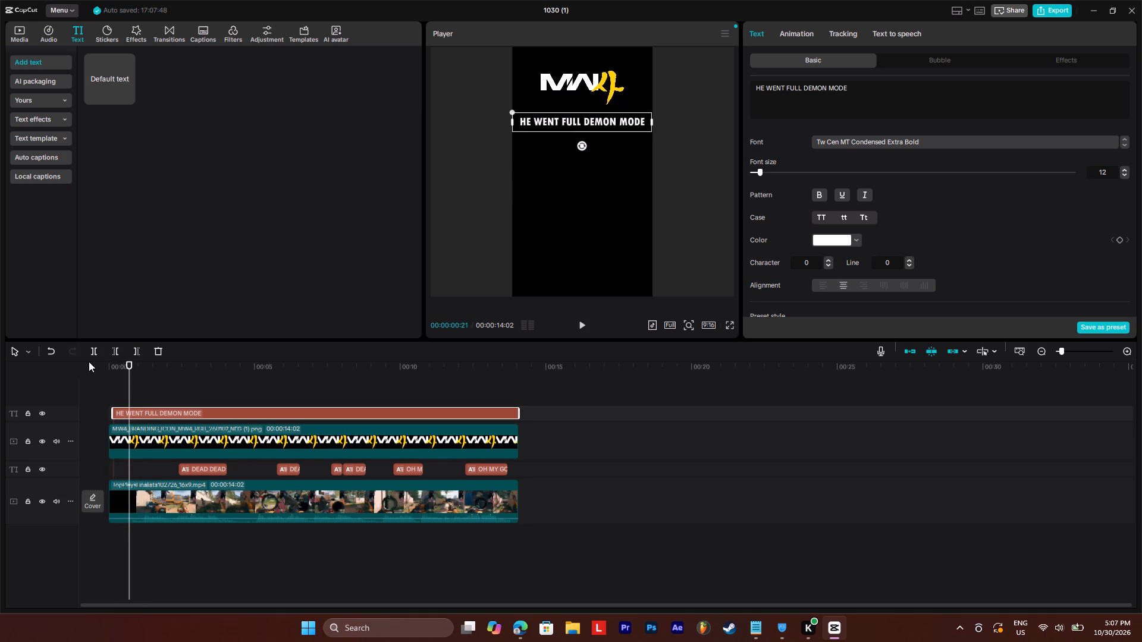
pyautogui.press('space')
pyautogui.press('space')
pyautogui.click(128, 365)
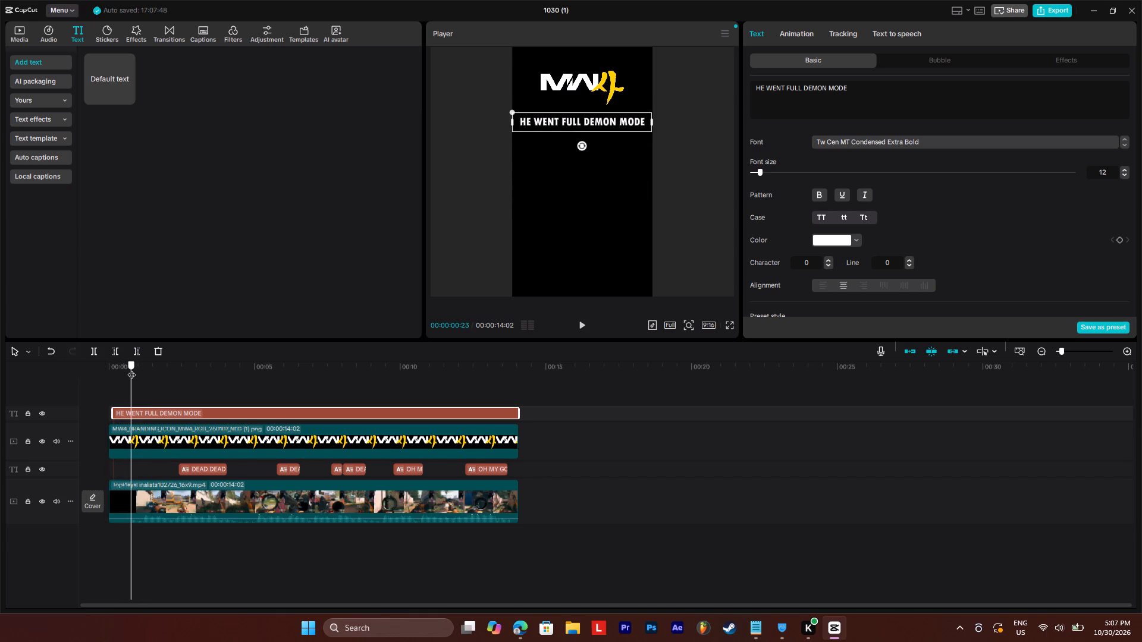
pyautogui.moveTo(152, 395); pyautogui.dragTo(159, 429)
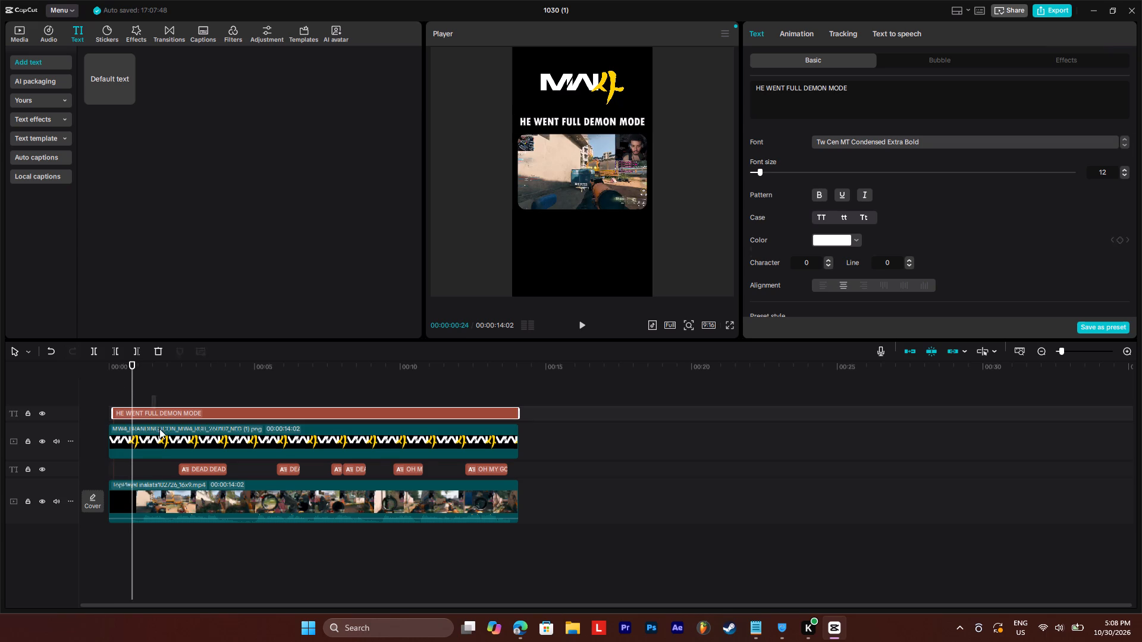
pyautogui.moveTo(159, 429); pyautogui.dragTo(173, 511)
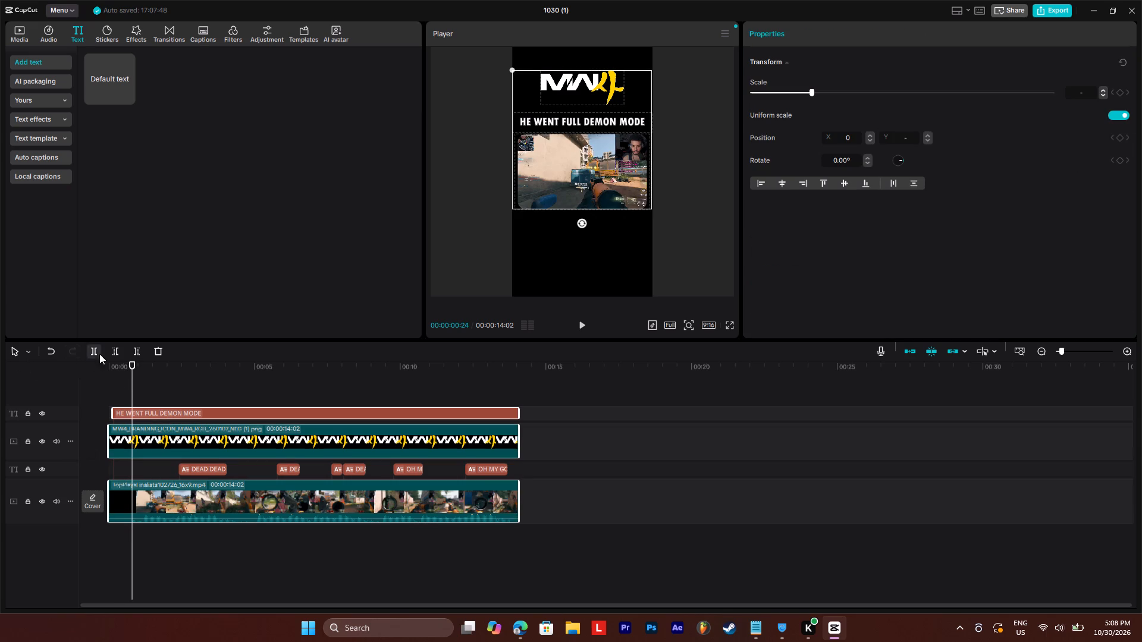
pyautogui.click(96, 351)
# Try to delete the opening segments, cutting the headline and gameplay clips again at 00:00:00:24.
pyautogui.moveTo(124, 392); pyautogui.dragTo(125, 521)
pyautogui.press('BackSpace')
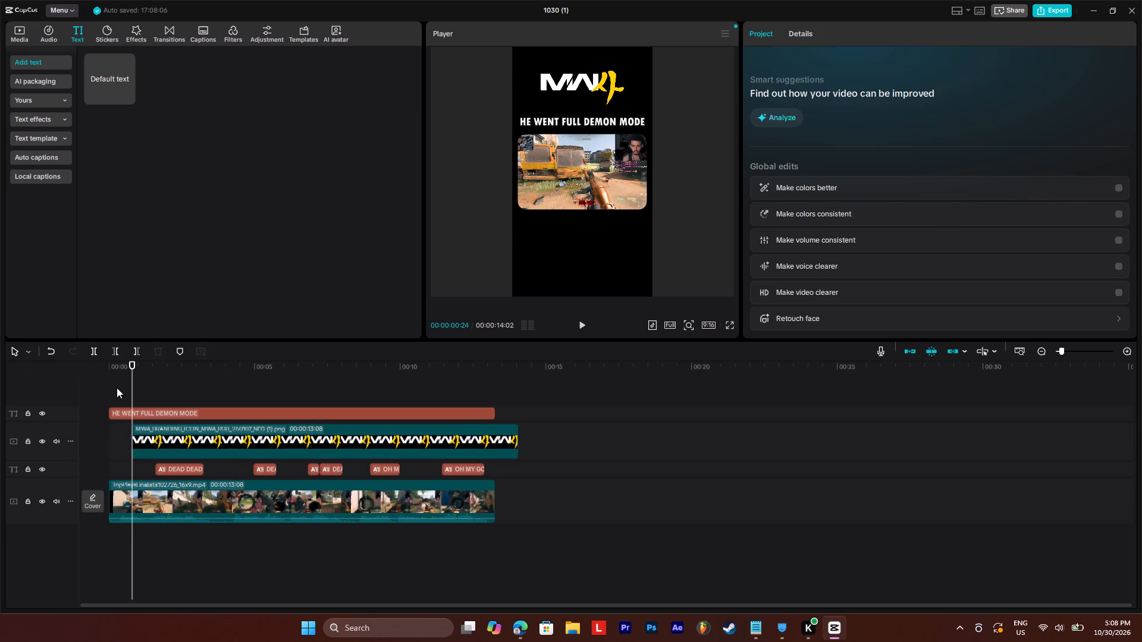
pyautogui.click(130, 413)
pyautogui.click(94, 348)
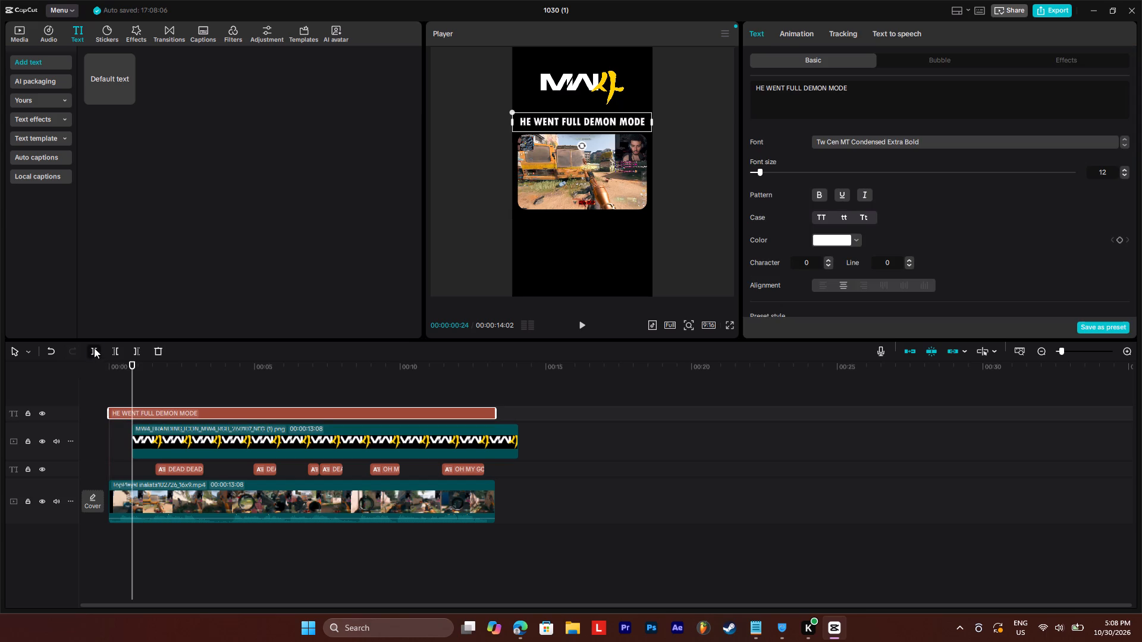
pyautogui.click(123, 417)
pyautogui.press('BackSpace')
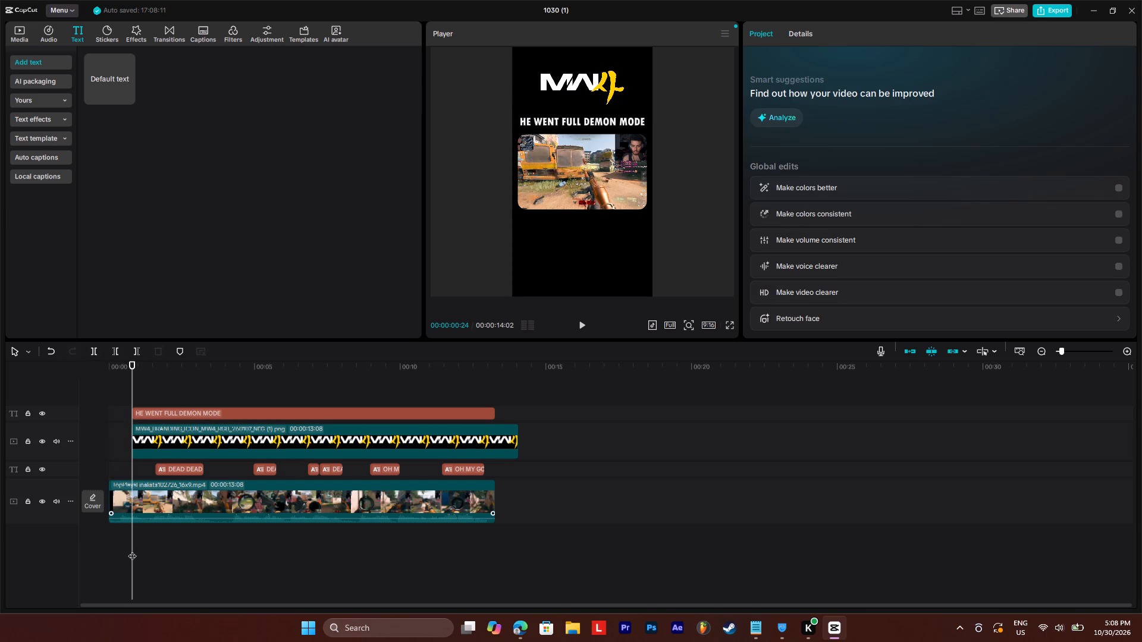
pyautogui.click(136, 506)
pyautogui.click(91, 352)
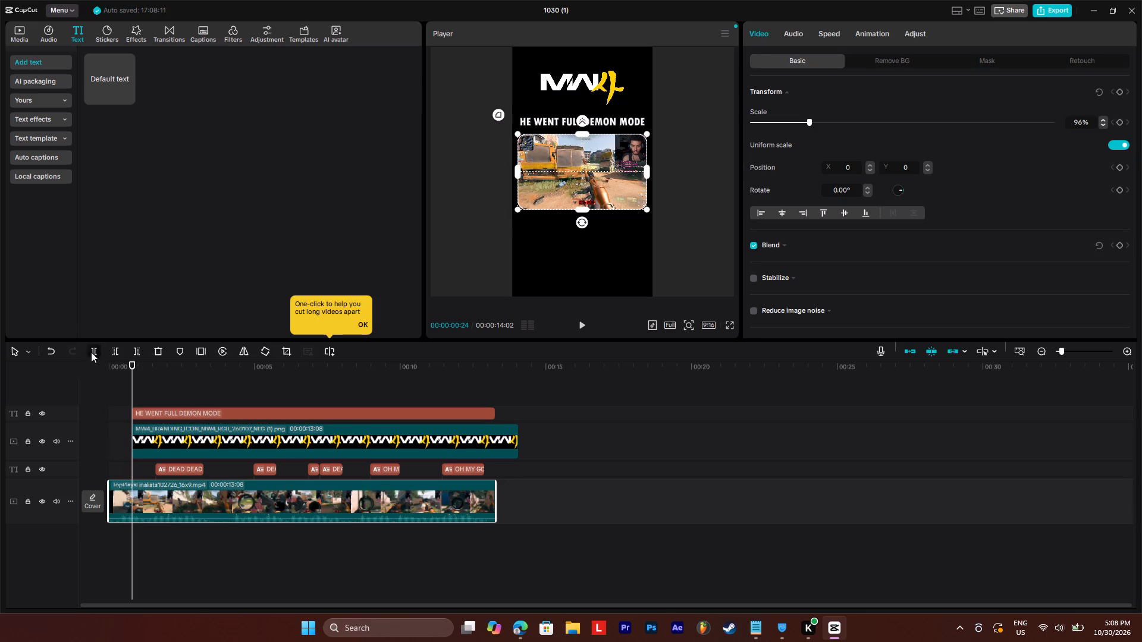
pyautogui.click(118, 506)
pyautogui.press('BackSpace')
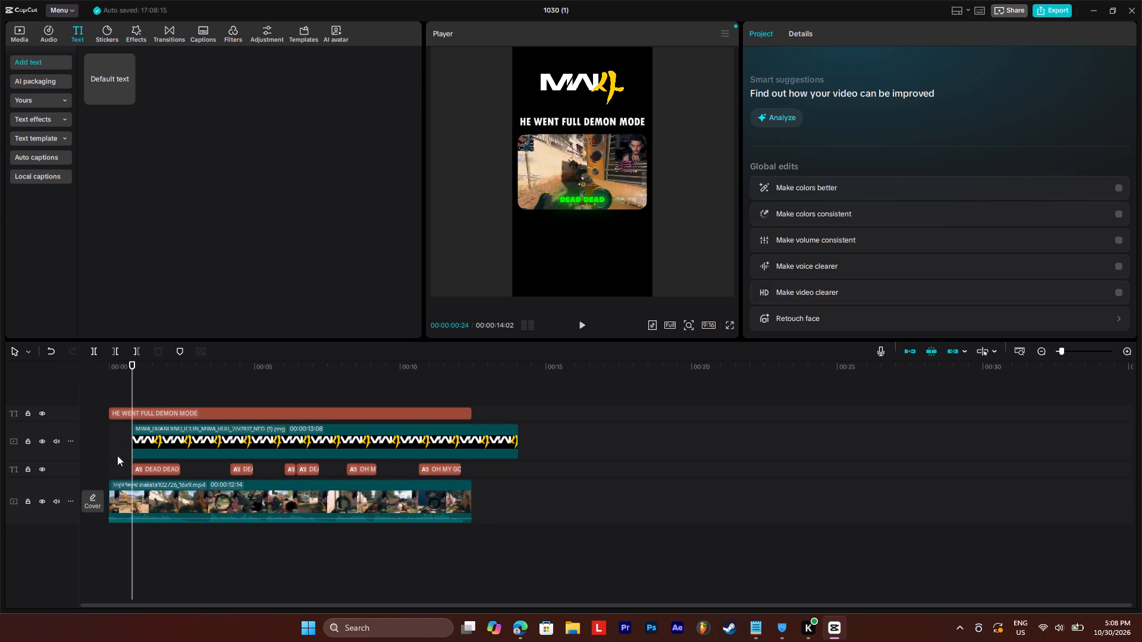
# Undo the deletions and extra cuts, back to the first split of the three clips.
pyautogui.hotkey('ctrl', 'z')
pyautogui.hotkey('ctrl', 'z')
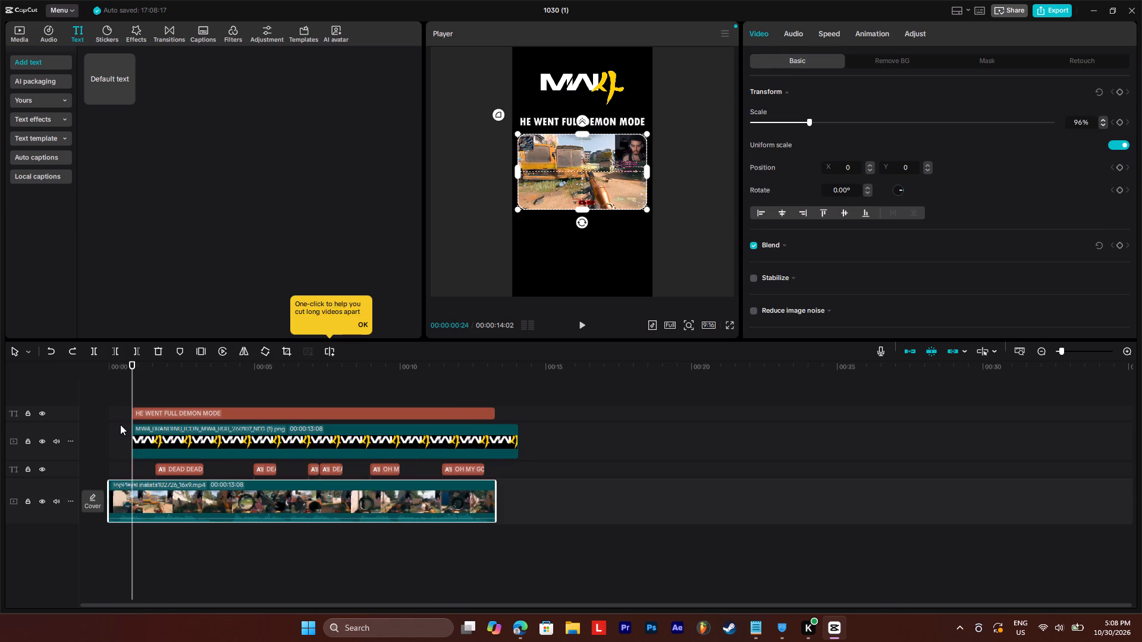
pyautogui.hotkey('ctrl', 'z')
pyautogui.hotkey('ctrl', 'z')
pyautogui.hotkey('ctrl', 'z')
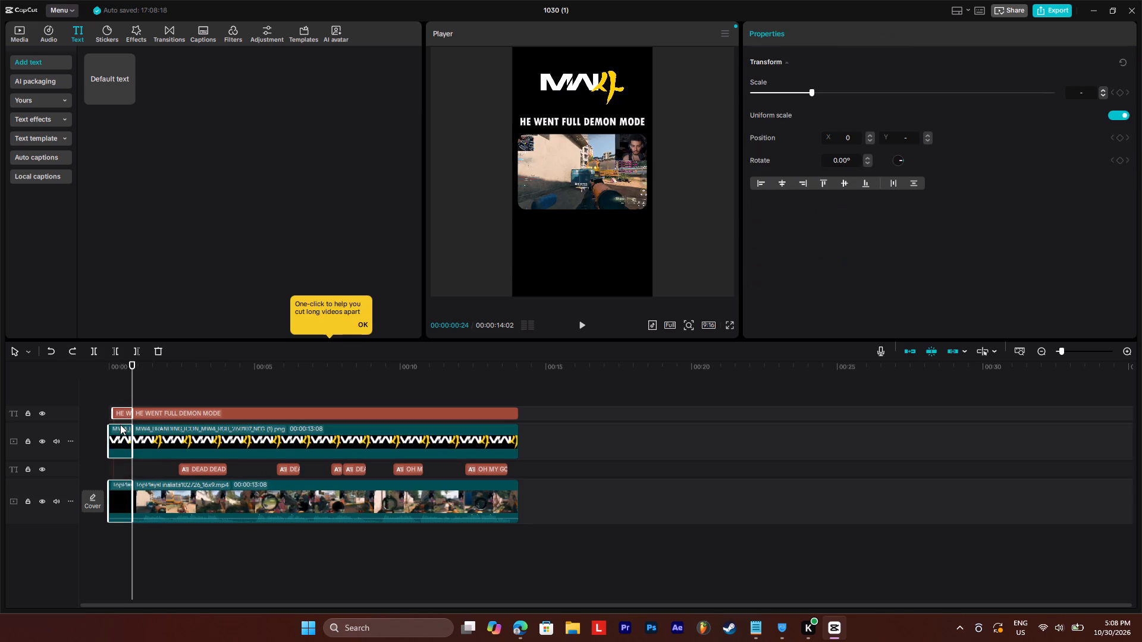
# Delete the short opening segments of the headline, gameplay and logo clips before the split.
pyautogui.click(176, 393)
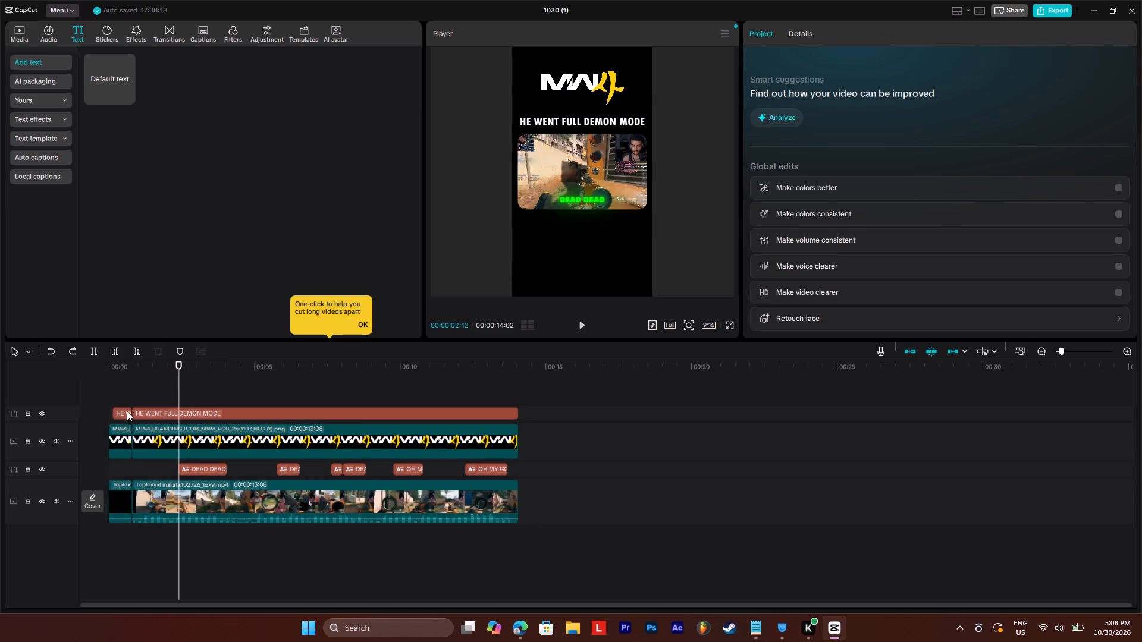
pyautogui.click(123, 412)
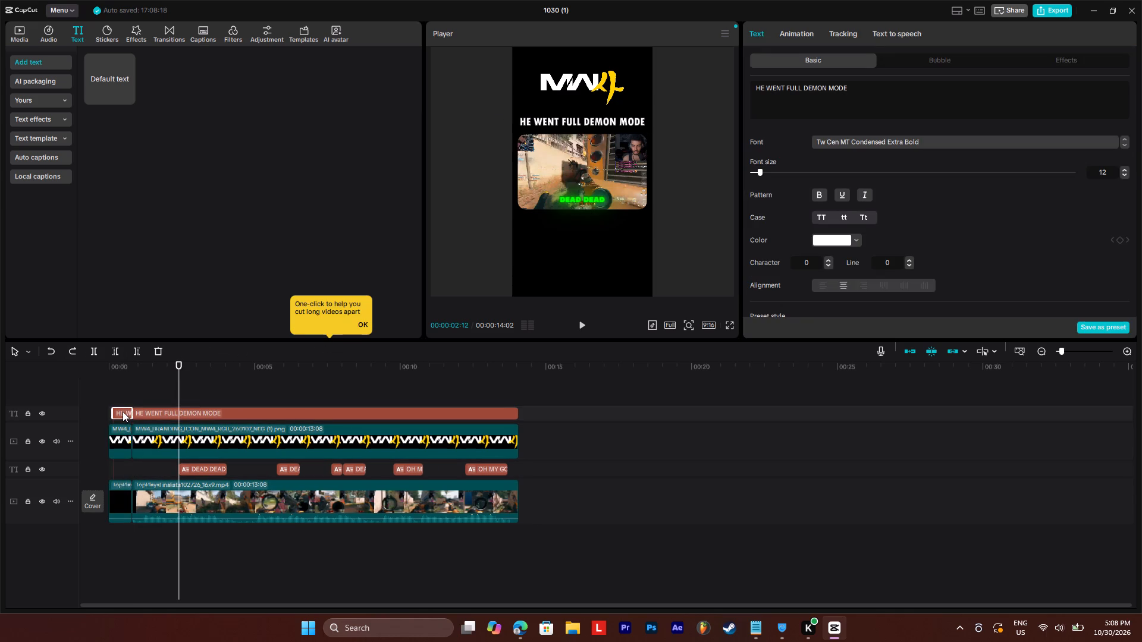
pyautogui.press('BackSpace')
pyautogui.click(117, 513)
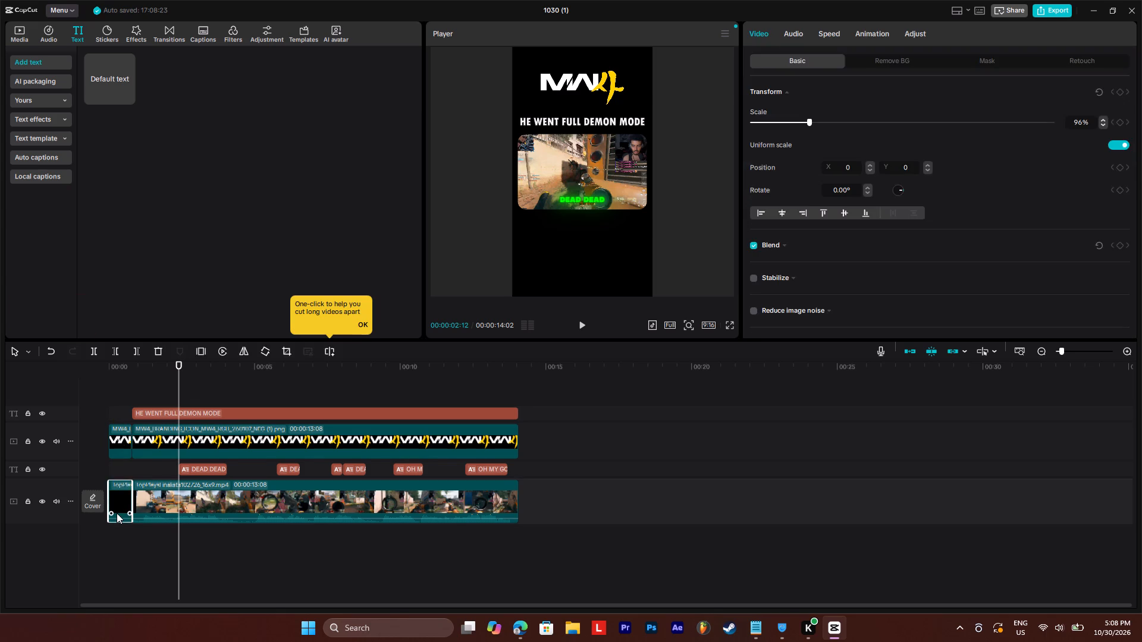
pyautogui.press('BackSpace')
pyautogui.click(120, 439)
pyautogui.press('BackSpace')
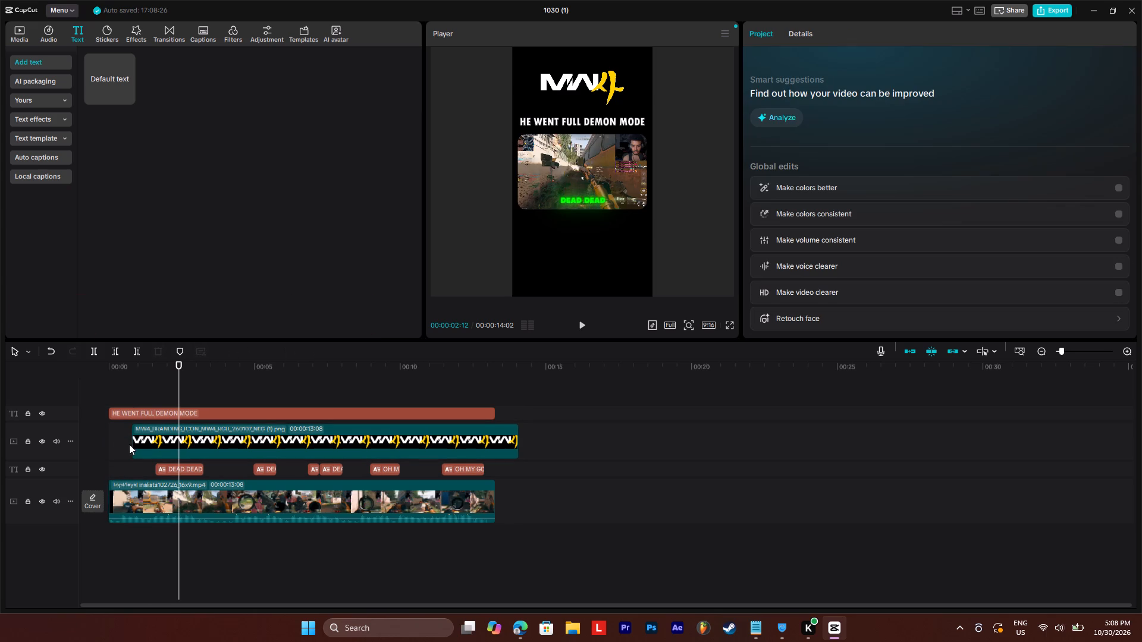
# Move the logo clip to the start of the timeline, aligned with the headline and gameplay, and play back the opening.
pyautogui.click(130, 414)
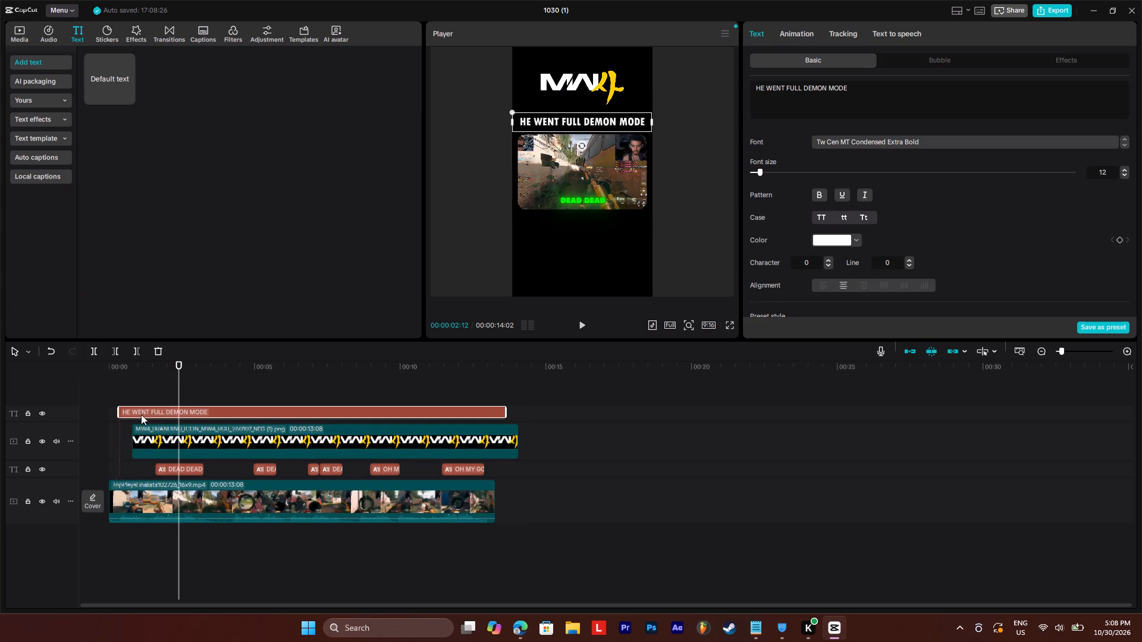
pyautogui.moveTo(148, 440); pyautogui.dragTo(126, 442)
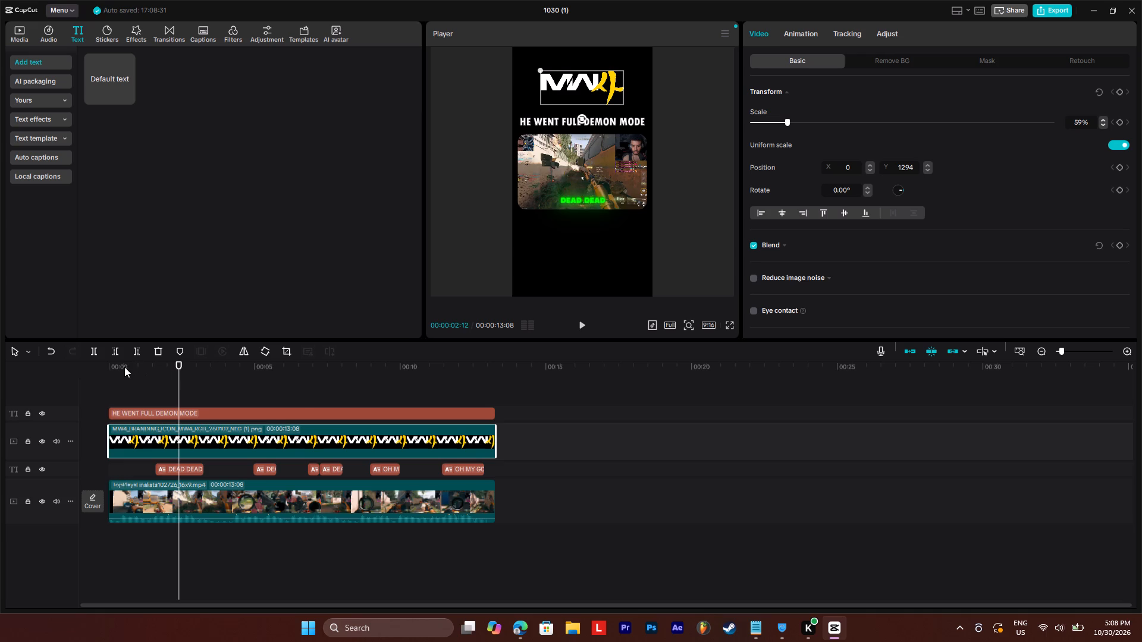
pyautogui.moveTo(124, 367); pyautogui.dragTo(93, 367)
pyautogui.press('space')
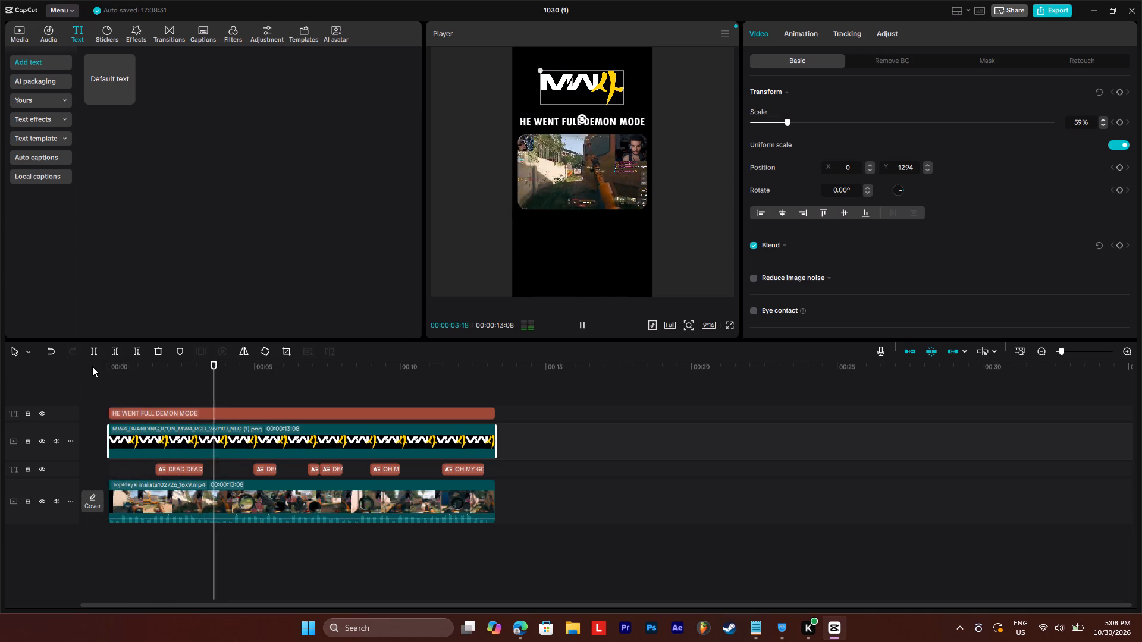
pyautogui.click(190, 379)
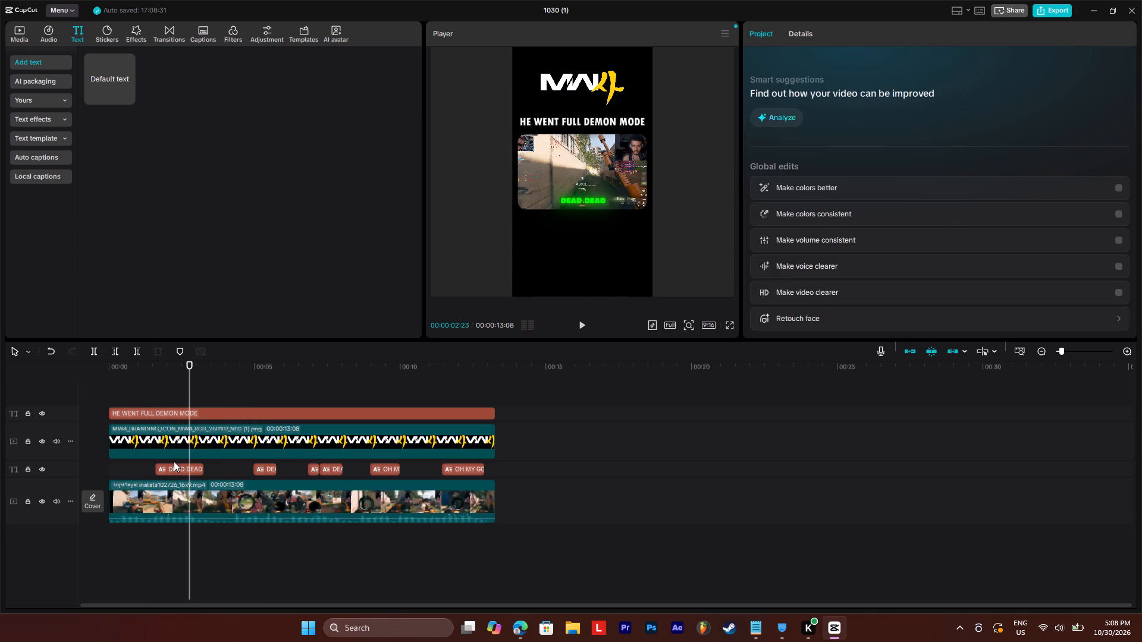
# Select the first DEAD DEAD caption and look through its basic text settings, templates, effects and caption animations.
pyautogui.click(174, 466)
pyautogui.moveTo(191, 365); pyautogui.dragTo(185, 367)
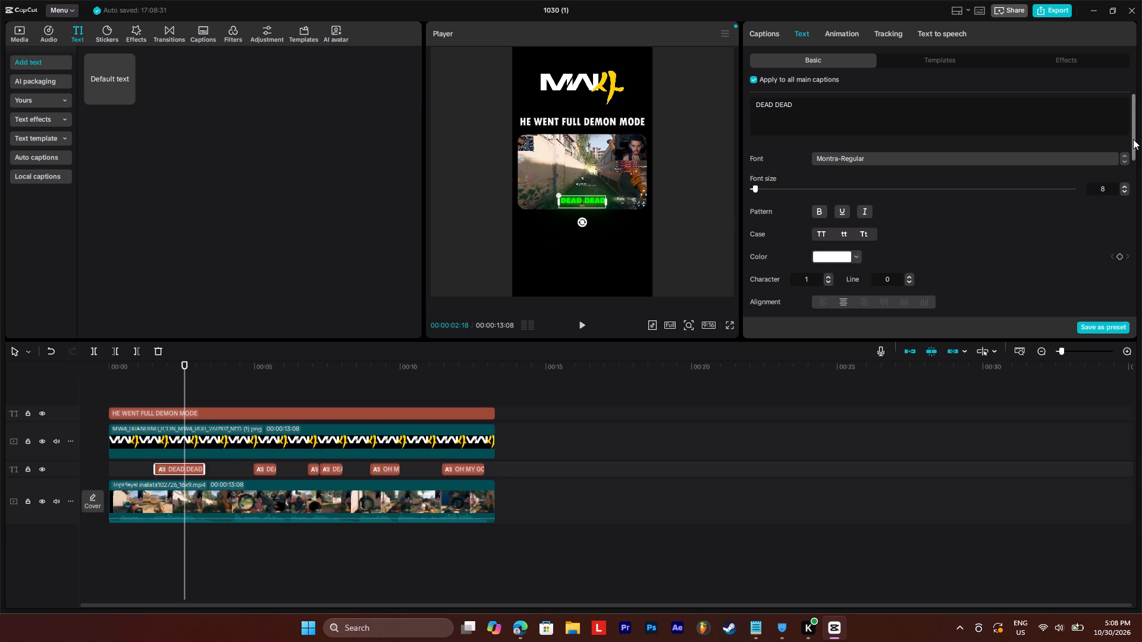
pyautogui.moveTo(1133, 141); pyautogui.dragTo(1131, 152)
pyautogui.click(953, 61)
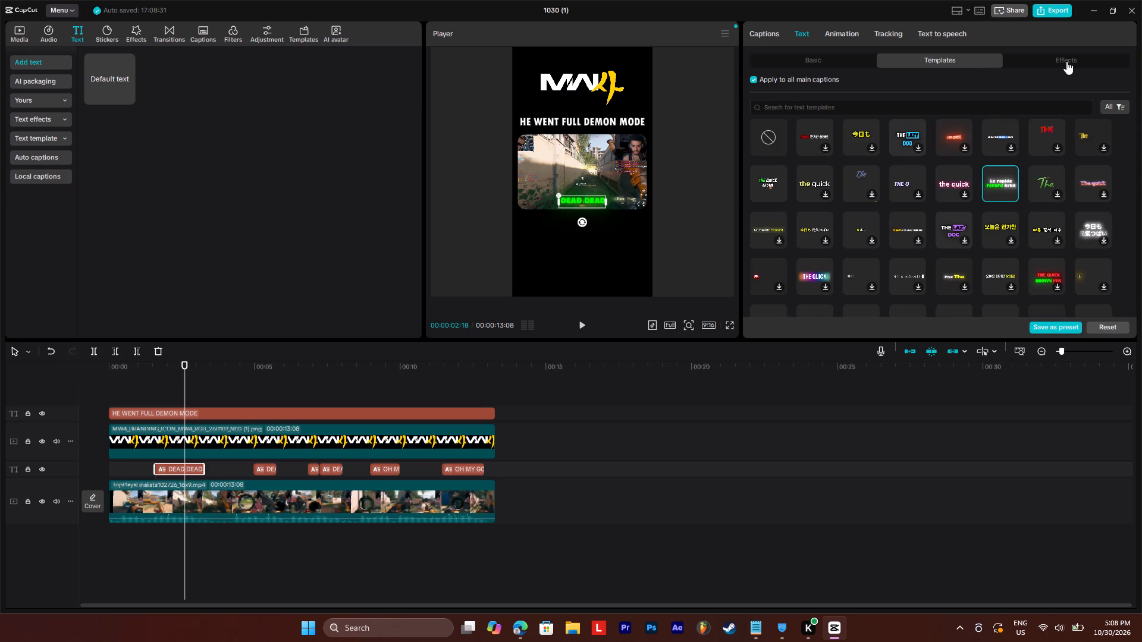
pyautogui.click(1066, 61)
pyautogui.click(948, 63)
pyautogui.click(826, 29)
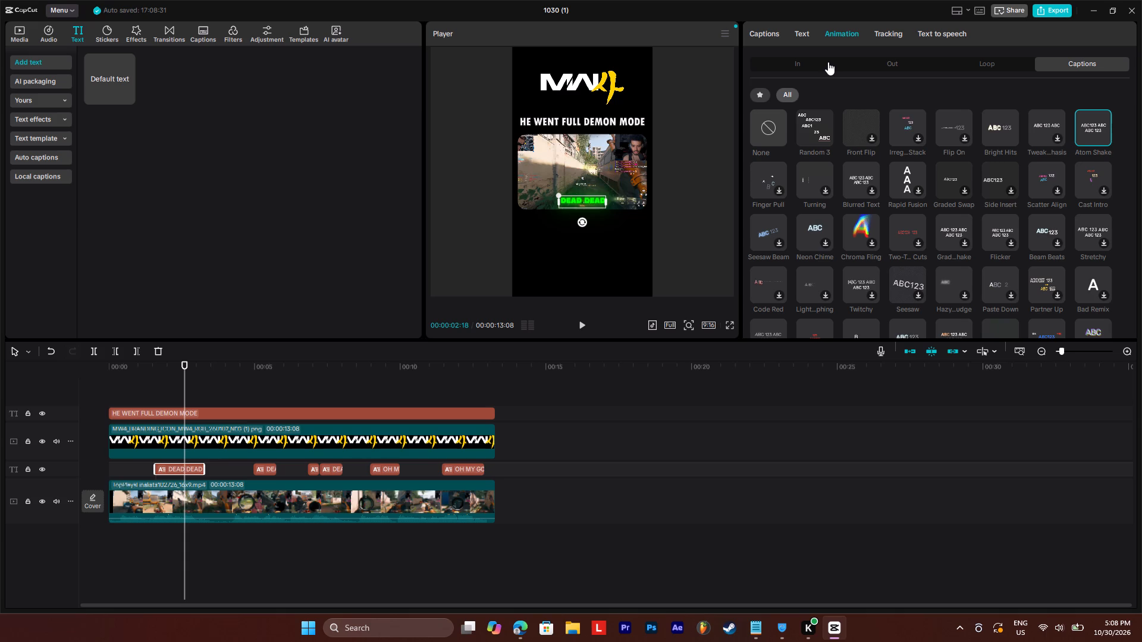
pyautogui.click(799, 38)
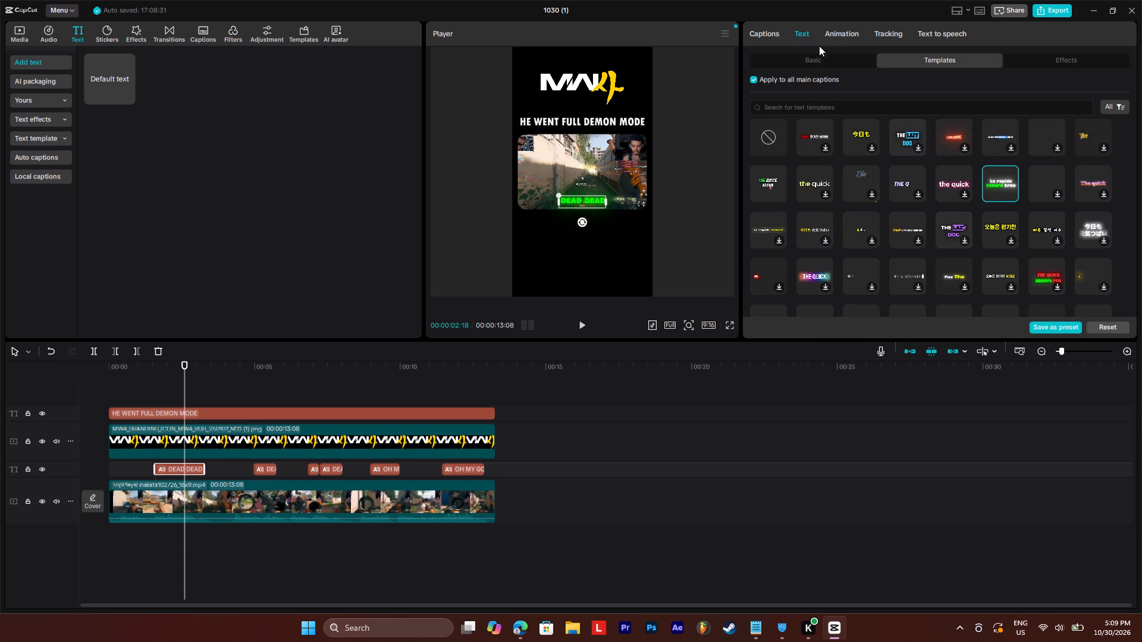
pyautogui.click(813, 37)
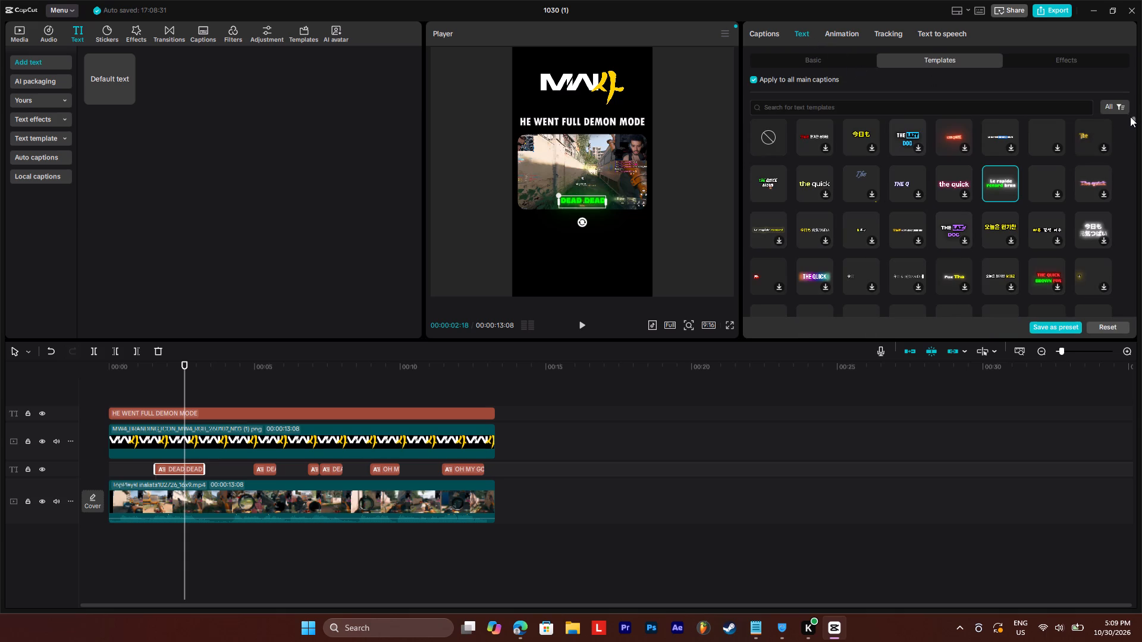
pyautogui.click(1134, 118)
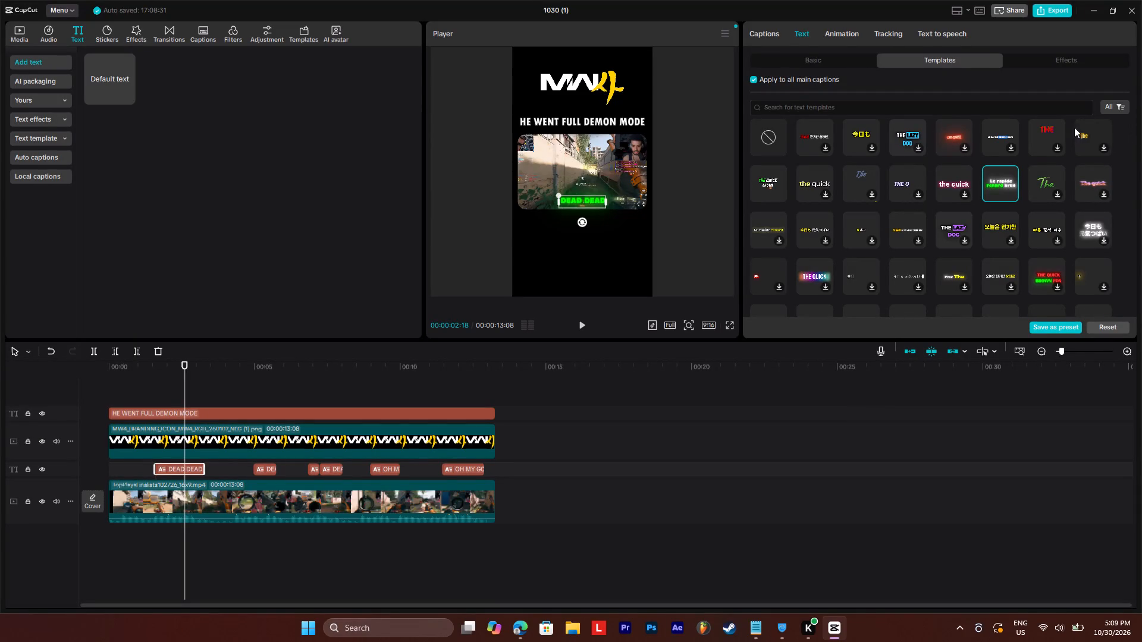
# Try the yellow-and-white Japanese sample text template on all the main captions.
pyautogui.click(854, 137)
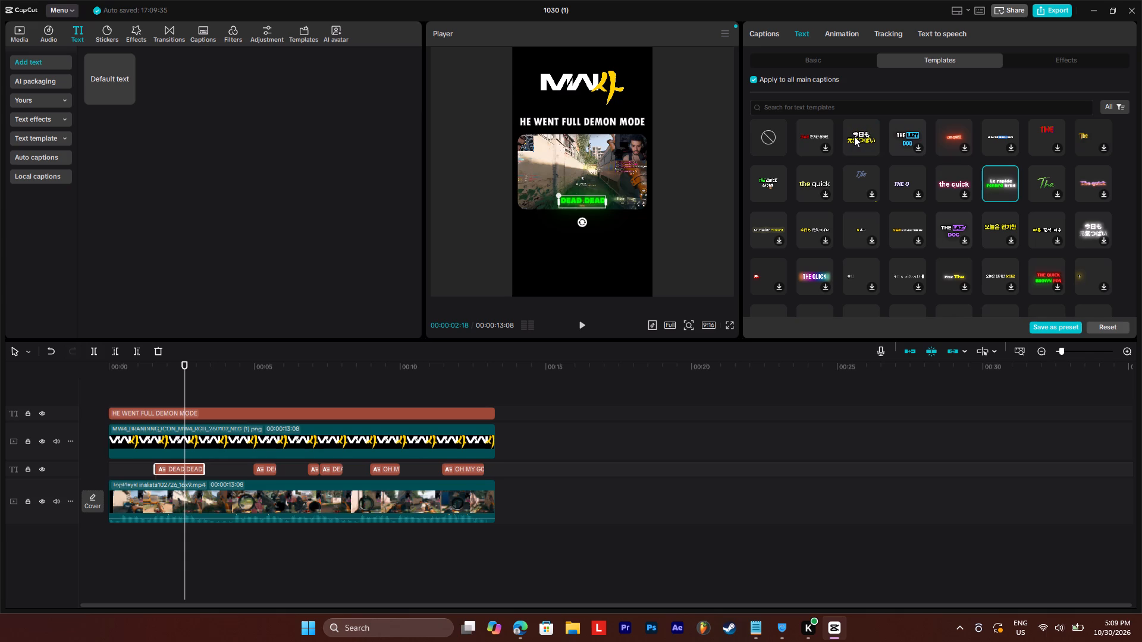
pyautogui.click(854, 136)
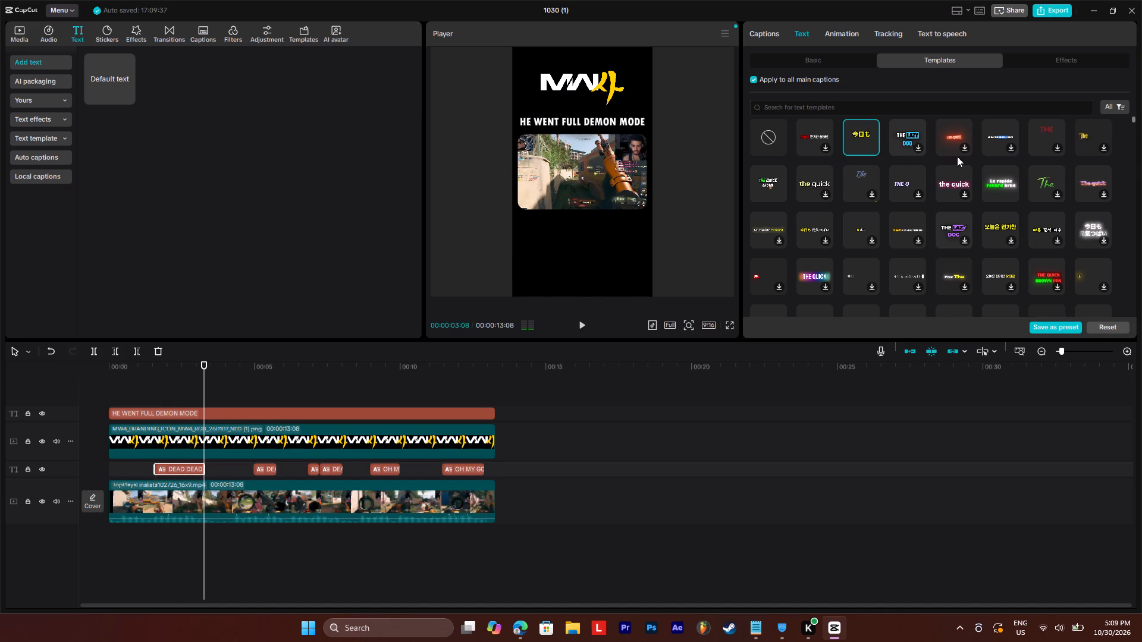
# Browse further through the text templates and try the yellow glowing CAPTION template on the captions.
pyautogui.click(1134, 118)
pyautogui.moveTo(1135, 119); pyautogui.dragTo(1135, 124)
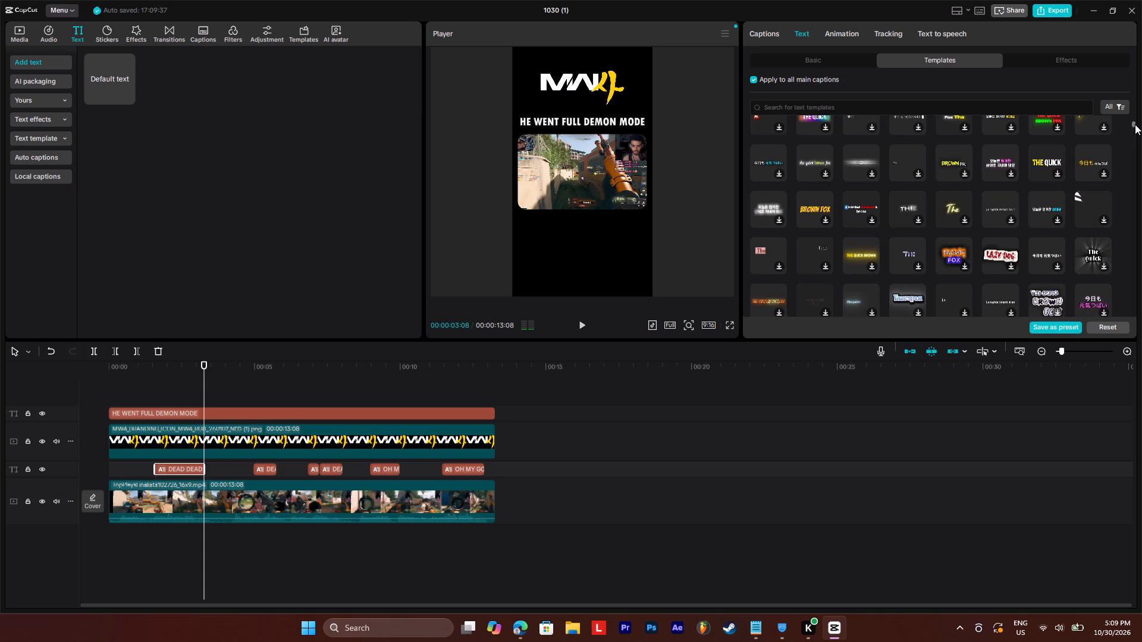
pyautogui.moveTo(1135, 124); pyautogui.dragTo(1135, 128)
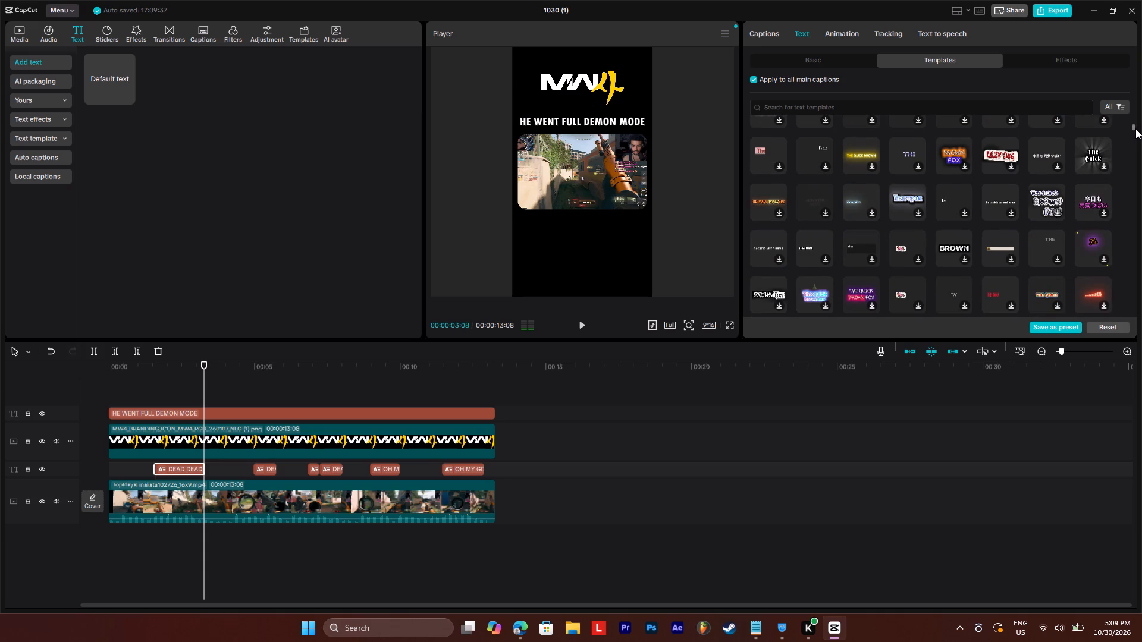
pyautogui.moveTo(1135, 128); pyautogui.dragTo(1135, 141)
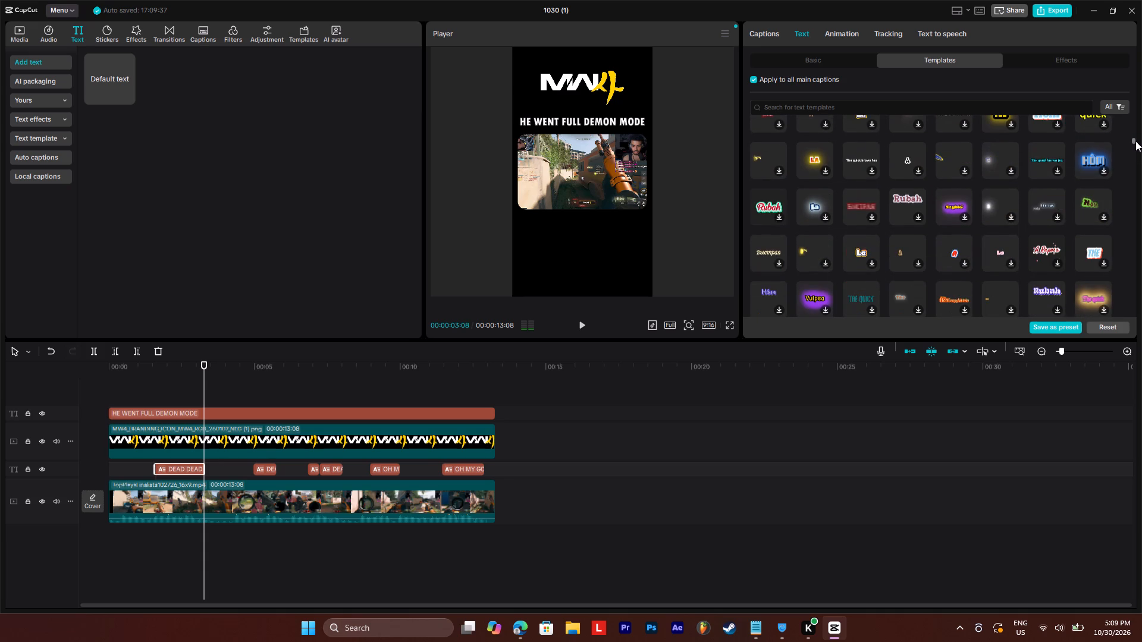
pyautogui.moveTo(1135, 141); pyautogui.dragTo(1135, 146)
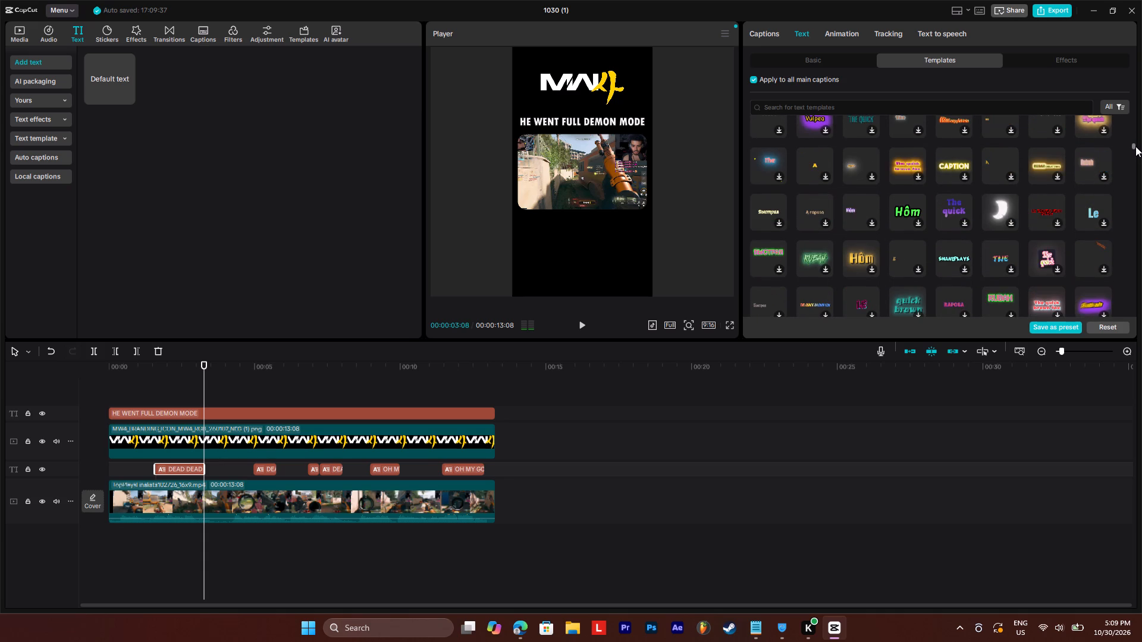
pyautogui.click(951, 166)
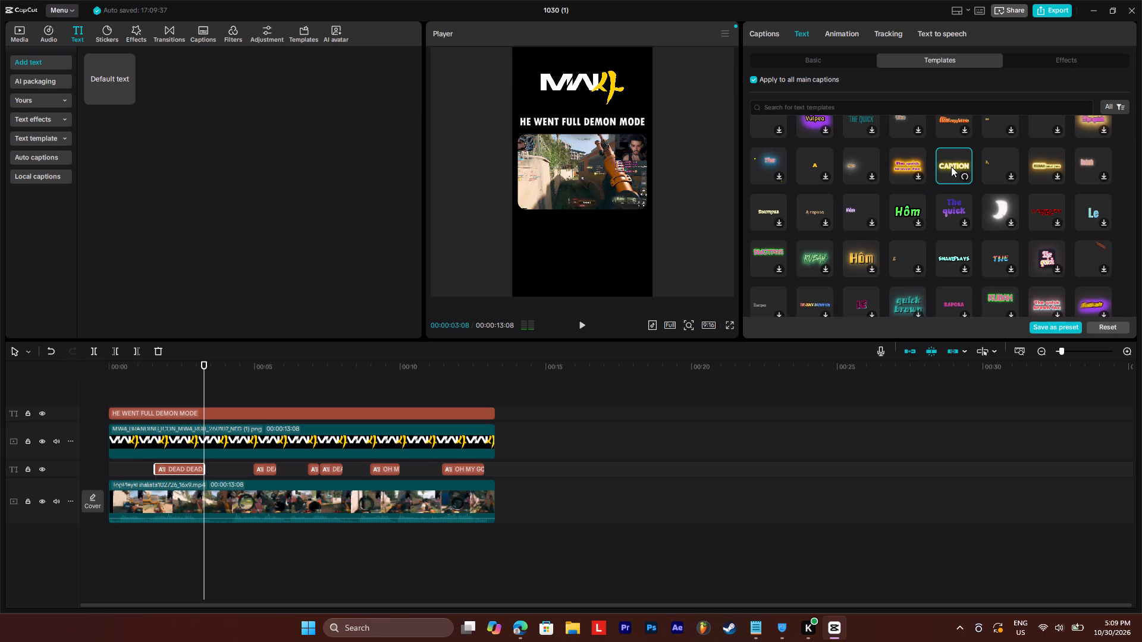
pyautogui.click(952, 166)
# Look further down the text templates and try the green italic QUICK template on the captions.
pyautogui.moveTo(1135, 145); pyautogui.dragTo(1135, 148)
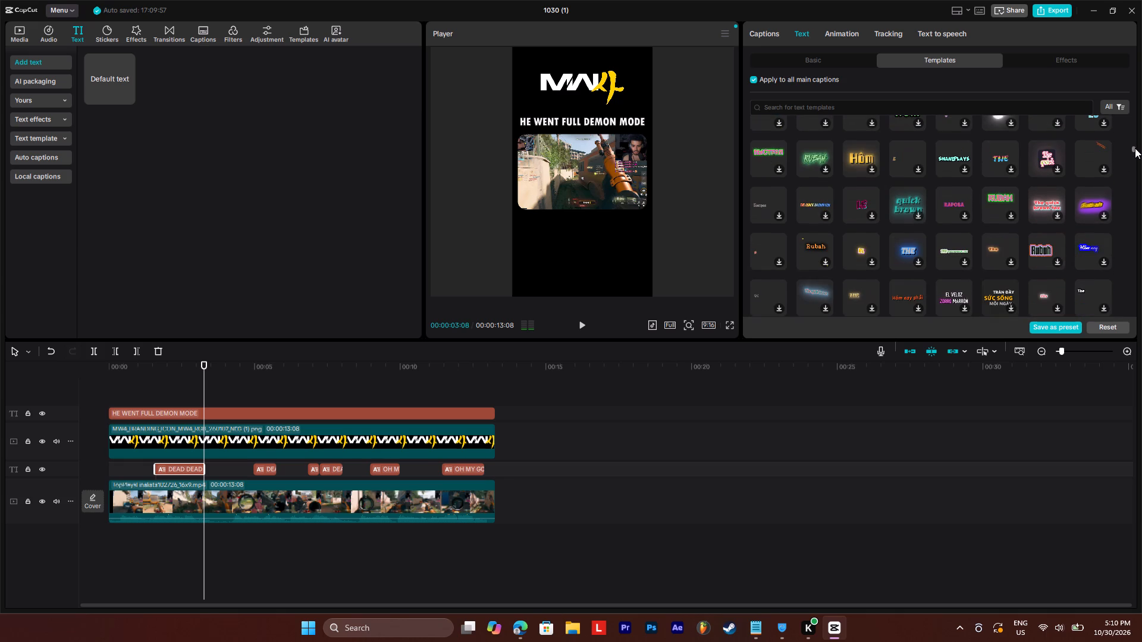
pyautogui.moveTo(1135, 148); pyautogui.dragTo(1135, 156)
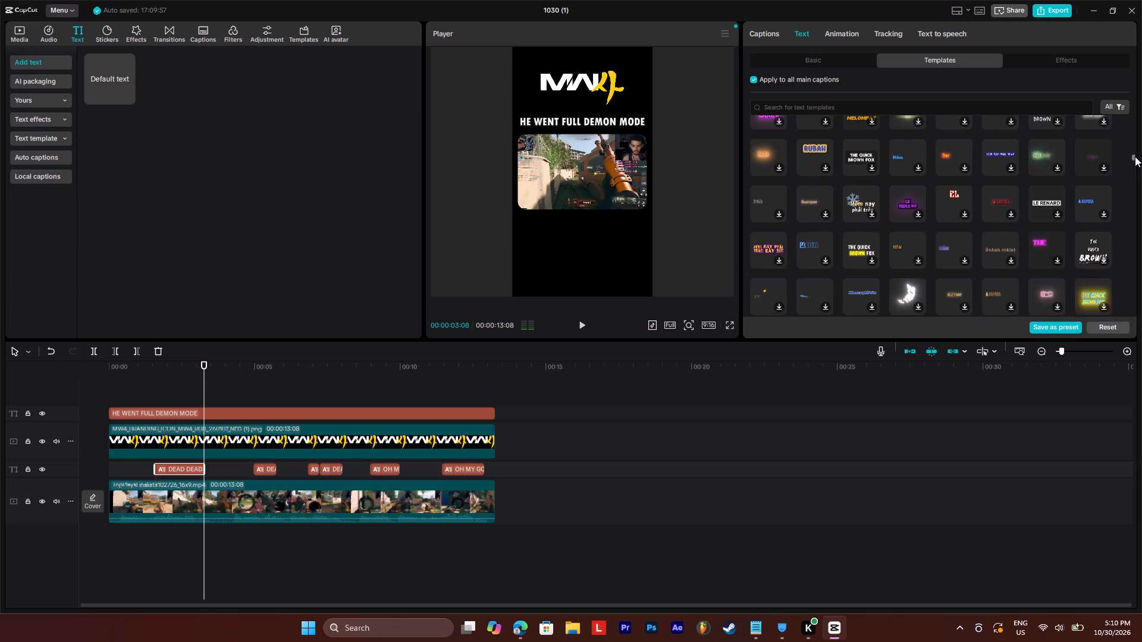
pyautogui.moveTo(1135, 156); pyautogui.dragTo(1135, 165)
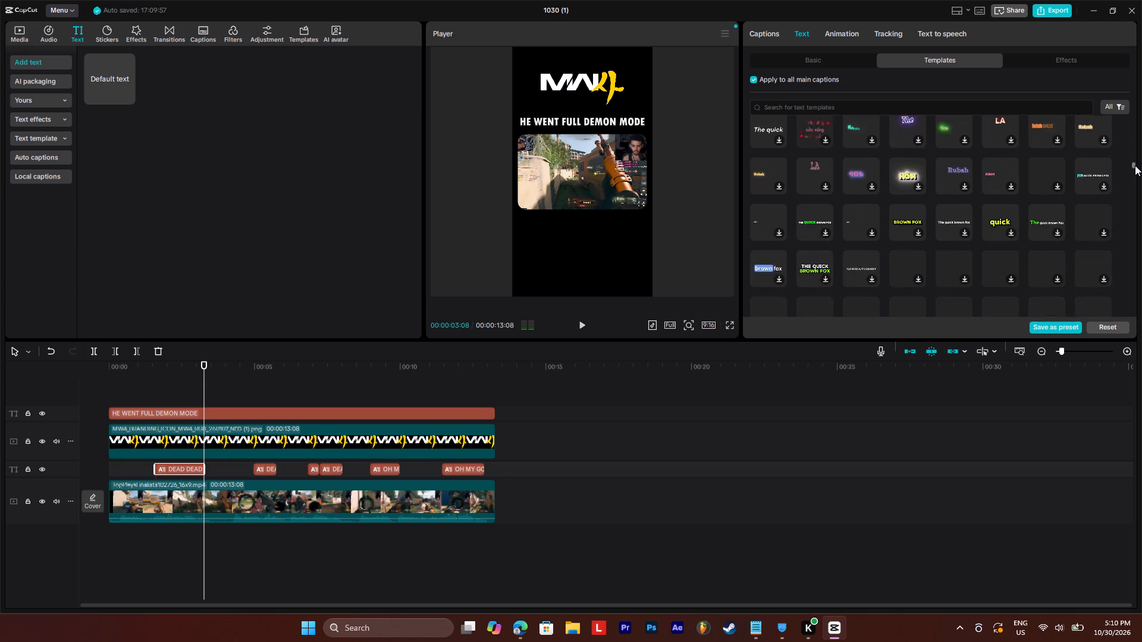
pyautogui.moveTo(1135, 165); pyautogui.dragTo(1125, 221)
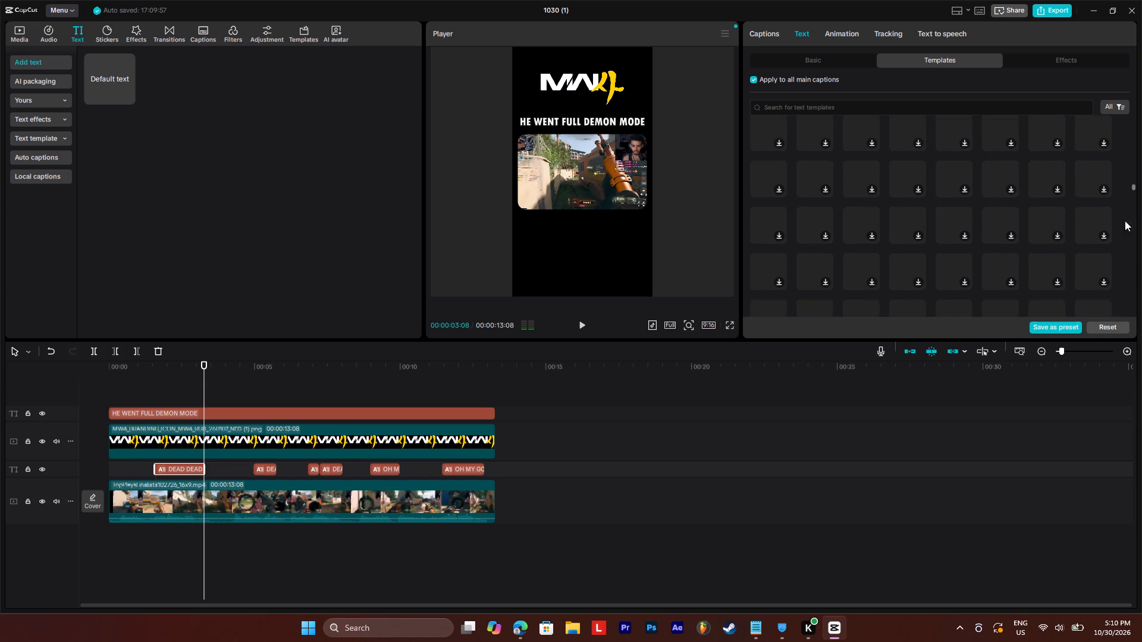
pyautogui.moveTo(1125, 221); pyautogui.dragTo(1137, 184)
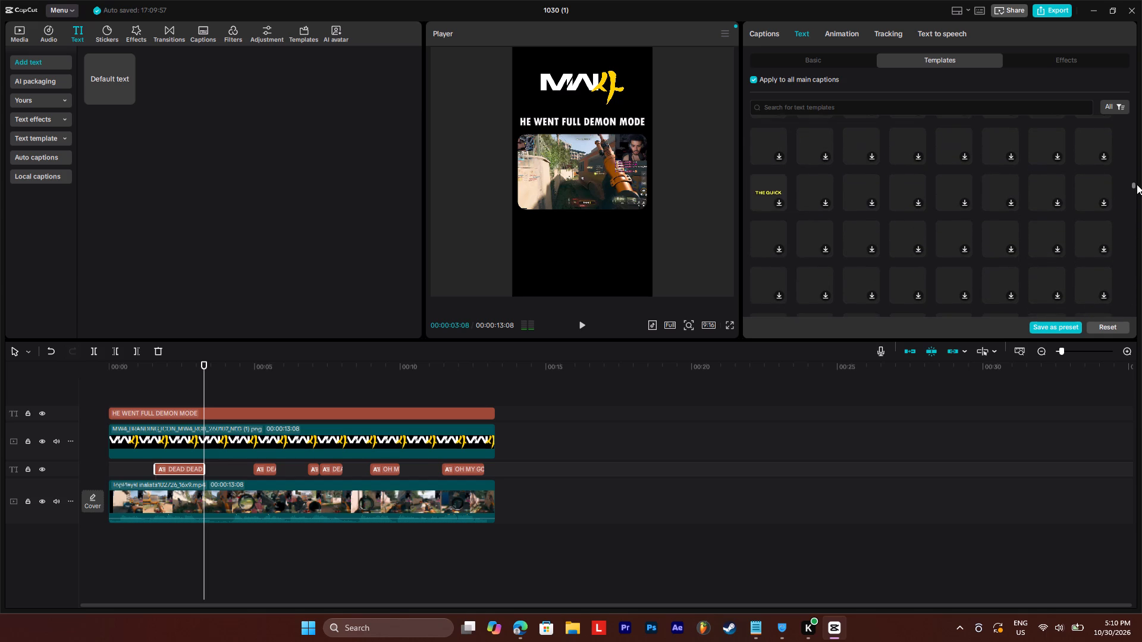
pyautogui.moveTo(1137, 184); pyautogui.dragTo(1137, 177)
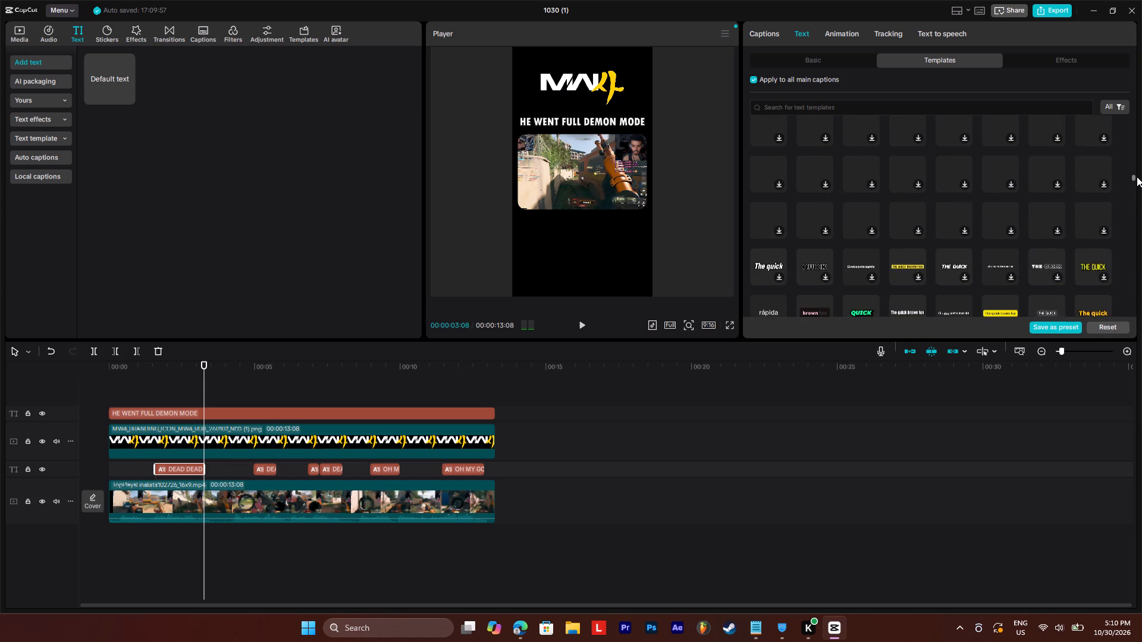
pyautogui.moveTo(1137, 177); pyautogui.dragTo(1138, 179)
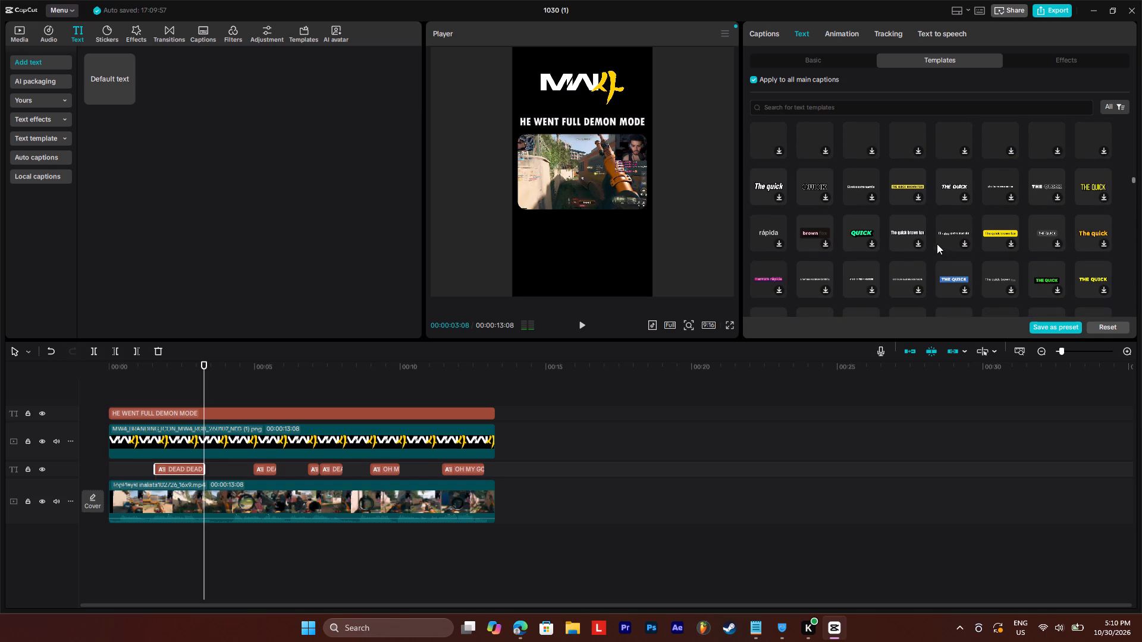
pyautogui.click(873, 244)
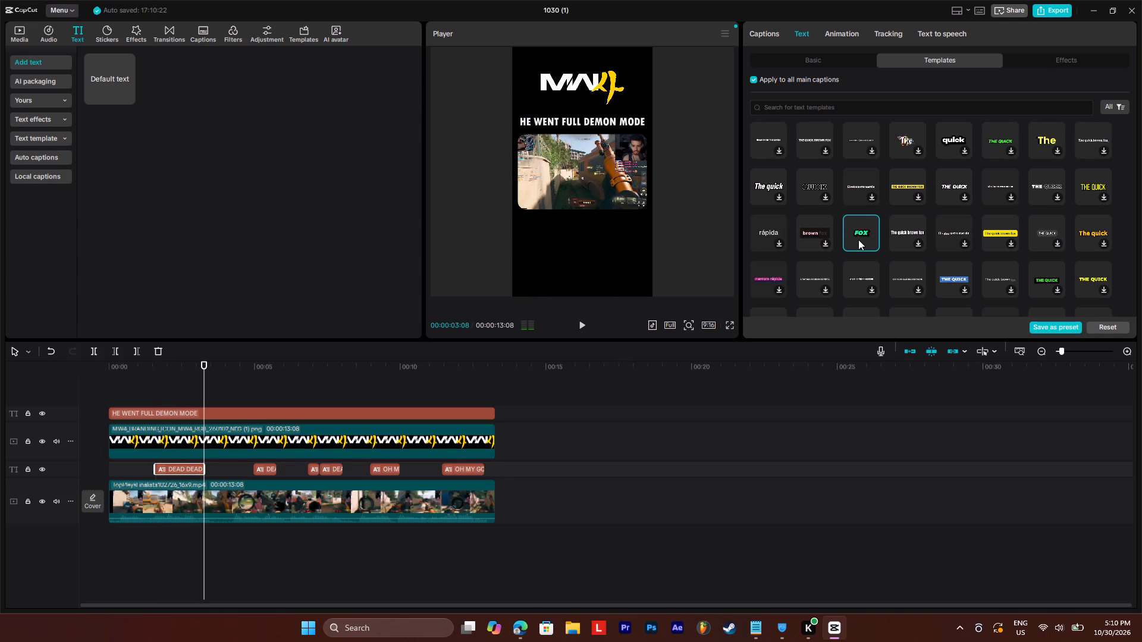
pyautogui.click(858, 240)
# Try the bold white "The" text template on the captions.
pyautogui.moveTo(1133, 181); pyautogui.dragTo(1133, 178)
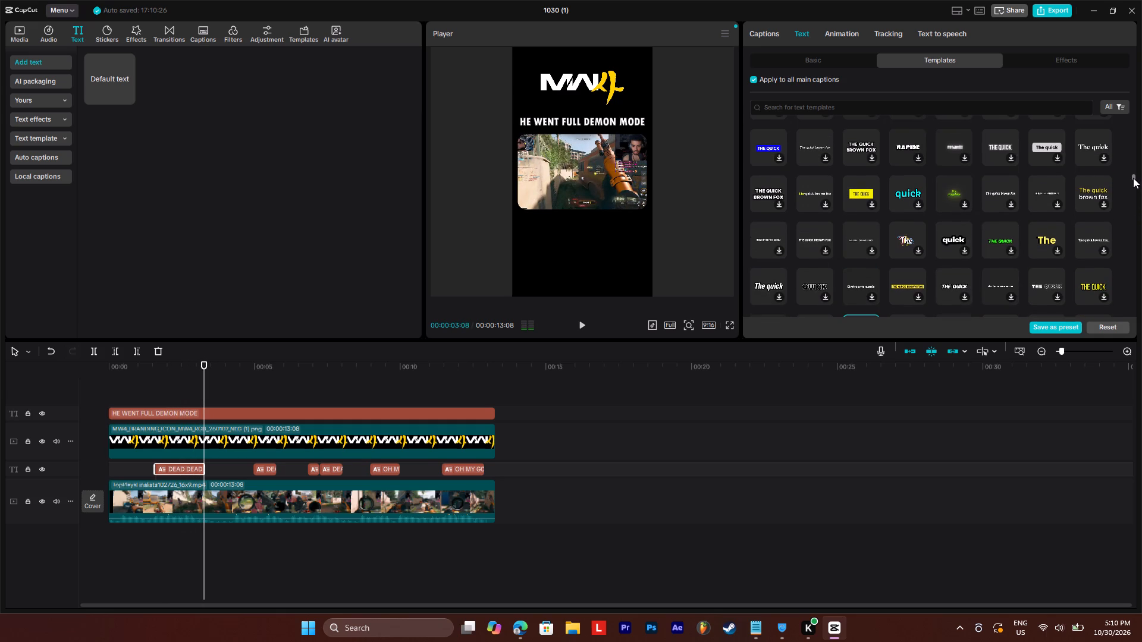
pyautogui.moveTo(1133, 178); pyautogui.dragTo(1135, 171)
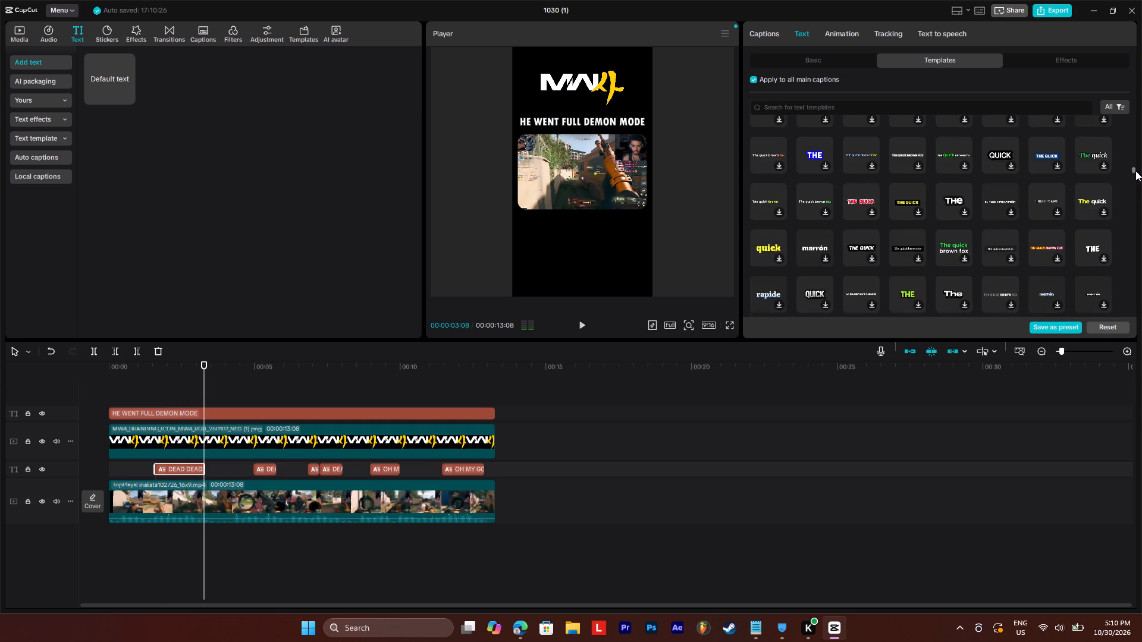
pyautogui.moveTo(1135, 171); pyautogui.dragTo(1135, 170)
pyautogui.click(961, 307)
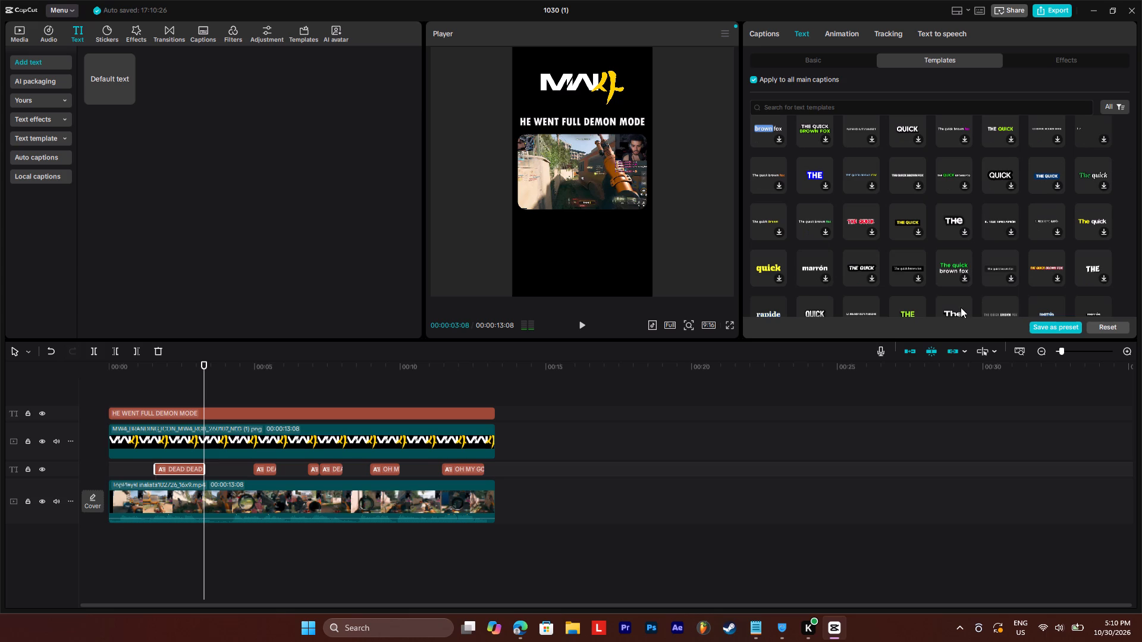
# Apply the text template with white THE lettering and a blue outline to all the main captions.
pyautogui.click(1132, 172)
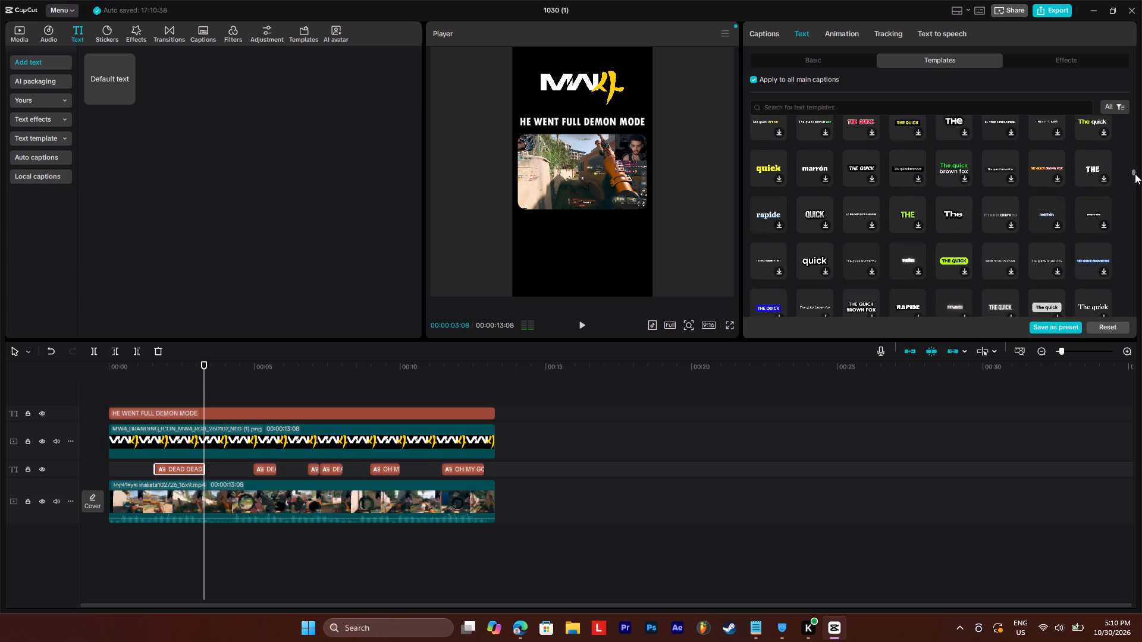
pyautogui.click(821, 158)
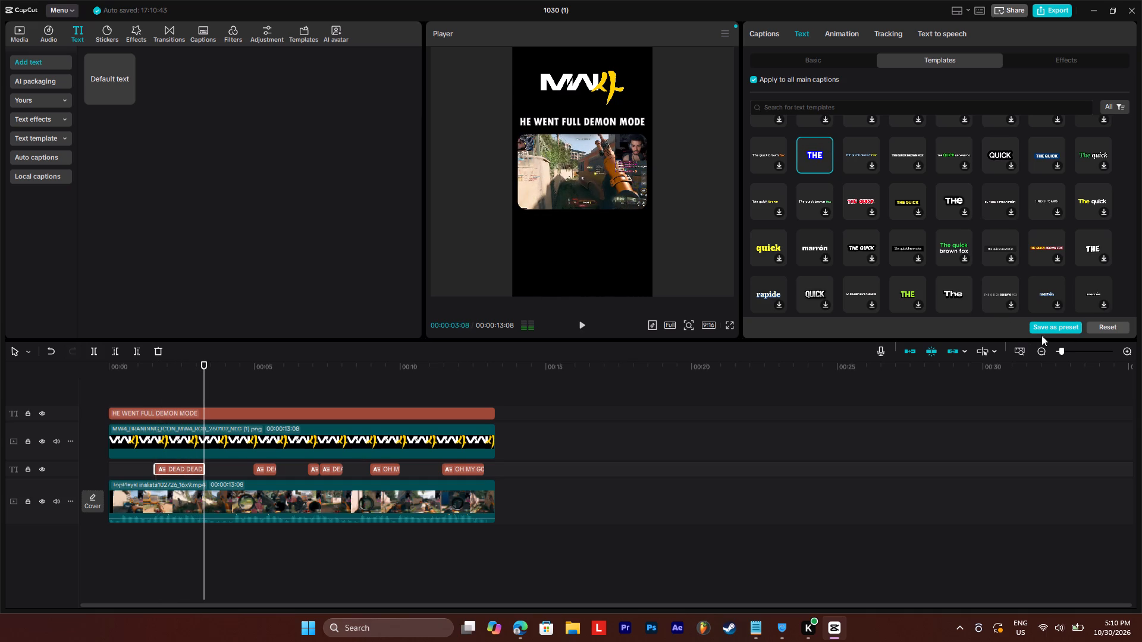
# Save the blue-outlined caption style as a preset.
pyautogui.click(1066, 331)
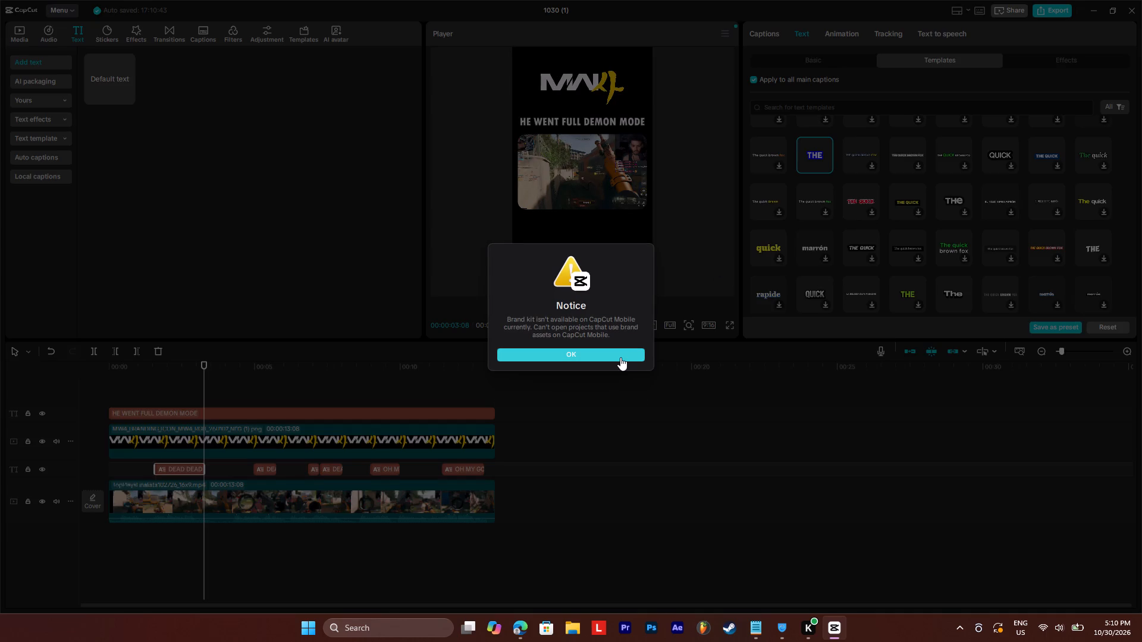
pyautogui.click(620, 357)
# Turn on Glow for the captions in their basic text settings.
pyautogui.click(840, 64)
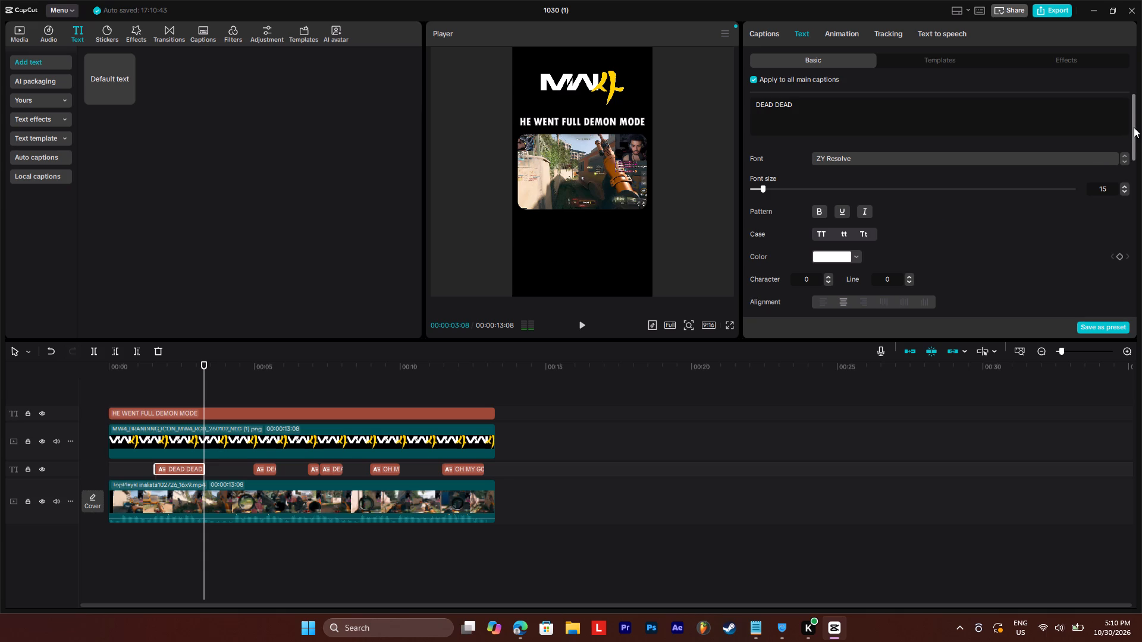
pyautogui.moveTo(1134, 127); pyautogui.dragTo(1128, 274)
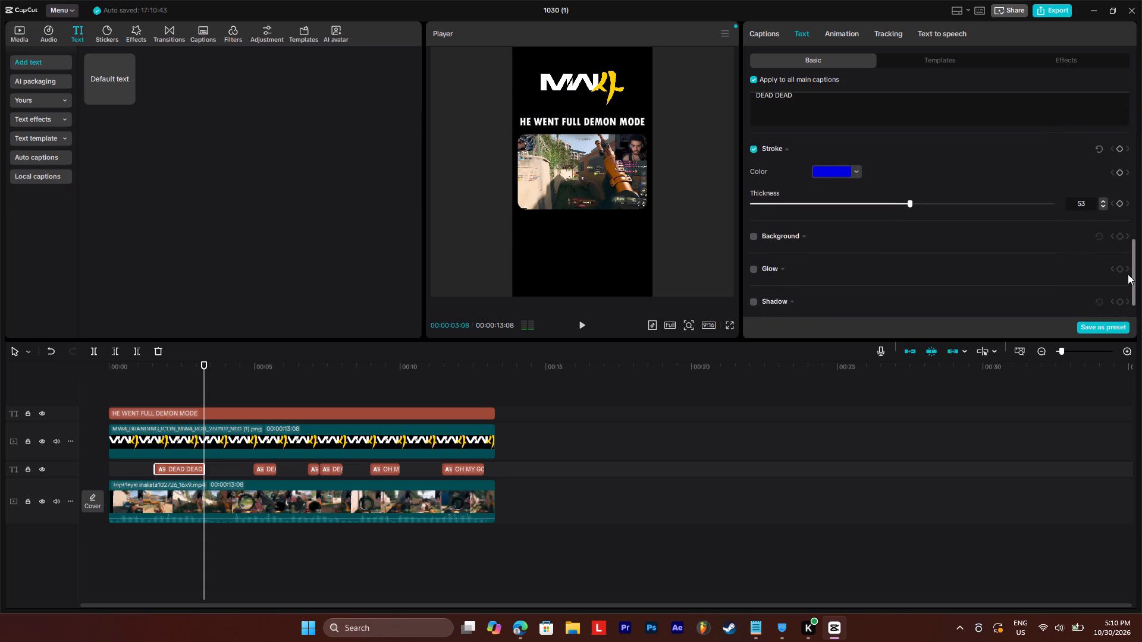
pyautogui.moveTo(1128, 274); pyautogui.dragTo(1126, 275)
pyautogui.click(754, 266)
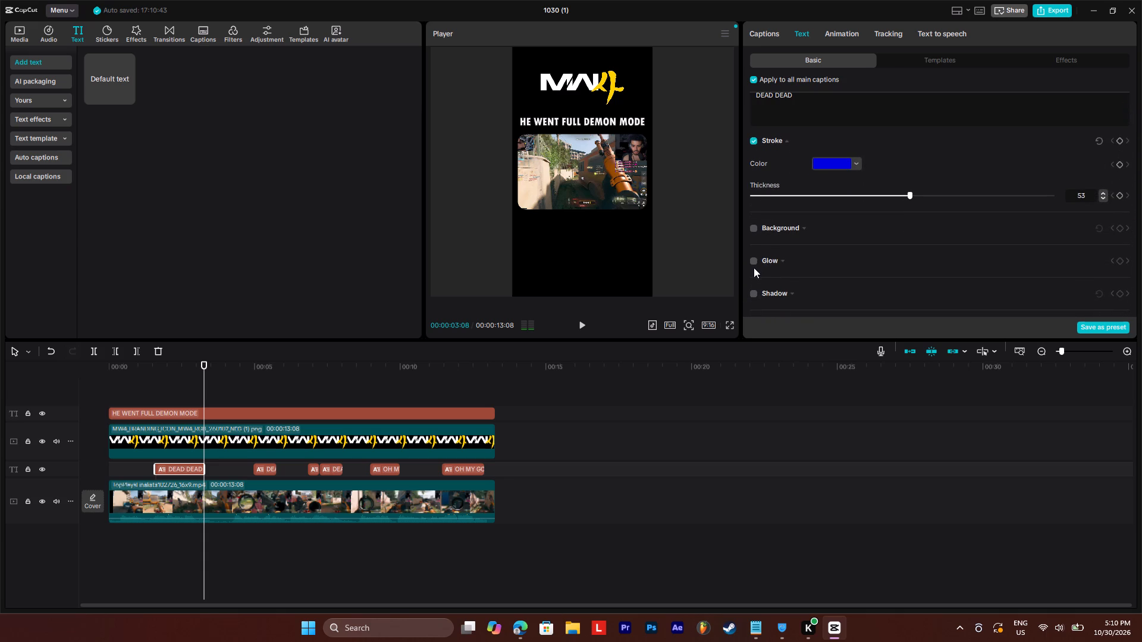
pyautogui.click(755, 261)
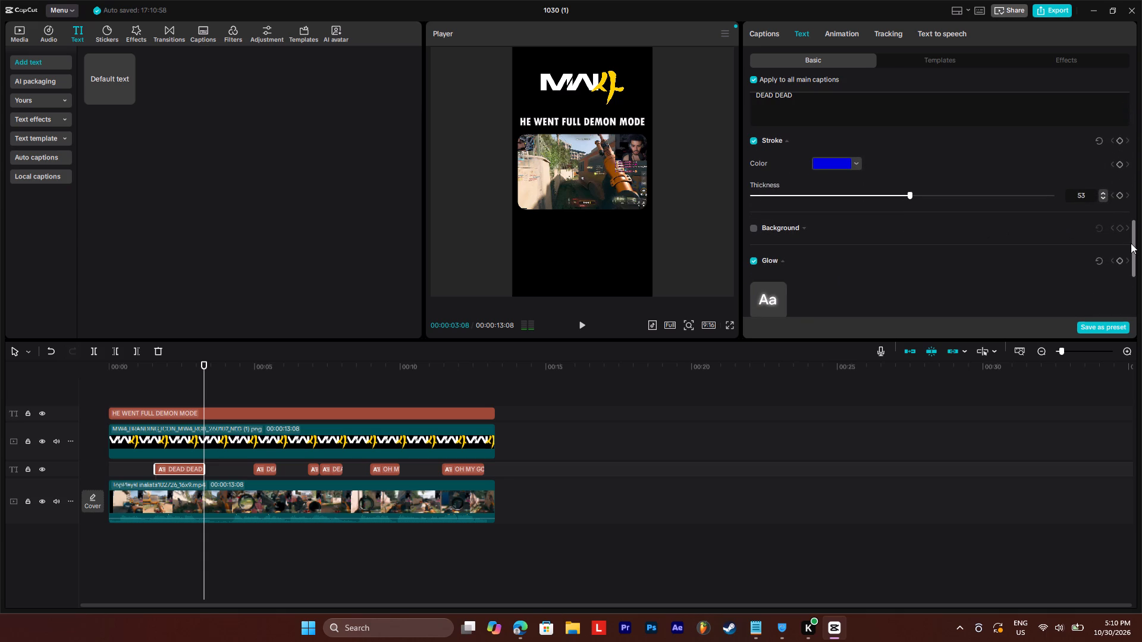
# Turn on Shadow for all the main captions and play the clip to check the caption style.
pyautogui.moveTo(1130, 243); pyautogui.dragTo(1130, 276)
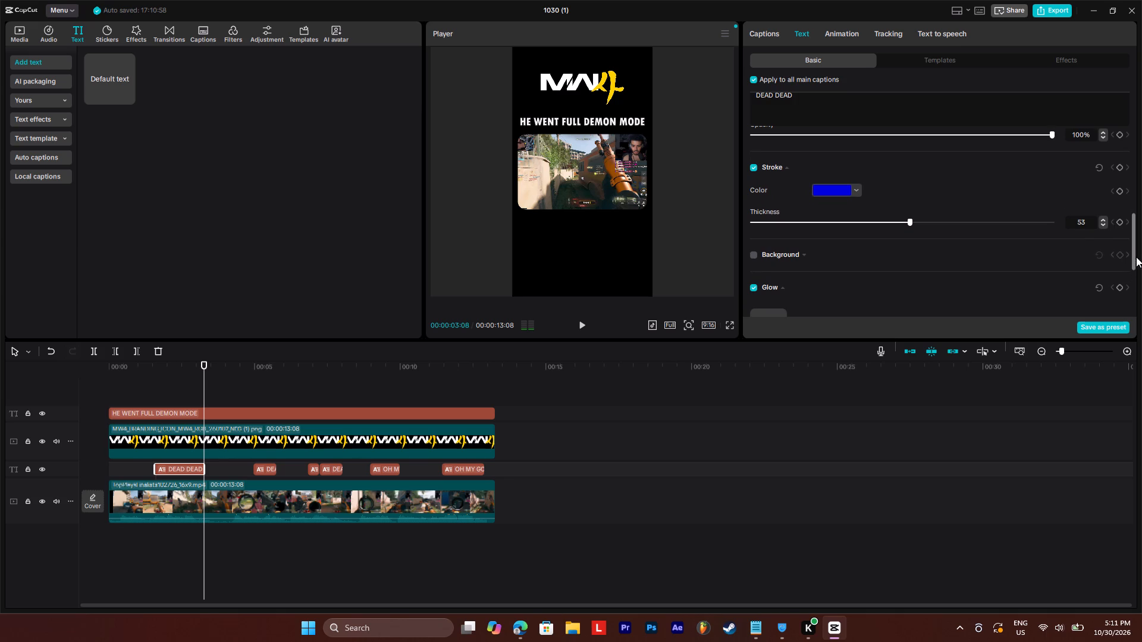
pyautogui.moveTo(1136, 251); pyautogui.dragTo(1127, 286)
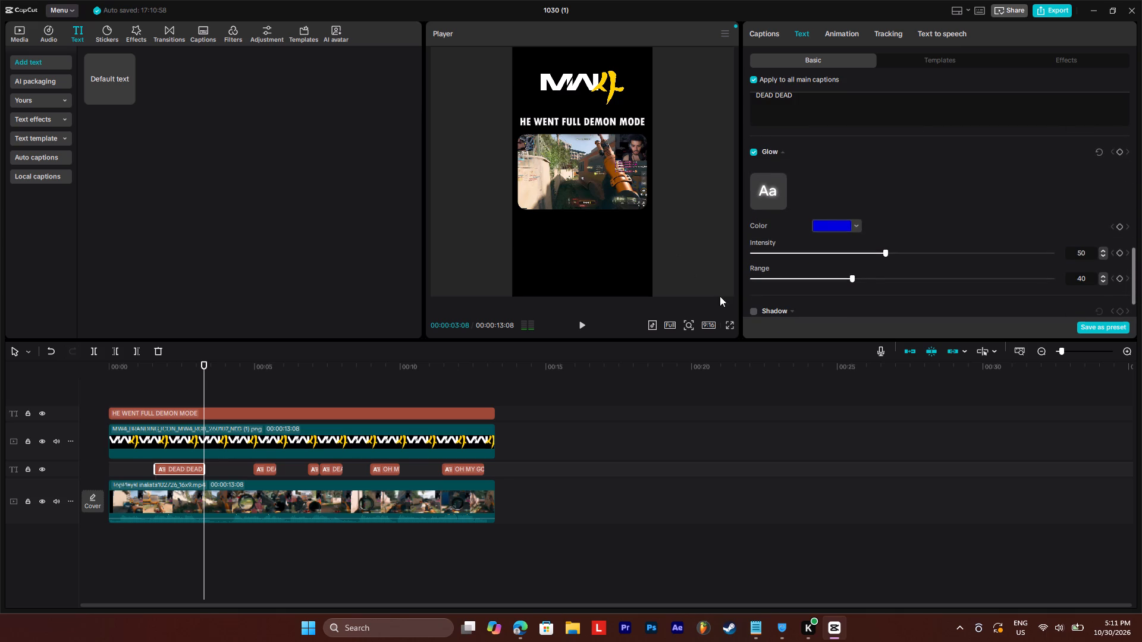
pyautogui.click(757, 311)
pyautogui.click(751, 312)
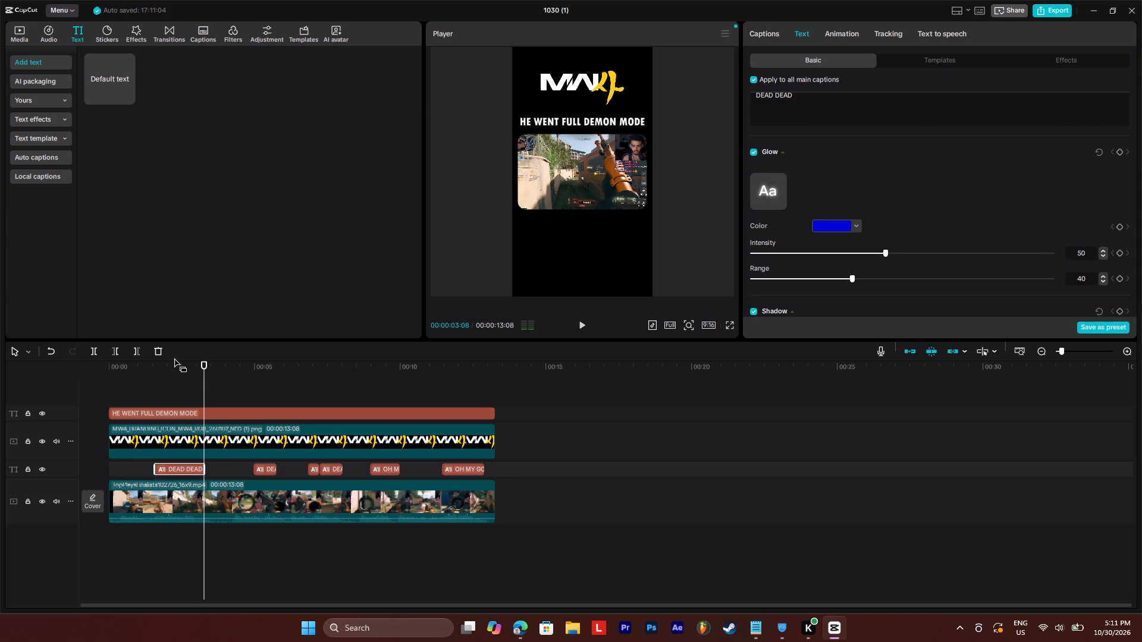
pyautogui.moveTo(181, 364); pyautogui.dragTo(134, 364)
pyautogui.press('space')
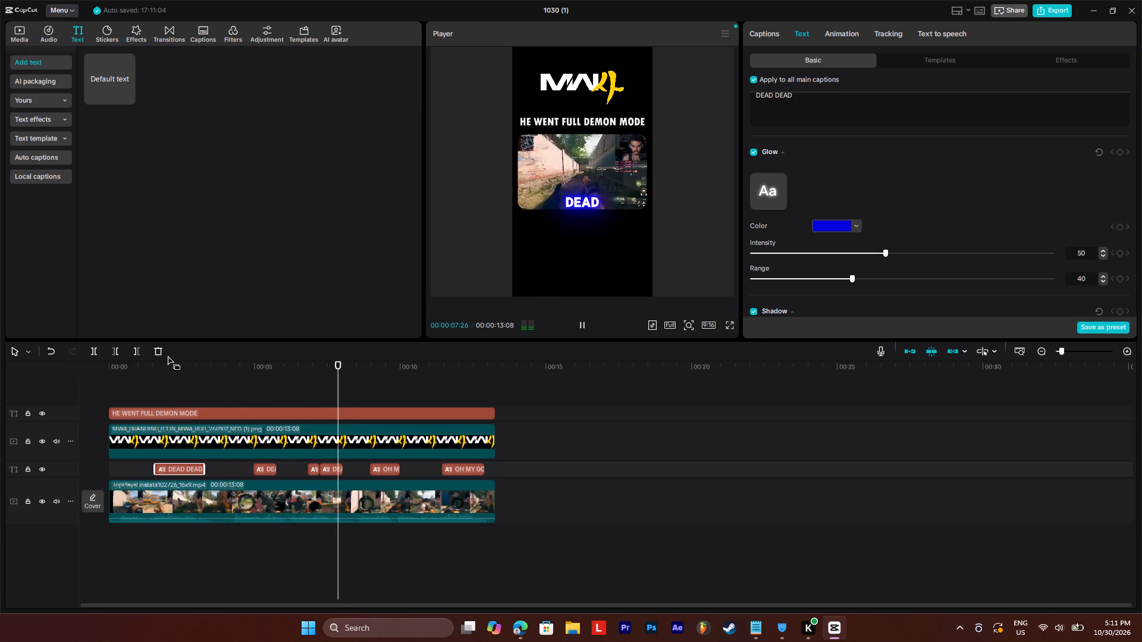
# Reduce the font size of all the main captions to 9 and play the clip through to review them.
pyautogui.click(176, 372)
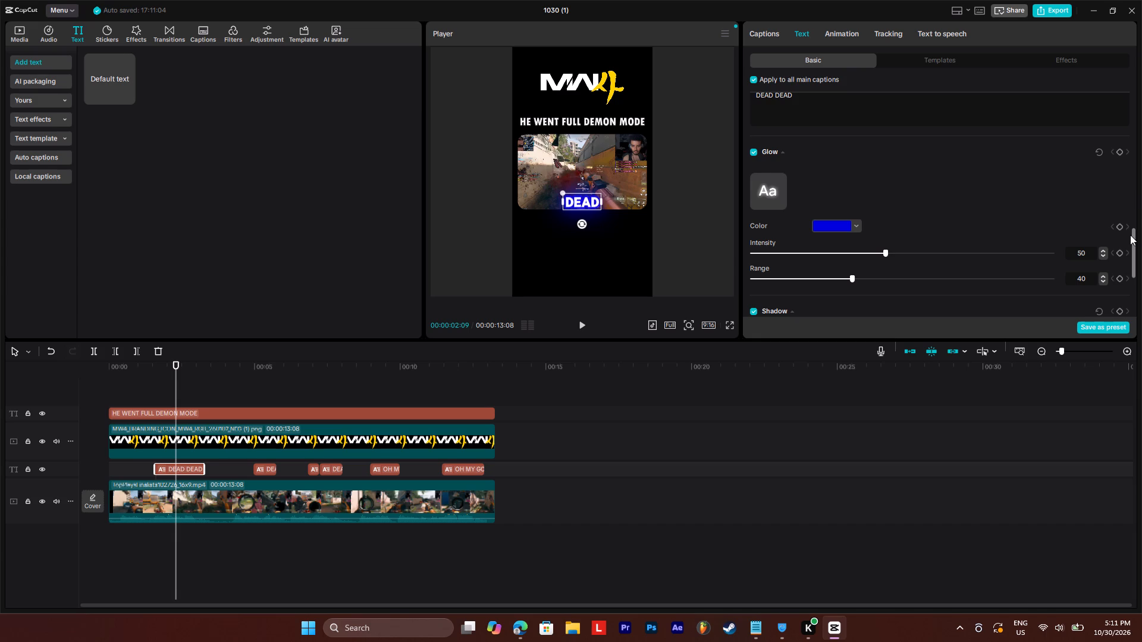
pyautogui.moveTo(1132, 234); pyautogui.dragTo(1134, 135)
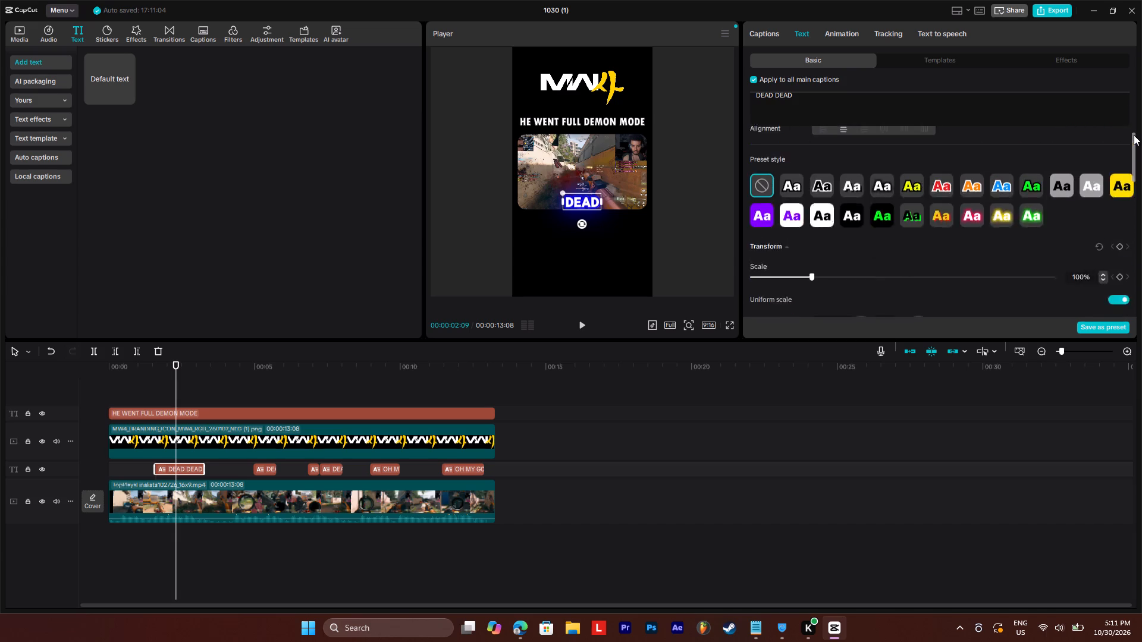
pyautogui.moveTo(1134, 135); pyautogui.dragTo(1134, 96)
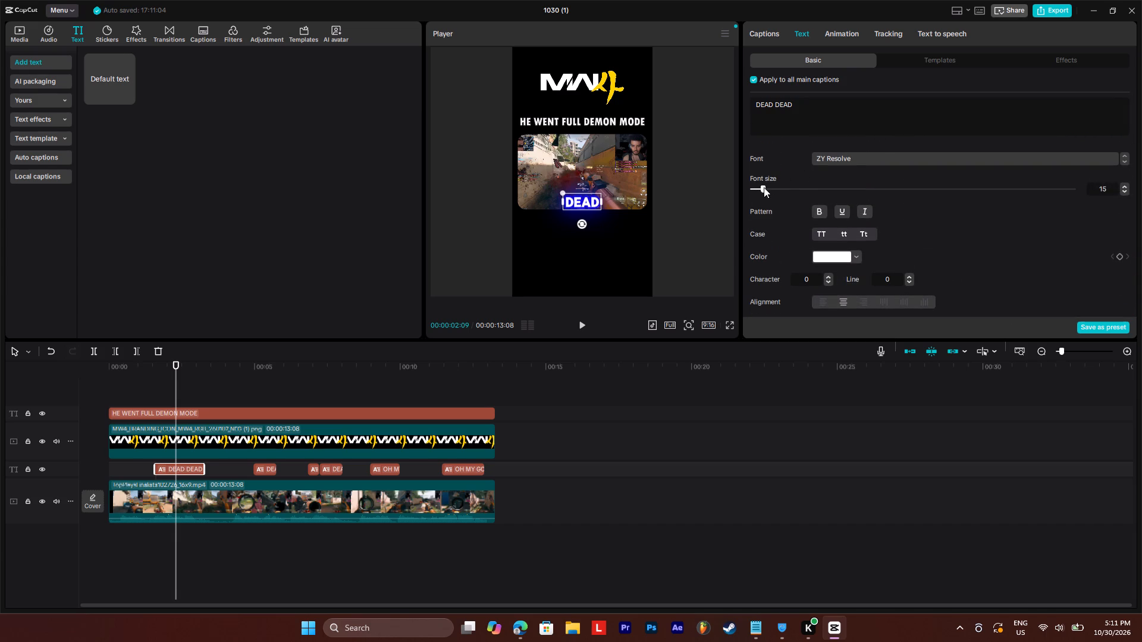
pyautogui.moveTo(764, 187); pyautogui.dragTo(758, 203)
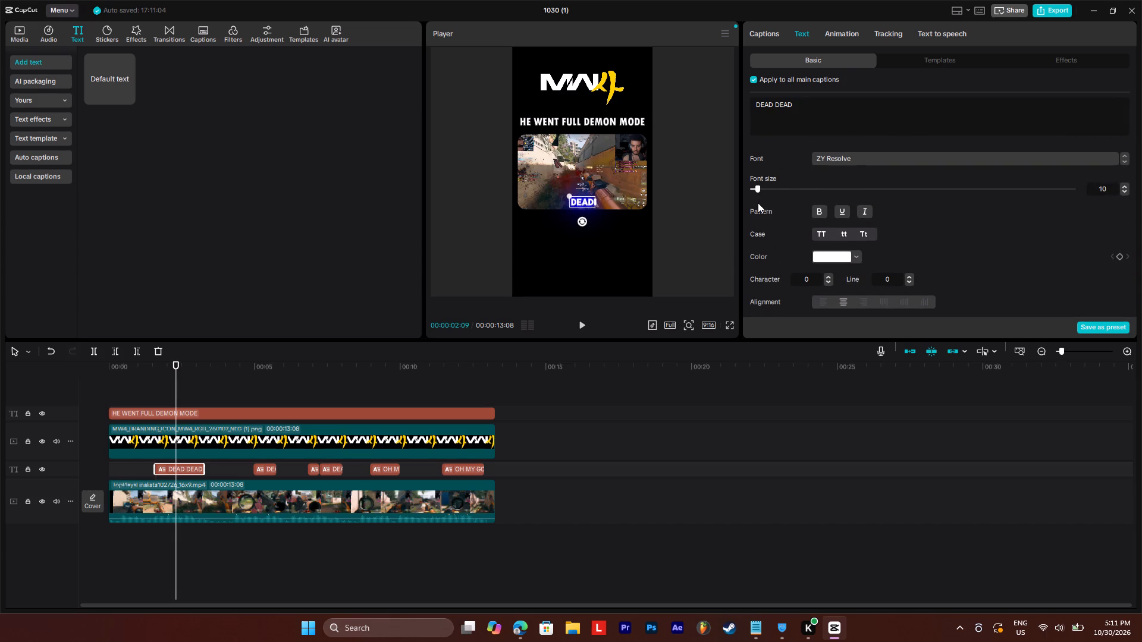
pyautogui.moveTo(758, 203); pyautogui.dragTo(757, 207)
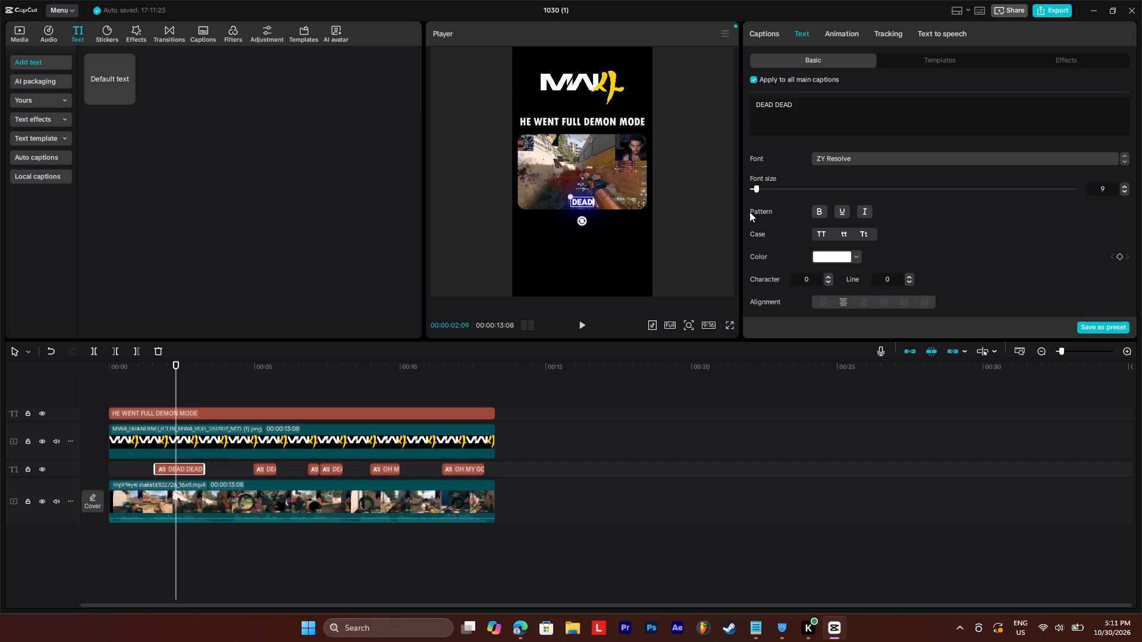
pyautogui.click(156, 366)
pyautogui.press('space')
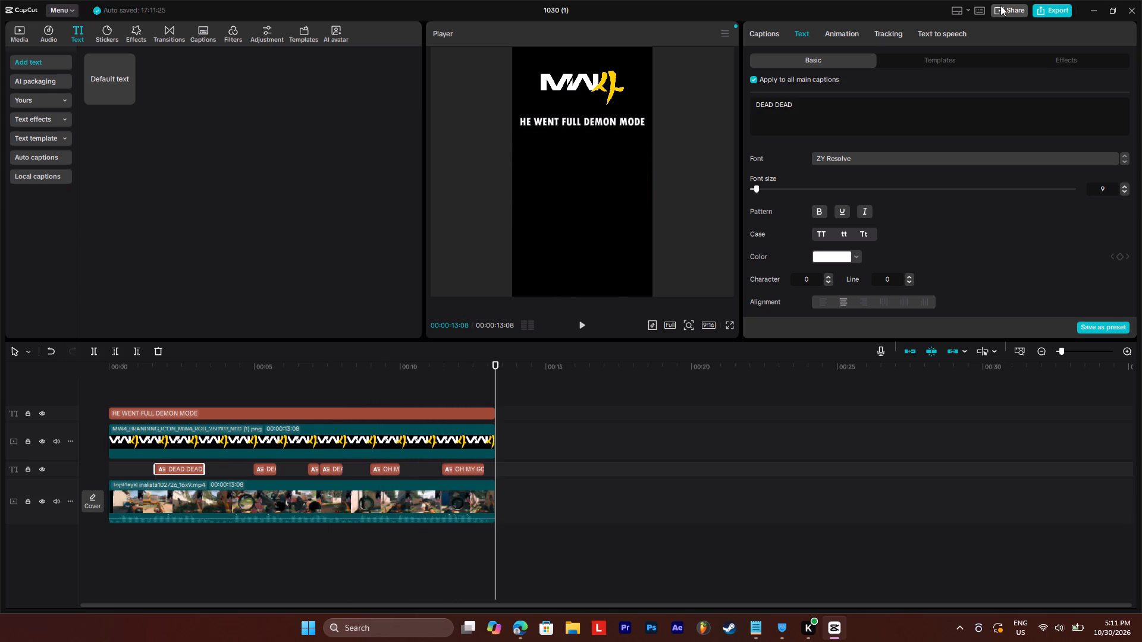
# Export the finished vertical video under the name MW4 10 CLIP and dismiss the sharing options without posting it.
pyautogui.click(1056, 8)
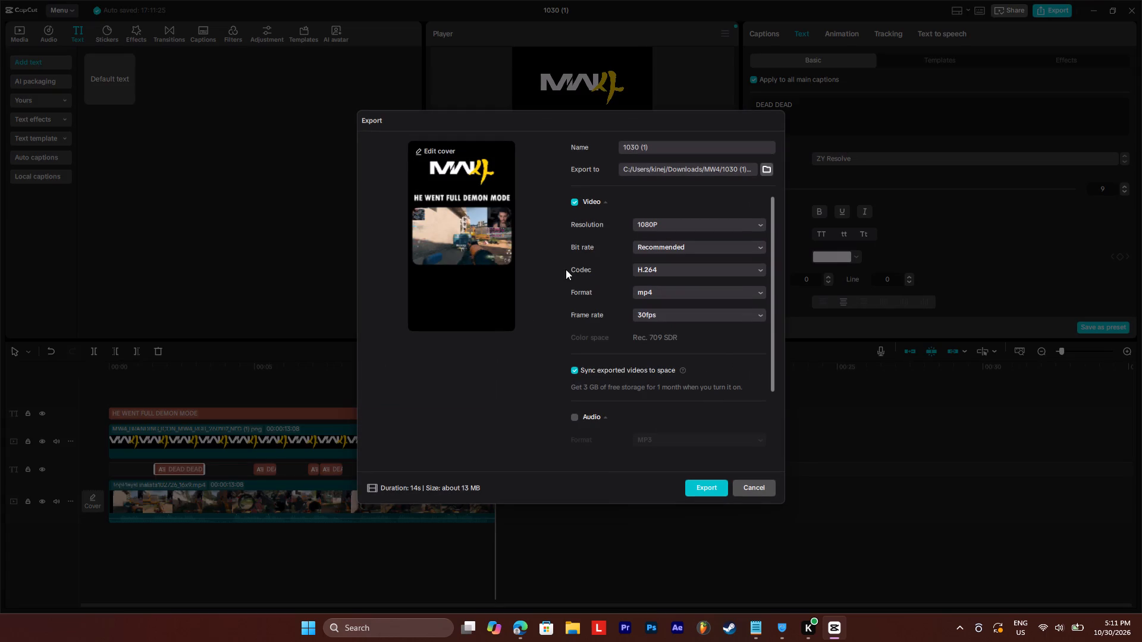
pyautogui.moveTo(663, 145); pyautogui.dragTo(591, 146)
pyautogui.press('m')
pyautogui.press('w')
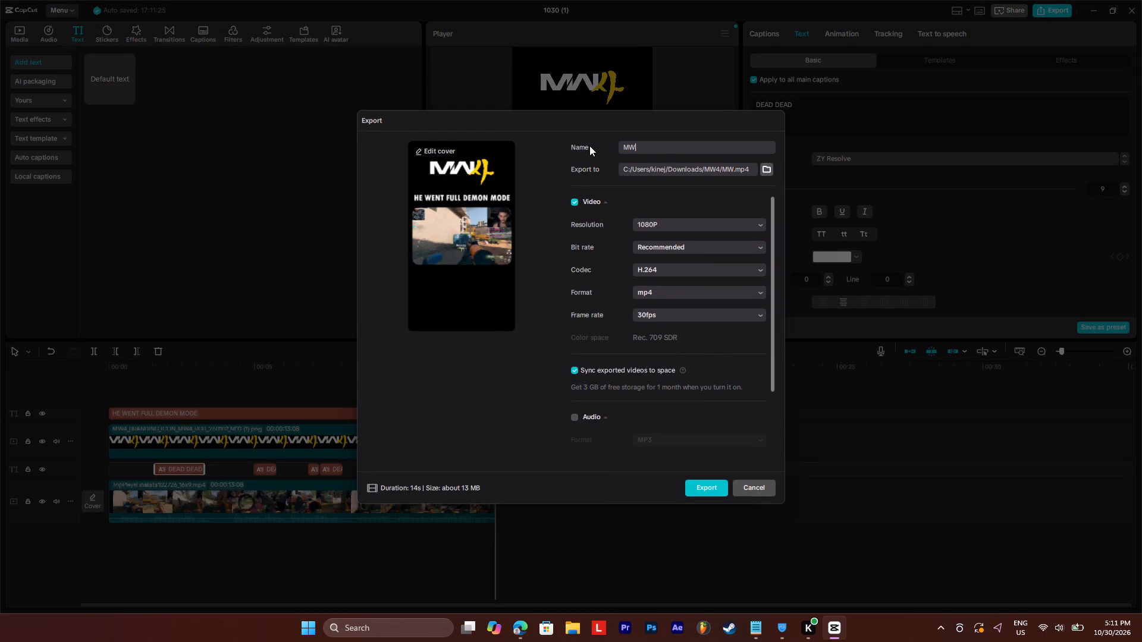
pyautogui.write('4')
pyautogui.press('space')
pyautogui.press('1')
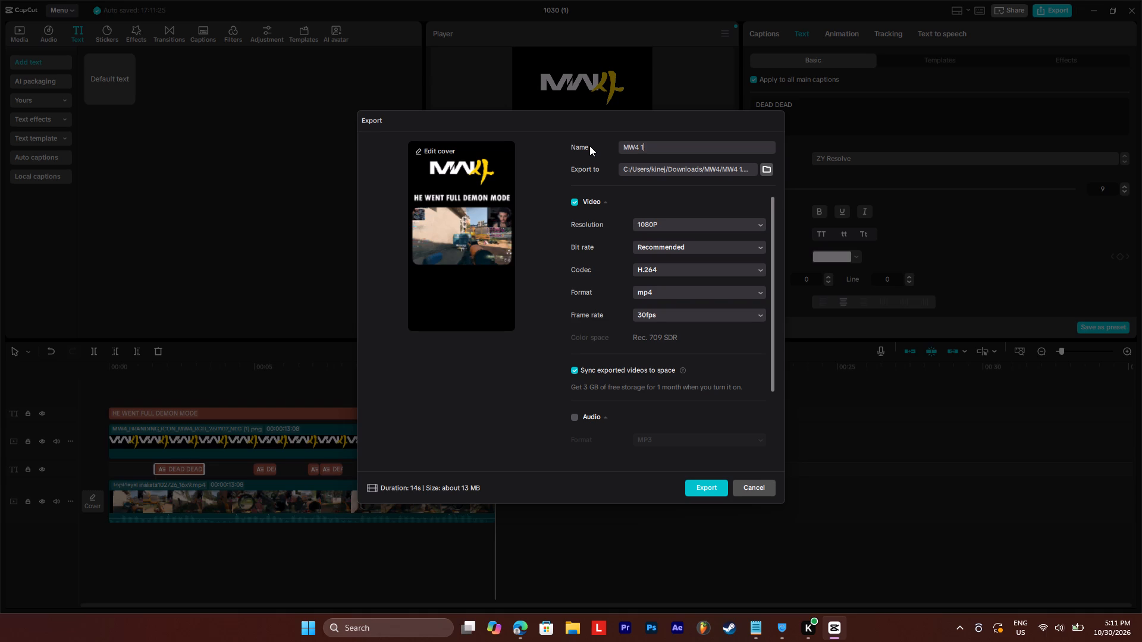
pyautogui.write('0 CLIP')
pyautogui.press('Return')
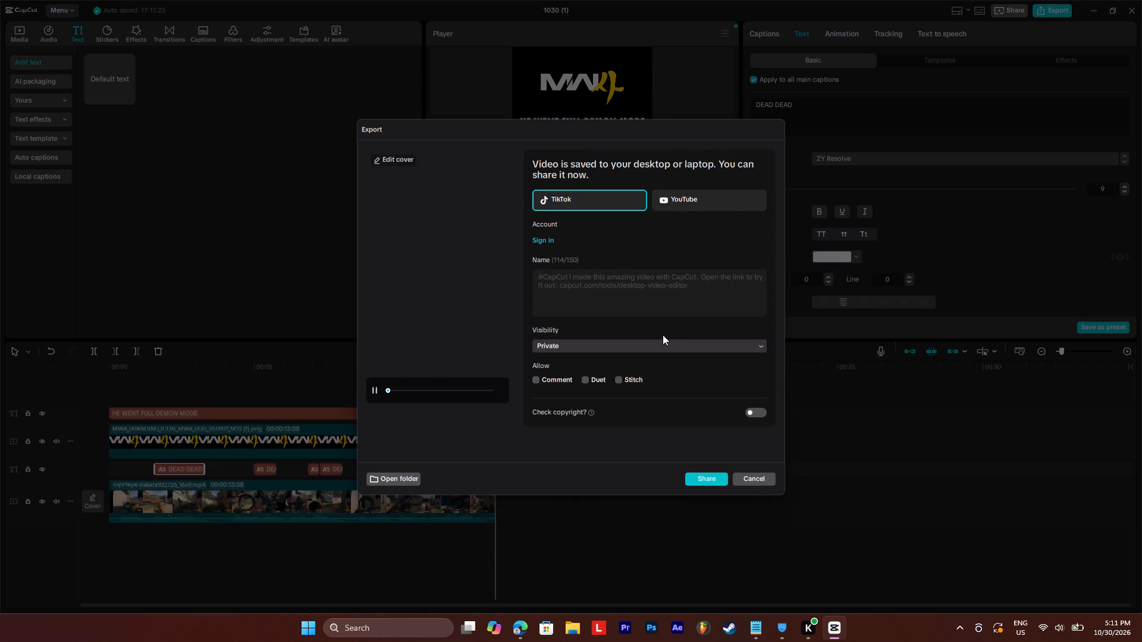
pyautogui.click(755, 479)
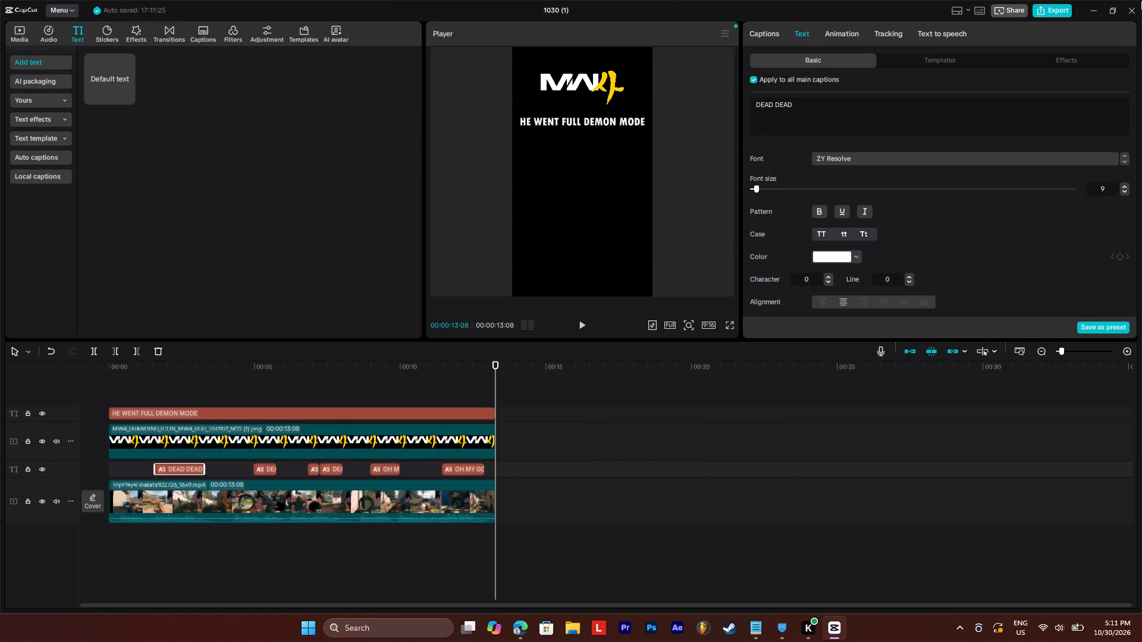
# Close the 1030 (1) project's editing window.
pyautogui.click(1136, 10)
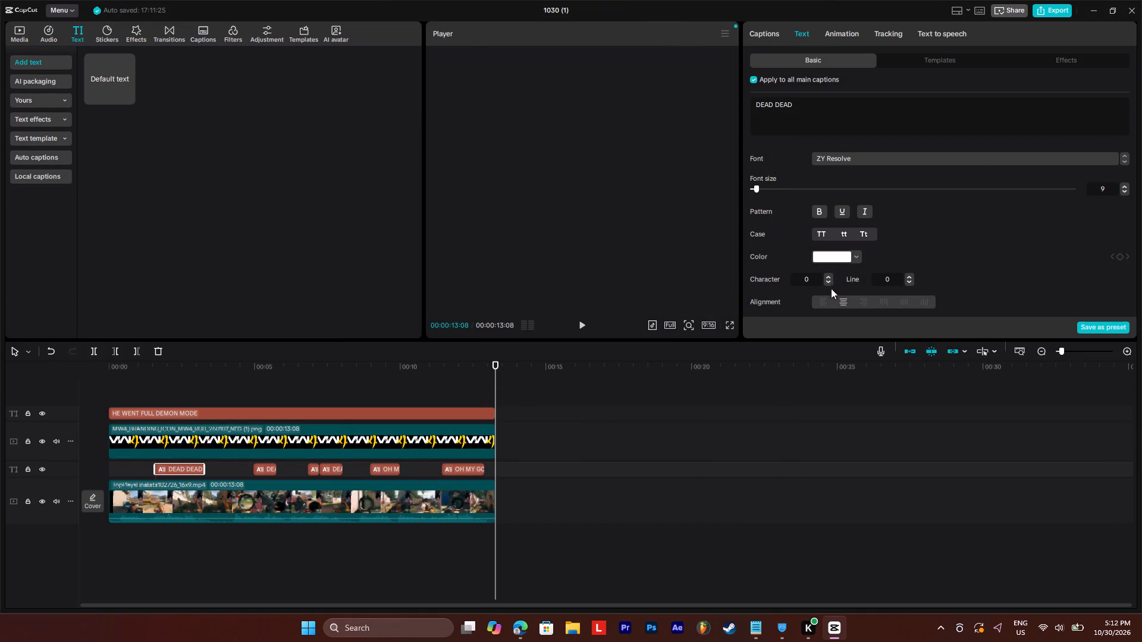
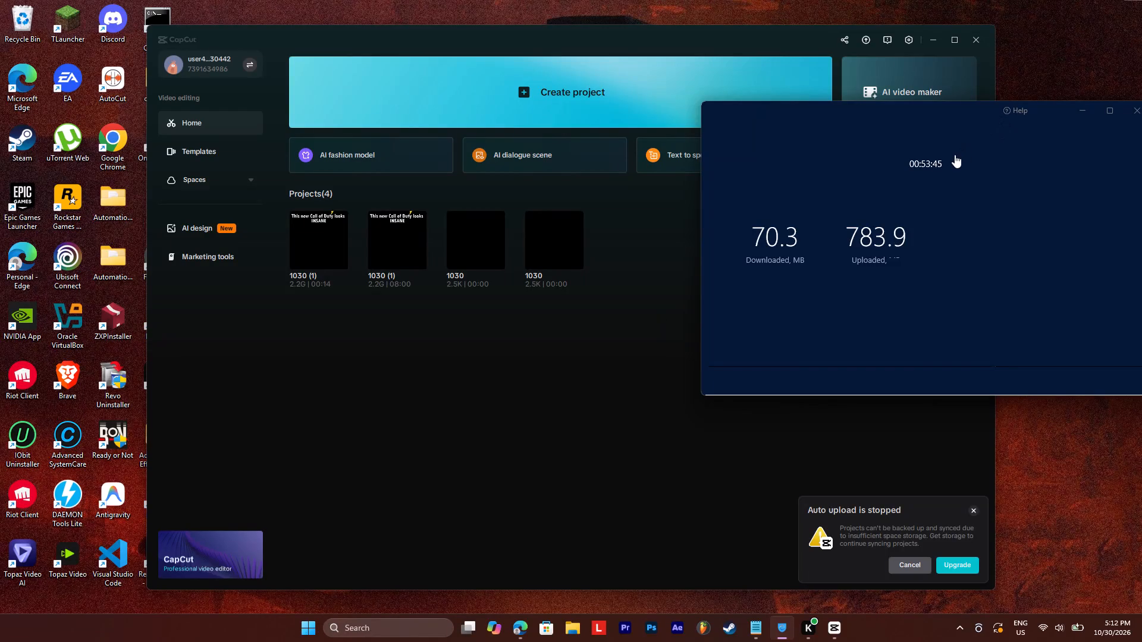
# Disconnect the VPN in the Hotspot Shield window and close that window.
pyautogui.click(917, 168)
pyautogui.moveTo(939, 112); pyautogui.dragTo(768, 135)
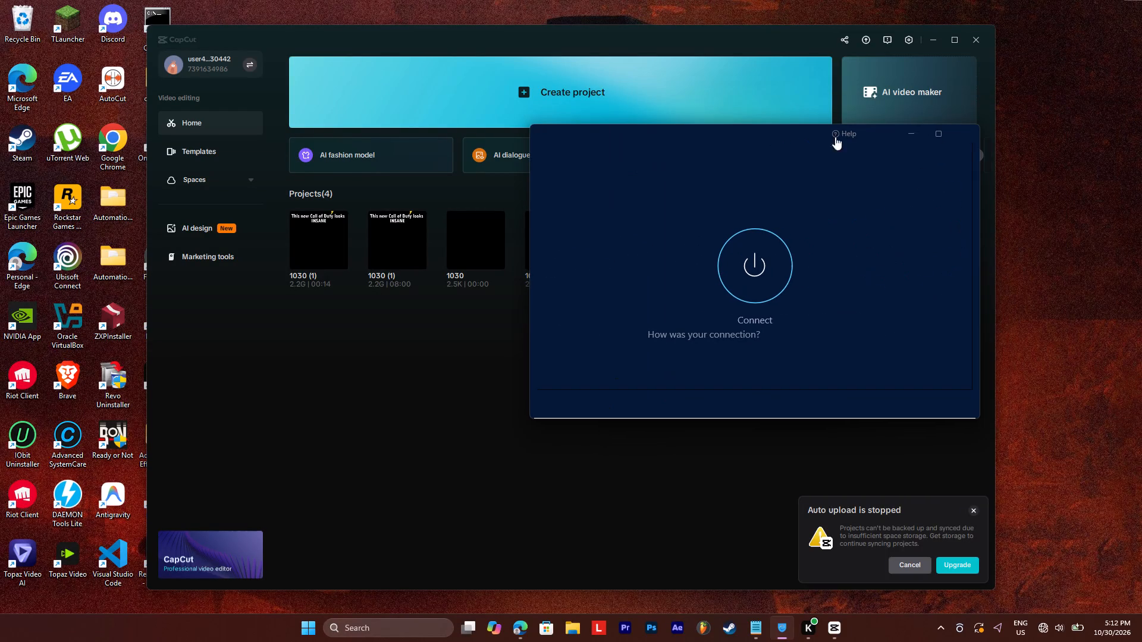
pyautogui.click(971, 139)
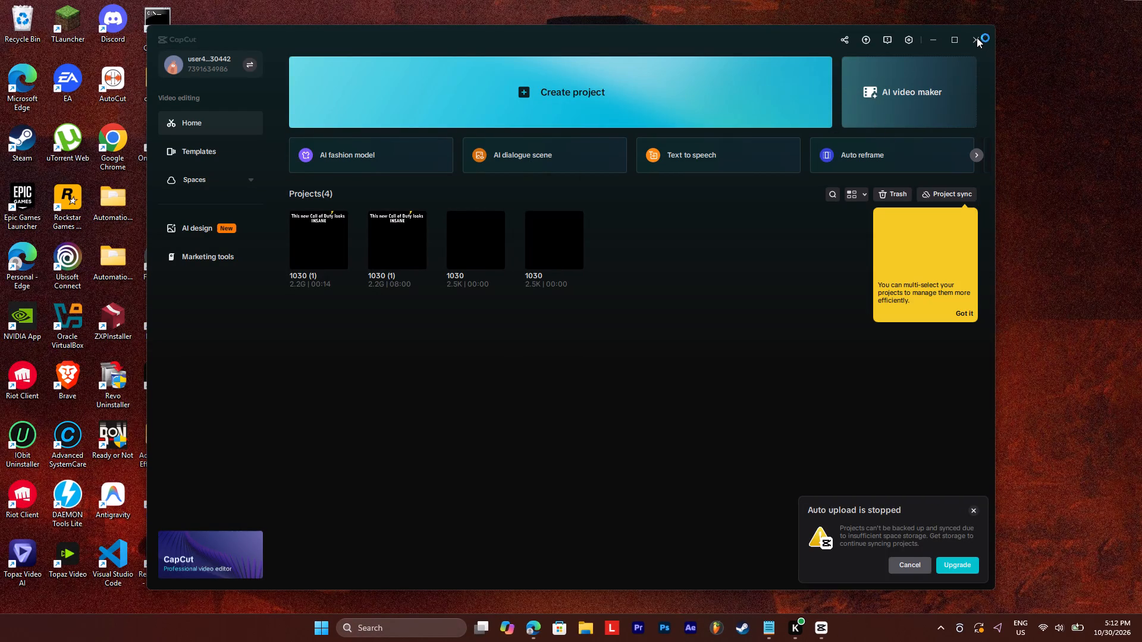
# Close the CapCut home window to exit the video editor.
pyautogui.click(977, 37)
pyautogui.click(972, 40)
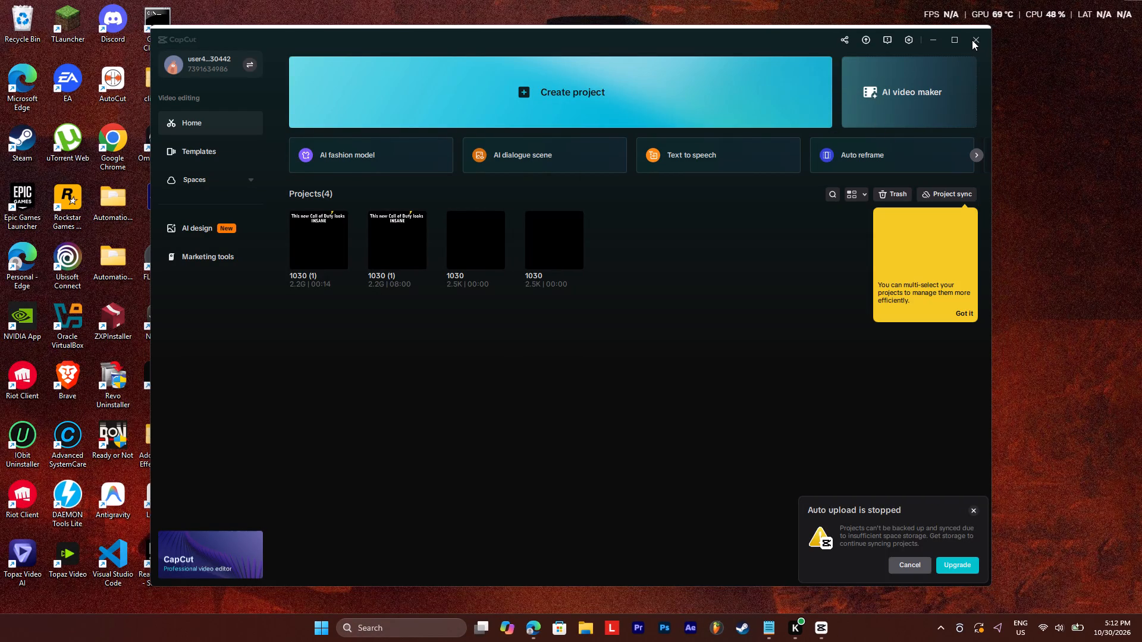